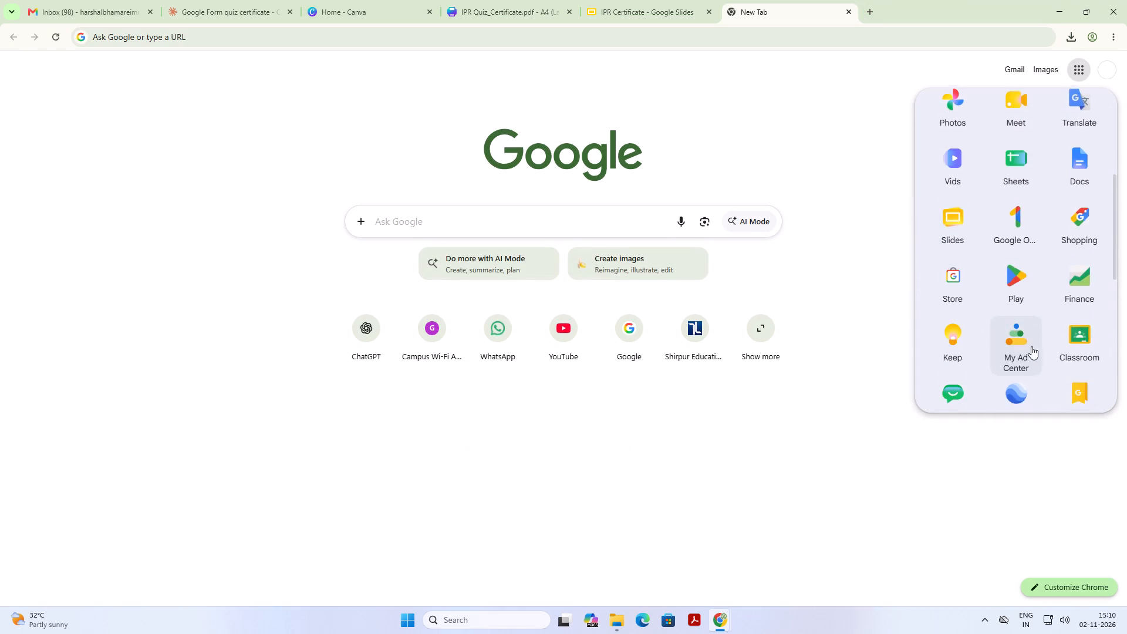
{"action": "left_click", "coordinate": [1080, 343]}
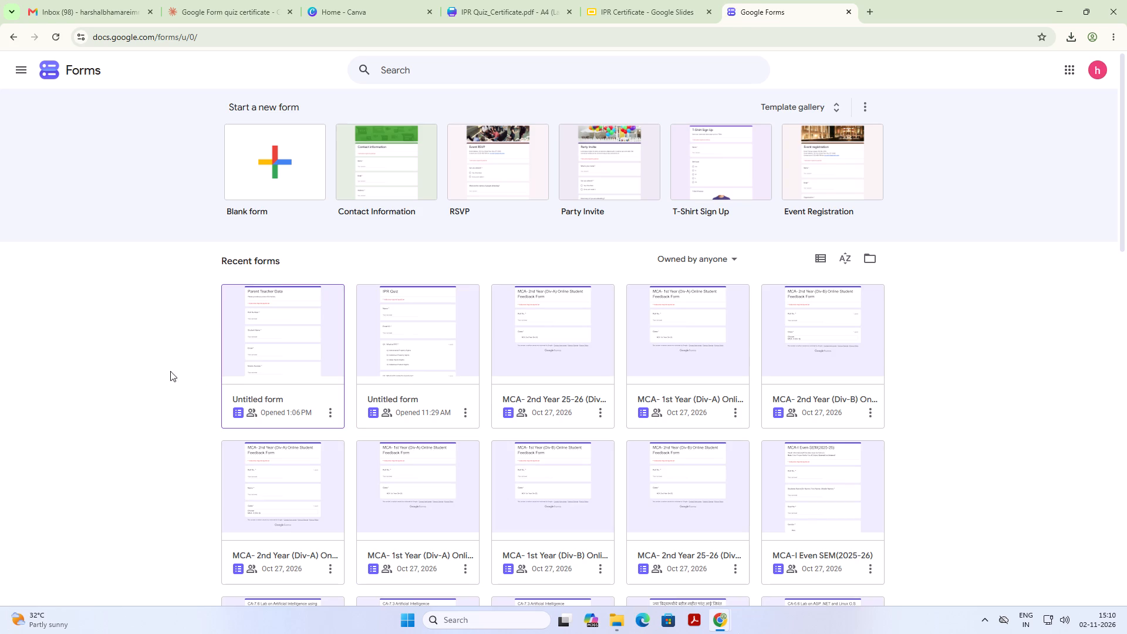
{"action": "left_click", "coordinate": [434, 343]}
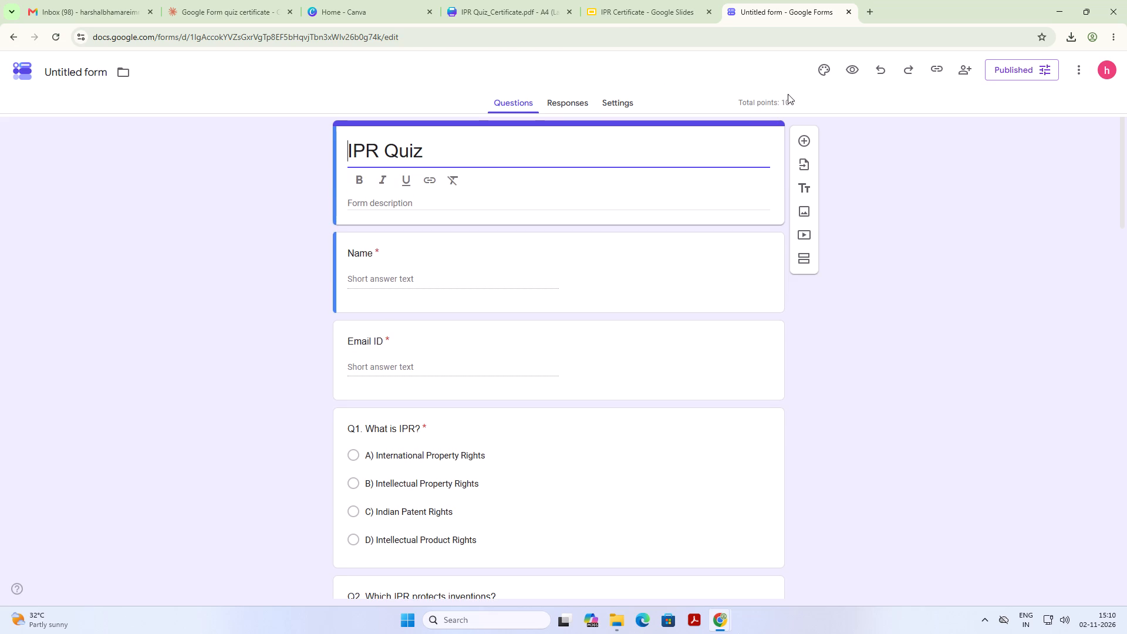
Open the spreadsheet linked to the IPR Quiz form's responses.
{"action": "left_click", "coordinate": [645, 100]}
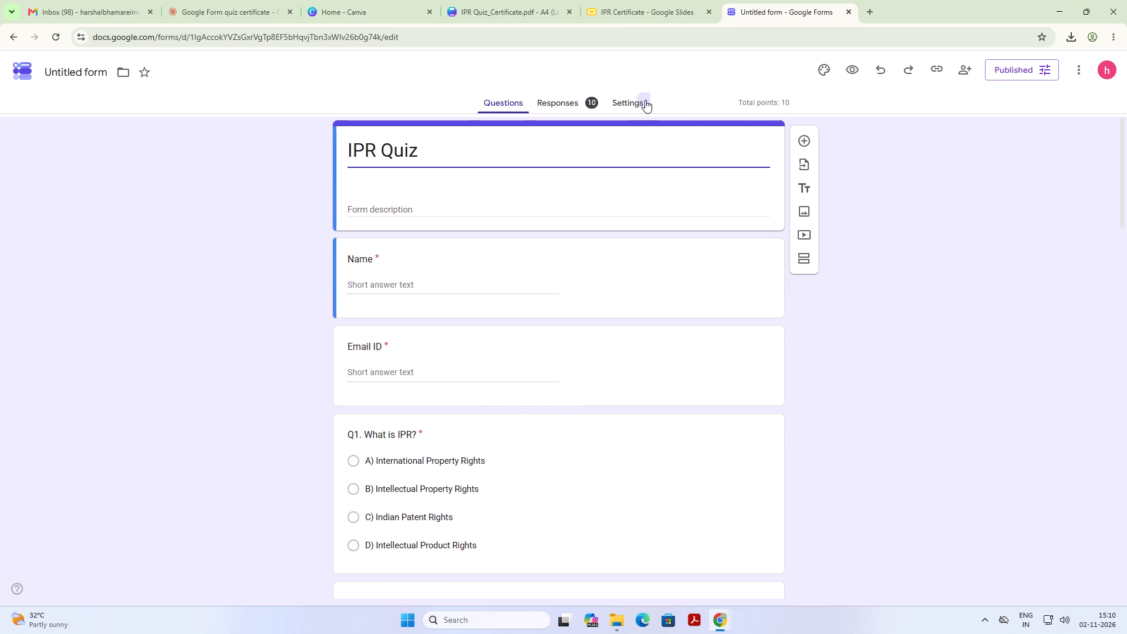
{"action": "left_click", "coordinate": [569, 100]}
{"action": "left_click", "coordinate": [710, 144]}
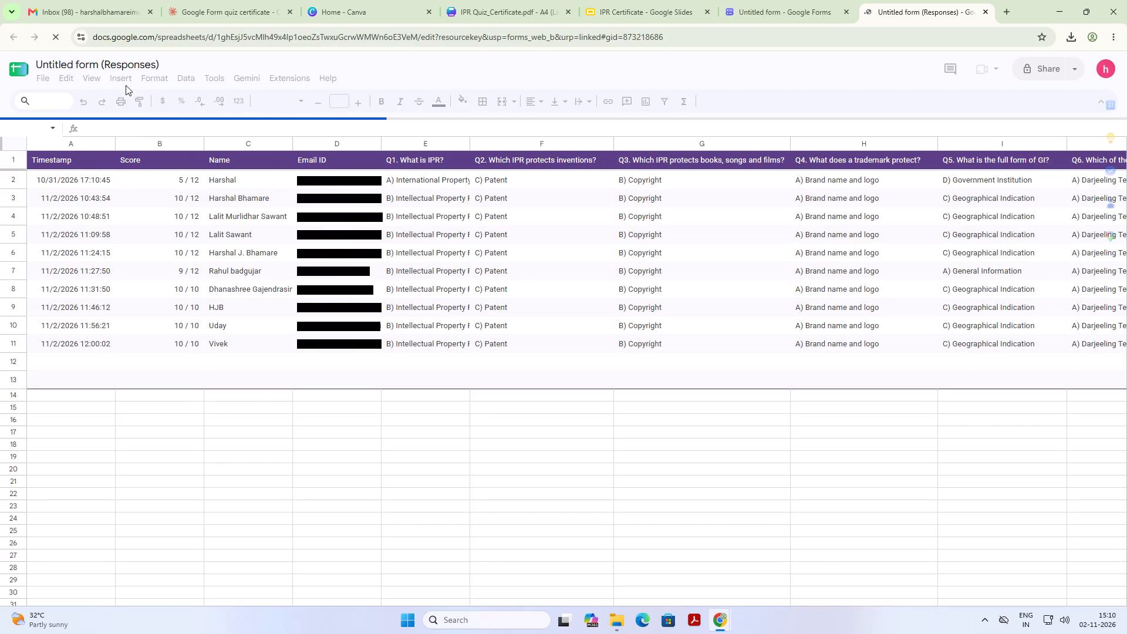
Launch the Autocrat add-on, edit the existing IPR Quiz job and choose IPR Certificate from Drive as its template.
{"action": "left_click", "coordinate": [293, 82]}
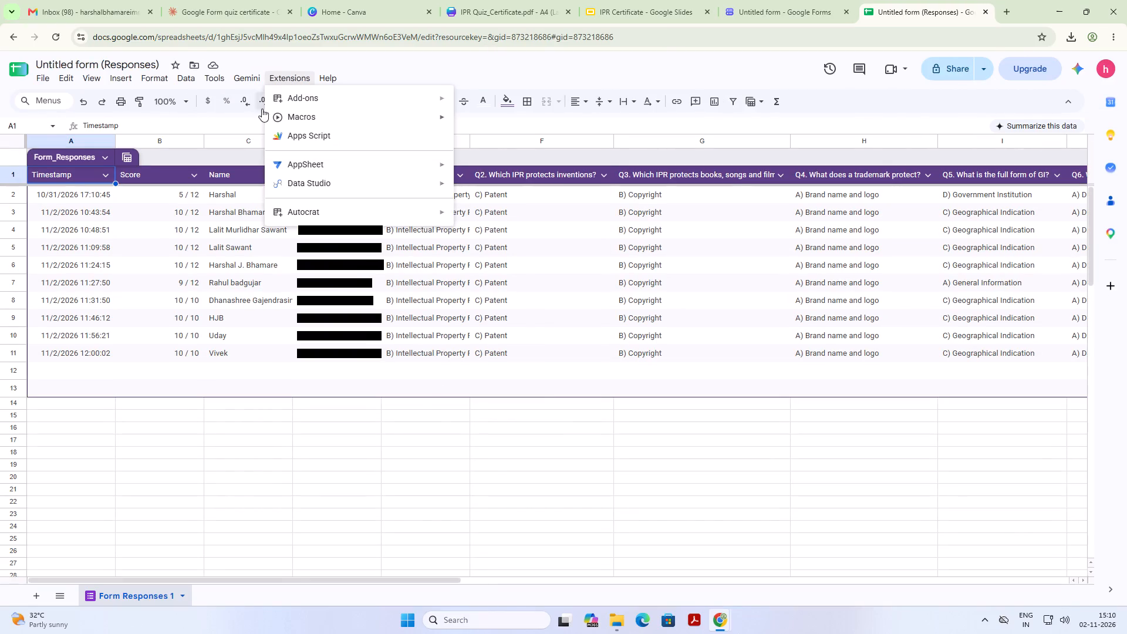
{"action": "left_click", "coordinate": [326, 208]}
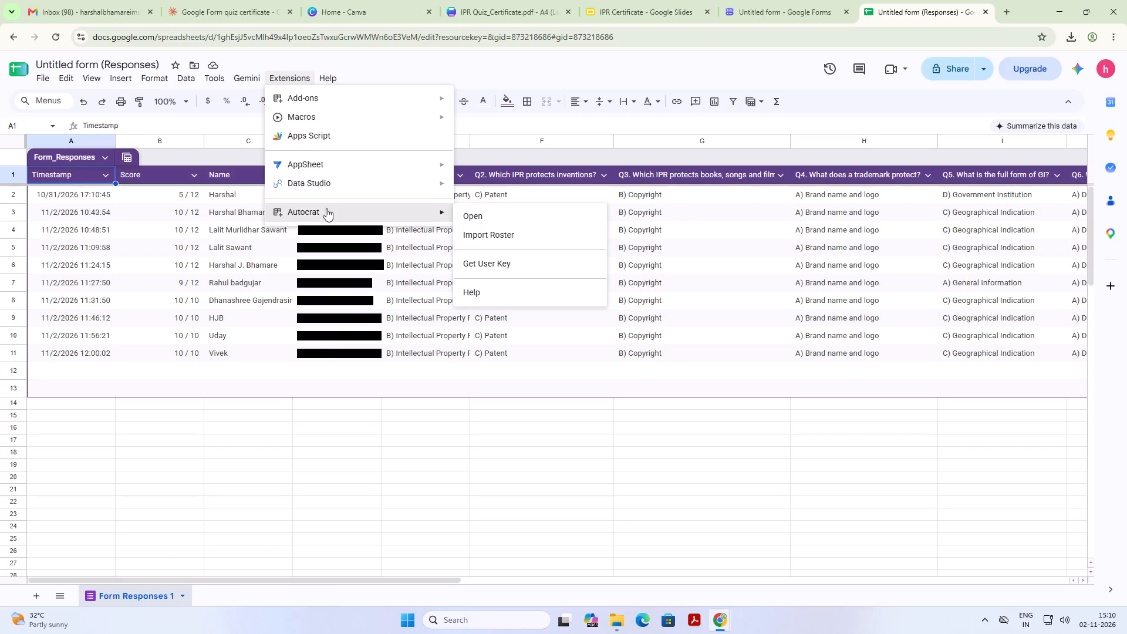
{"action": "left_click", "coordinate": [477, 216]}
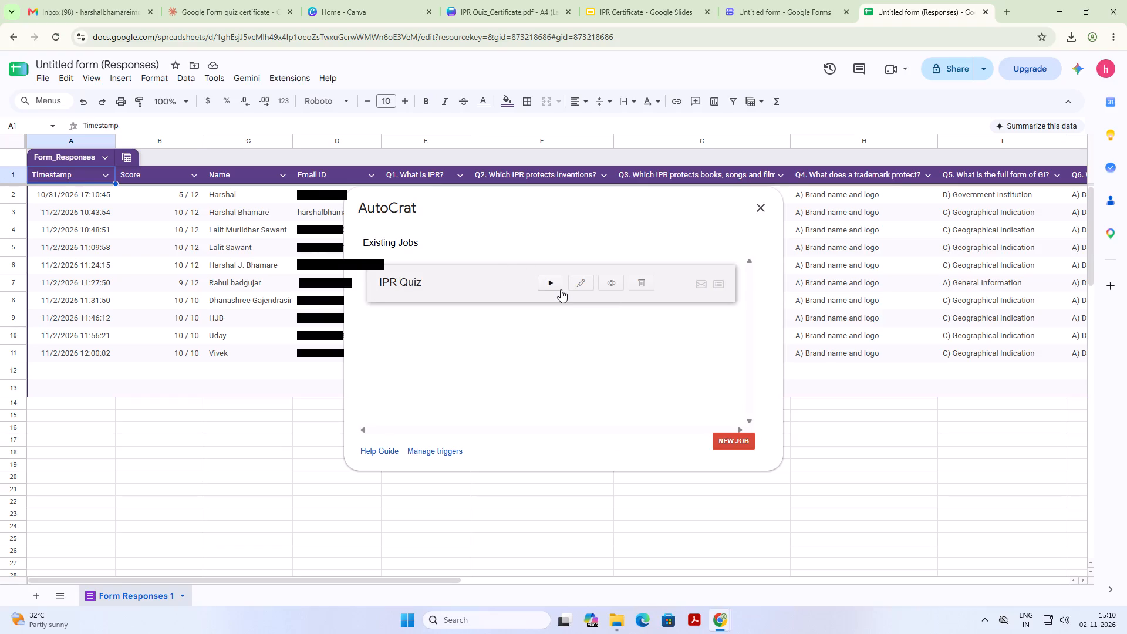
{"action": "left_click", "coordinate": [585, 280]}
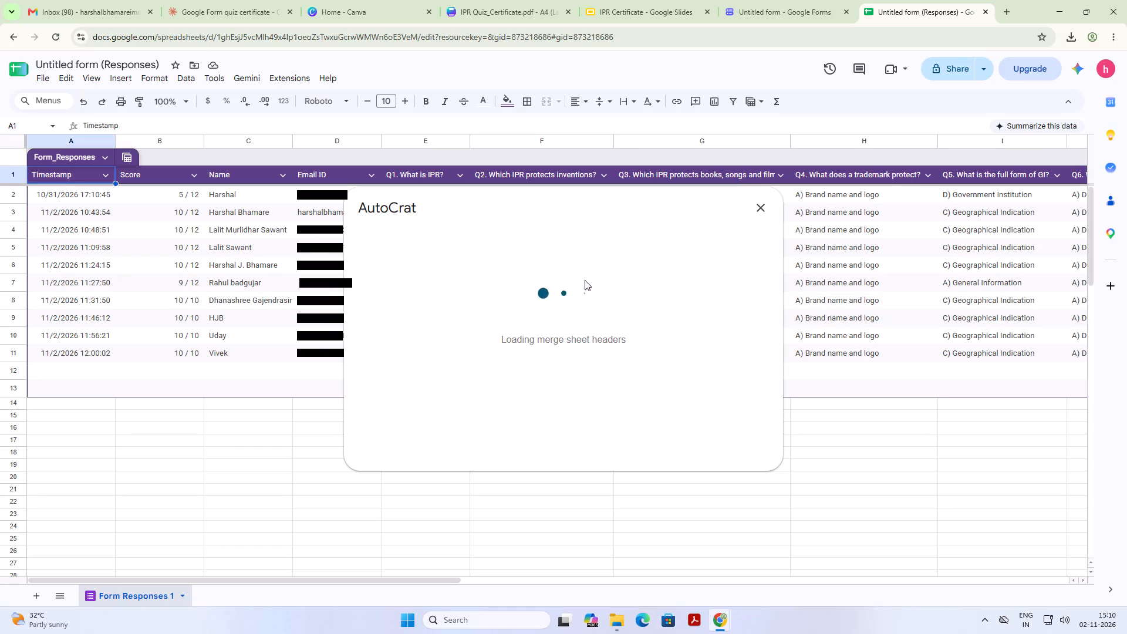
{"action": "left_click", "coordinate": [651, 441]}
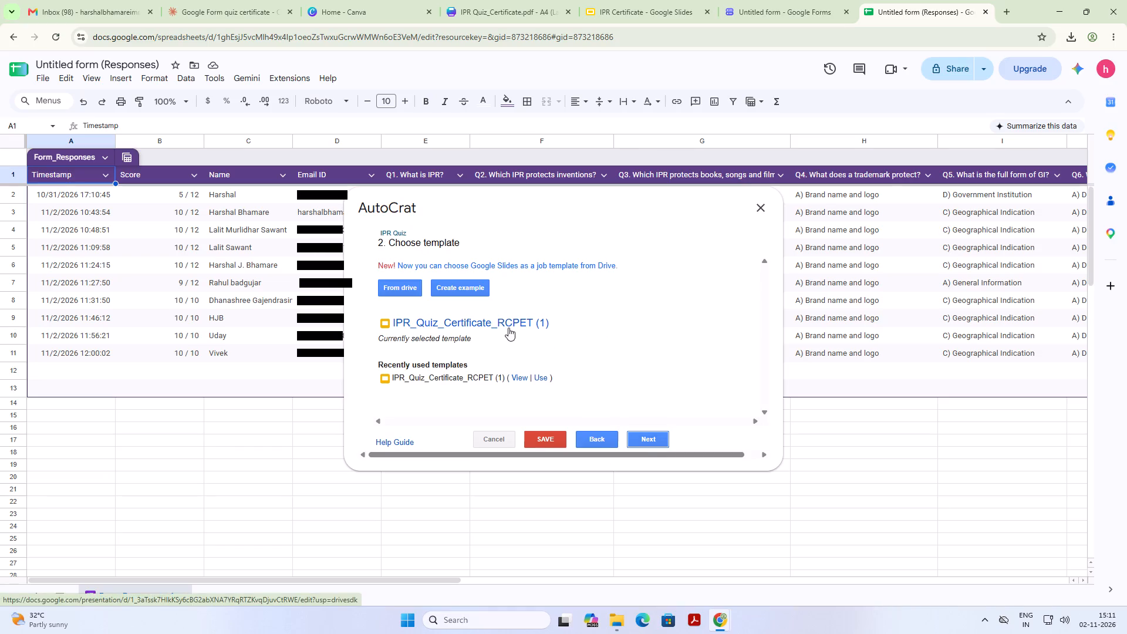
{"action": "left_click", "coordinate": [403, 287]}
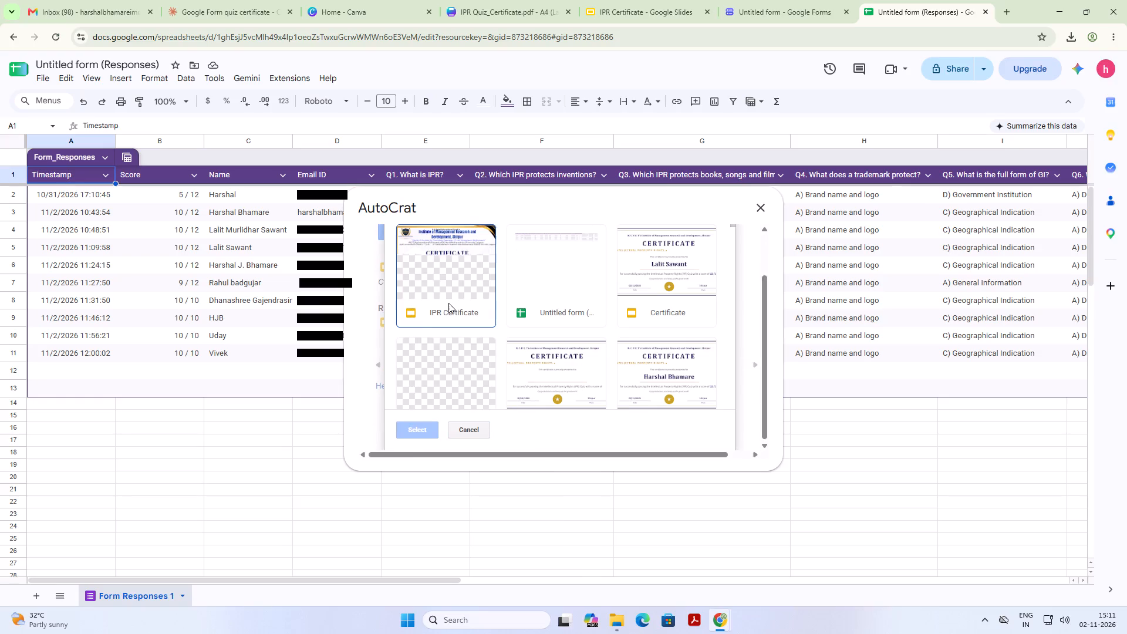
{"action": "left_click", "coordinate": [452, 285]}
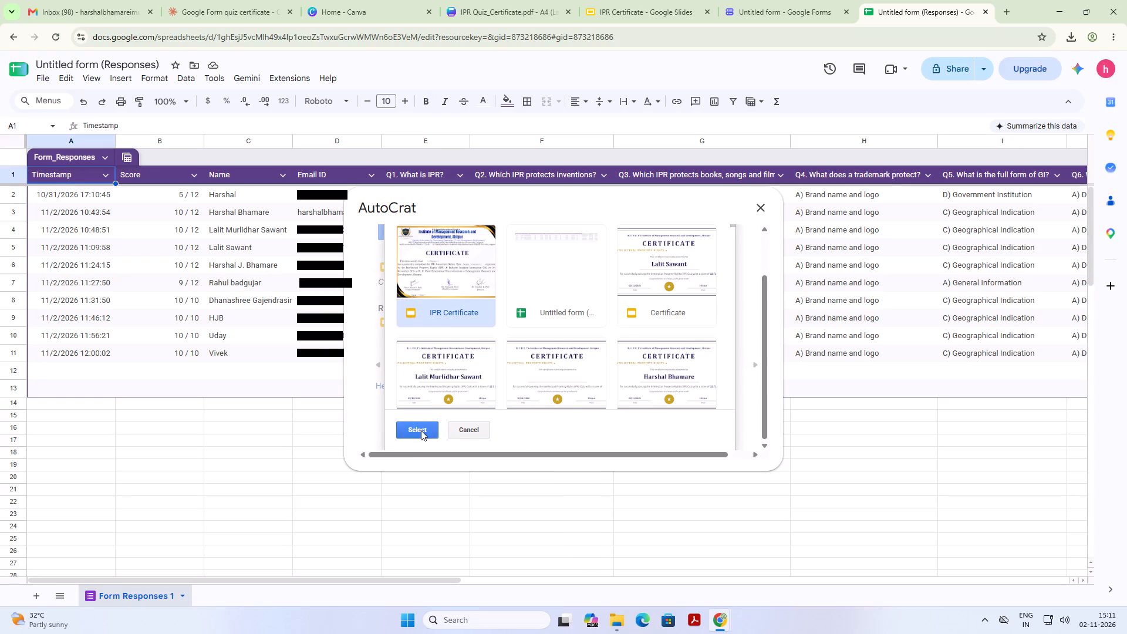
{"action": "left_click", "coordinate": [421, 430]}
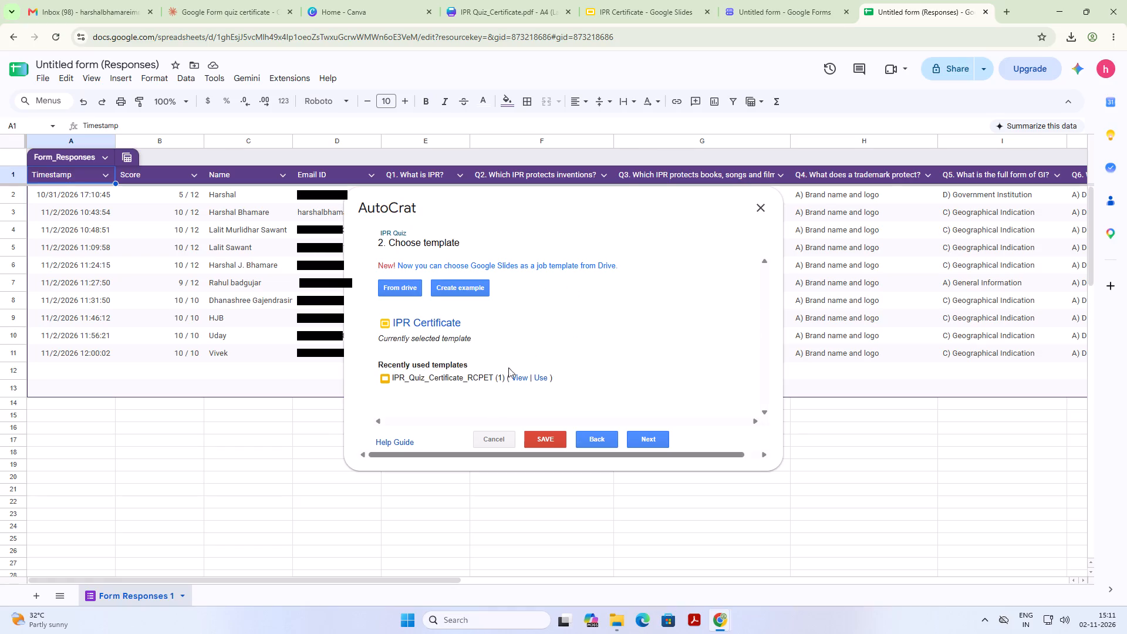
View the recently used template IPR_Quiz_Certificate_RCPET (1), and return to the job setup.
{"action": "left_click", "coordinate": [521, 380]}
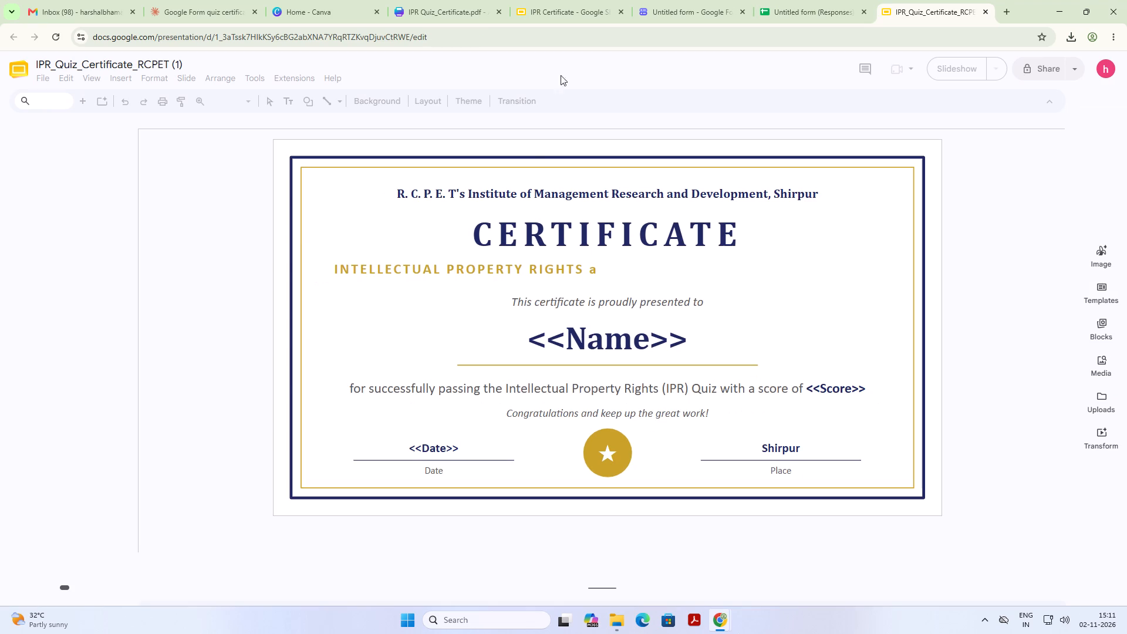
{"action": "left_click", "coordinate": [986, 12]}
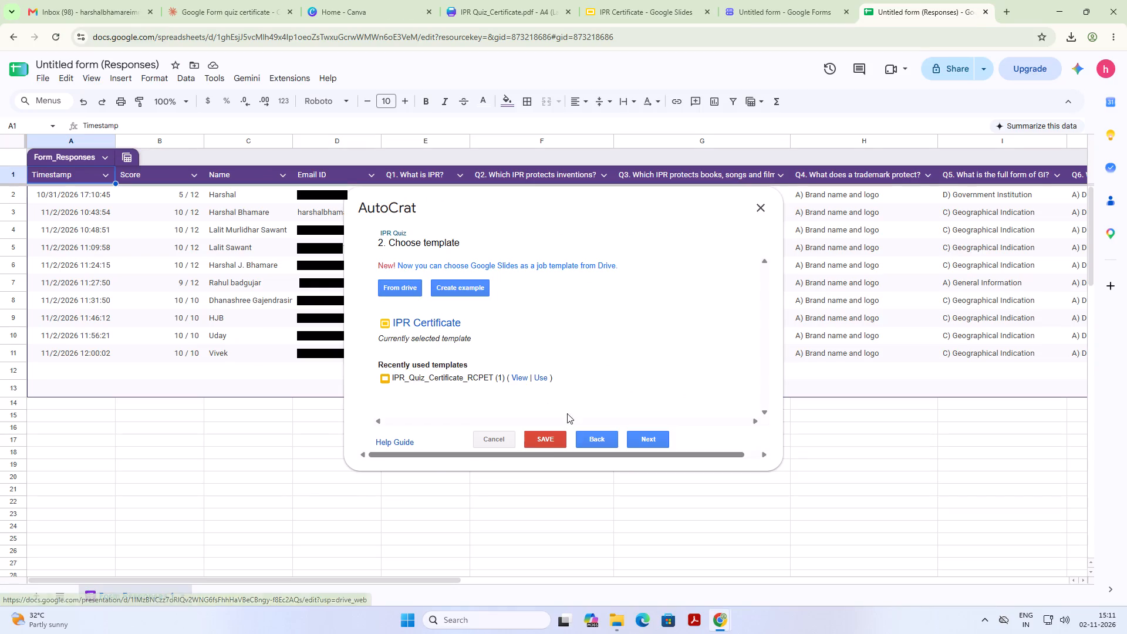
Map the template's score tag to the Score column, keep the Name tag mapped to Name, and save the IPR Quiz job.
{"action": "left_click", "coordinate": [556, 438]}
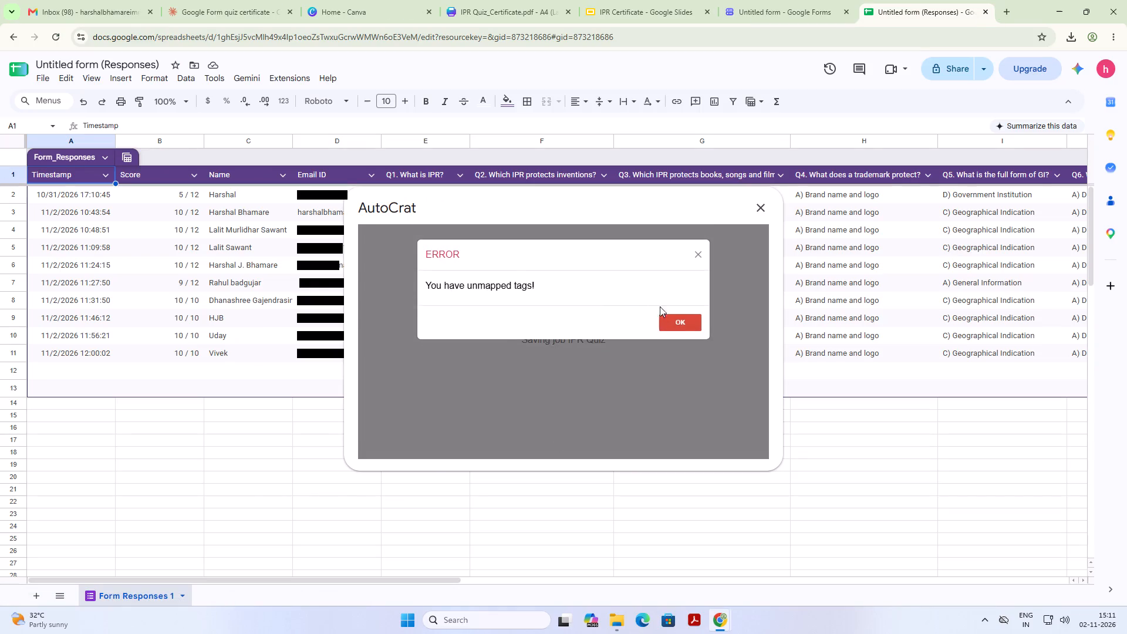
{"action": "left_click", "coordinate": [681, 323]}
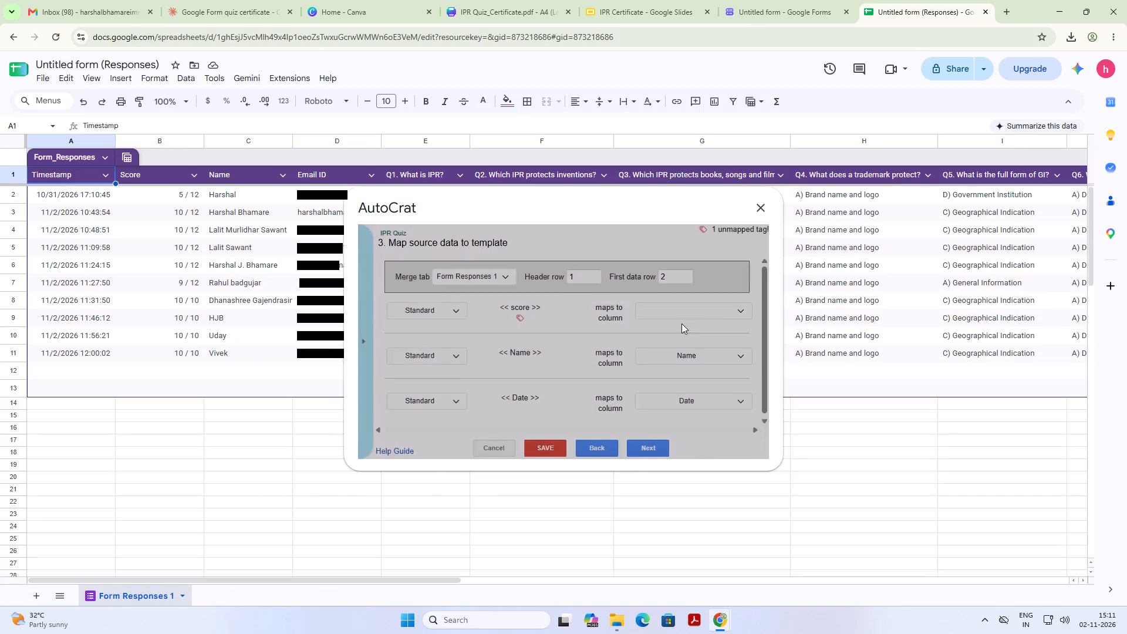
{"action": "left_click", "coordinate": [420, 314]}
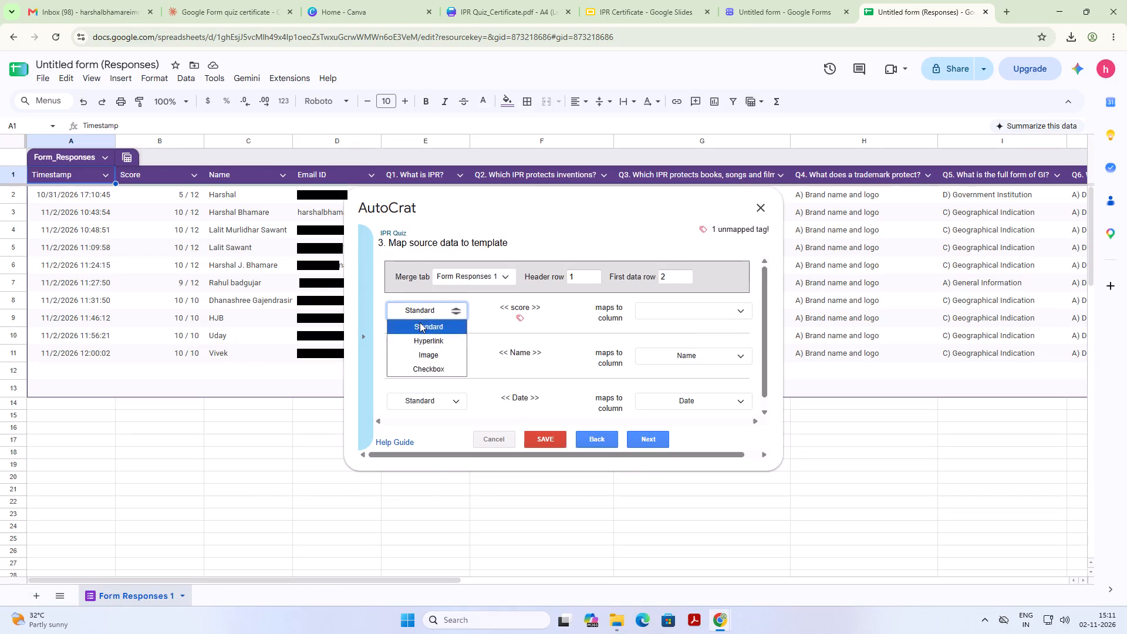
{"action": "left_click", "coordinate": [437, 309]}
{"action": "left_click", "coordinate": [657, 312]}
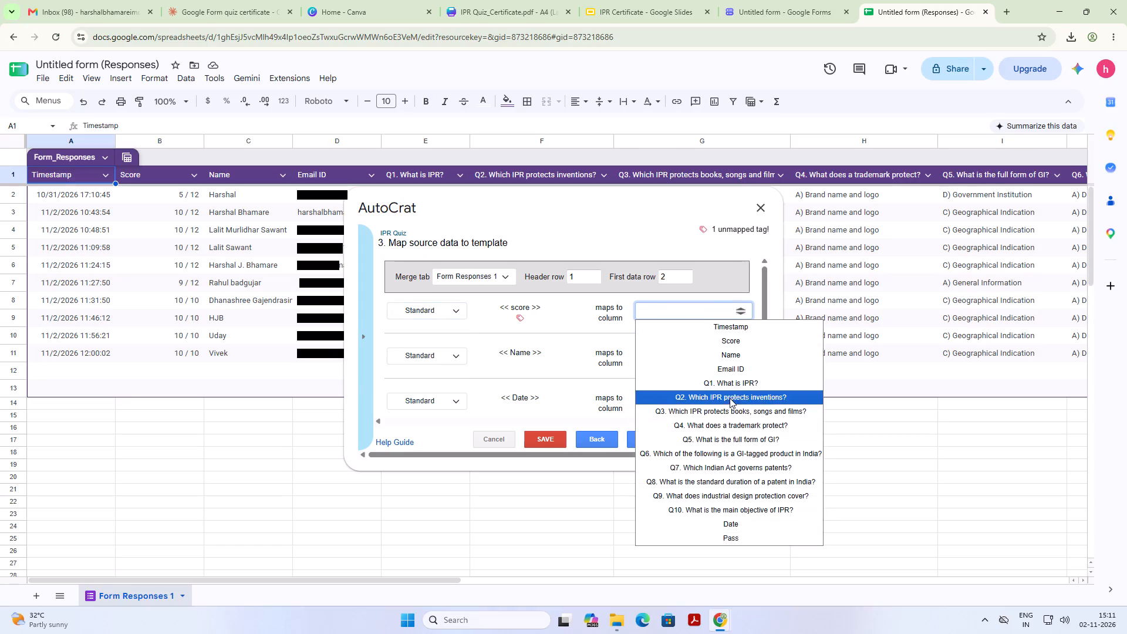
{"action": "scroll", "coordinate": [730, 398], "scroll_direction": "down", "scroll_amount": 2}
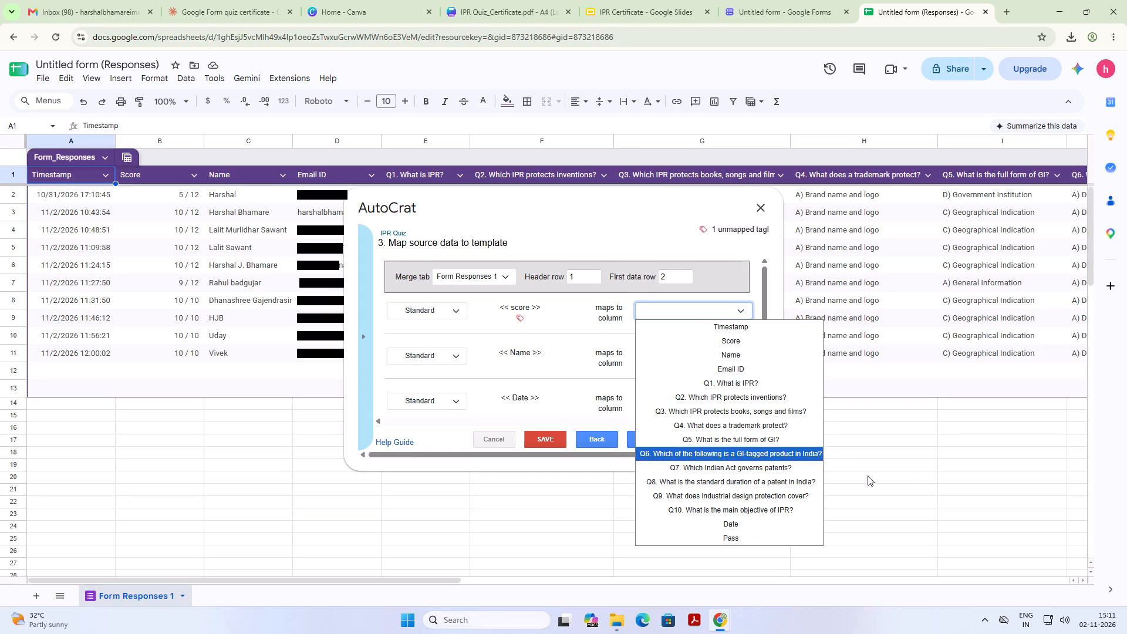
{"action": "left_click", "coordinate": [904, 478]}
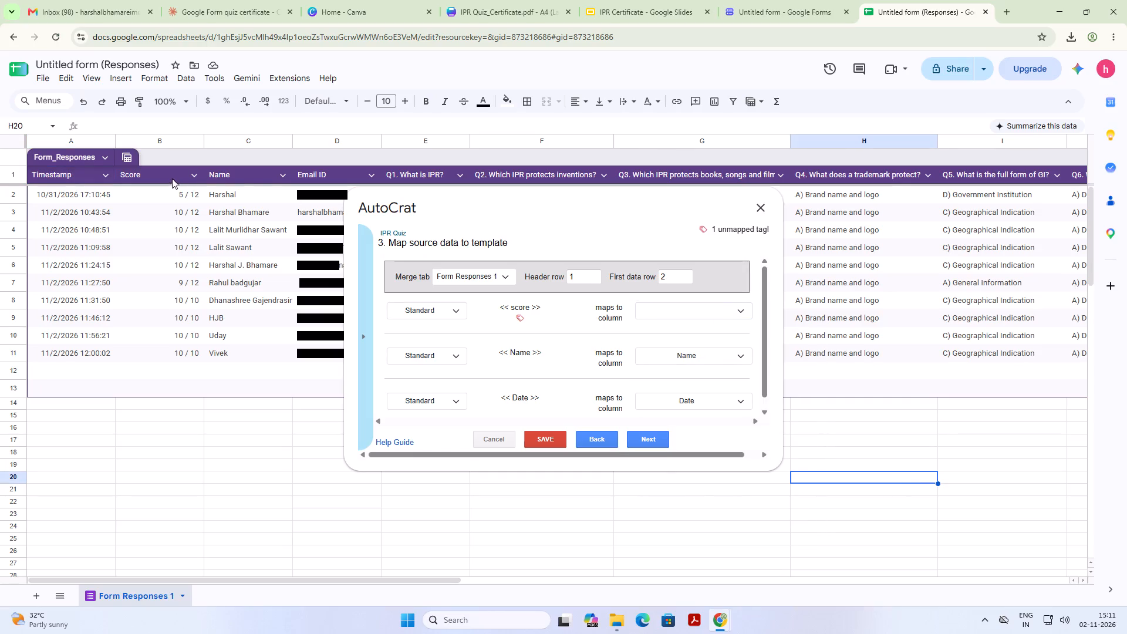
{"action": "left_click", "coordinate": [745, 317]}
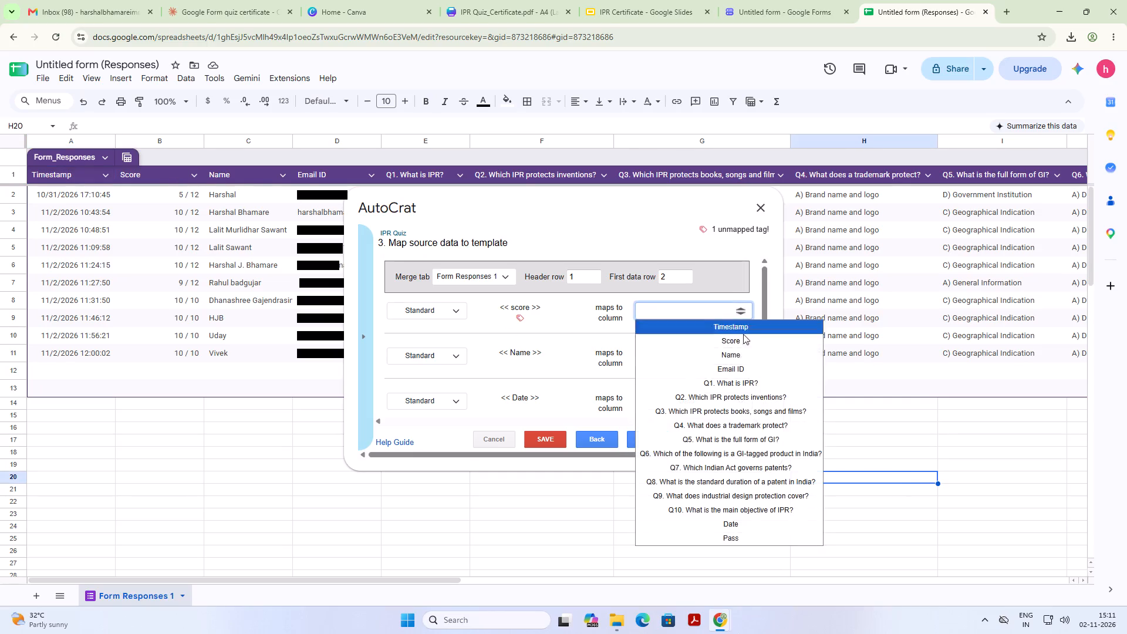
{"action": "left_click", "coordinate": [737, 339]}
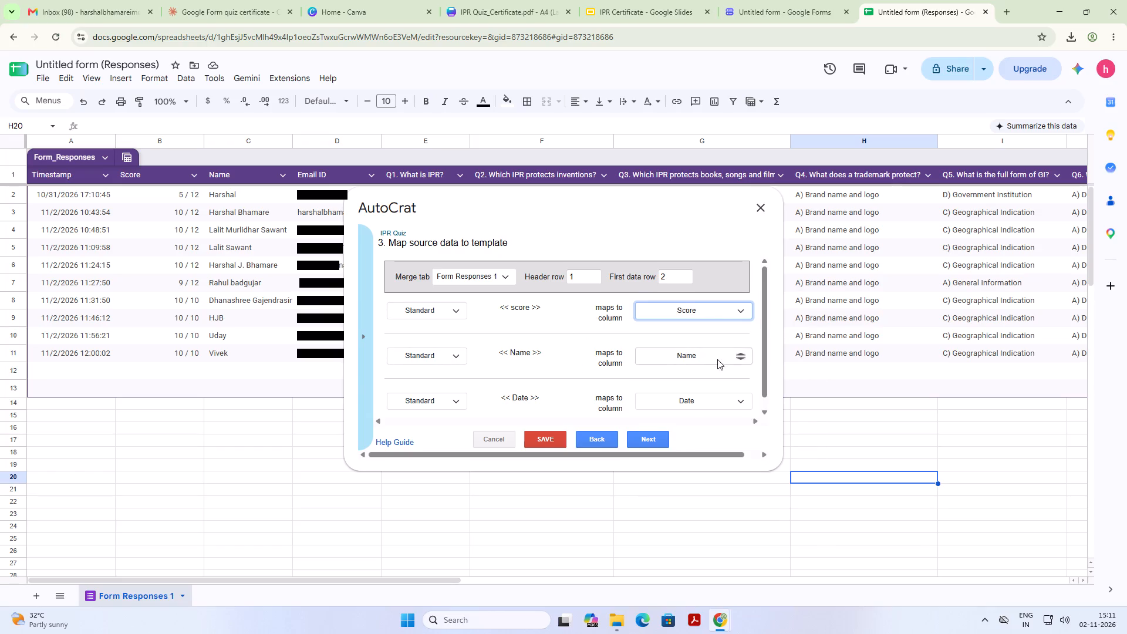
{"action": "left_click", "coordinate": [740, 356]}
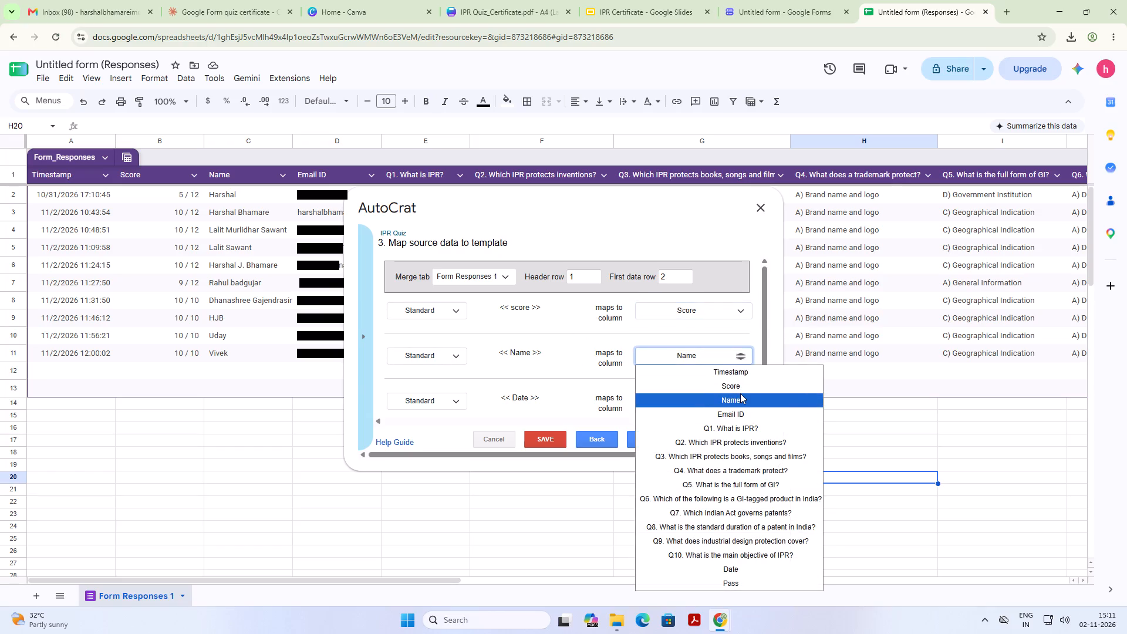
{"action": "left_click", "coordinate": [740, 393]}
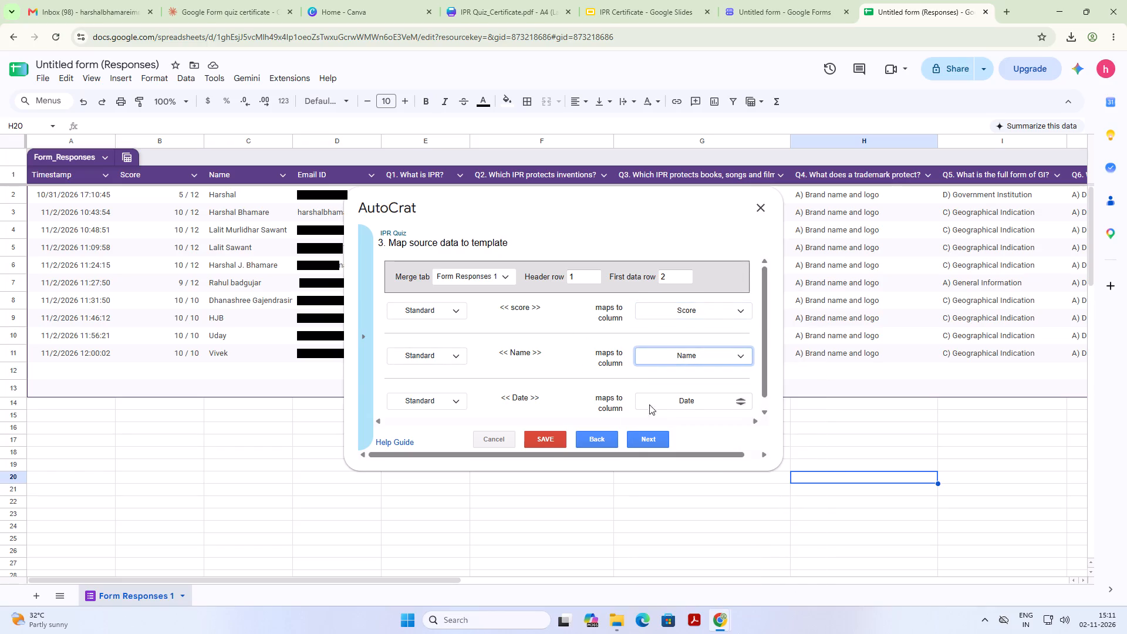
{"action": "left_click", "coordinate": [542, 439]}
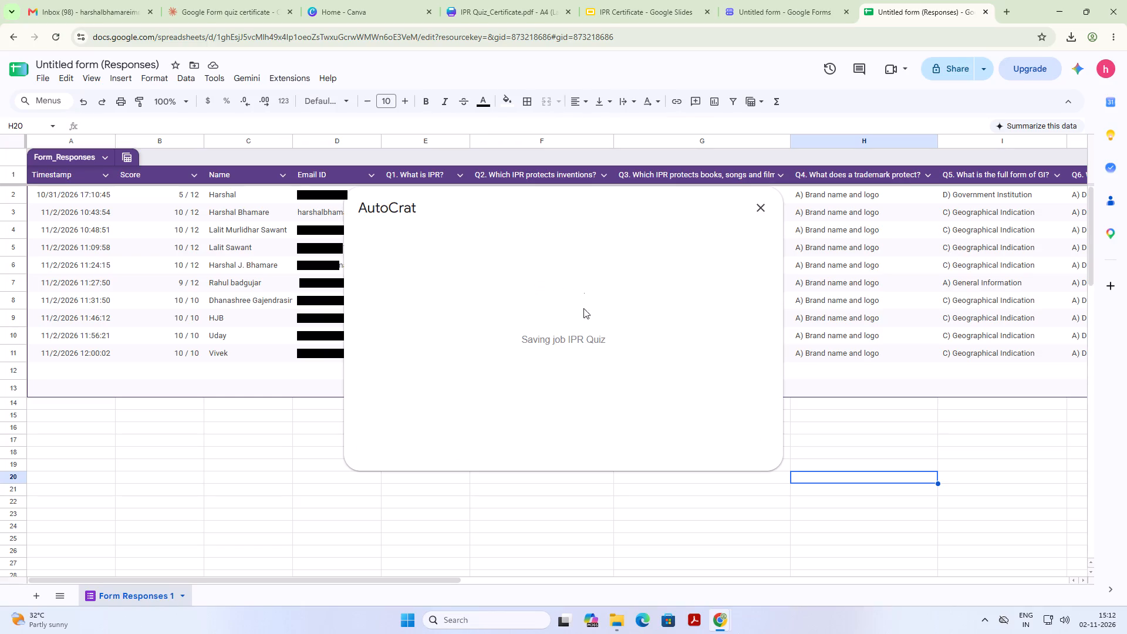
Run the IPR Quiz merge job.
{"action": "left_click", "coordinate": [554, 278]}
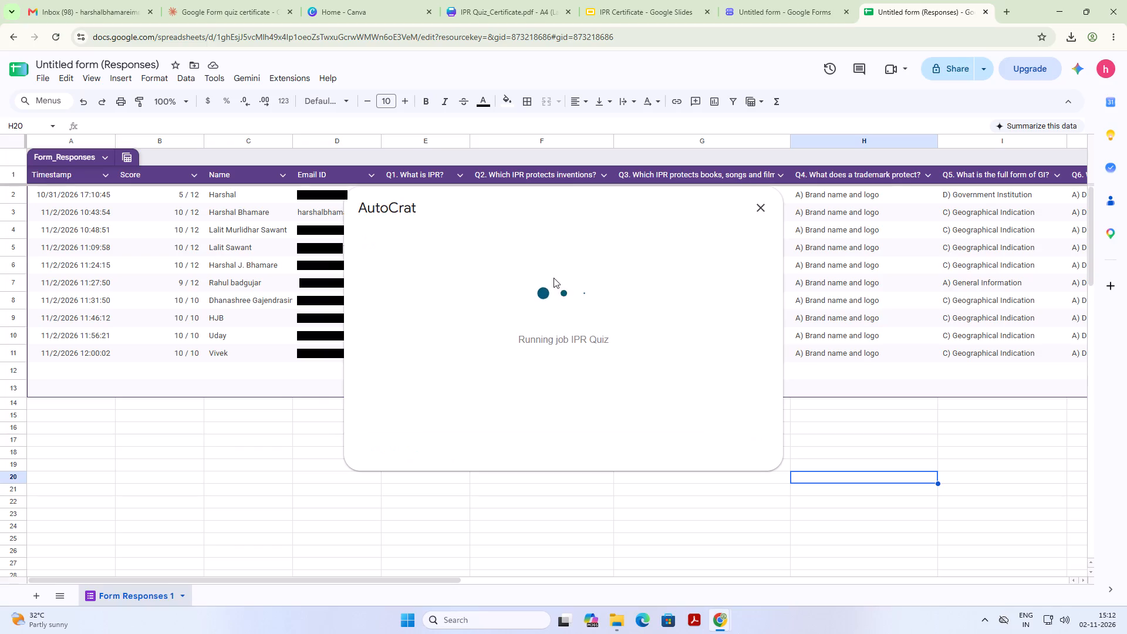
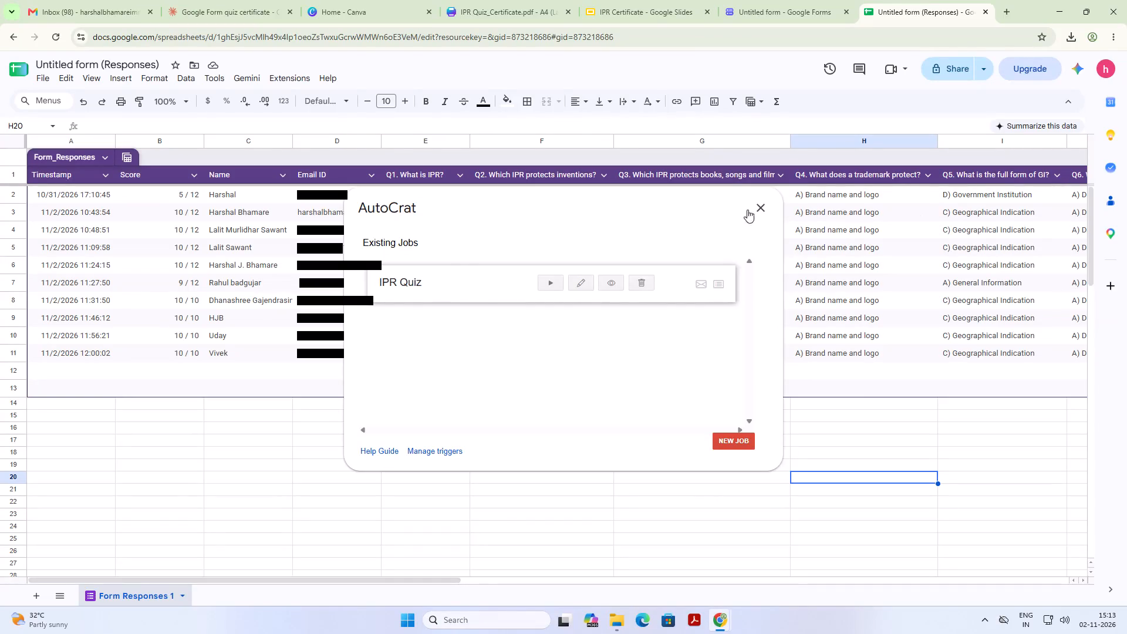
Close the AutoCrat jobs dialog and return to the form responses sheet.
{"action": "left_click", "coordinate": [754, 210]}
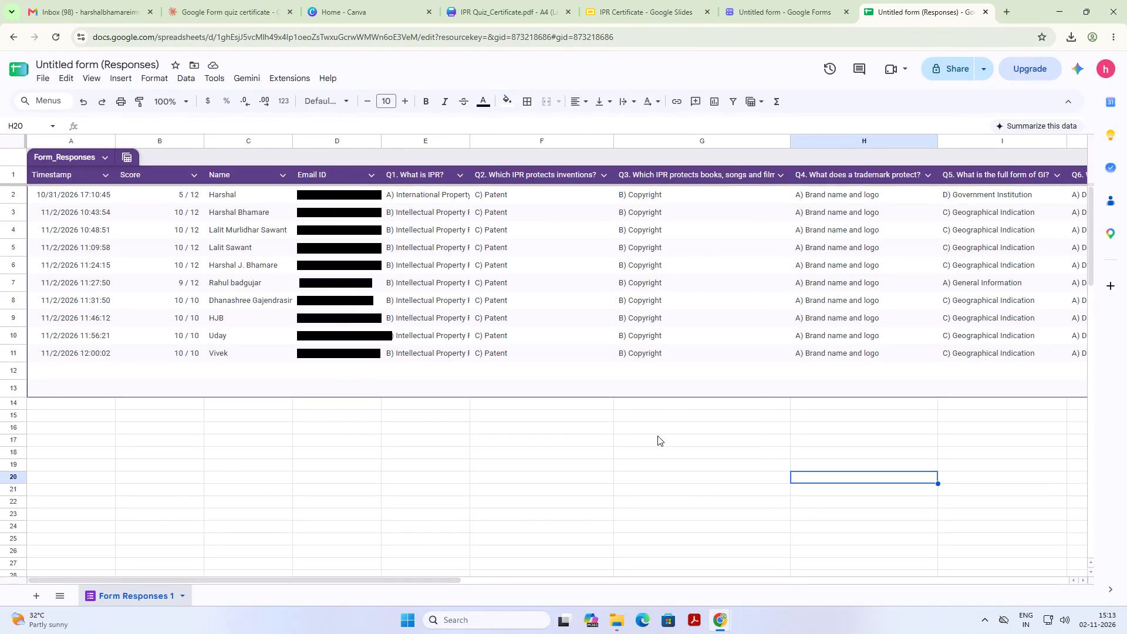
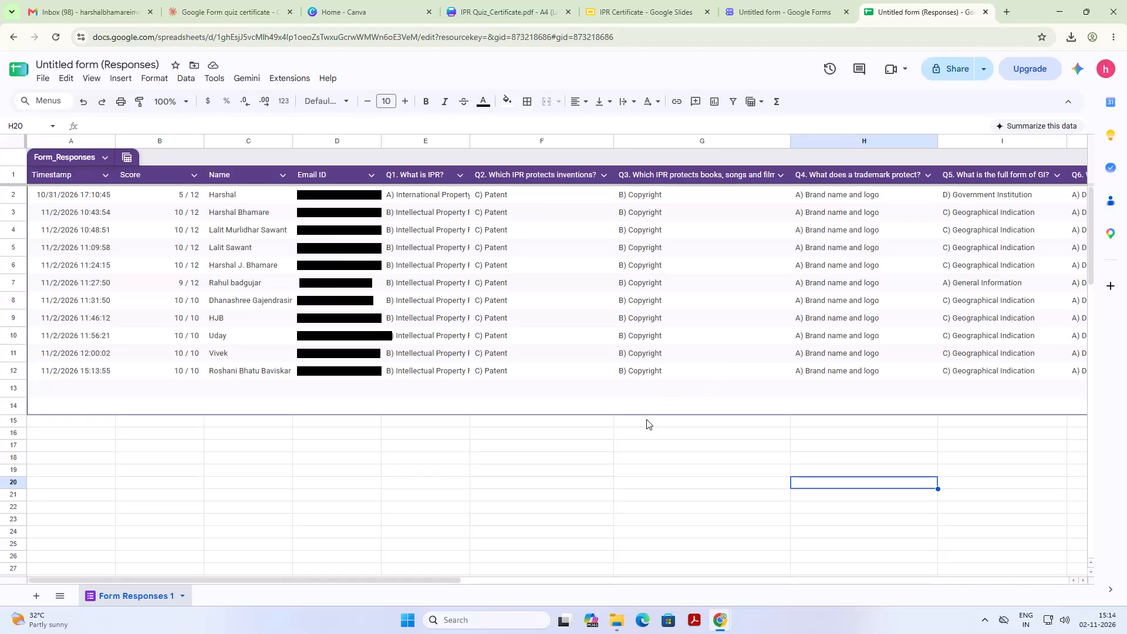
Examine the Date, Pass and Merged Doc ID - IPR Quiz columns at the far end of the form responses table.
{"action": "scroll", "coordinate": [646, 419], "scroll_direction": "up", "scroll_amount": 5}
{"action": "left_click_drag", "start_coordinate": [427, 587], "coordinate": [495, 587]}
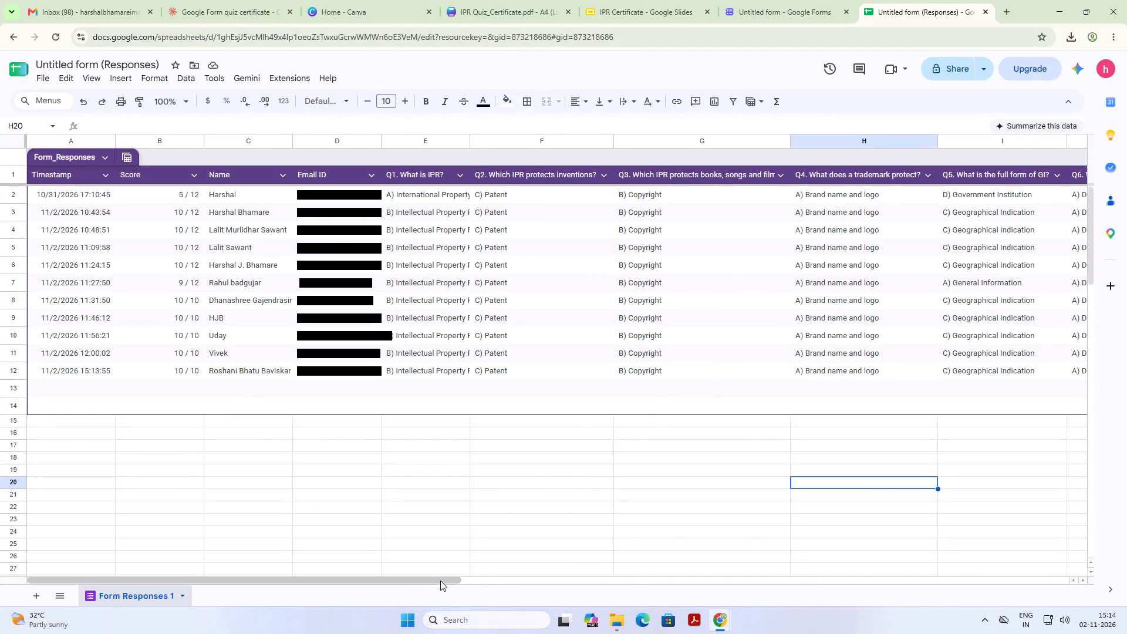
{"action": "left_click_drag", "start_coordinate": [433, 578], "coordinate": [932, 565]}
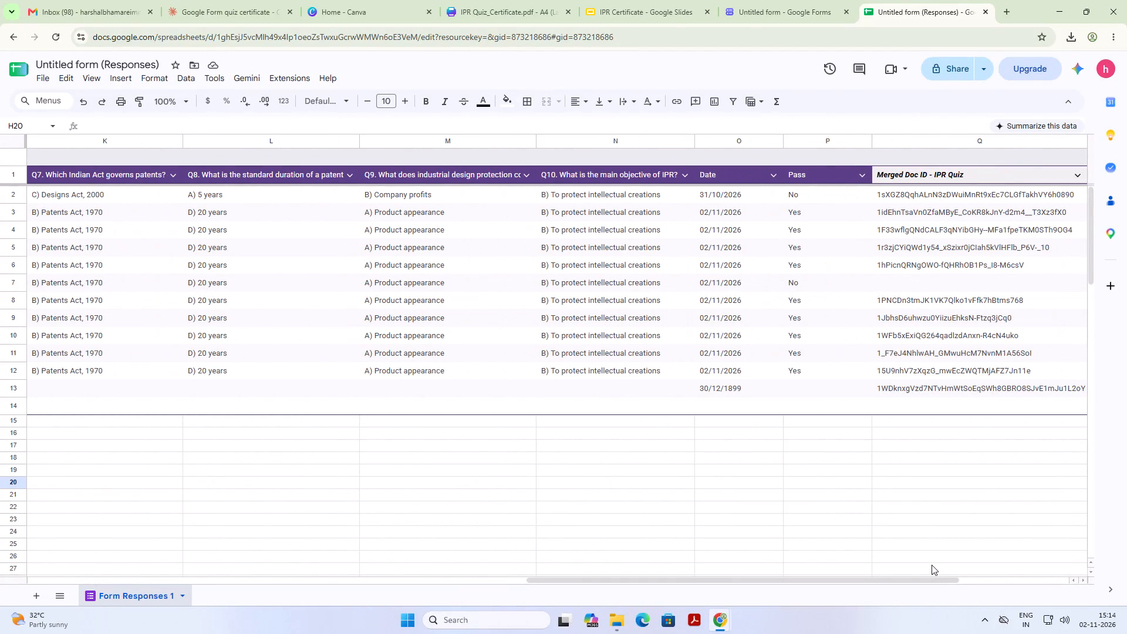
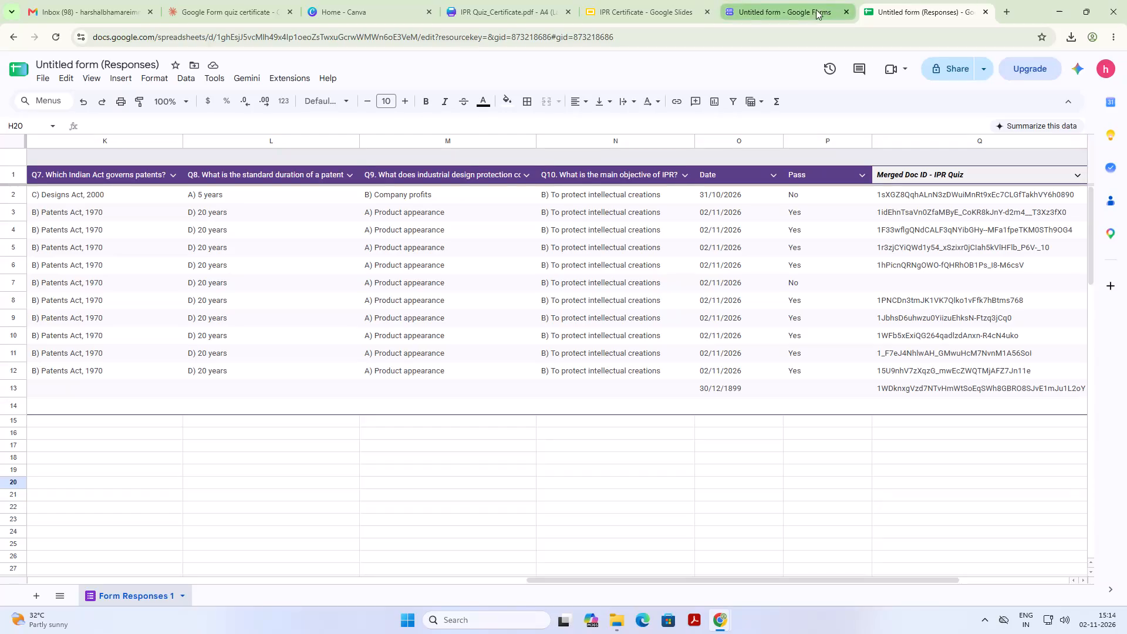
In the IPR Certificate slide, widen the <<Name>> text box until it ends near the certificate's right border.
{"action": "left_click", "coordinate": [614, 0]}
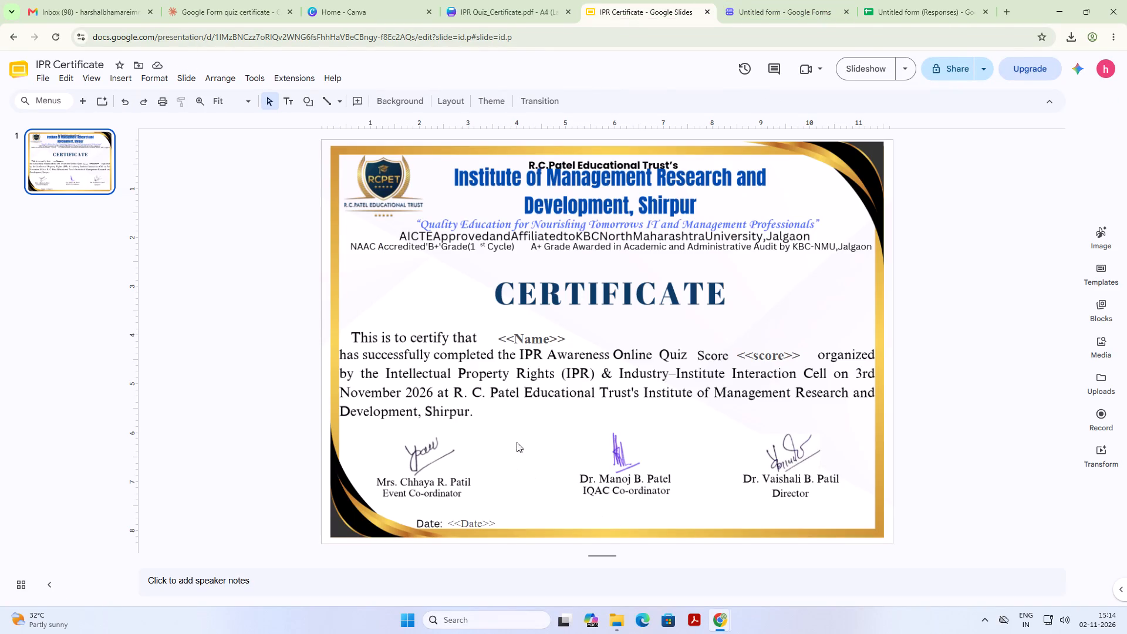
{"action": "left_click_drag", "start_coordinate": [529, 335], "coordinate": [529, 330]}
{"action": "left_click", "coordinate": [563, 342]}
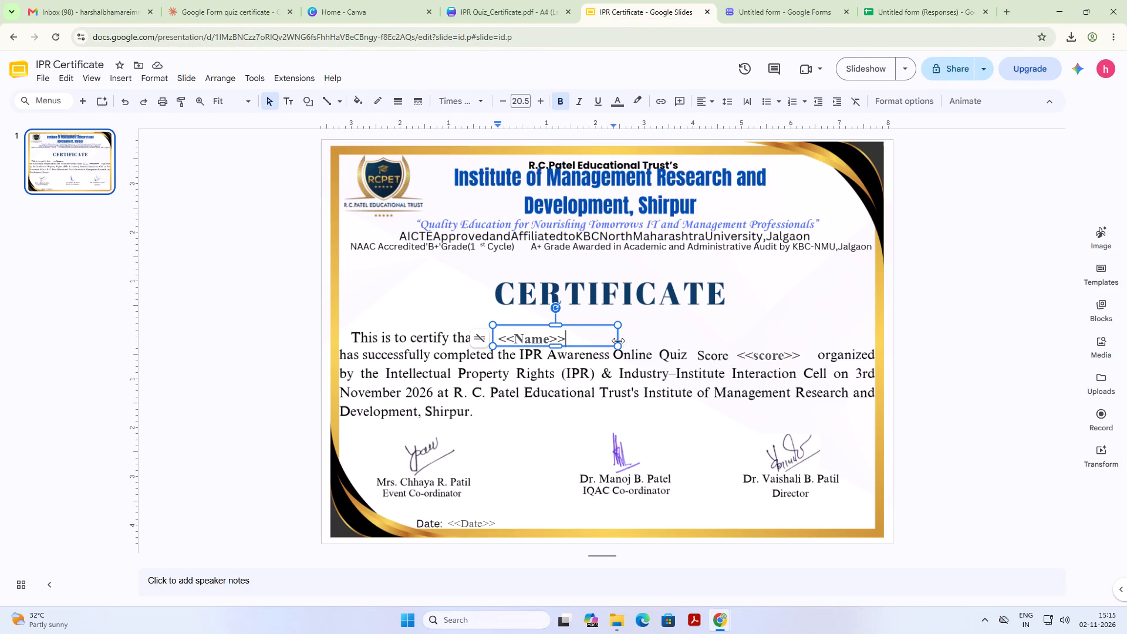
{"action": "left_click_drag", "start_coordinate": [619, 338], "coordinate": [733, 330]}
{"action": "left_click_drag", "start_coordinate": [730, 336], "coordinate": [733, 337]}
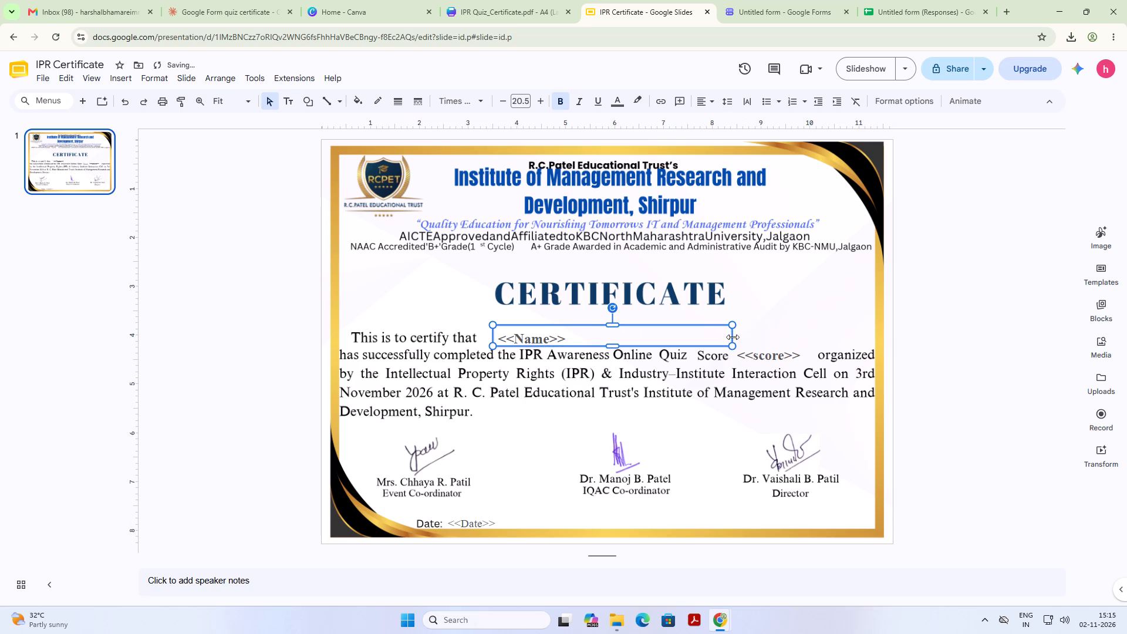
{"action": "left_click_drag", "start_coordinate": [733, 337], "coordinate": [794, 342]}
{"action": "left_click_drag", "start_coordinate": [792, 338], "coordinate": [797, 336]}
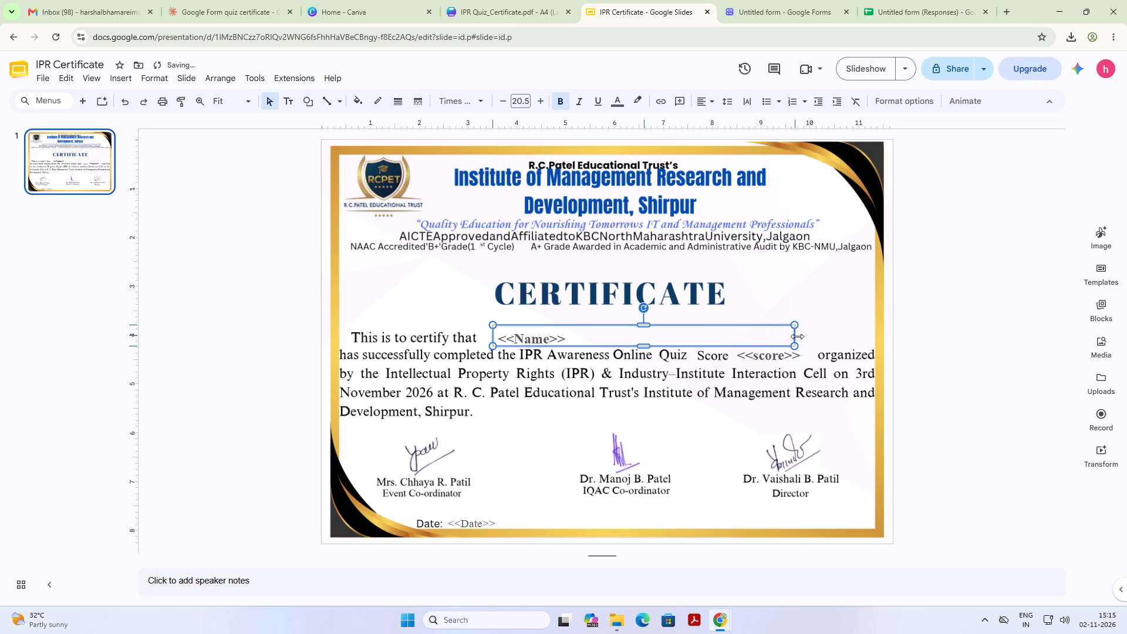
{"action": "left_click_drag", "start_coordinate": [797, 336], "coordinate": [841, 326]}
{"action": "left_click", "coordinate": [988, 362]}
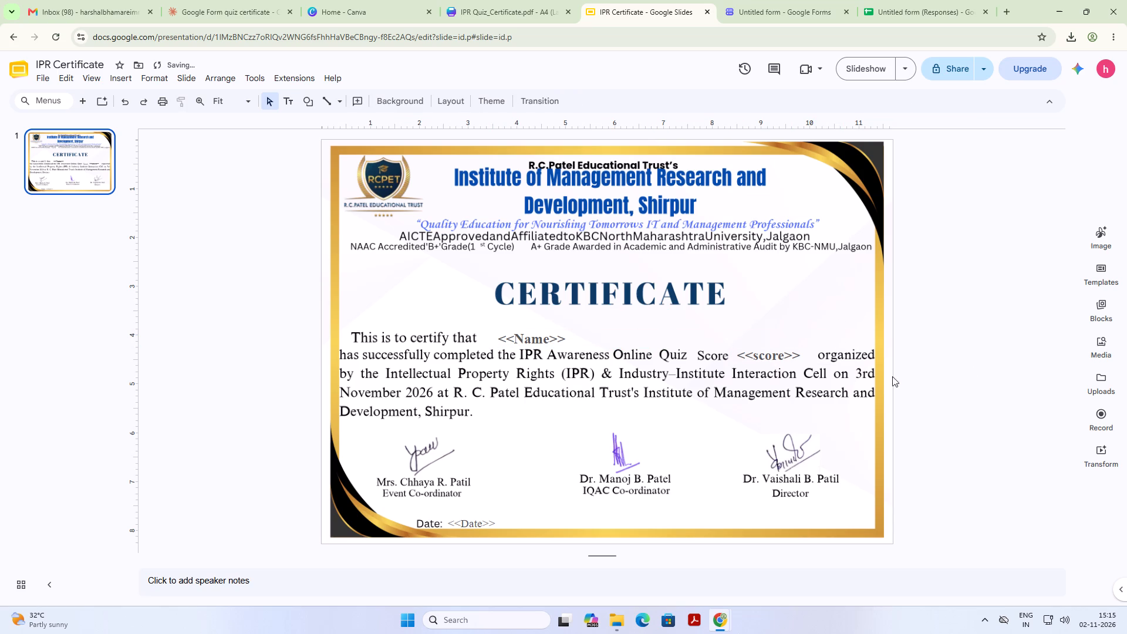
Nudge the <<Name>> text box slightly along the "This is to certify that" line and save the slide.
{"action": "left_click", "coordinate": [498, 330]}
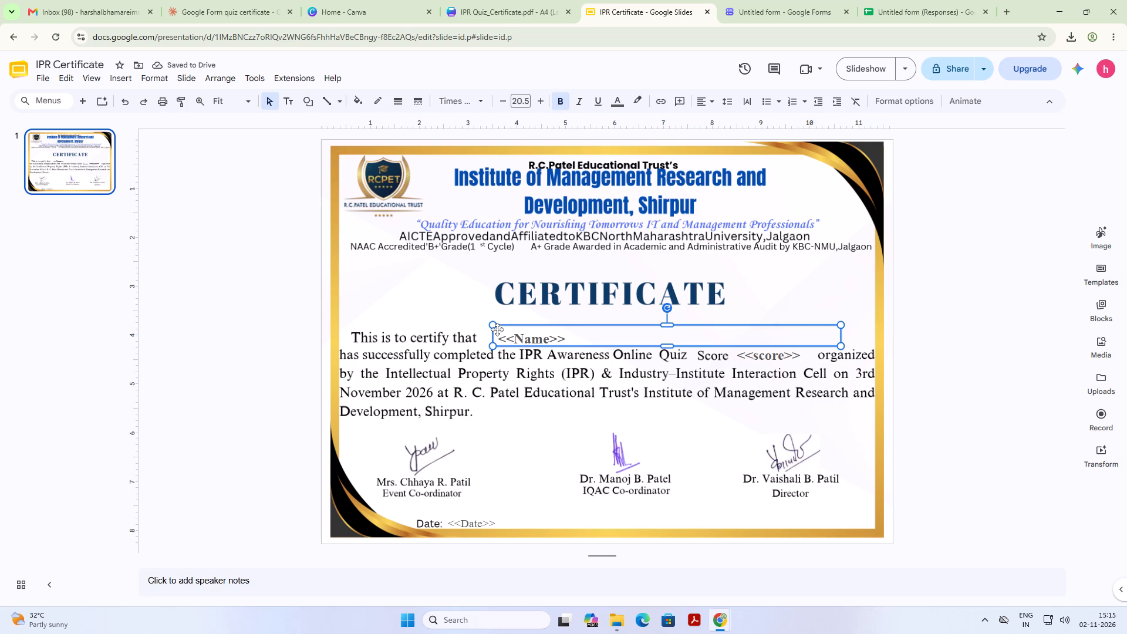
{"action": "left_click", "coordinate": [518, 329]}
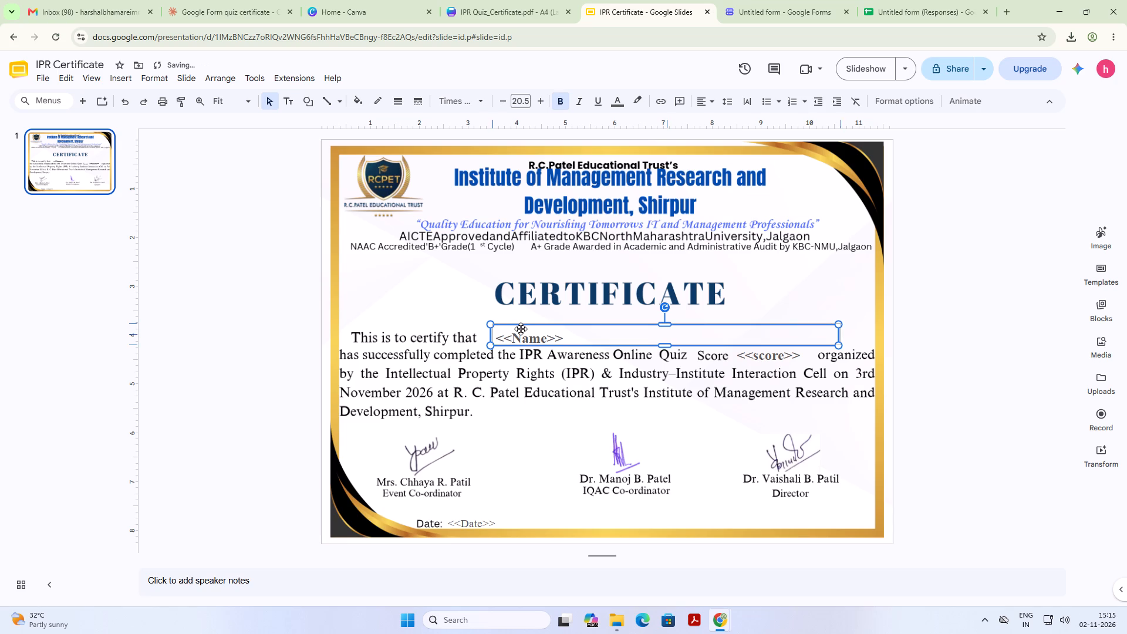
{"action": "left_click", "coordinate": [518, 328]}
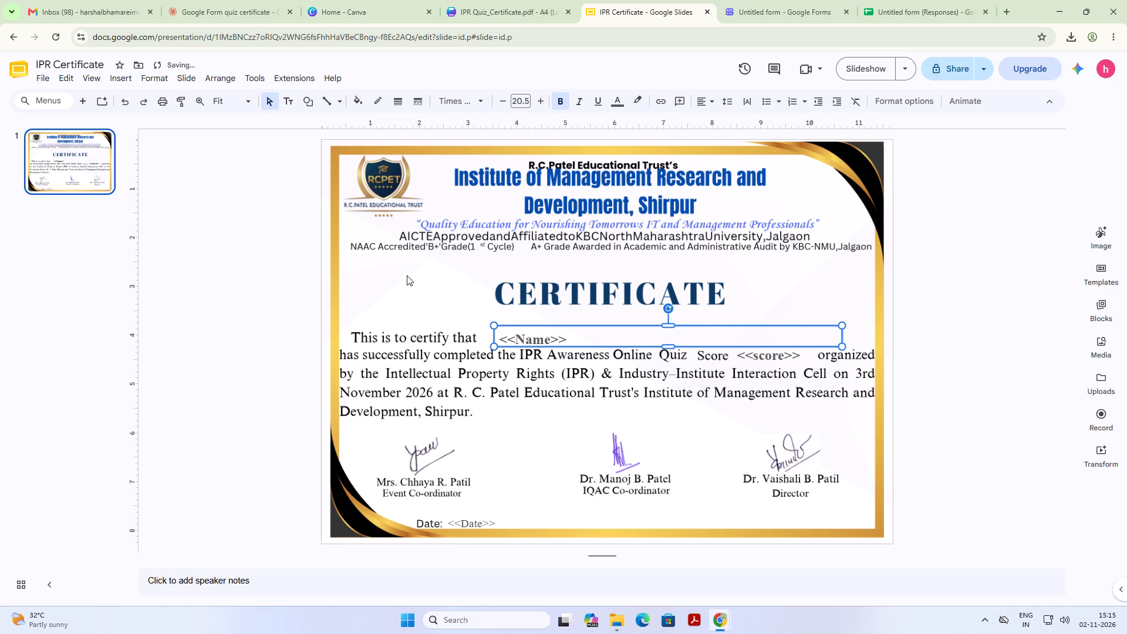
{"action": "left_click", "coordinate": [549, 338]}
{"action": "left_click", "coordinate": [580, 338]}
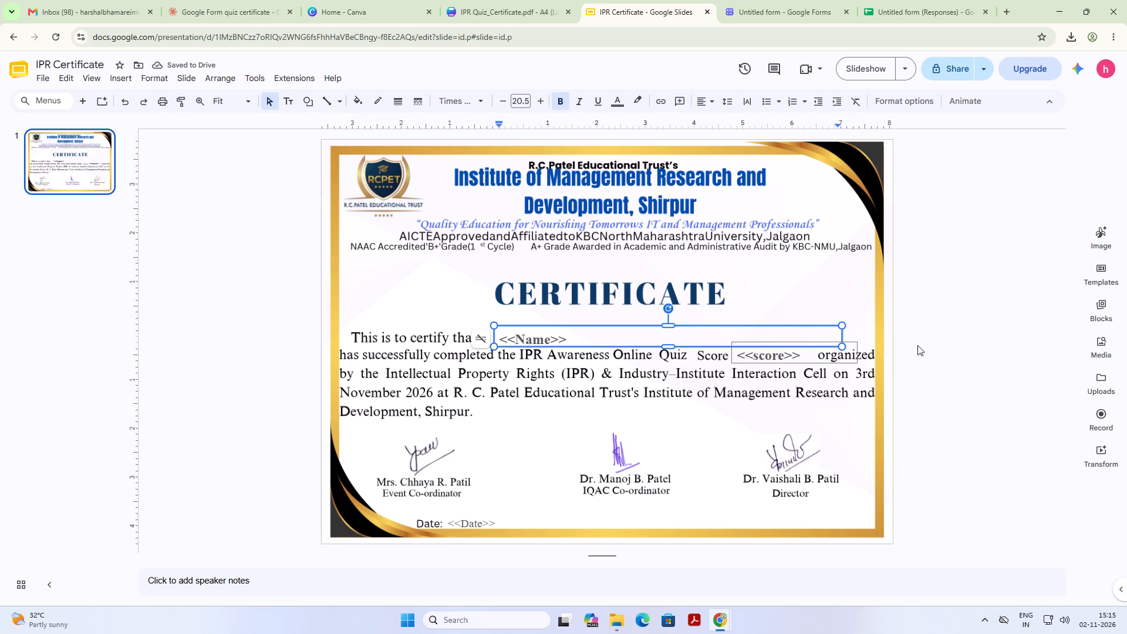
{"action": "left_click", "coordinate": [923, 335]}
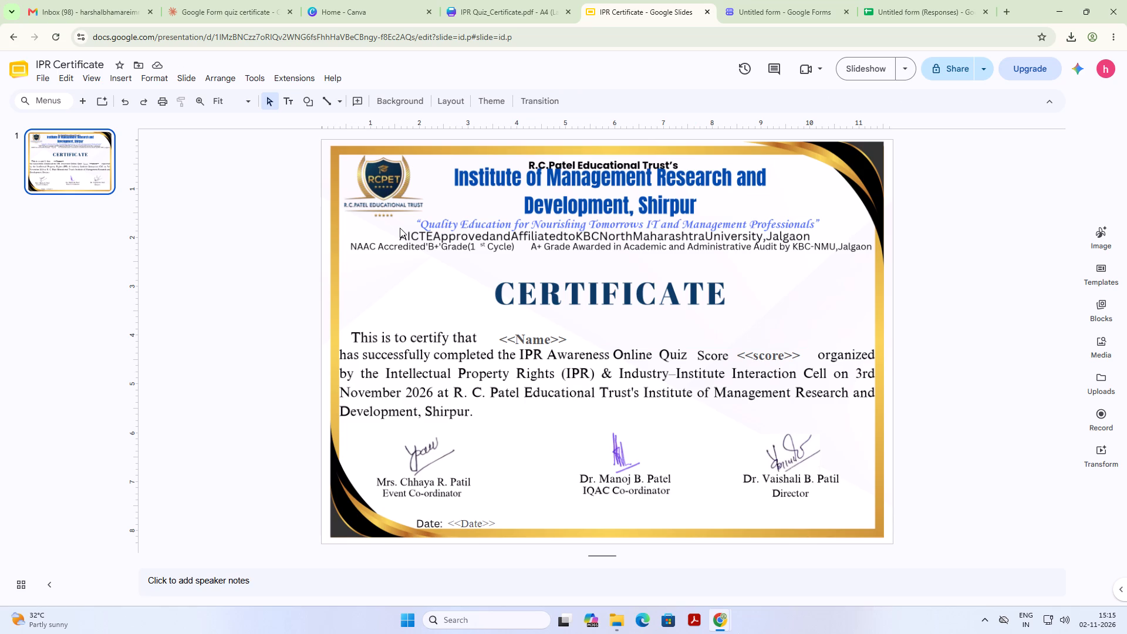
{"action": "key", "text": "ctrl+s"}
{"action": "key", "text": "ctrl+s"}
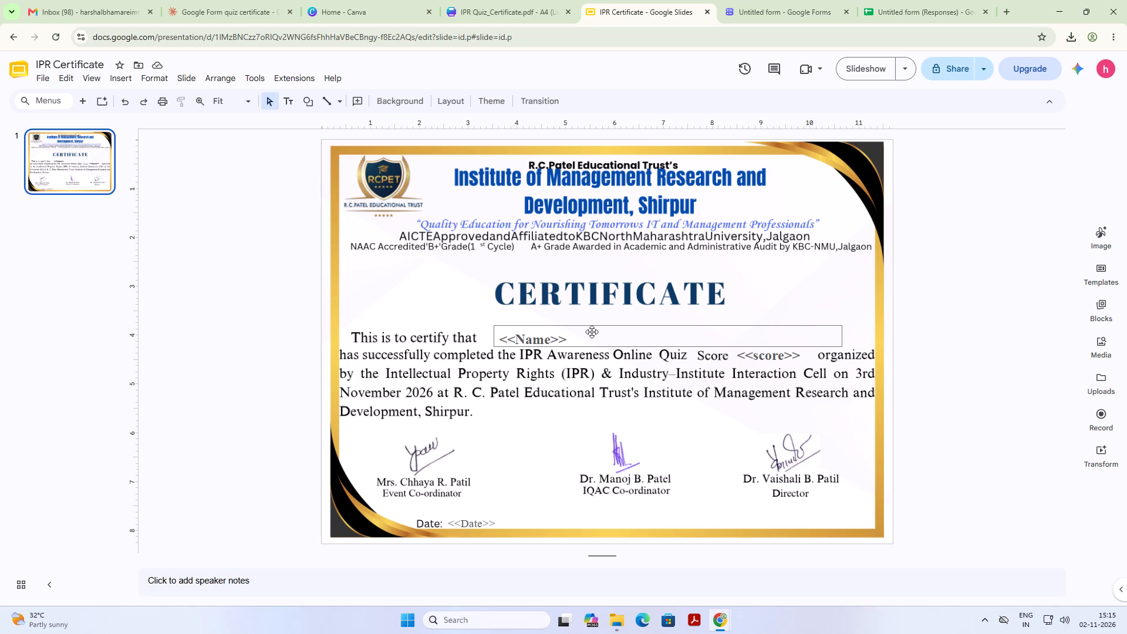
{"action": "key", "text": "ctrl+s"}
{"action": "key", "text": "ctrl+s"}
{"action": "key", "text": "ctrl+s"}
{"action": "key", "text": "ctrl+s"}
{"action": "key", "text": "ctrl+s"}
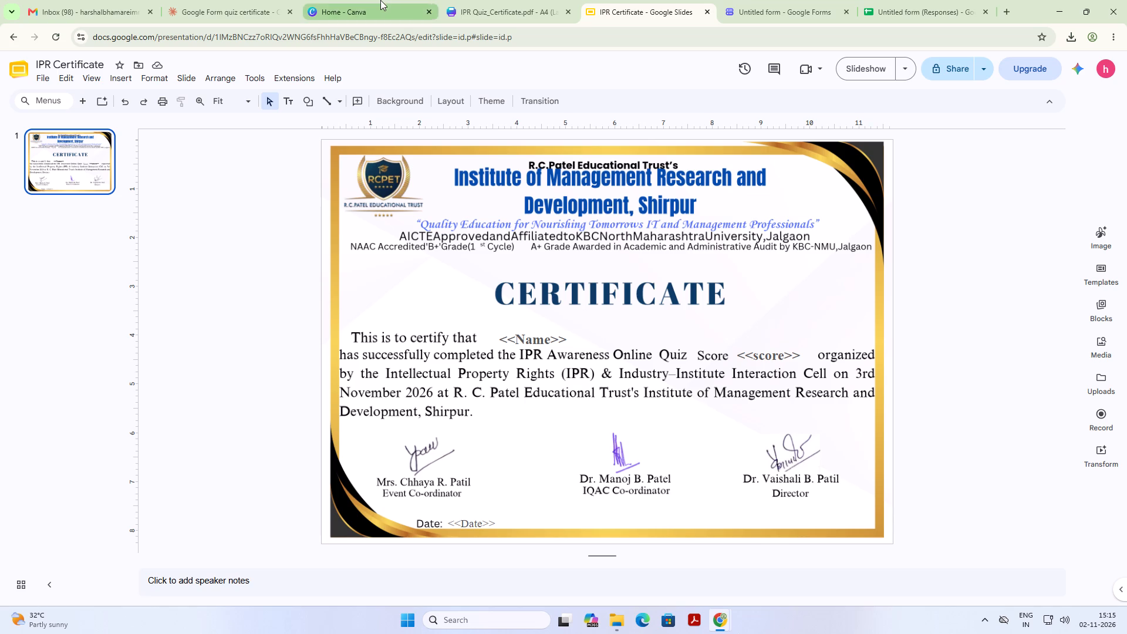
In the responses sheet, edit the Autocrat IPR Quiz job, reselect IPR Certificate from Drive as its template and save the job.
{"action": "left_click", "coordinate": [746, 0]}
{"action": "left_click", "coordinate": [896, 0]}
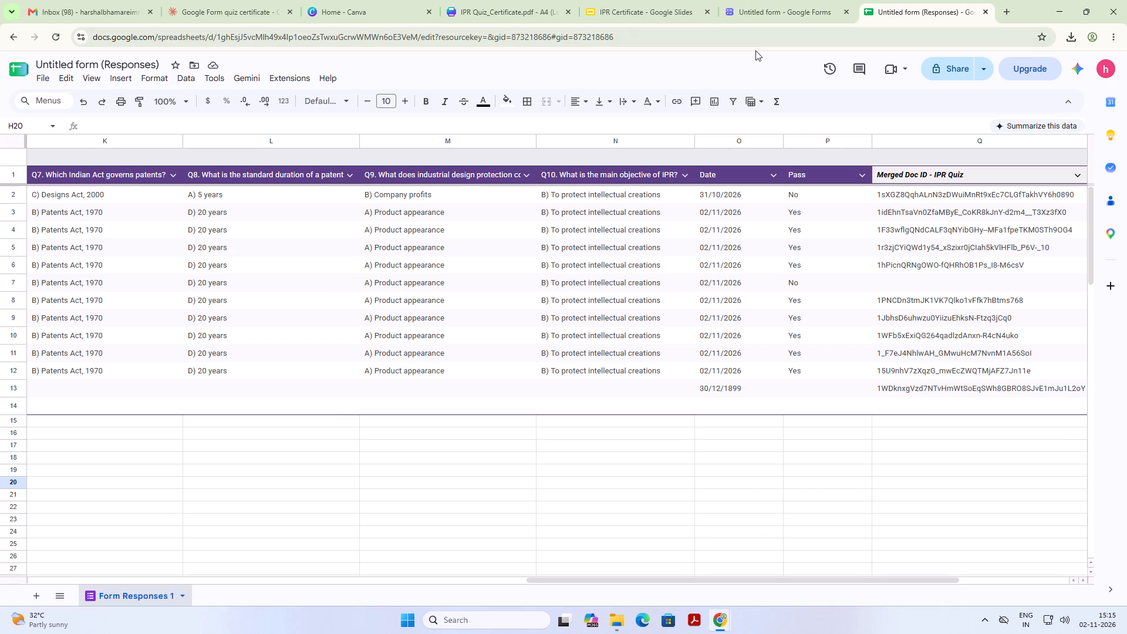
{"action": "left_click", "coordinate": [282, 75]}
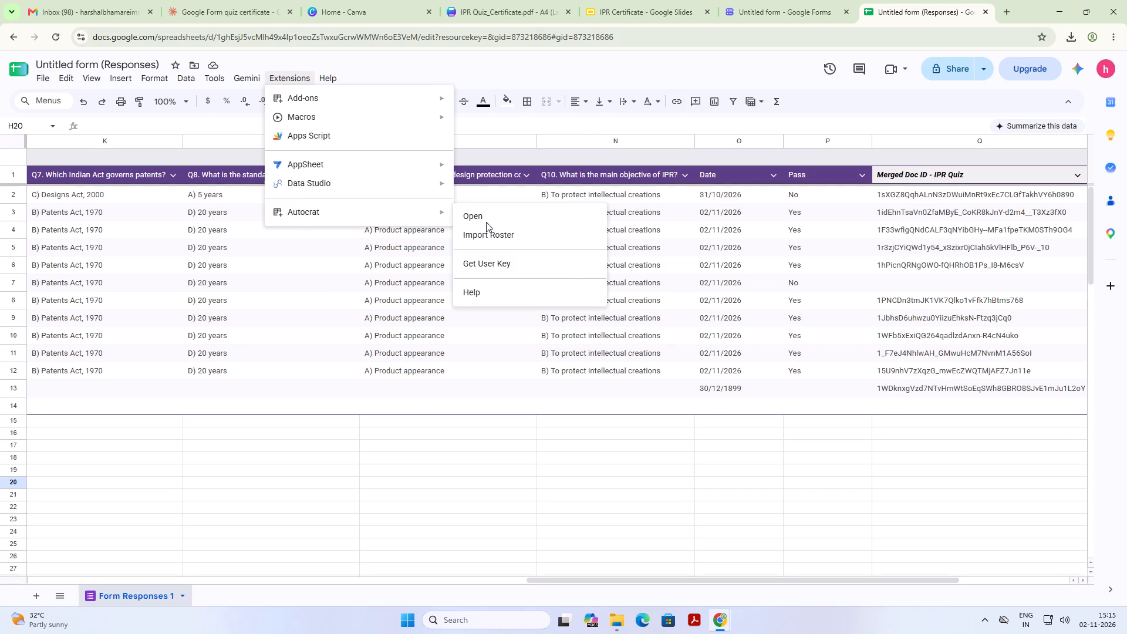
{"action": "left_click", "coordinate": [461, 211]}
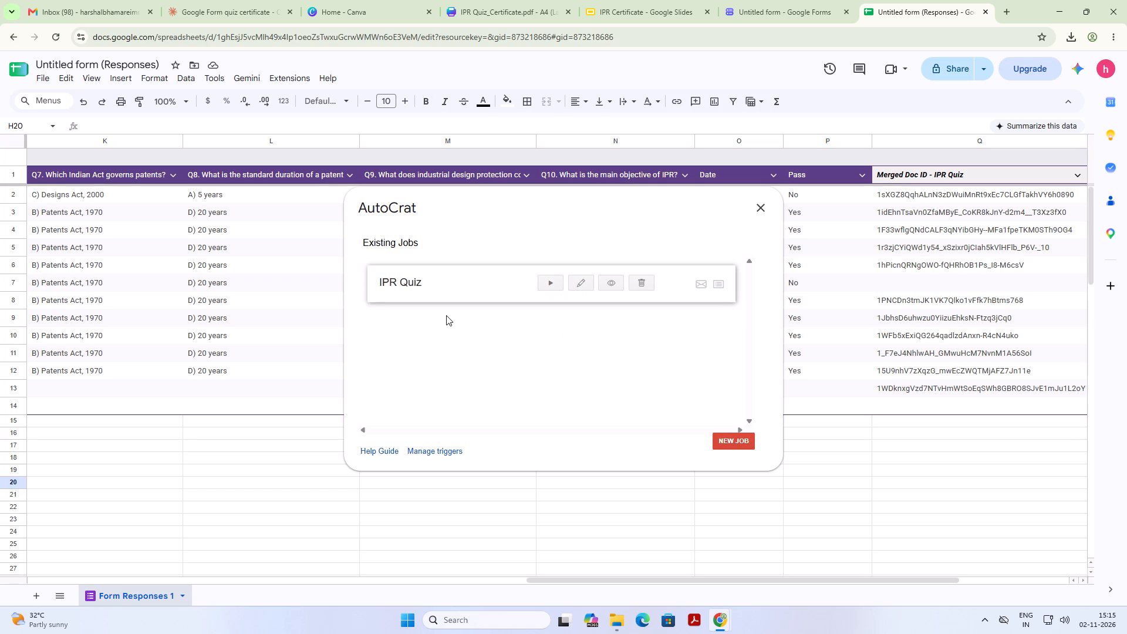
{"action": "left_click", "coordinate": [585, 284]}
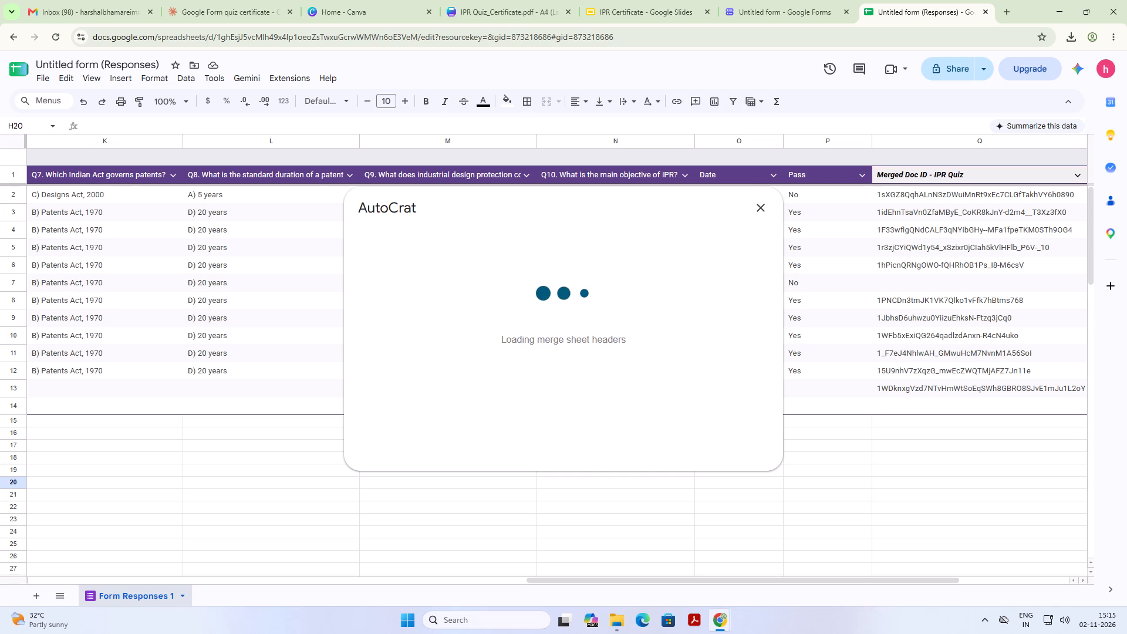
{"action": "left_click", "coordinate": [654, 438]}
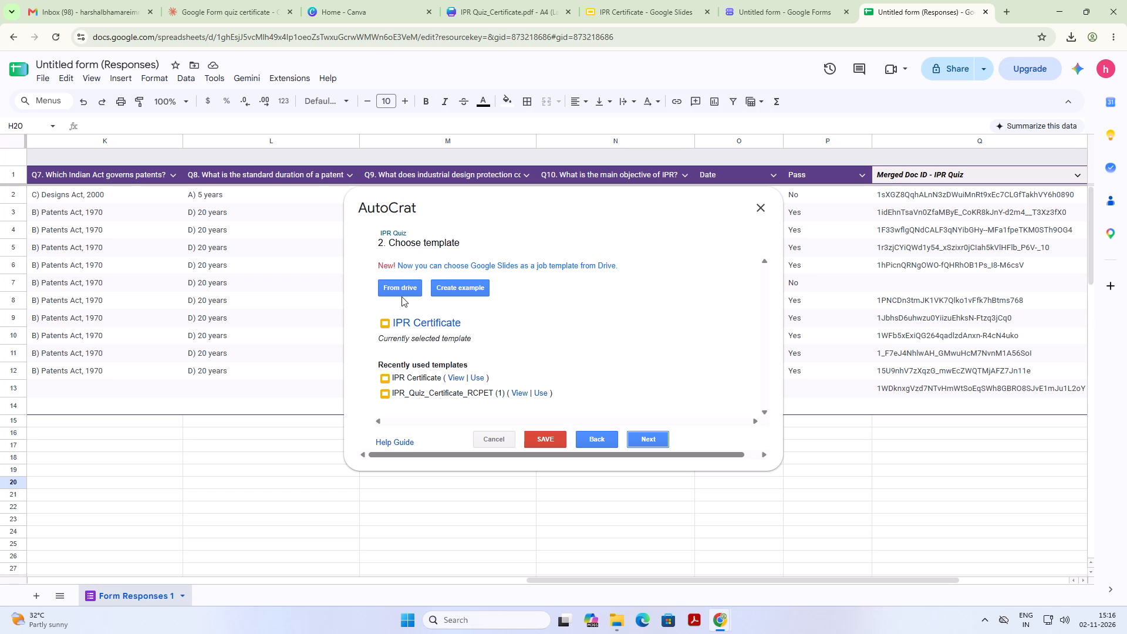
{"action": "left_click", "coordinate": [405, 282]}
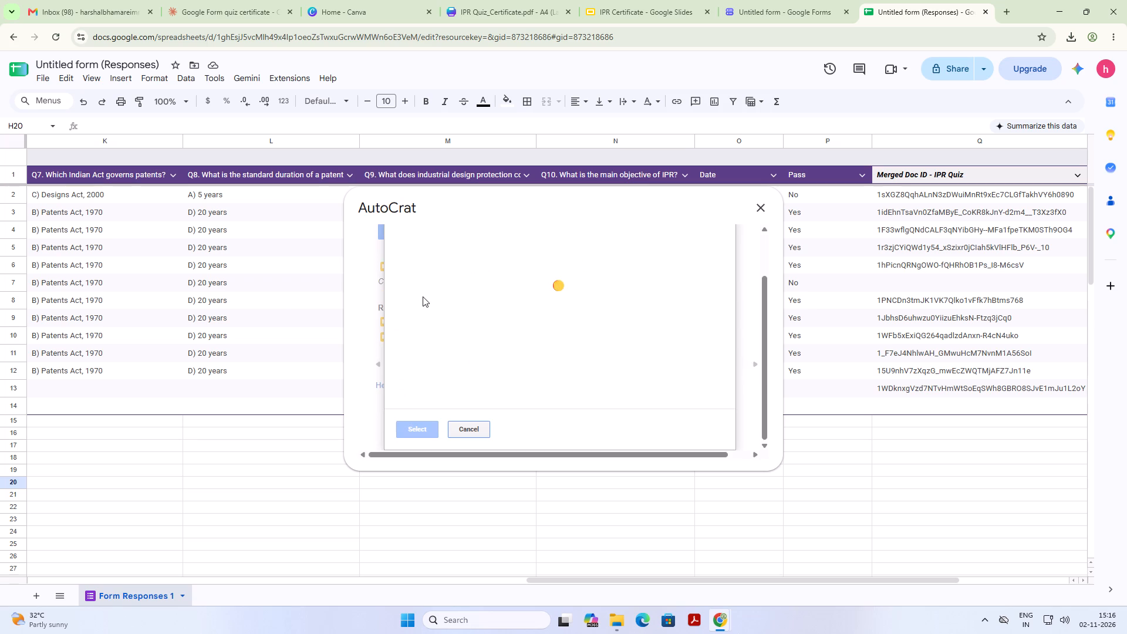
{"action": "left_click", "coordinate": [448, 274]}
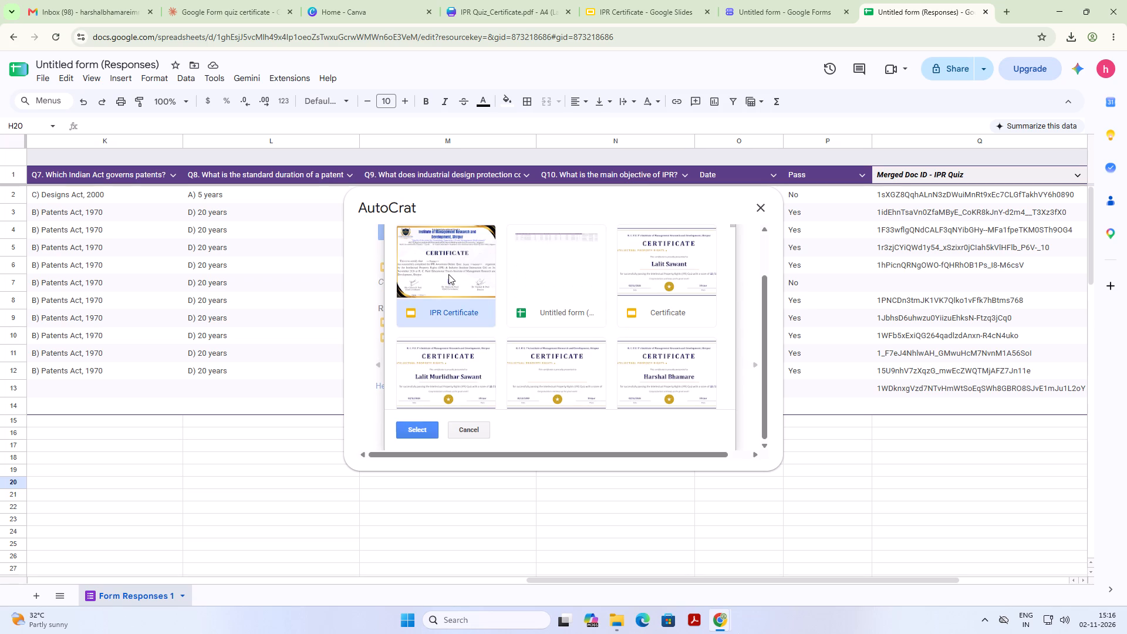
{"action": "left_click", "coordinate": [413, 427]}
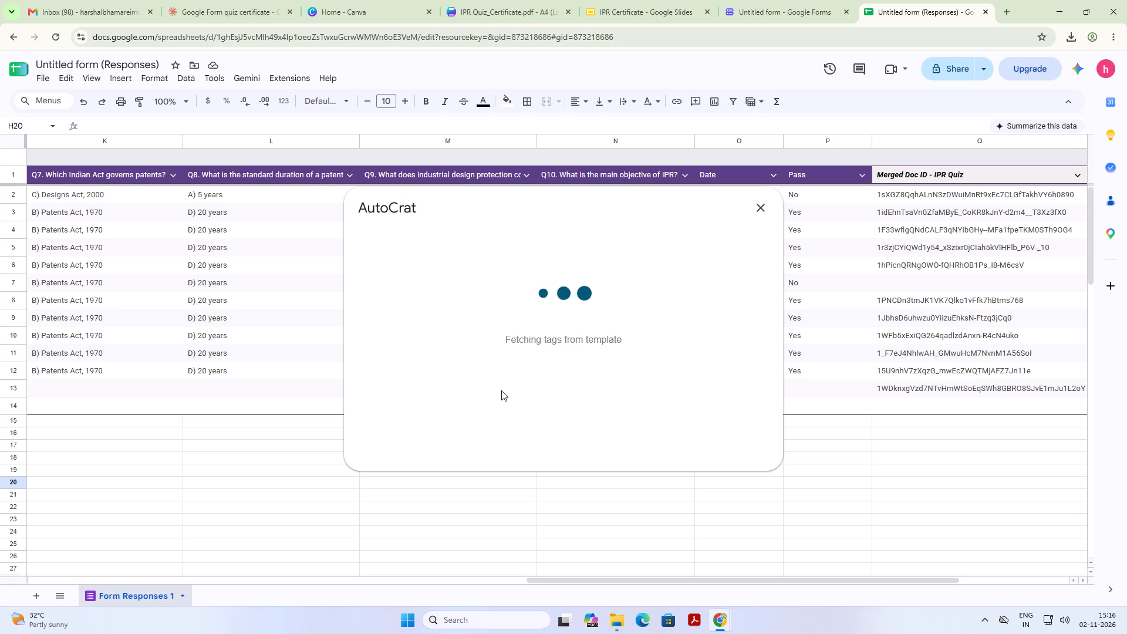
{"action": "left_click", "coordinate": [554, 441]}
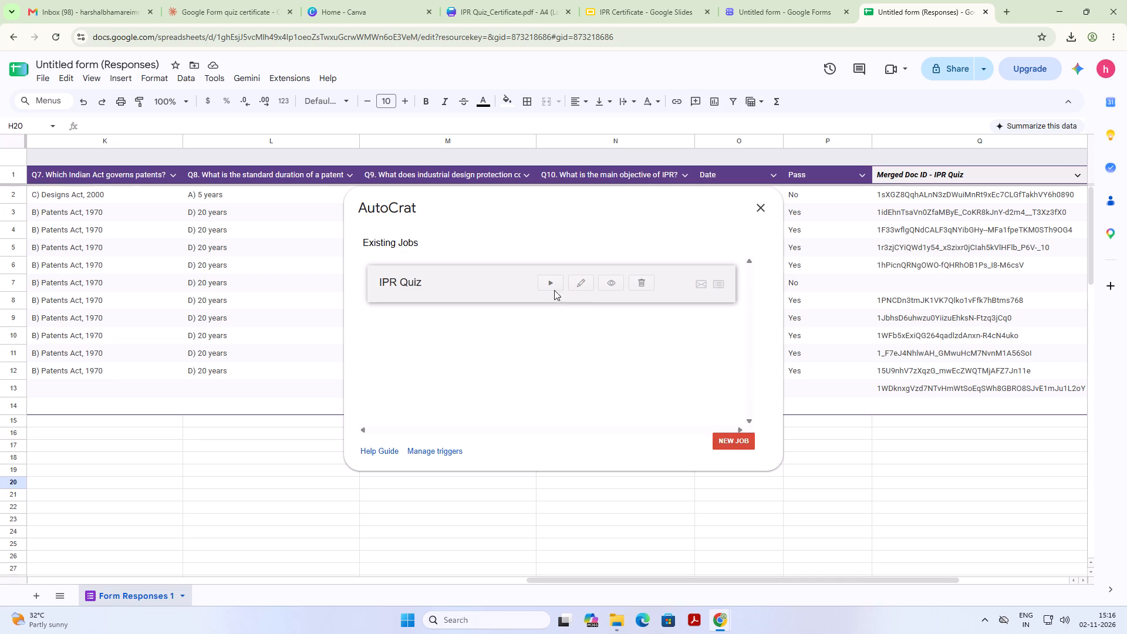
{"action": "left_click", "coordinate": [554, 284]}
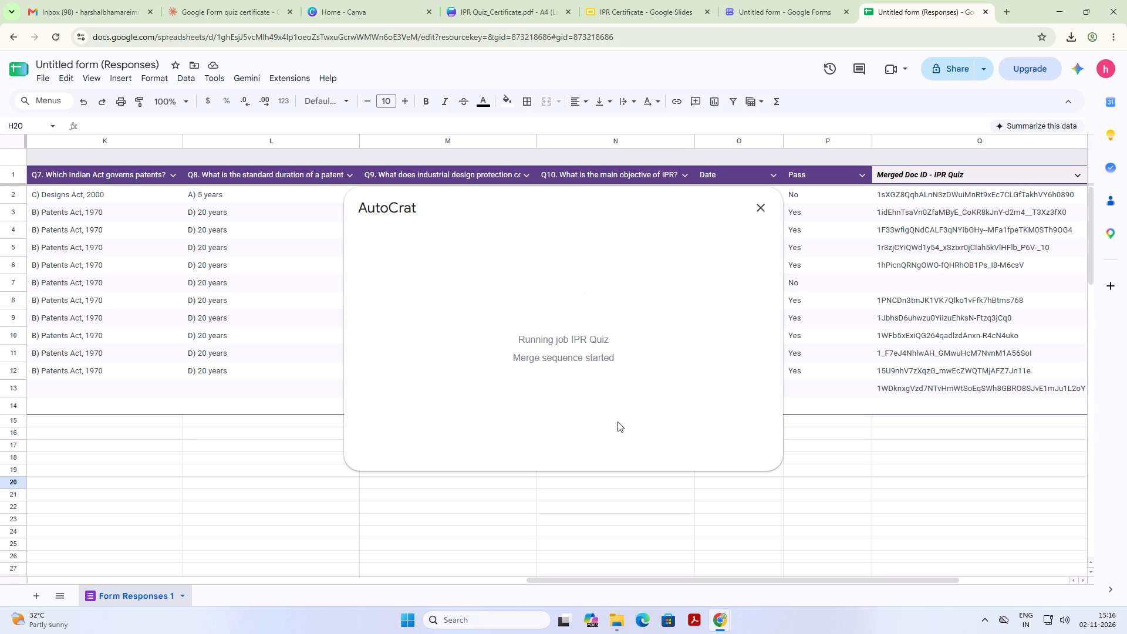
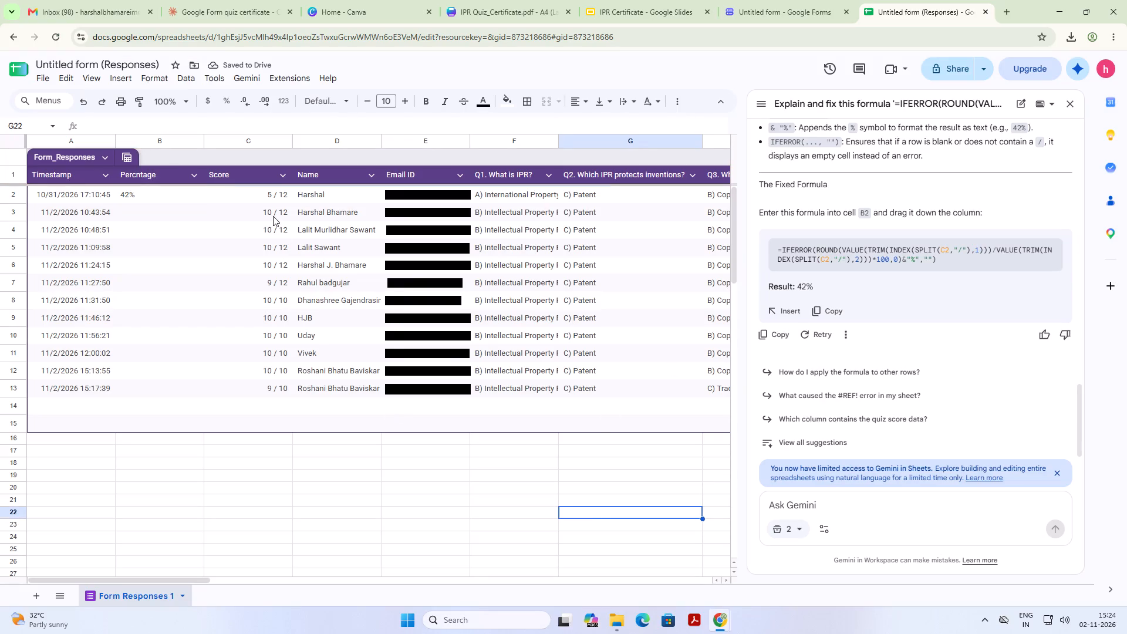
{"action": "left_click", "coordinate": [273, 216]}
{"action": "left_click", "coordinate": [166, 211]}
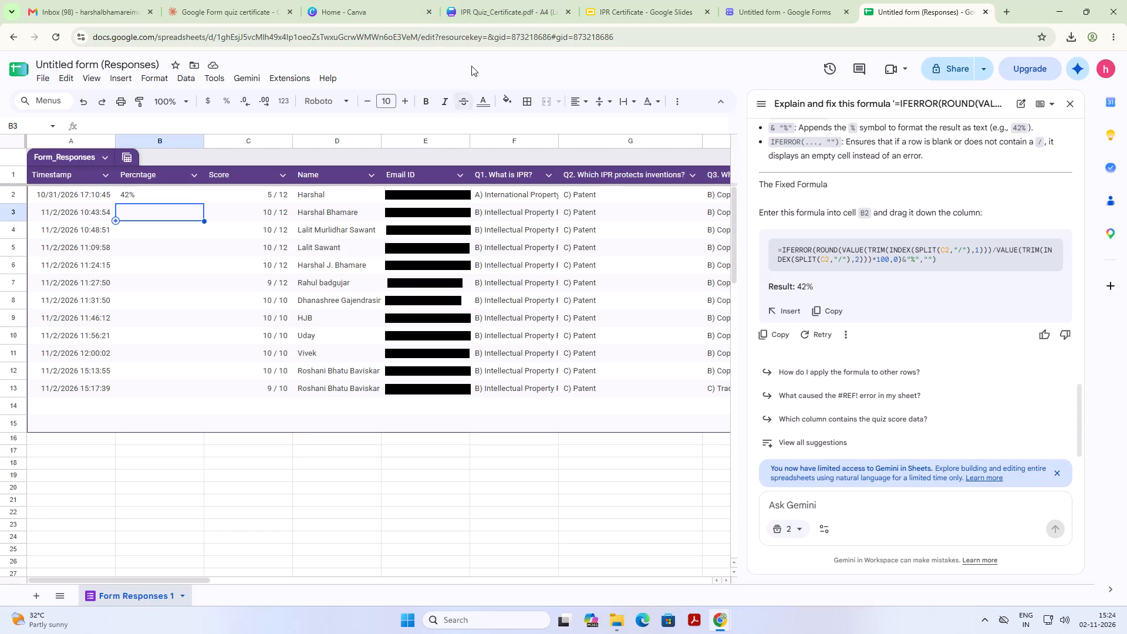
Edit the IPR Quiz job in Autocrat so the certificate's <<score>> tag maps to the Percntage column, and save the job.
{"action": "left_click", "coordinate": [517, 0]}
{"action": "left_click", "coordinate": [609, 0]}
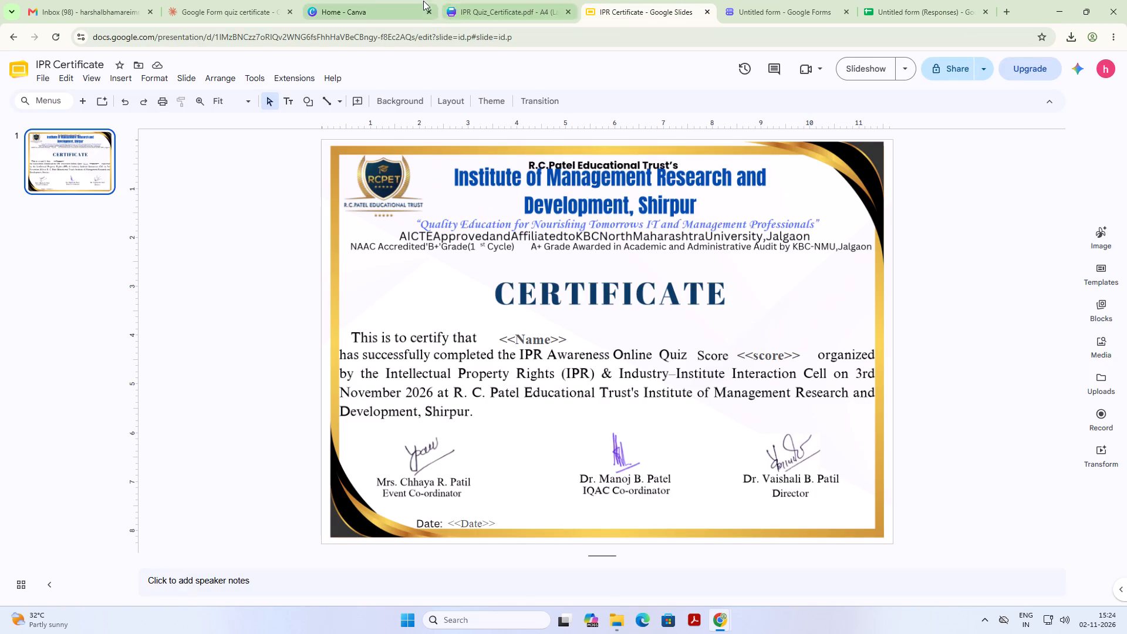
{"action": "left_click", "coordinate": [906, 0]}
{"action": "left_click", "coordinate": [287, 77]}
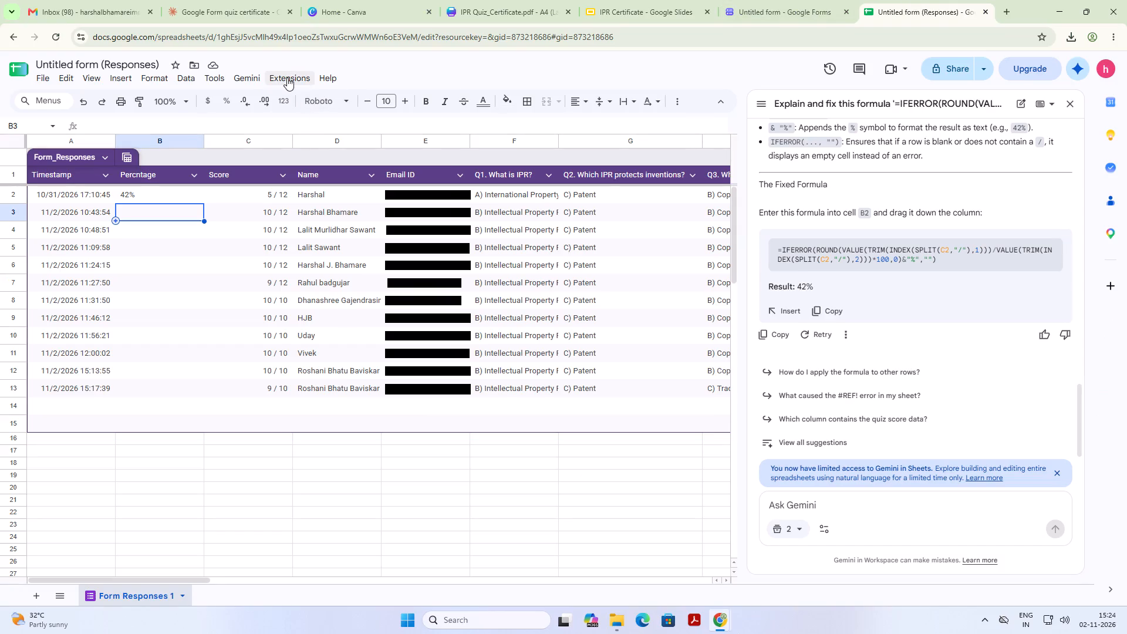
{"action": "left_click", "coordinate": [302, 208]}
{"action": "left_click", "coordinate": [492, 214]}
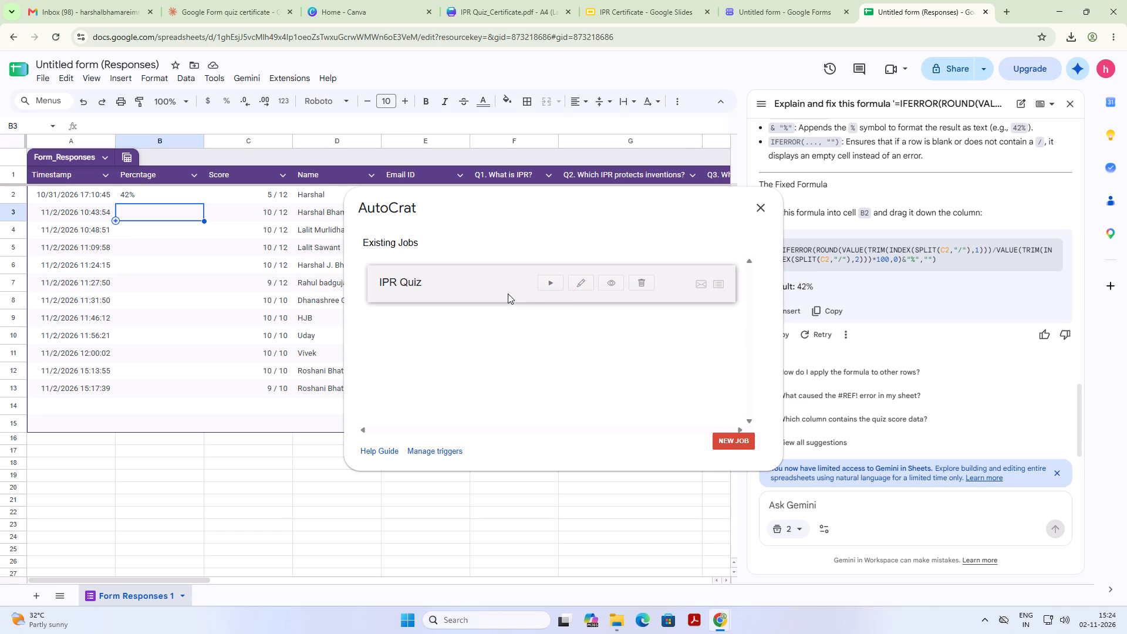
{"action": "left_click", "coordinate": [573, 282]}
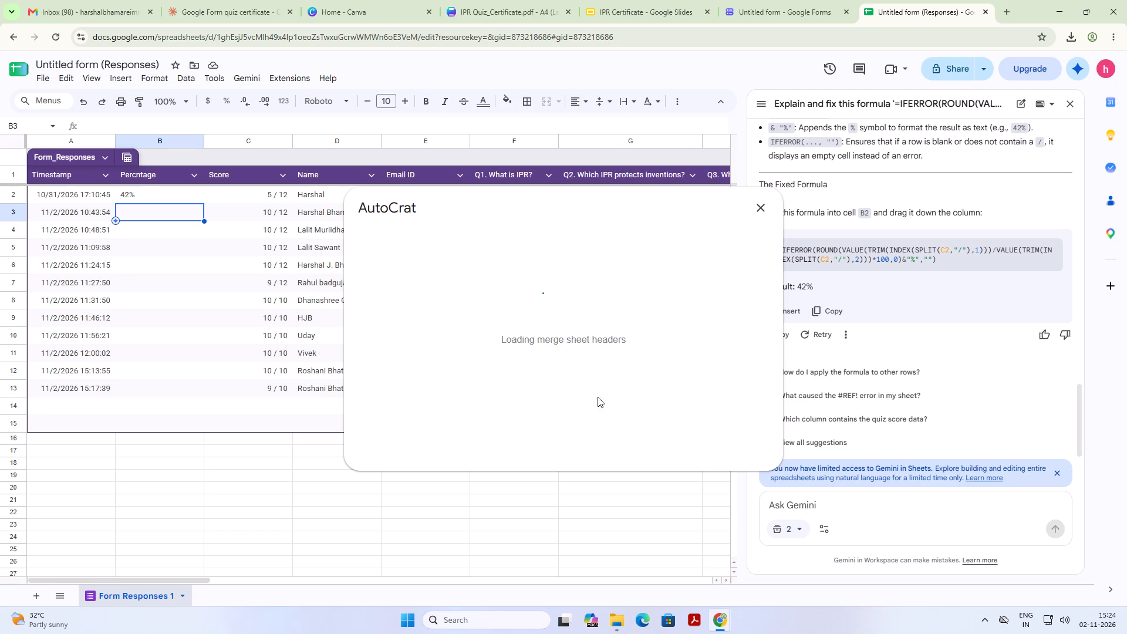
{"action": "left_click", "coordinate": [639, 443]}
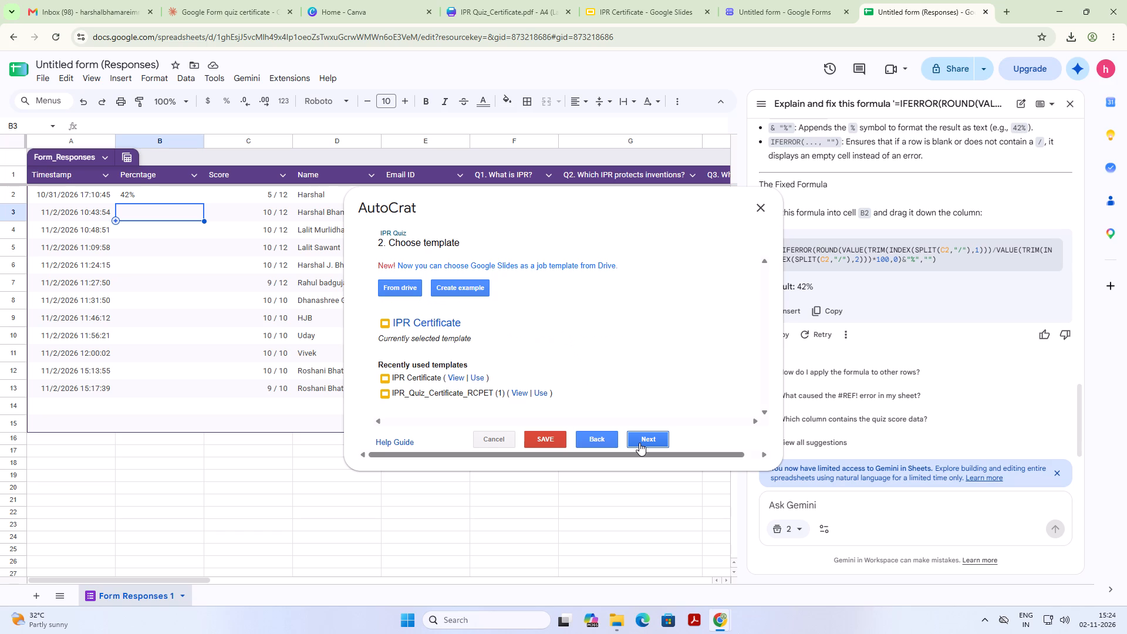
{"action": "left_click", "coordinate": [639, 443]}
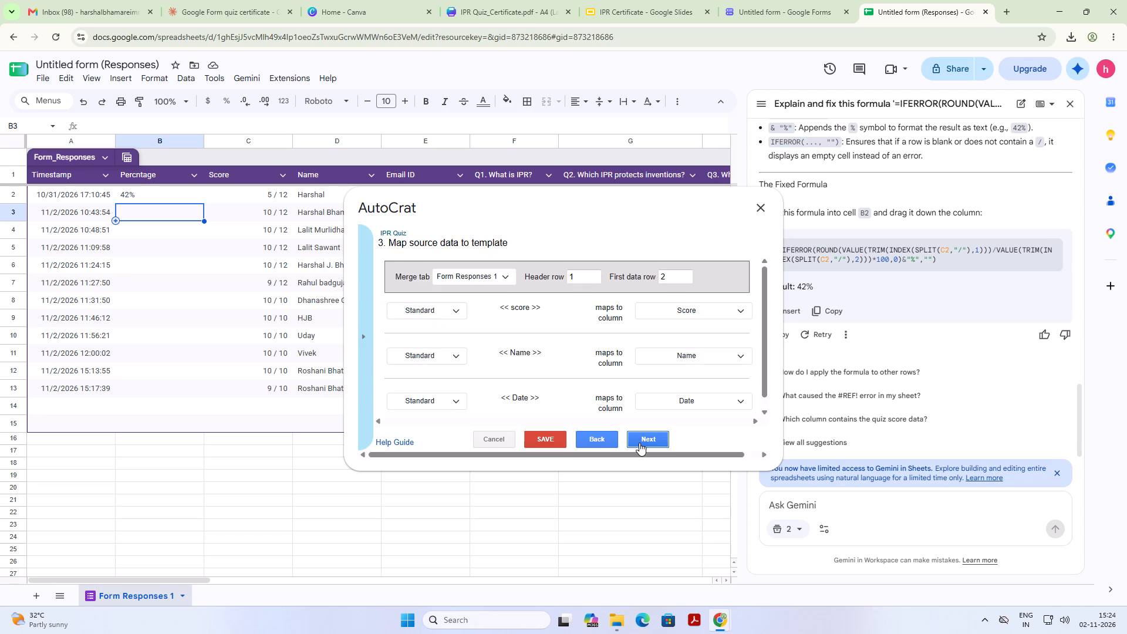
{"action": "scroll", "coordinate": [633, 328], "scroll_direction": "down", "scroll_amount": 1}
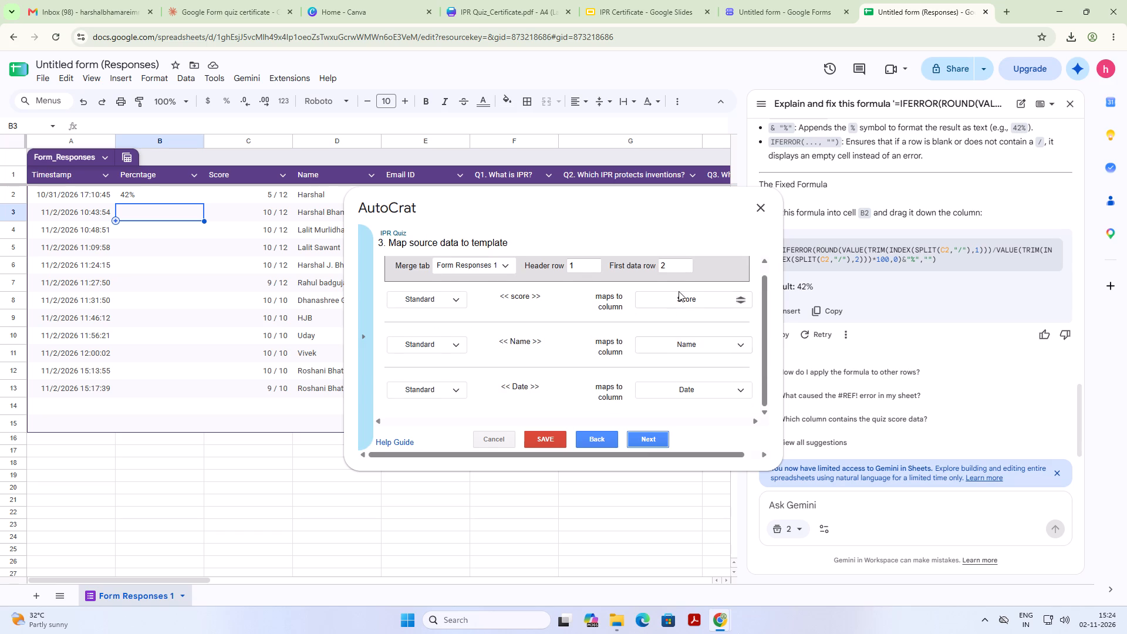
{"action": "left_click", "coordinate": [737, 300]}
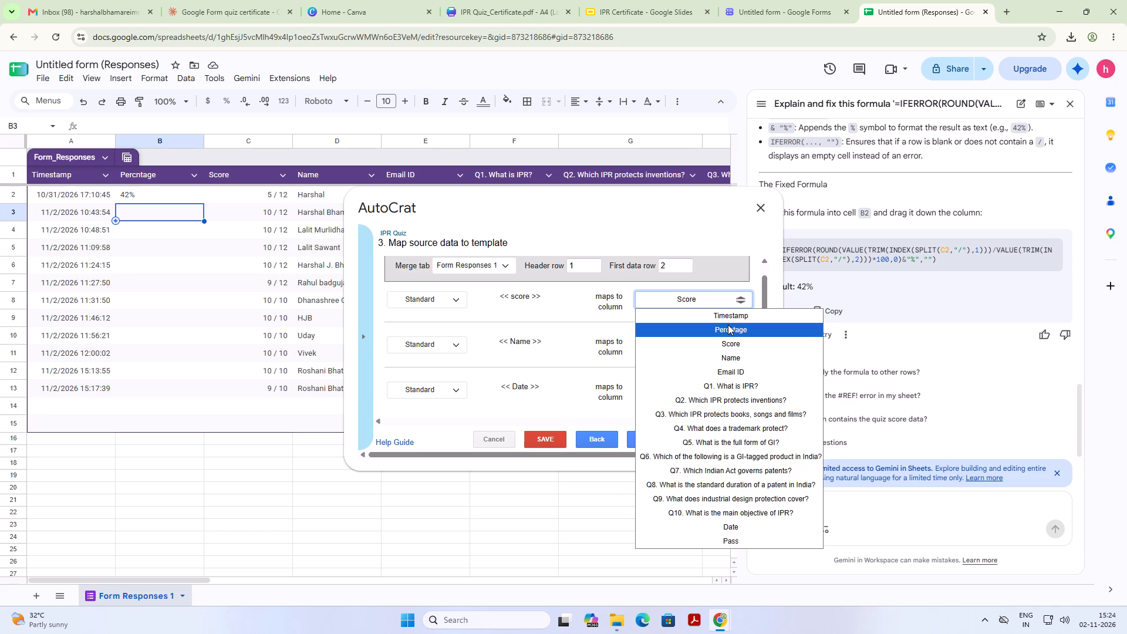
{"action": "left_click", "coordinate": [728, 325]}
{"action": "left_click", "coordinate": [546, 437]}
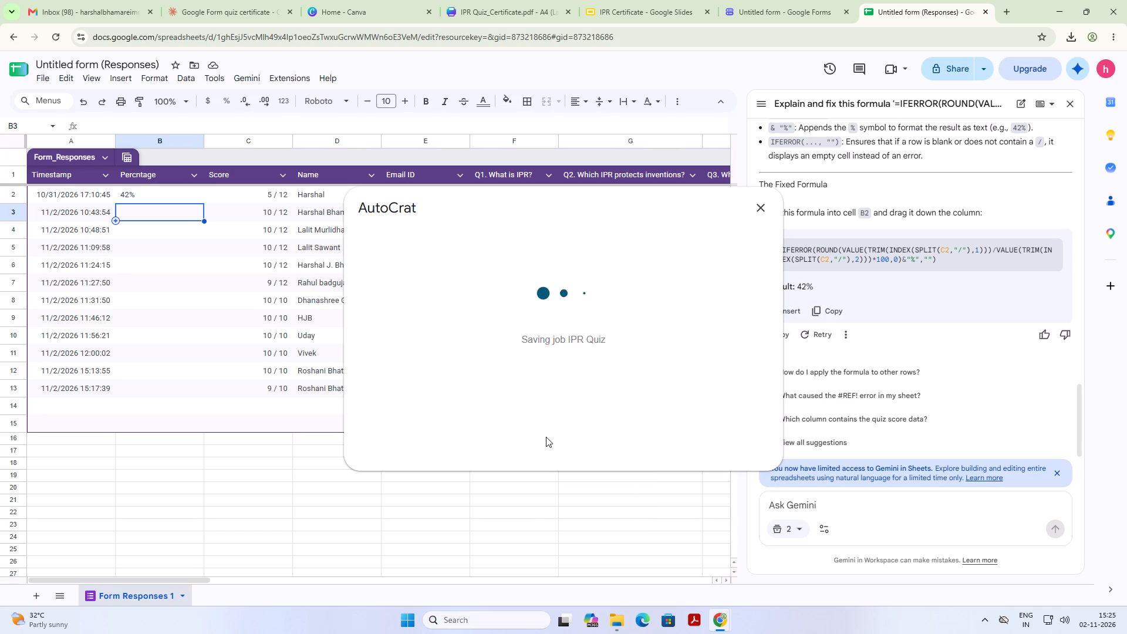
Run the IPR Quiz job in Autocrat.
{"action": "left_click", "coordinate": [552, 285]}
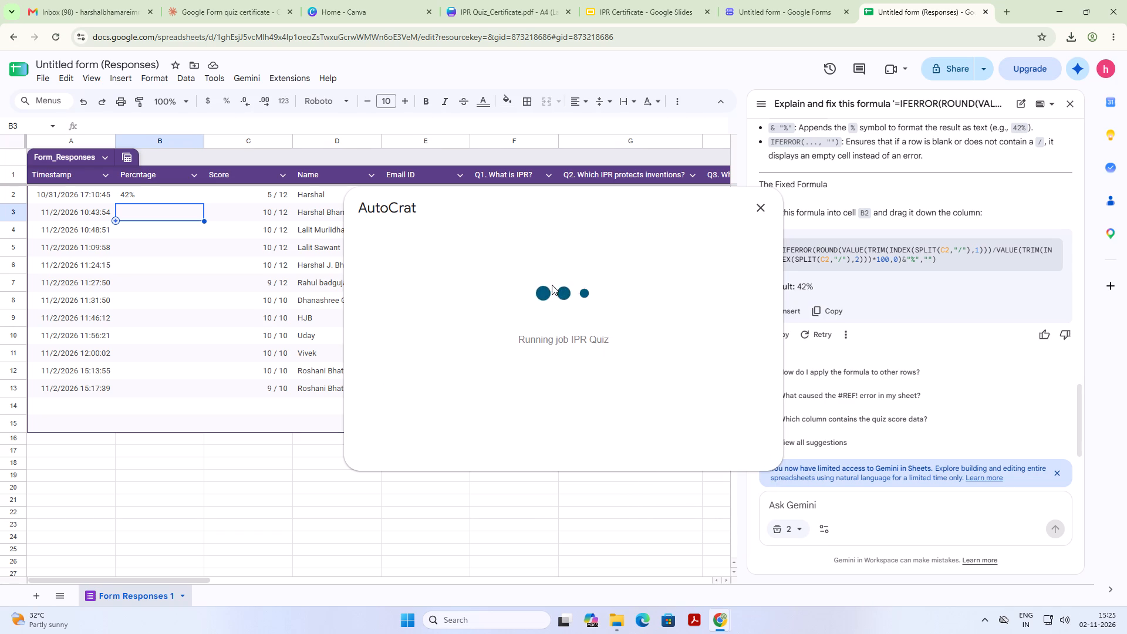
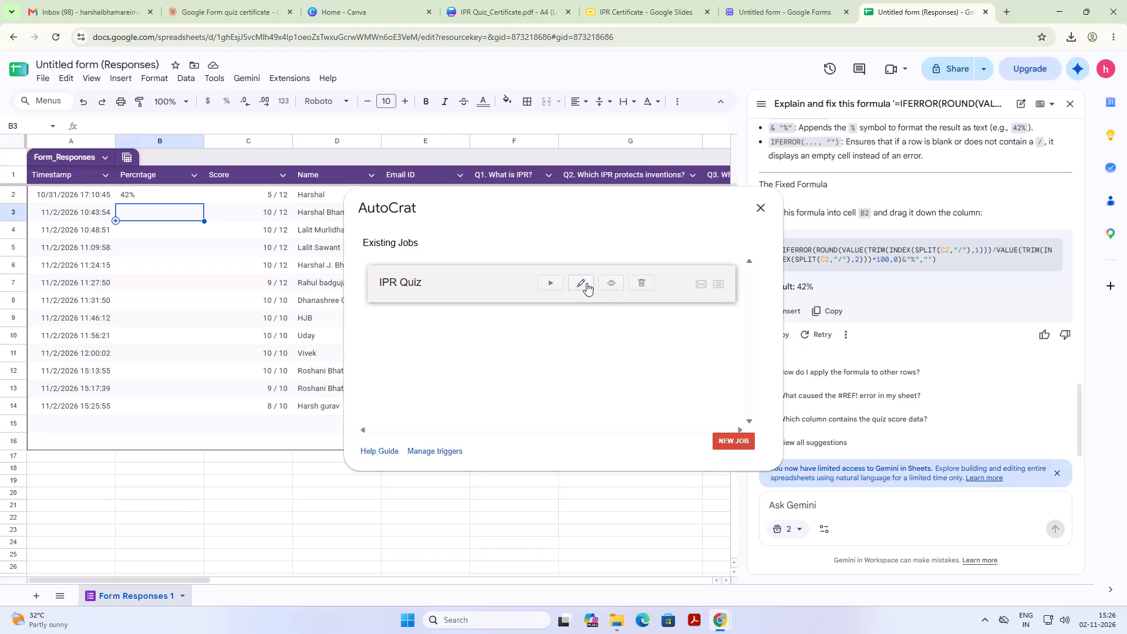
Reopen the IPR Quiz job for editing in Autocrat and check the <<score>> tag's type and column mapping.
{"action": "left_click", "coordinate": [586, 283]}
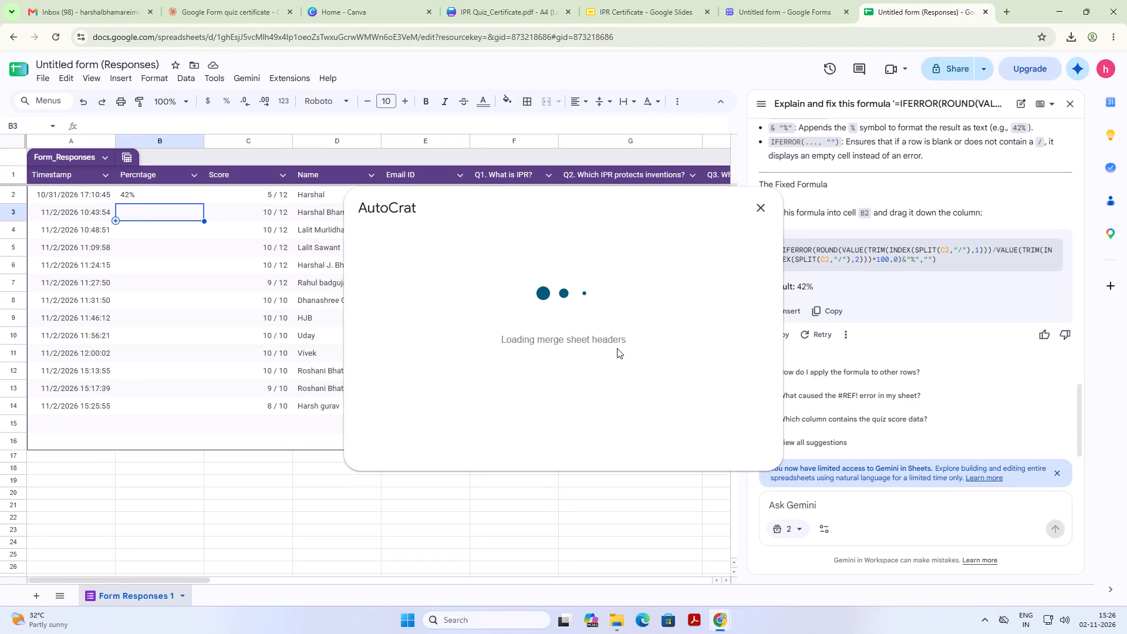
{"action": "left_click", "coordinate": [657, 443]}
{"action": "left_click", "coordinate": [657, 443]}
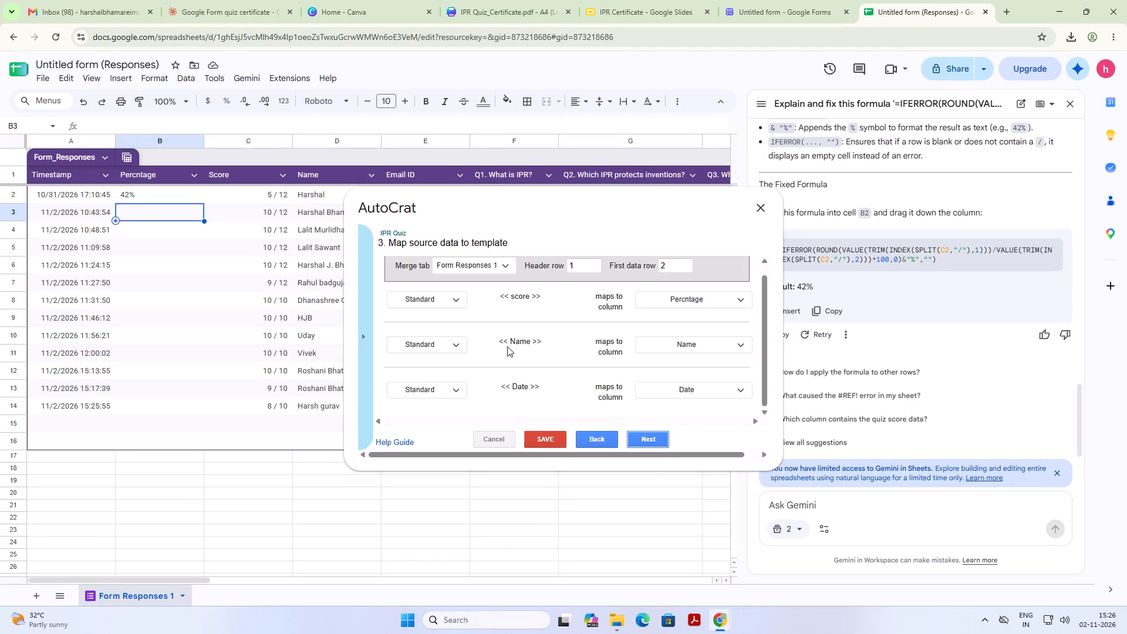
{"action": "left_click", "coordinate": [433, 301]}
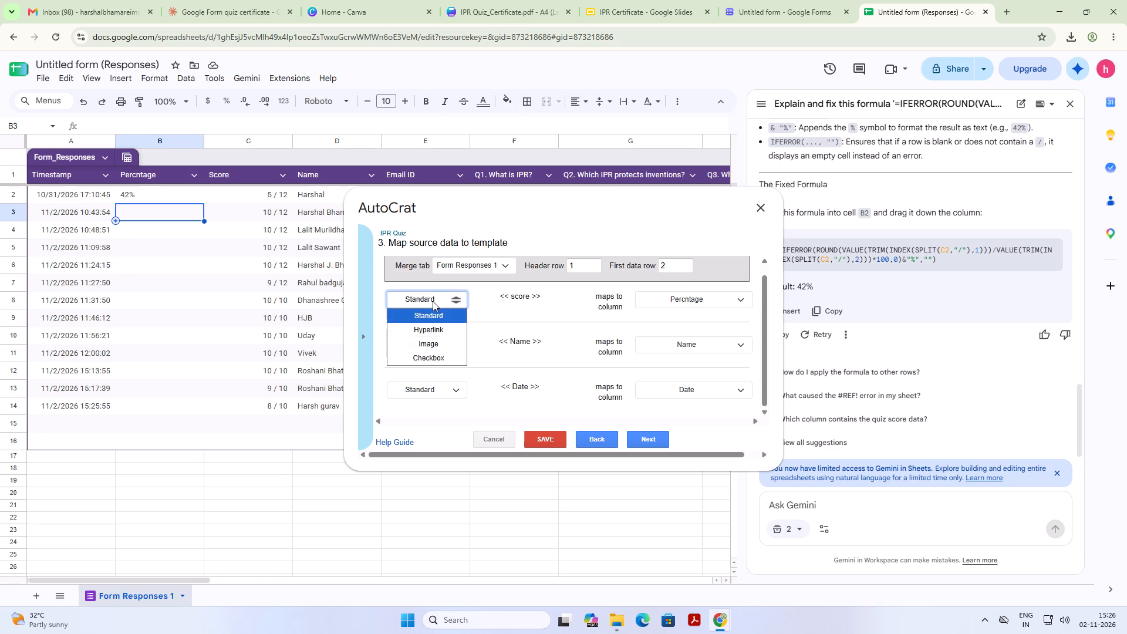
{"action": "left_click", "coordinate": [433, 301]}
{"action": "left_click", "coordinate": [716, 300]}
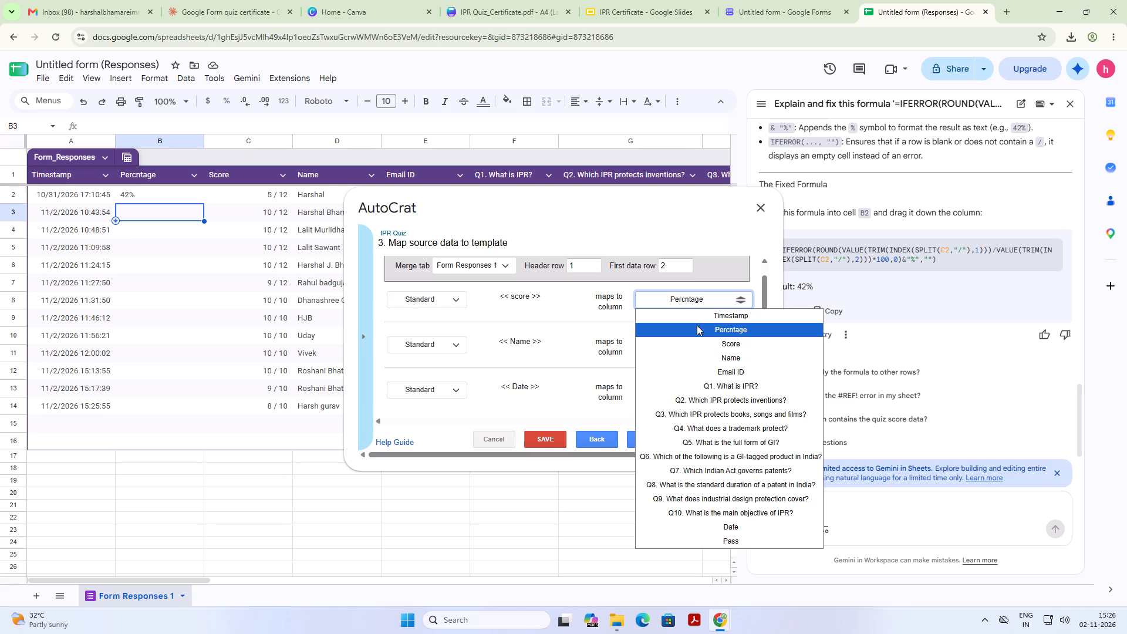
{"action": "left_click", "coordinate": [661, 294]}
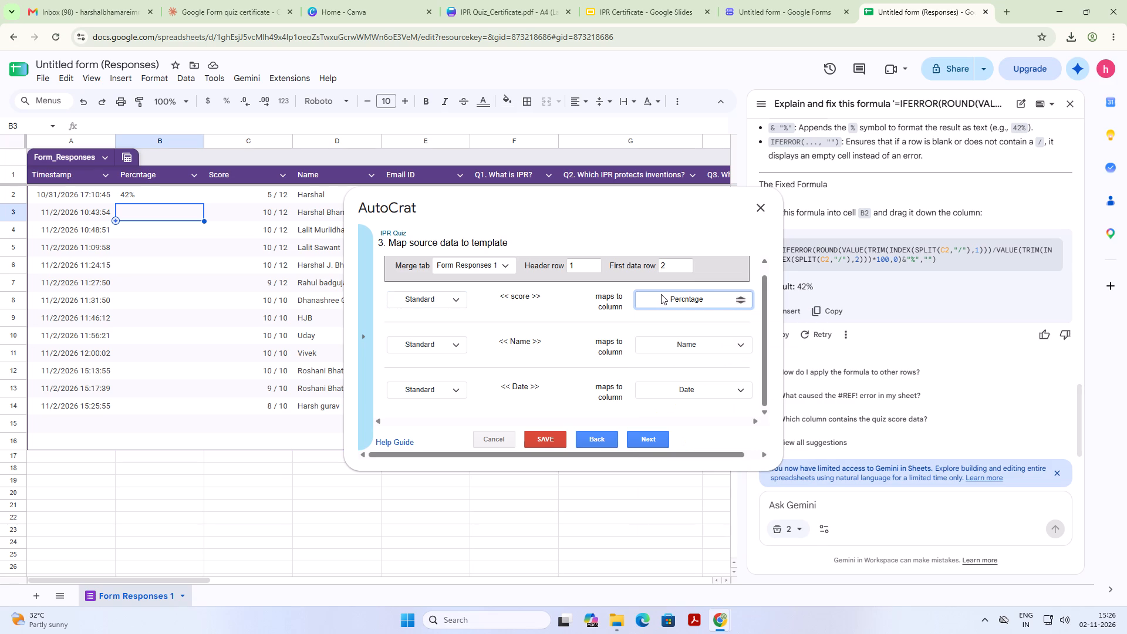
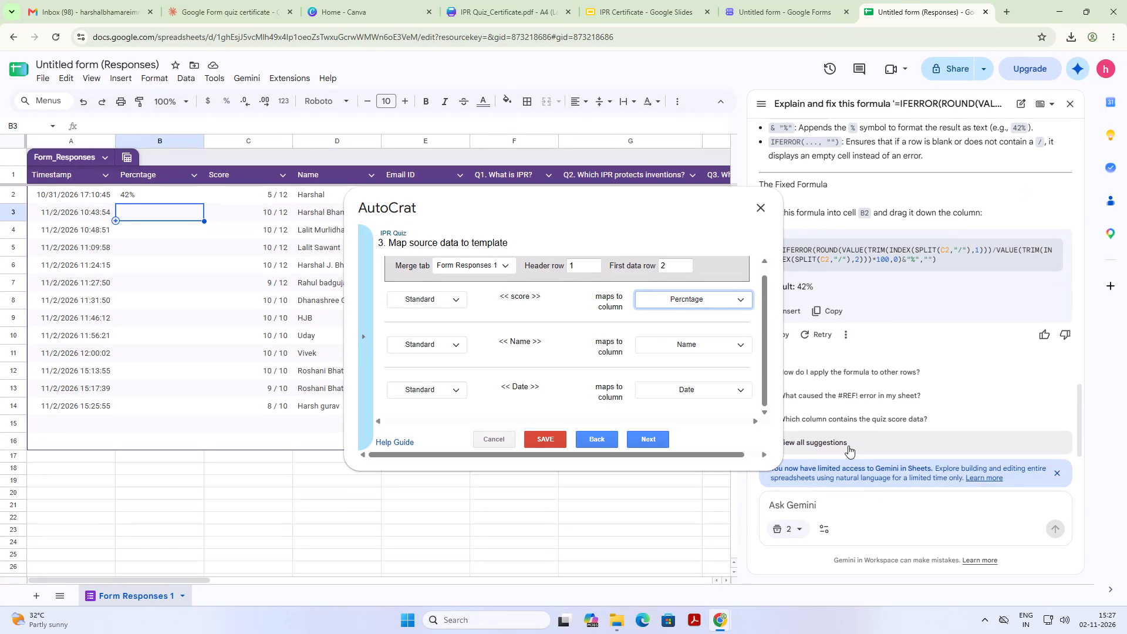
Map the <<score>> tag to the Score column in the IPR Quiz job, keeping its type as Standard.
{"action": "left_click", "coordinate": [419, 299]}
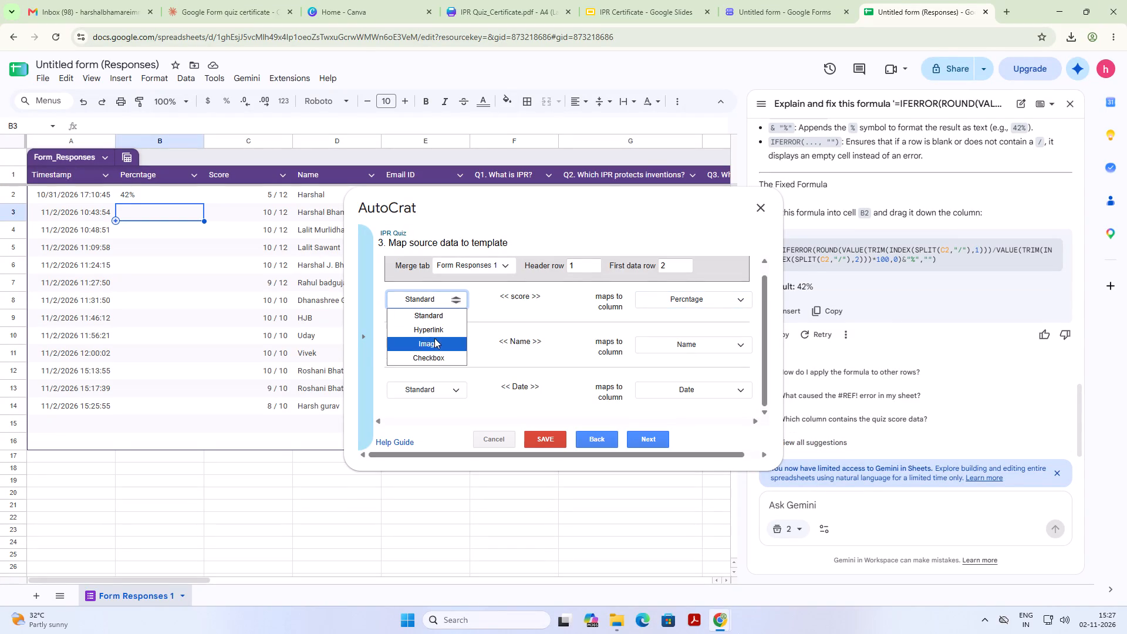
{"action": "left_click", "coordinate": [532, 294]}
{"action": "left_click", "coordinate": [541, 294]}
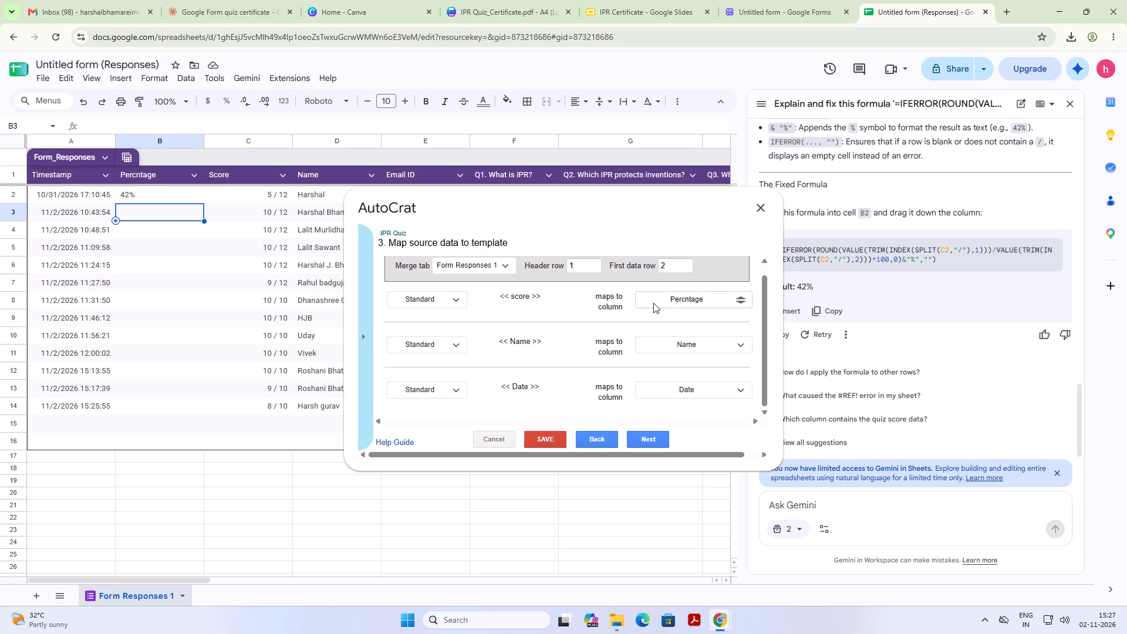
{"action": "triple_click", "coordinate": [524, 296]}
{"action": "left_click", "coordinate": [528, 295]}
{"action": "left_click", "coordinate": [675, 295]}
{"action": "left_click", "coordinate": [721, 343]}
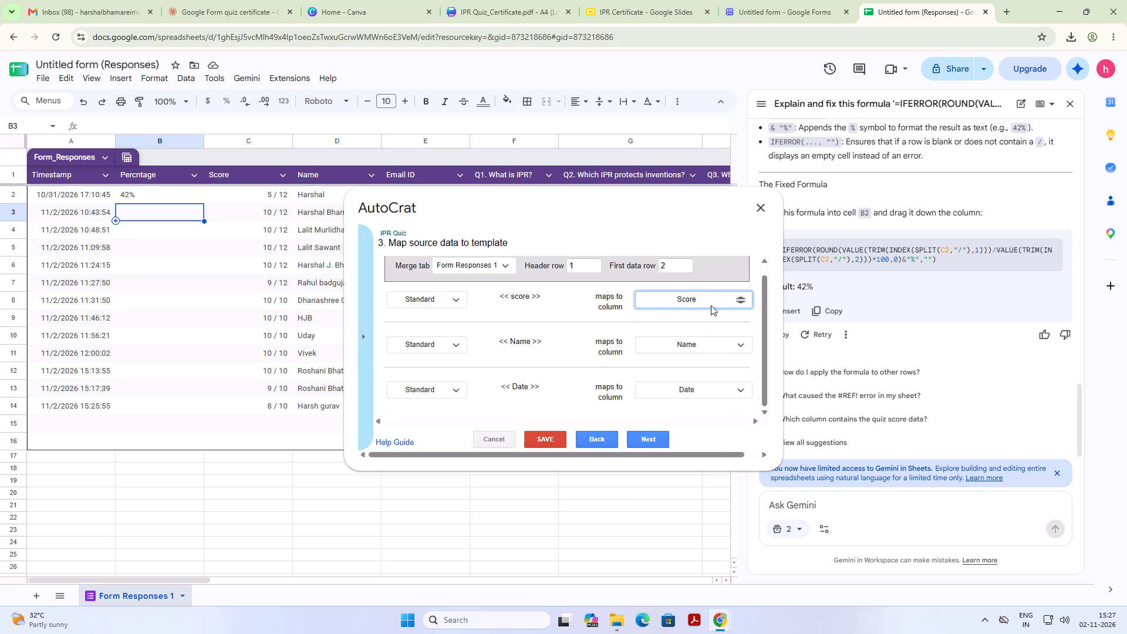
{"action": "left_click", "coordinate": [645, 0]}
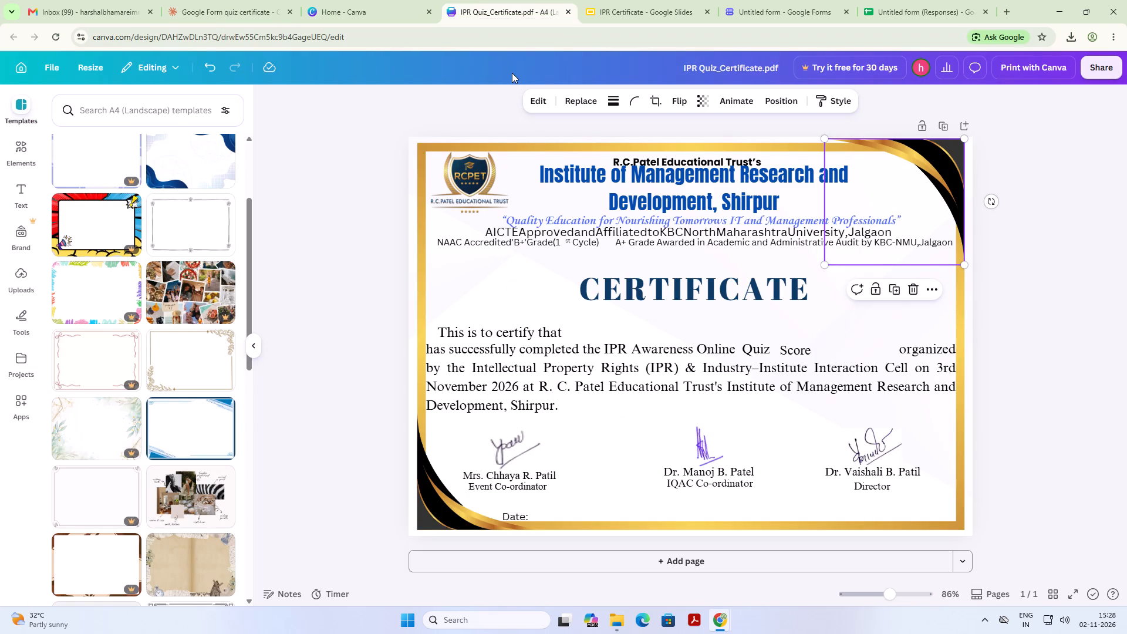
{"action": "left_click", "coordinate": [653, 0]}
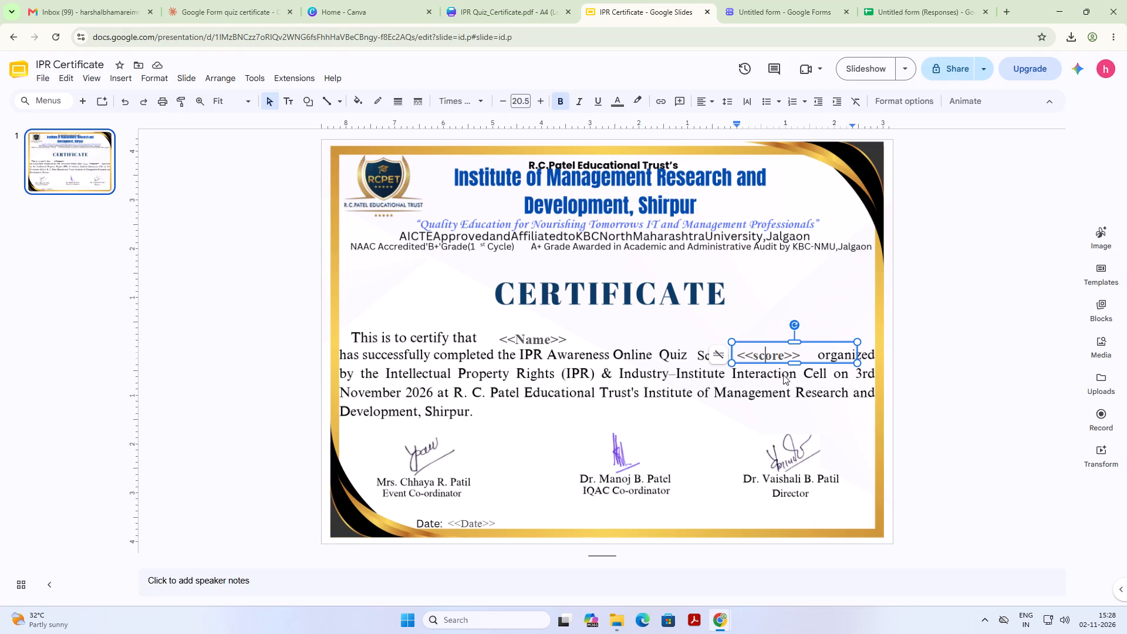
{"action": "left_click_drag", "start_coordinate": [802, 352], "coordinate": [738, 354]}
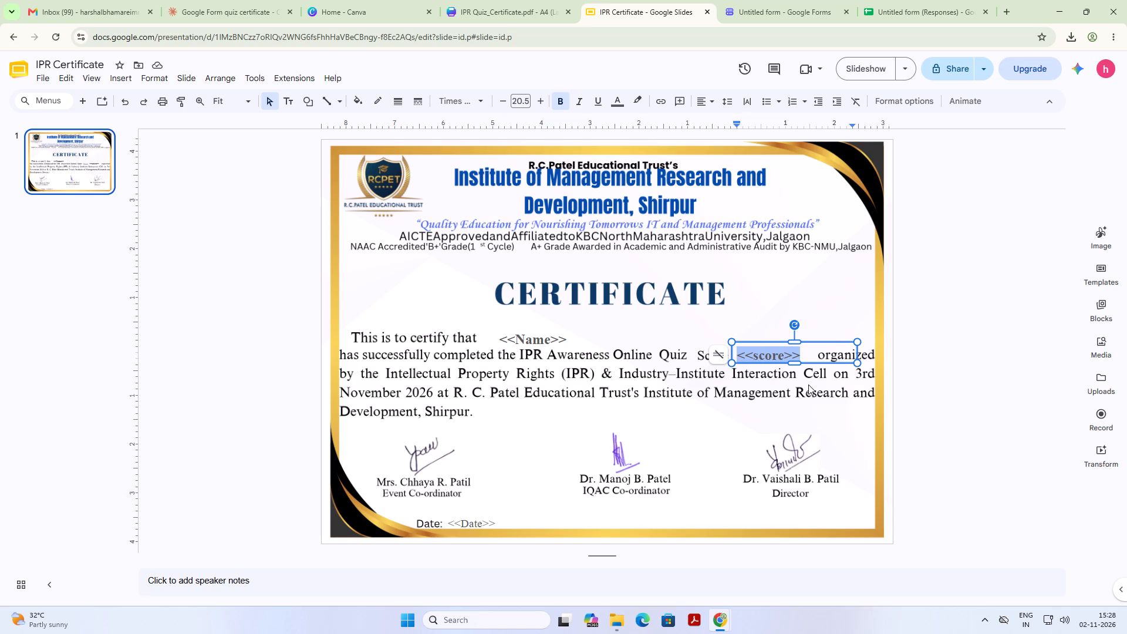
{"action": "key", "text": "ctrl+v"}
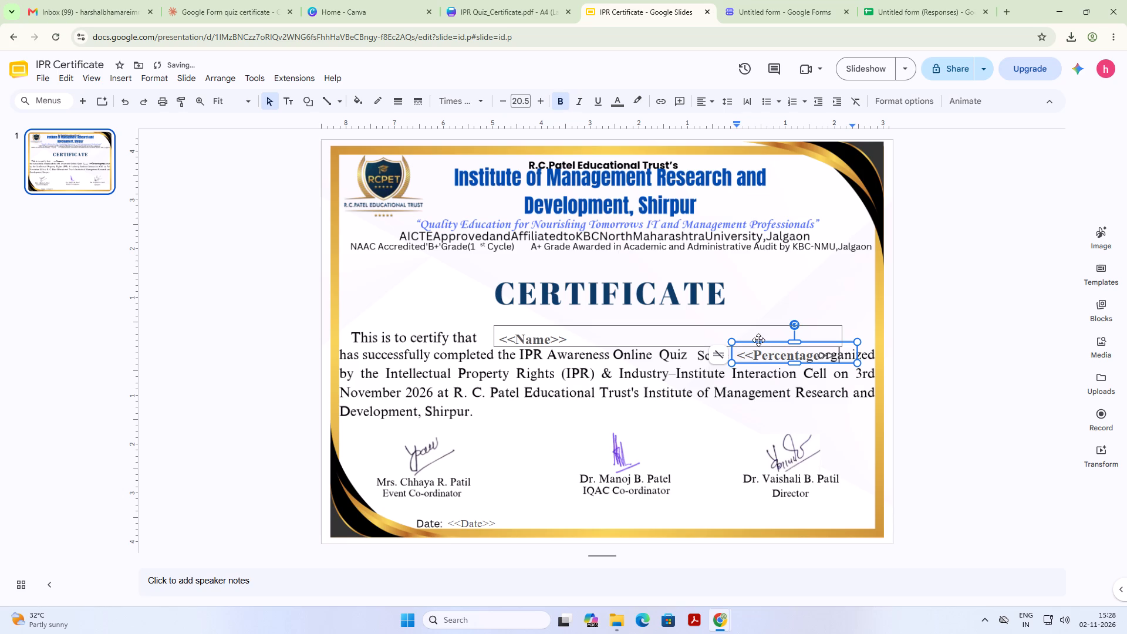
Reposition the <<Name>> text box so it lines up with the "This is to certify that" line.
{"action": "left_click_drag", "start_coordinate": [758, 345], "coordinate": [747, 350]}
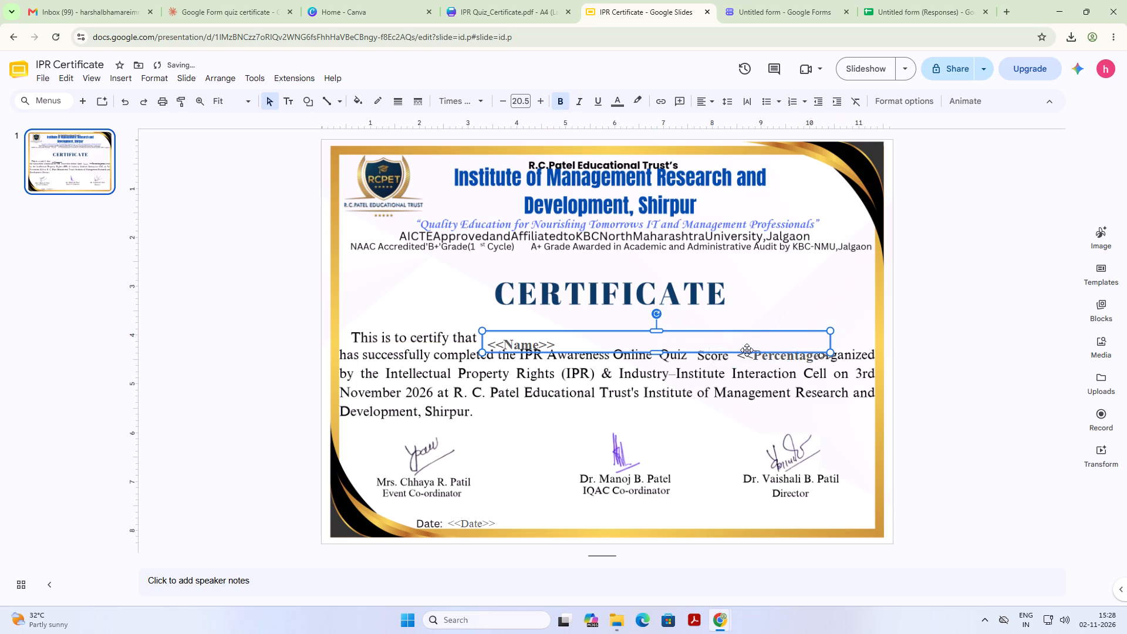
{"action": "left_click_drag", "start_coordinate": [505, 329], "coordinate": [509, 324]}
{"action": "left_click_drag", "start_coordinate": [765, 359], "coordinate": [751, 359]}
{"action": "left_click", "coordinate": [771, 359]}
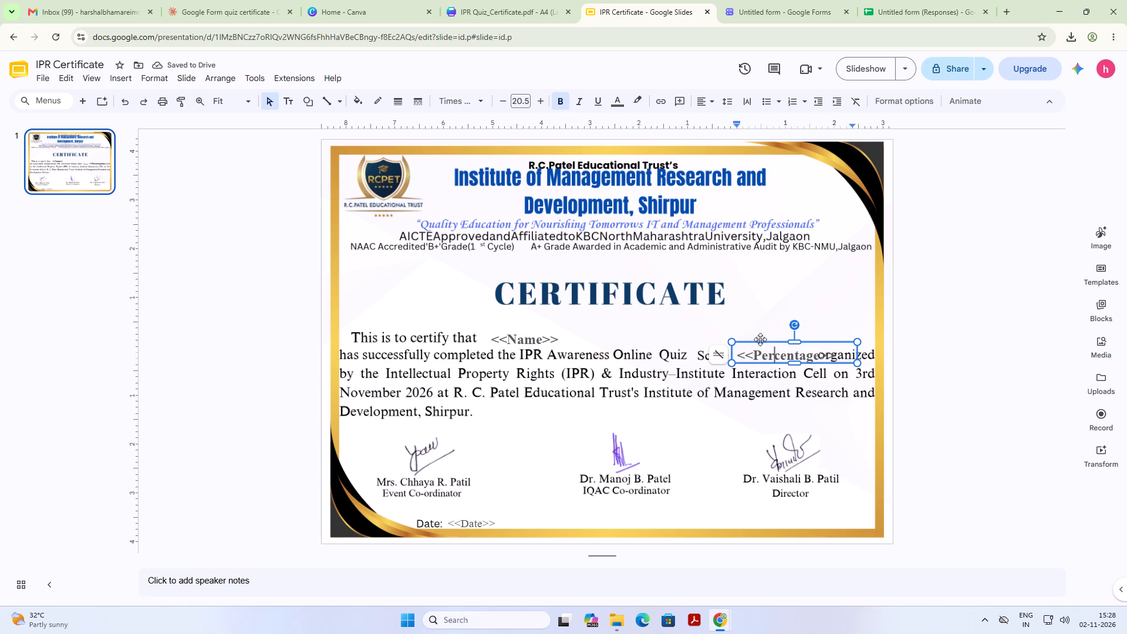
{"action": "left_click_drag", "start_coordinate": [760, 339], "coordinate": [754, 343]}
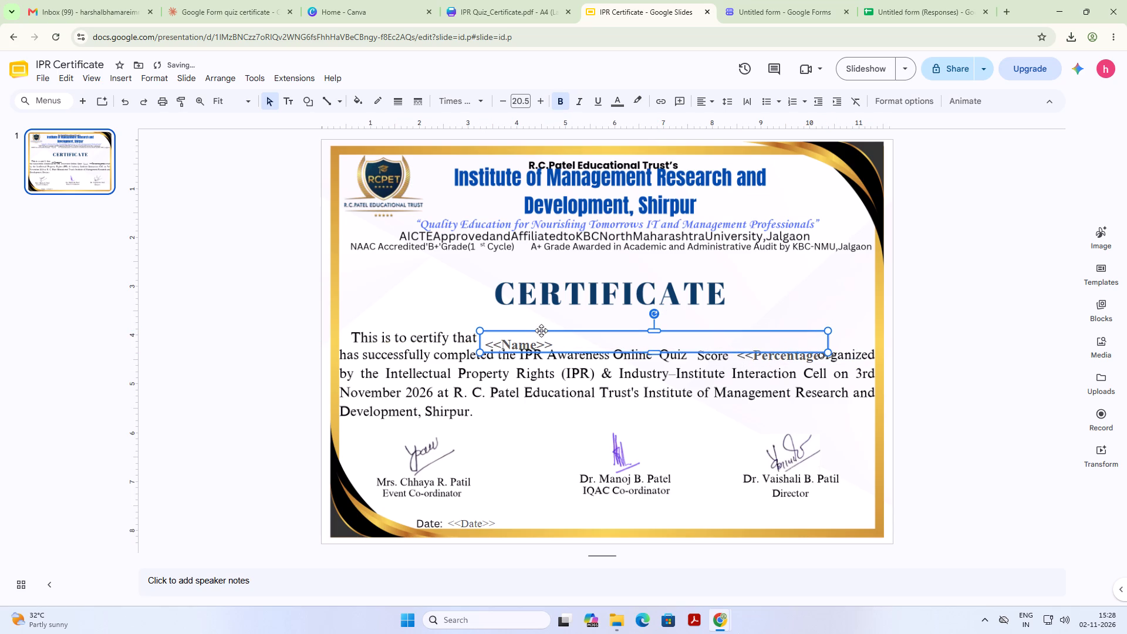
{"action": "left_click", "coordinate": [542, 328]}
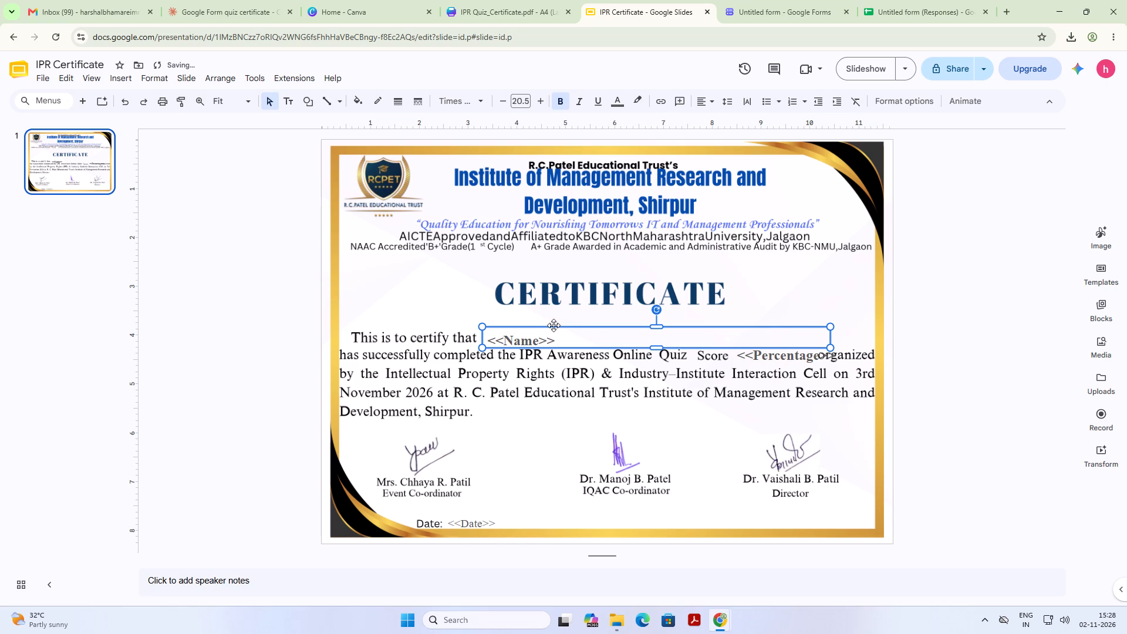
{"action": "left_click_drag", "start_coordinate": [554, 325], "coordinate": [555, 318]}
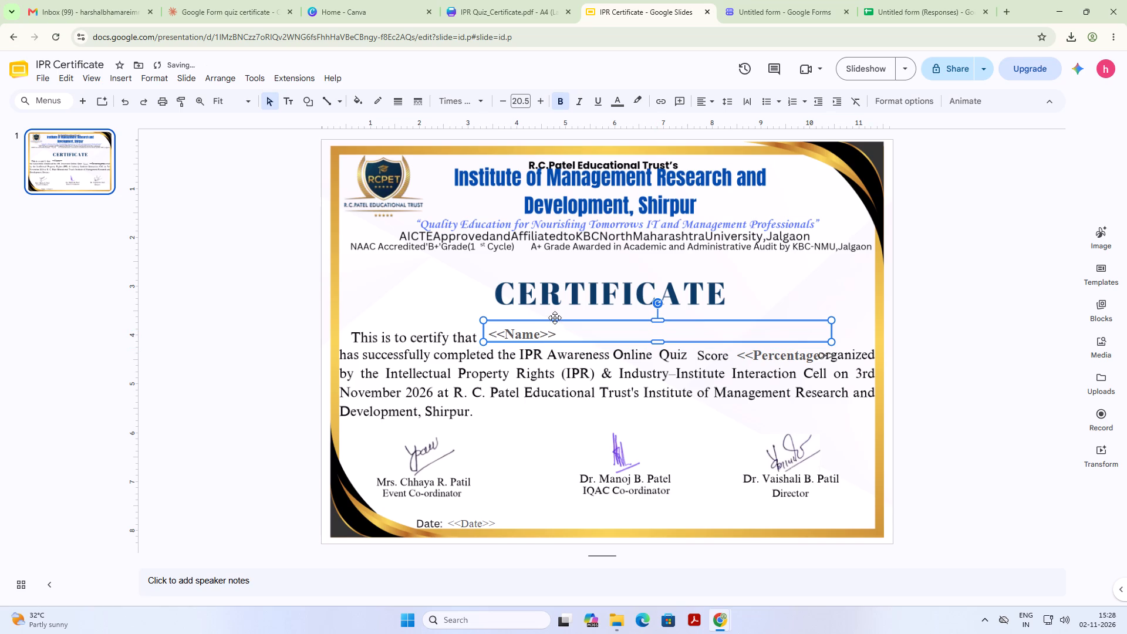
{"action": "left_click", "coordinate": [553, 323]}
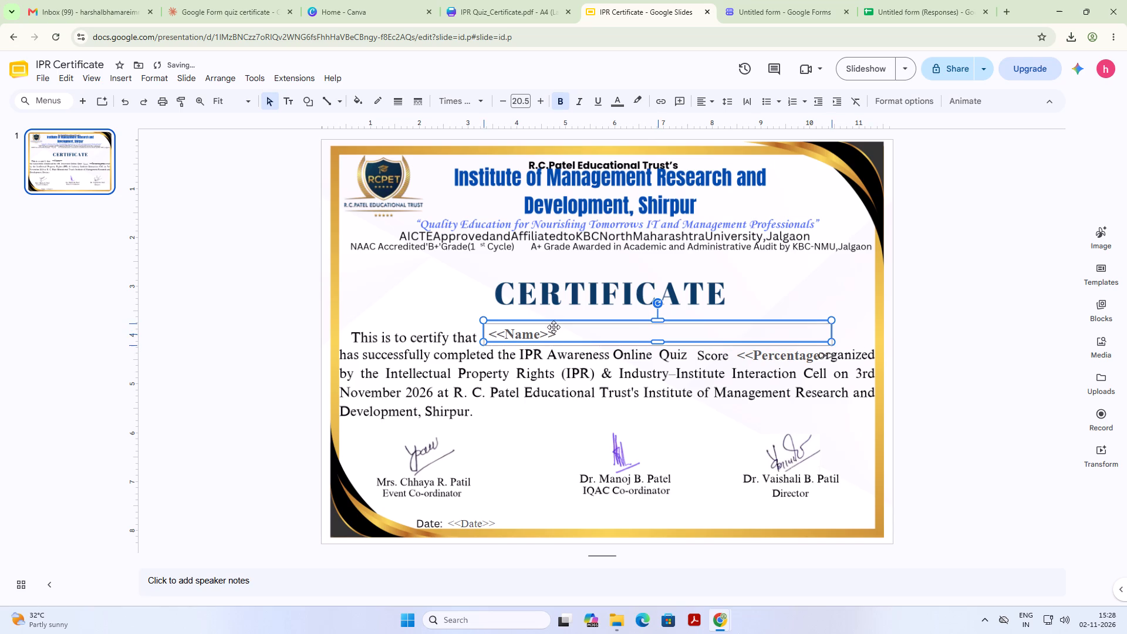
Change the text colour of the <<Name>> placeholder to black.
{"action": "left_click", "coordinate": [541, 336]}
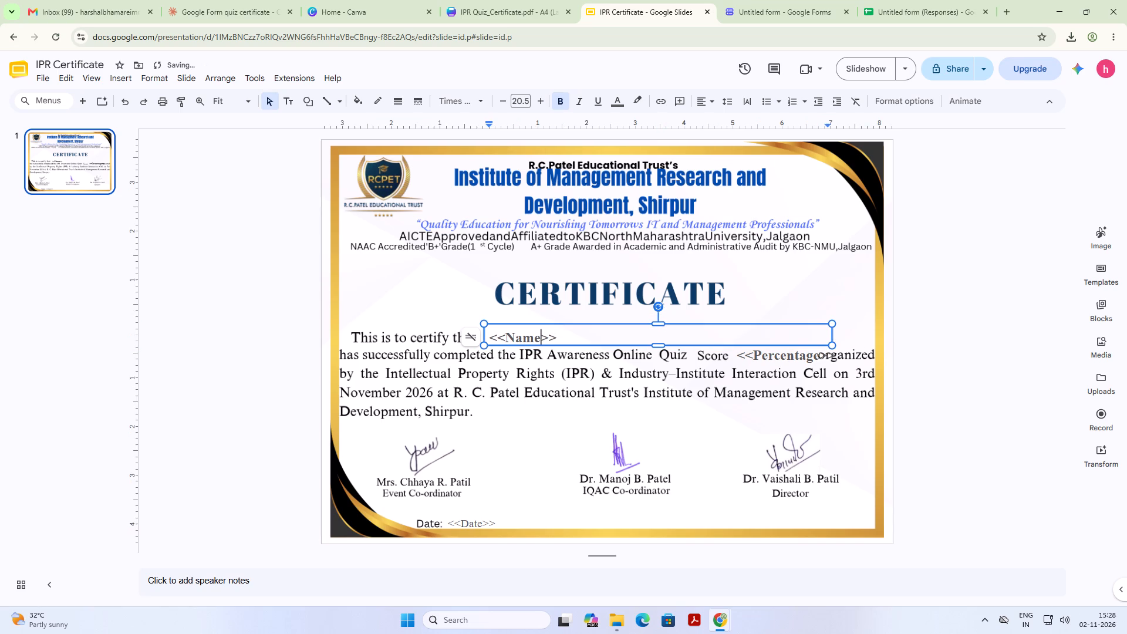
{"action": "left_click_drag", "start_coordinate": [573, 336], "coordinate": [491, 339]}
{"action": "left_click", "coordinate": [616, 97]}
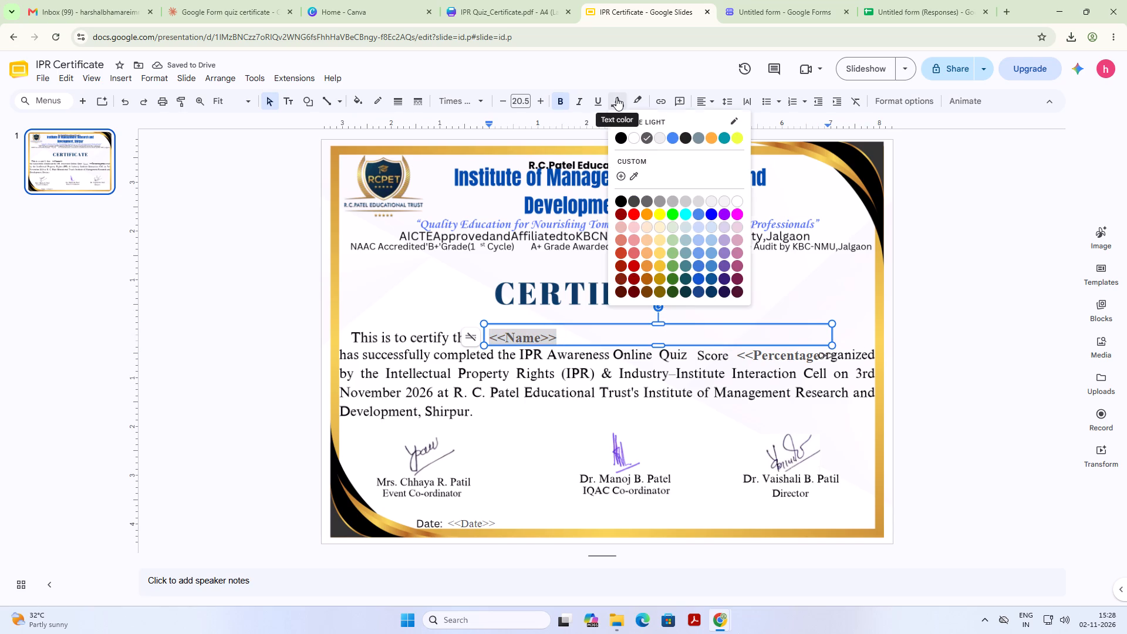
{"action": "left_click", "coordinate": [624, 136]}
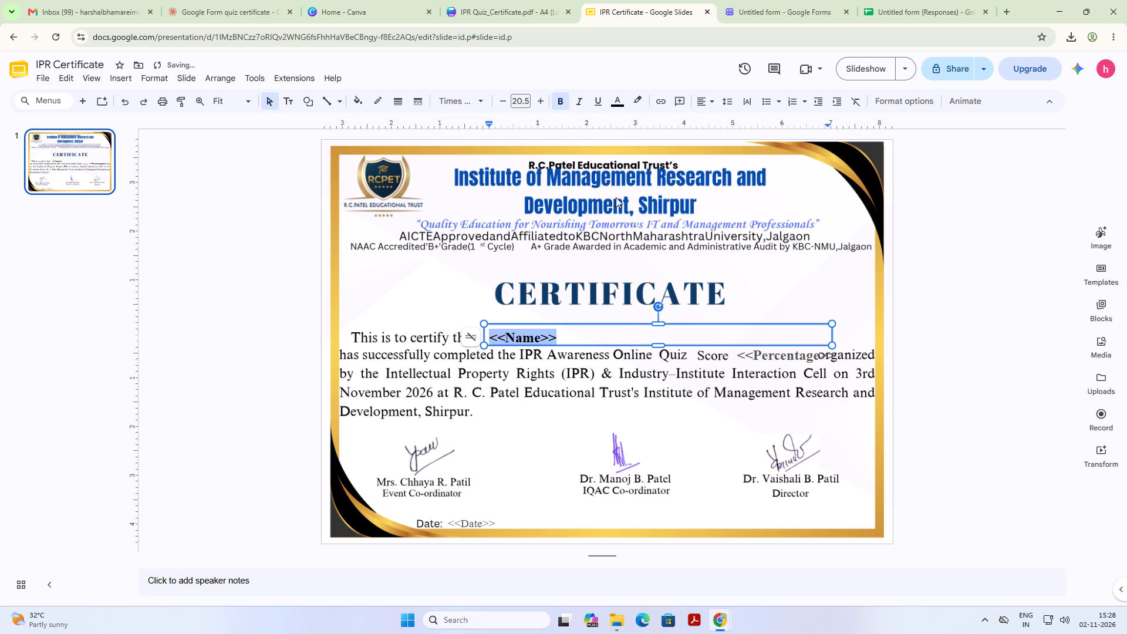
Change the text colour of the <<Percentage>> placeholder to black.
{"action": "left_click", "coordinate": [793, 350]}
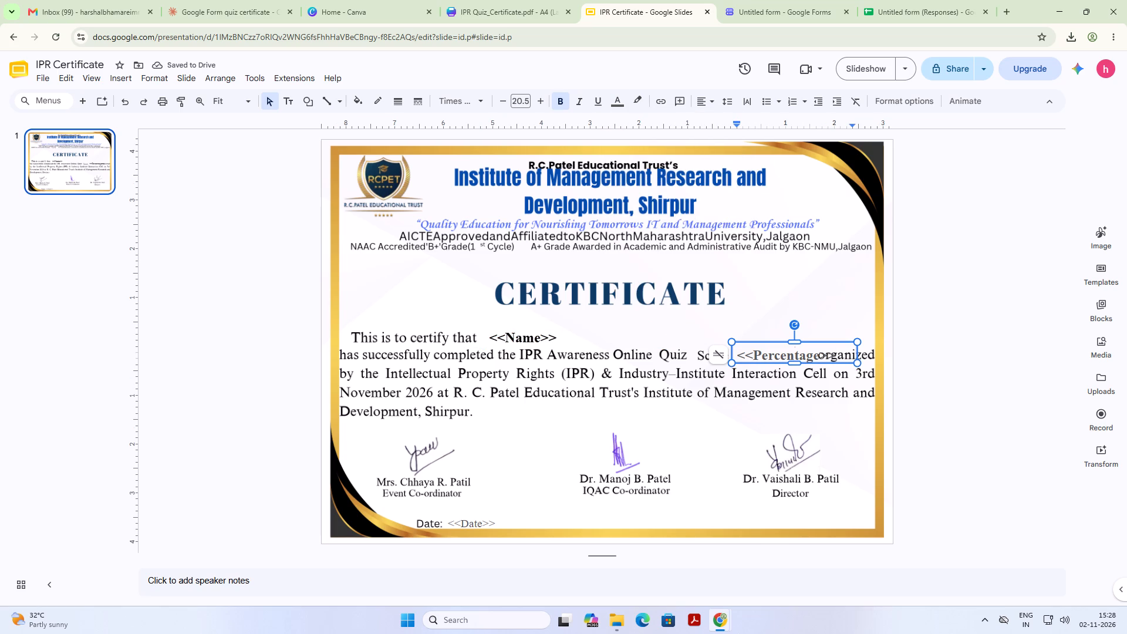
{"action": "left_click_drag", "start_coordinate": [737, 354], "coordinate": [832, 355]}
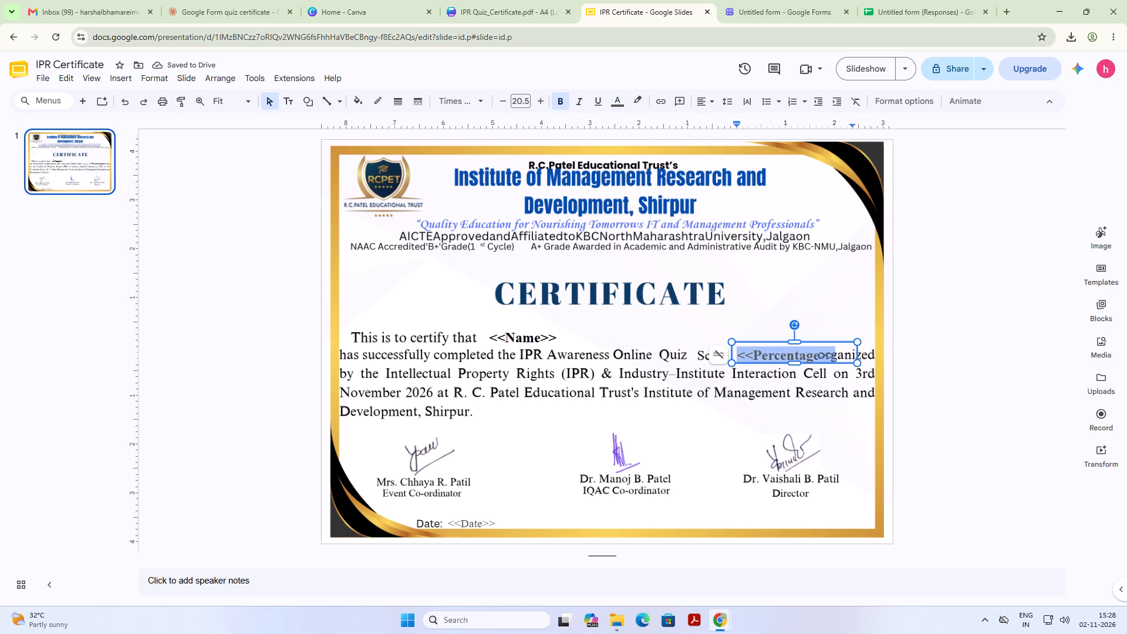
{"action": "left_click", "coordinate": [618, 105]}
{"action": "left_click", "coordinate": [622, 139]}
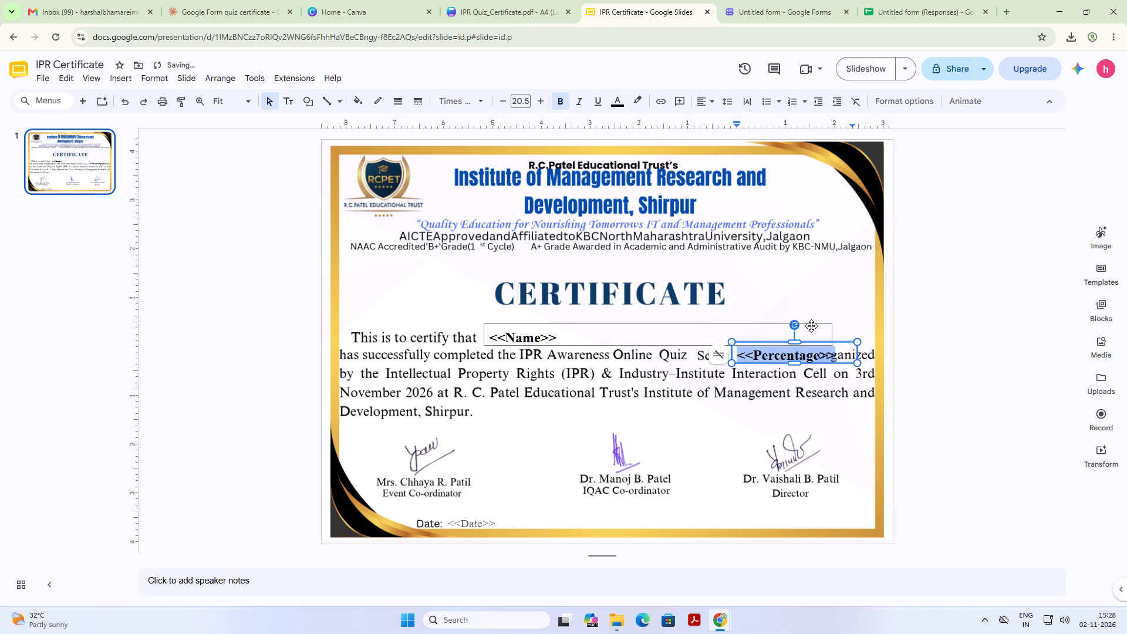
{"action": "left_click", "coordinate": [942, 323]}
Shift the <<Name>> text box left so it directly follows "This is to certify that".
{"action": "left_click", "coordinate": [765, 350]}
{"action": "left_click_drag", "start_coordinate": [760, 342], "coordinate": [753, 342]}
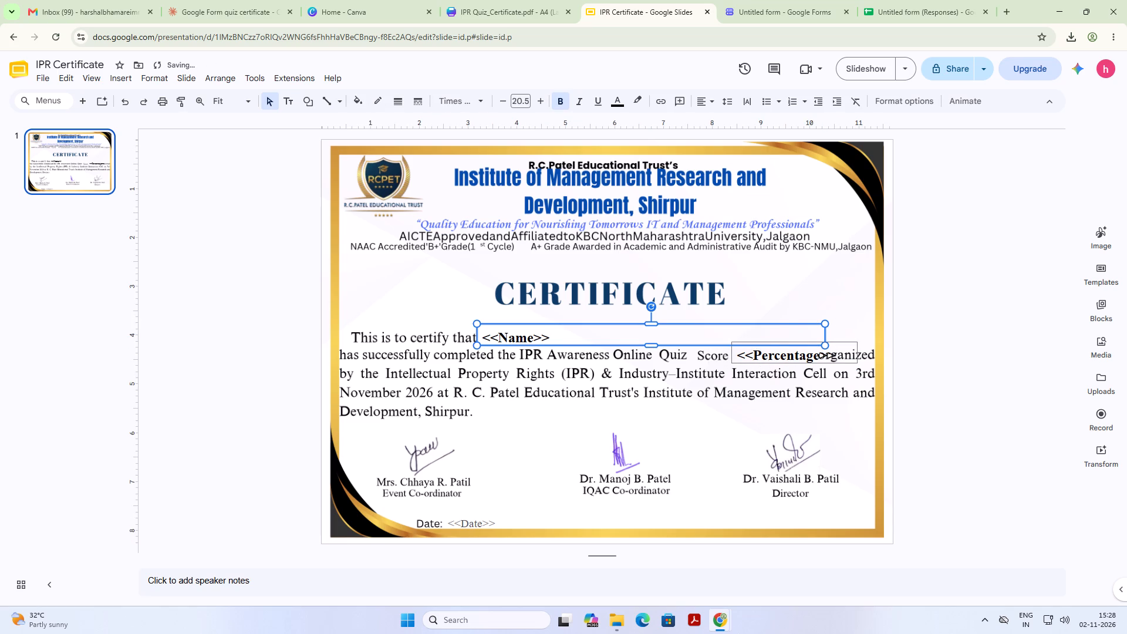
{"action": "left_click", "coordinate": [772, 353]}
{"action": "left_click_drag", "start_coordinate": [741, 345], "coordinate": [735, 346]}
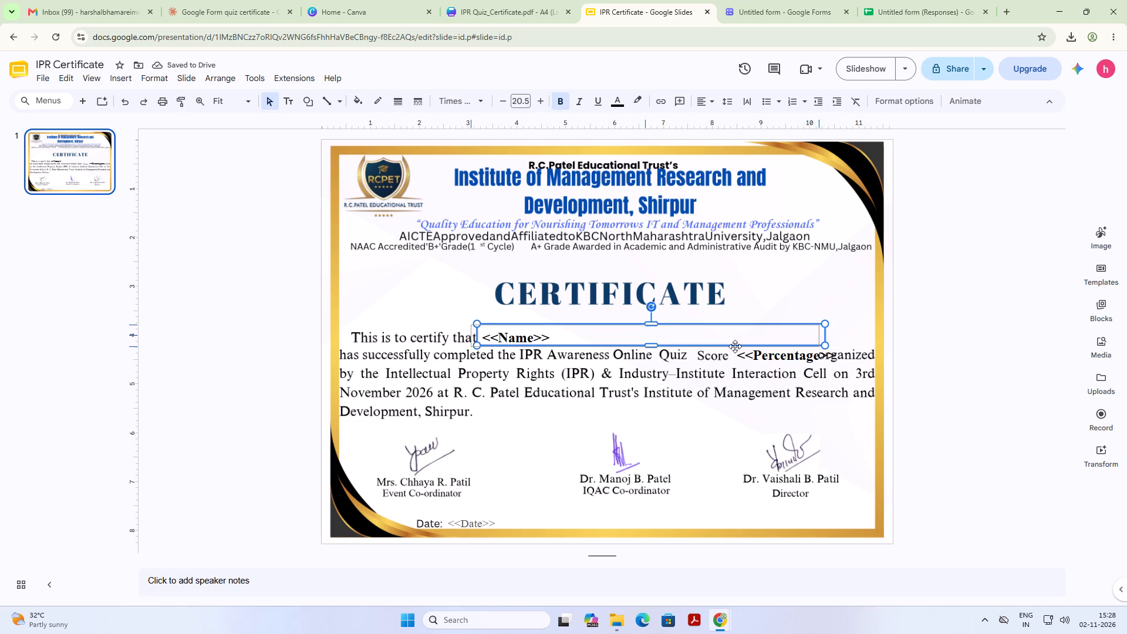
{"action": "left_click_drag", "start_coordinate": [735, 346], "coordinate": [734, 347]}
Move the <<Percentage>> text box left beside the word "Score", level with its line, and deselect it.
{"action": "left_click", "coordinate": [761, 358]}
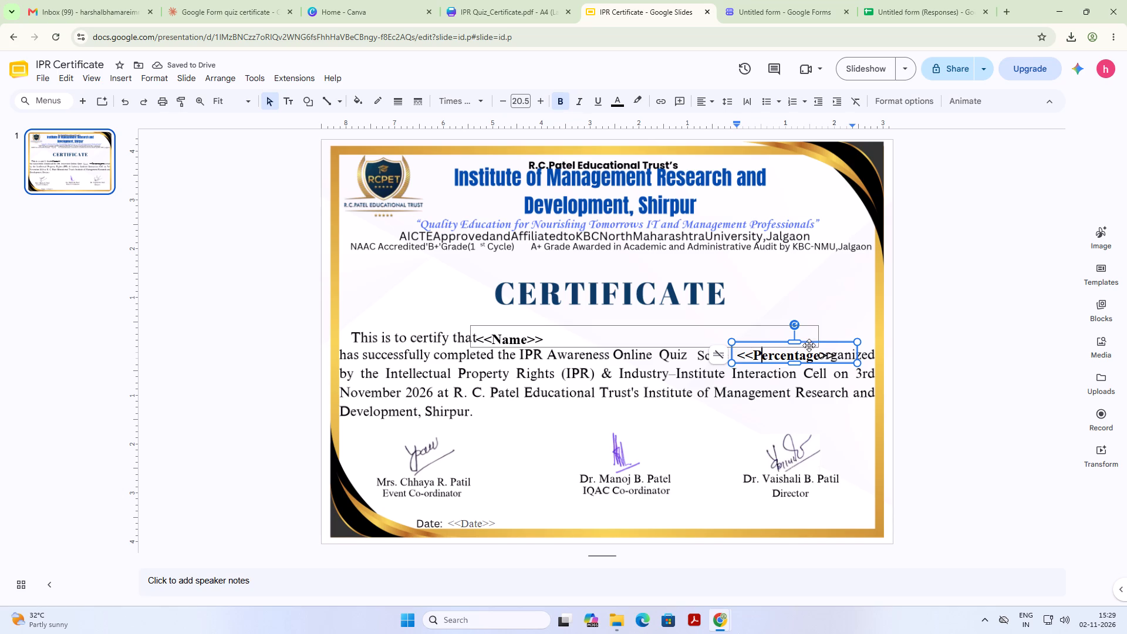
{"action": "left_click", "coordinate": [847, 343]}
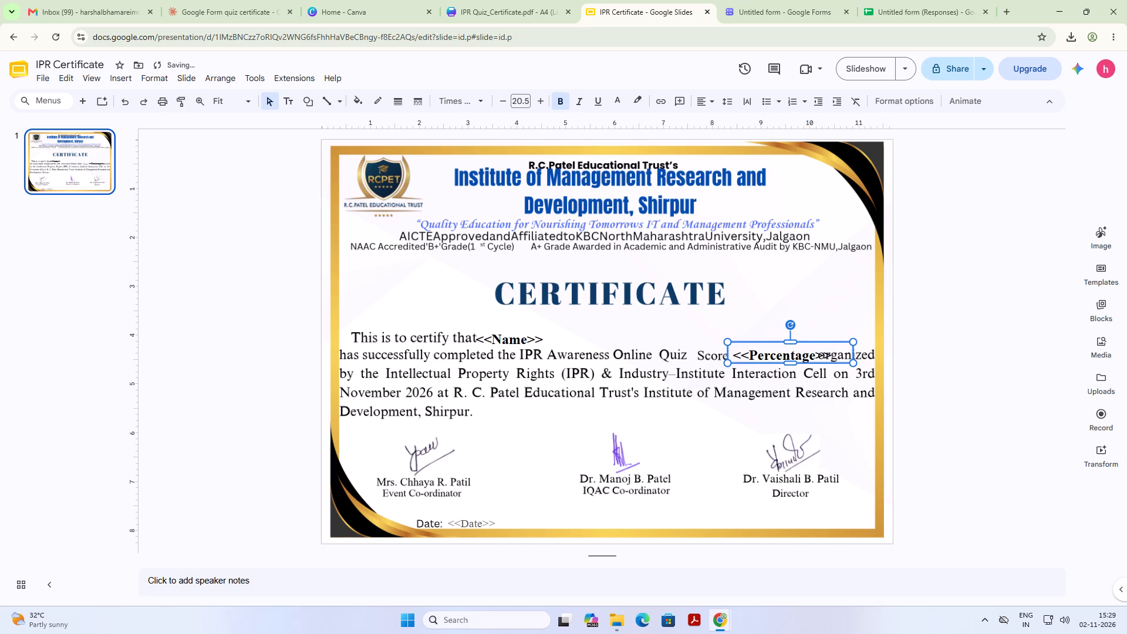
{"action": "left_click_drag", "start_coordinate": [845, 340], "coordinate": [835, 342]}
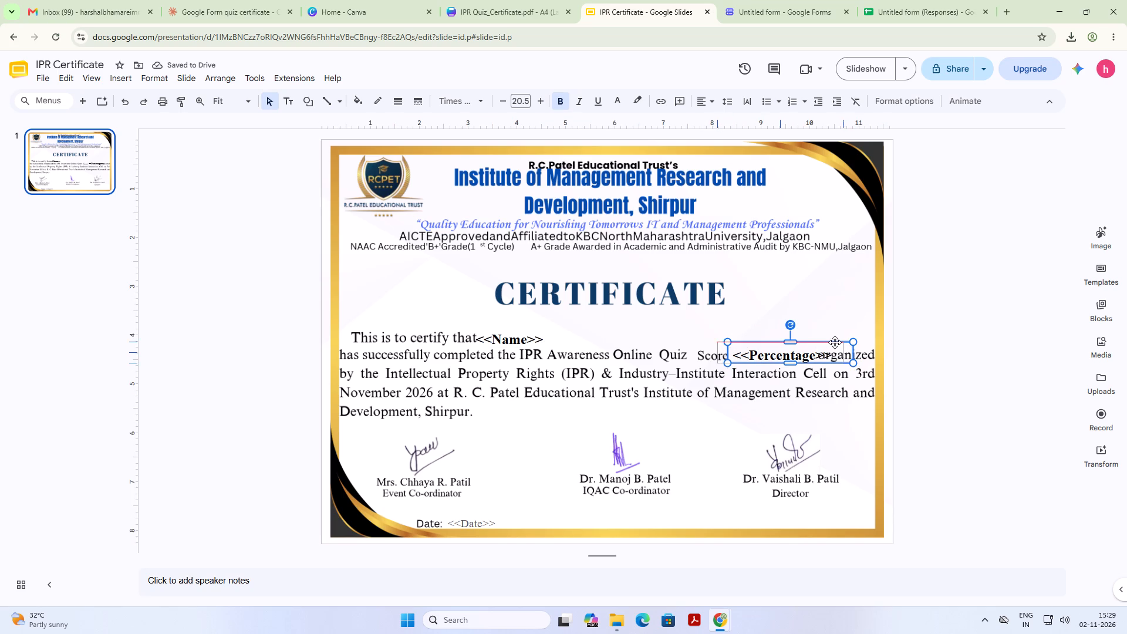
{"action": "left_click_drag", "start_coordinate": [835, 342], "coordinate": [838, 343]}
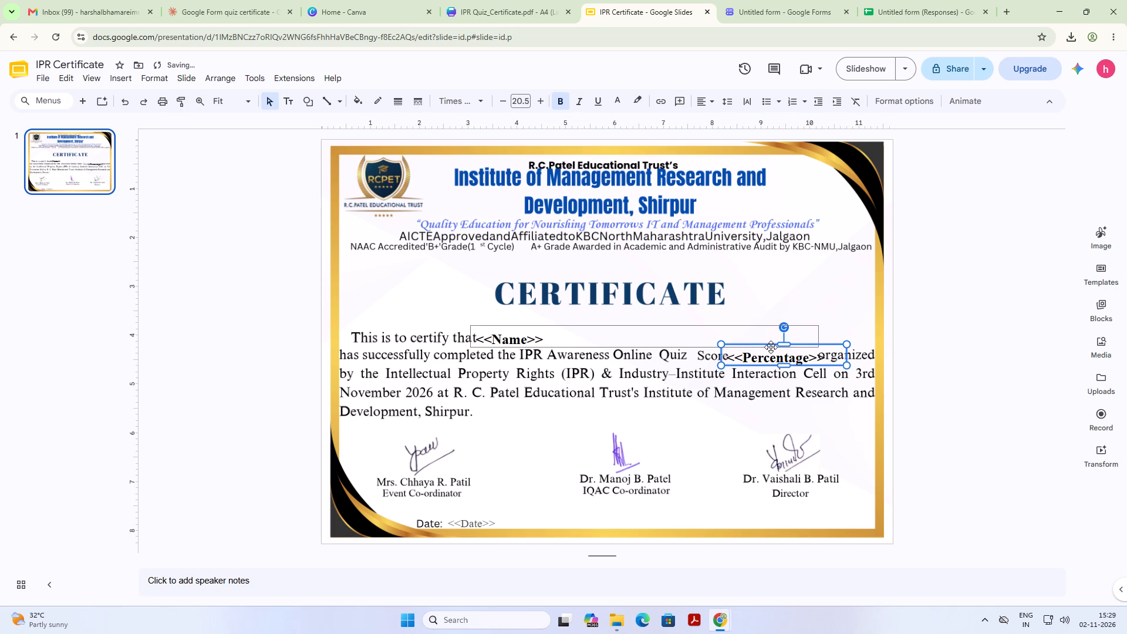
{"action": "left_click", "coordinate": [782, 357]}
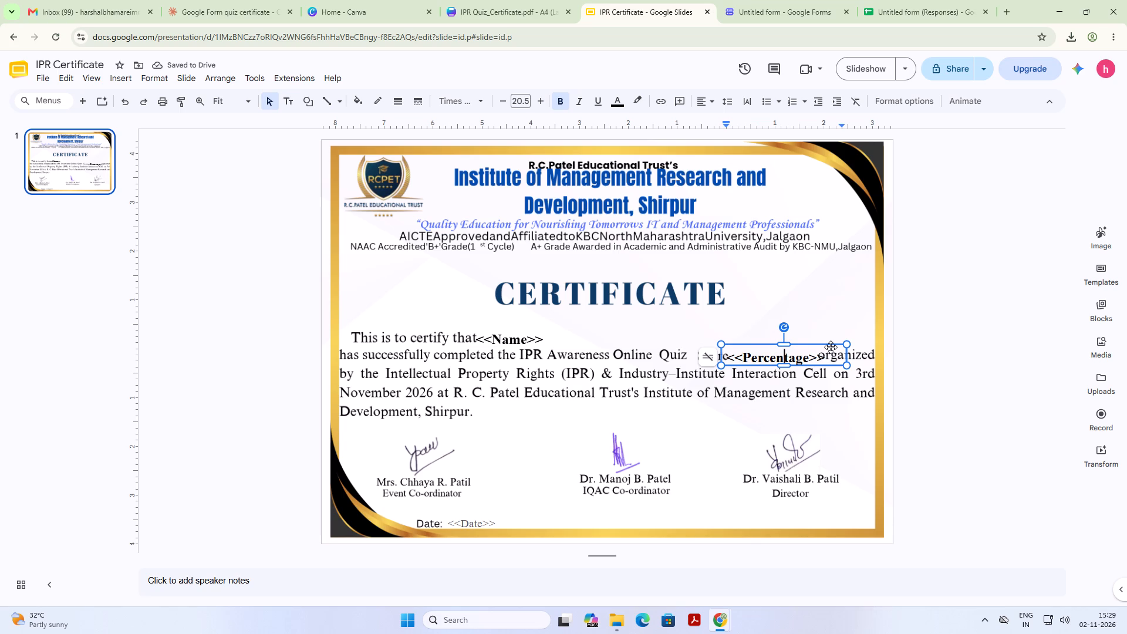
{"action": "left_click", "coordinate": [831, 344]}
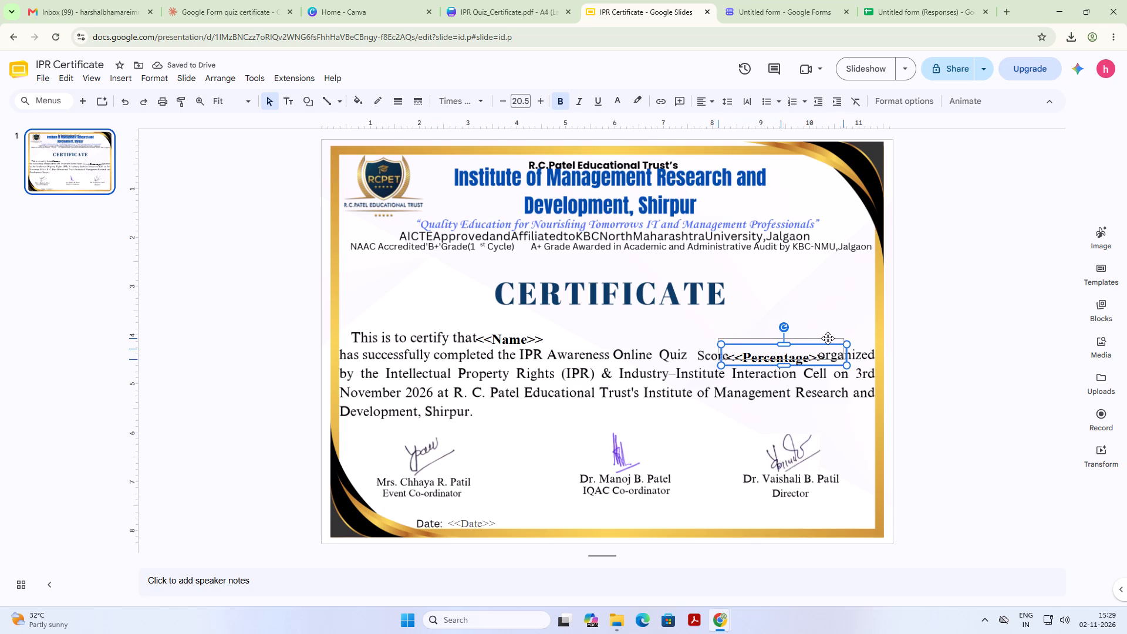
{"action": "left_click", "coordinate": [963, 311]}
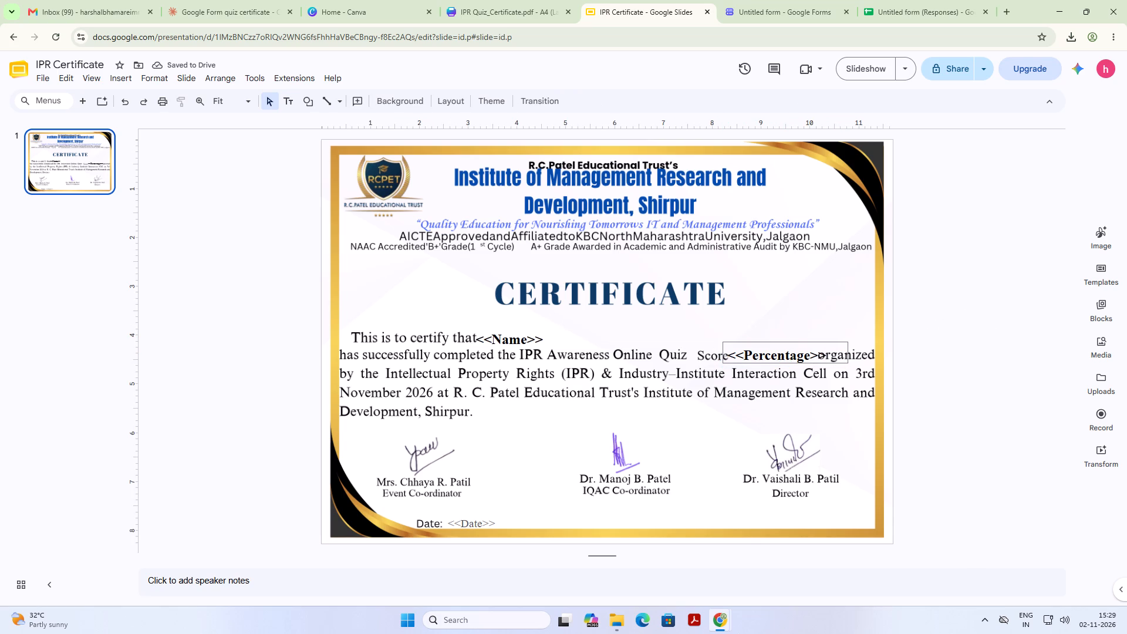
{"action": "left_click", "coordinate": [969, 311]}
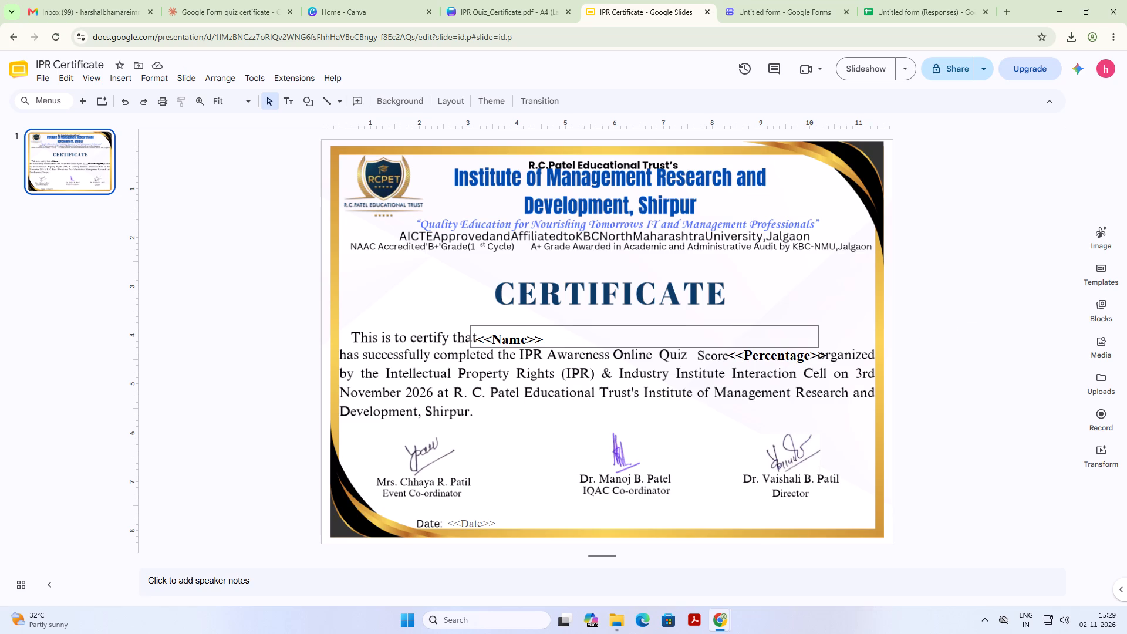
Nudge the <<Name>> text box slightly right to leave a gap after "This is to certify that", and deselect it.
{"action": "left_click_drag", "start_coordinate": [513, 328], "coordinate": [521, 327]}
{"action": "left_click", "coordinate": [960, 316]}
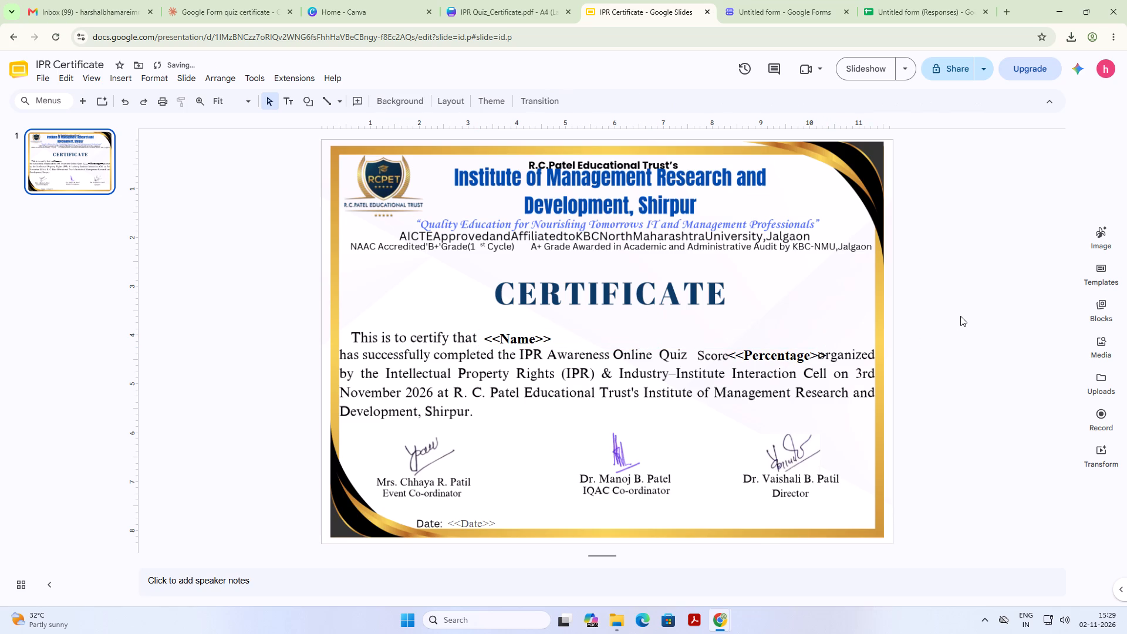
{"action": "left_click", "coordinate": [52, 77]}
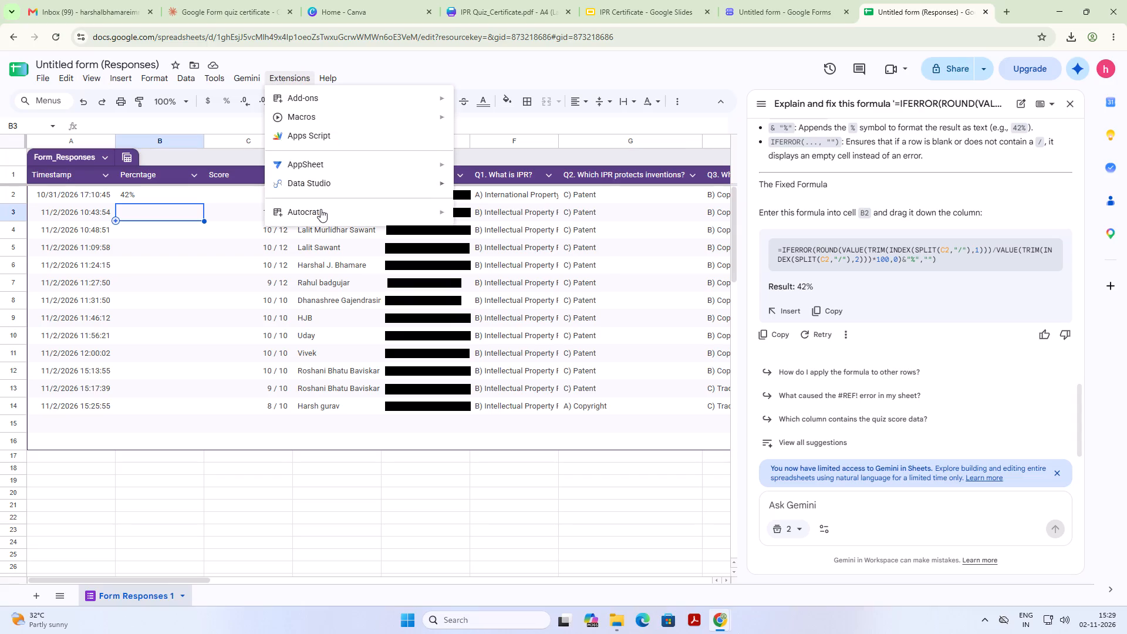
{"action": "left_click", "coordinate": [321, 211]}
{"action": "left_click", "coordinate": [460, 212]}
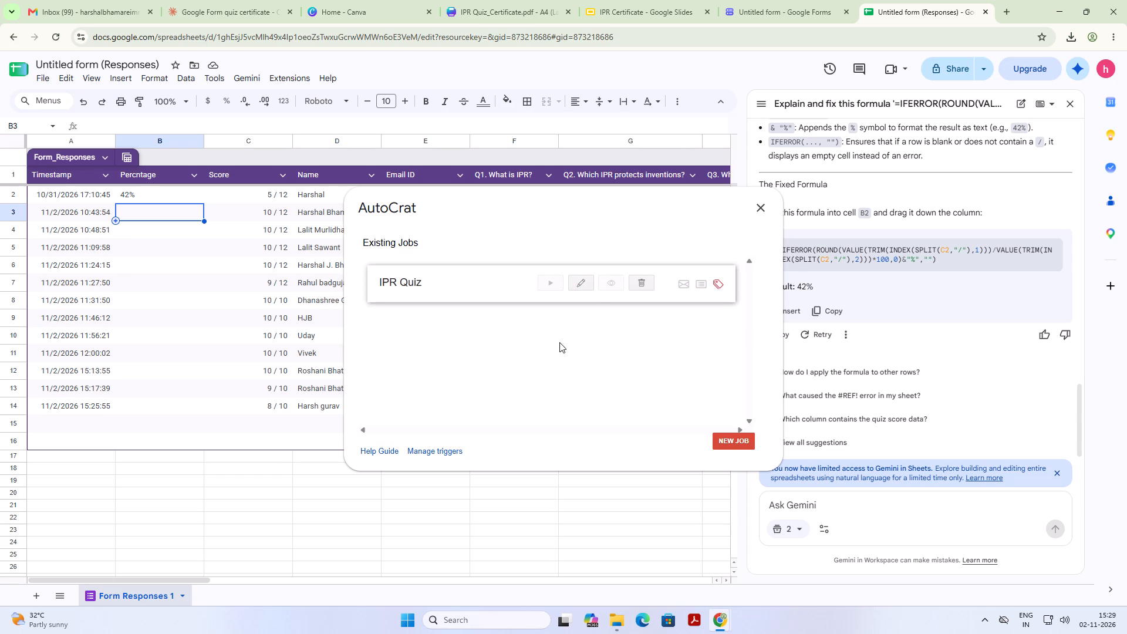
{"action": "left_click", "coordinate": [579, 288]}
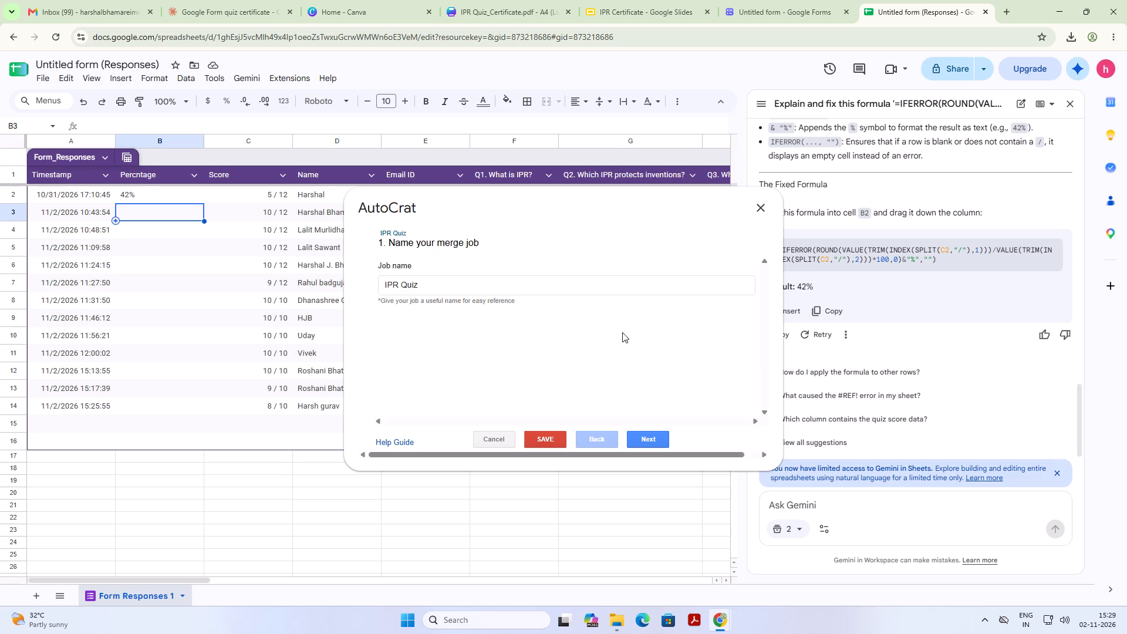
{"action": "left_click", "coordinate": [660, 430]}
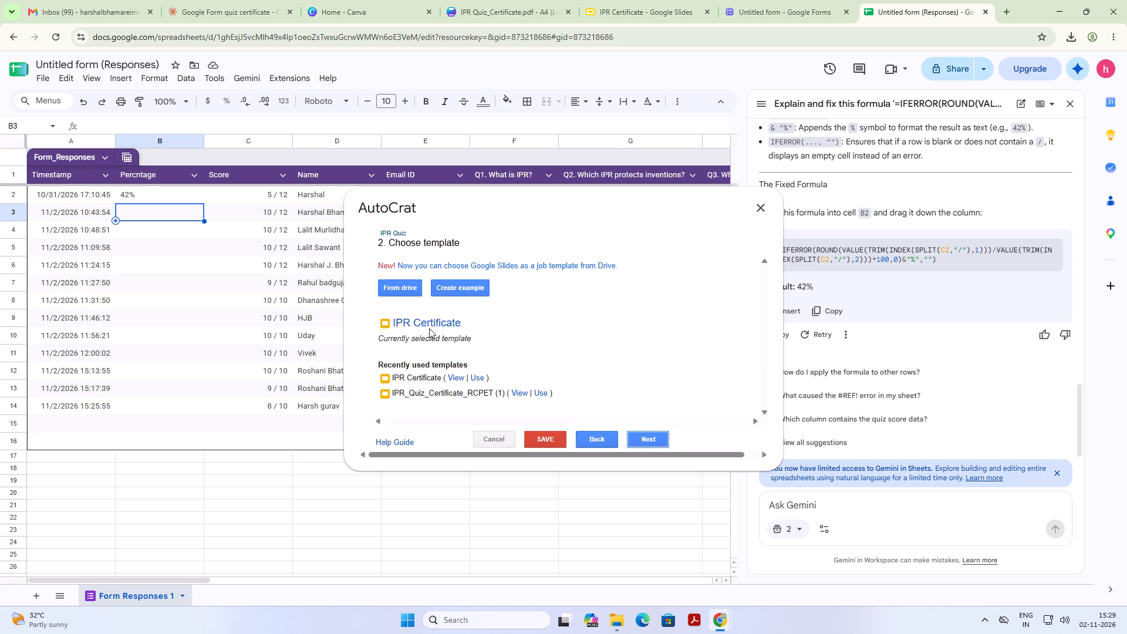
{"action": "left_click", "coordinate": [401, 280]}
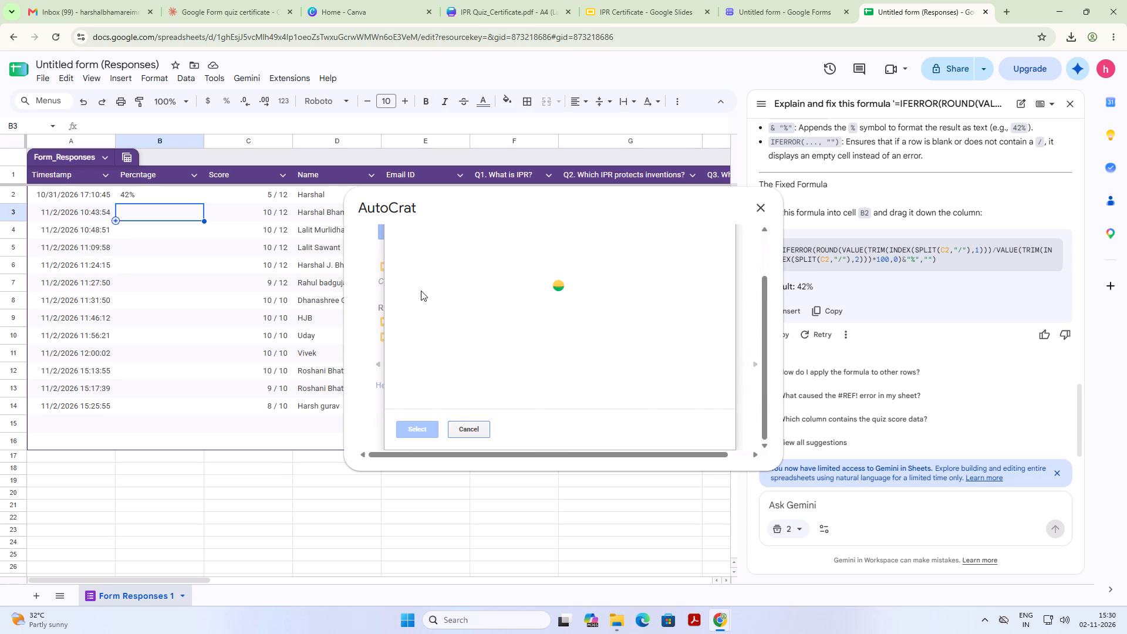
{"action": "left_click", "coordinate": [431, 268]}
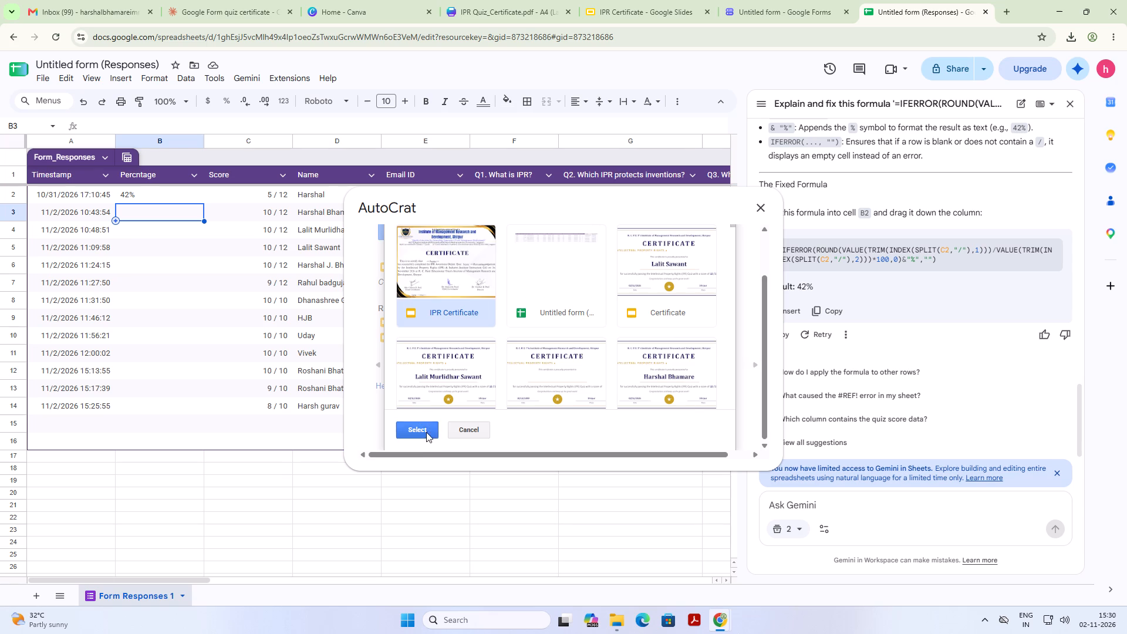
{"action": "left_click", "coordinate": [426, 432]}
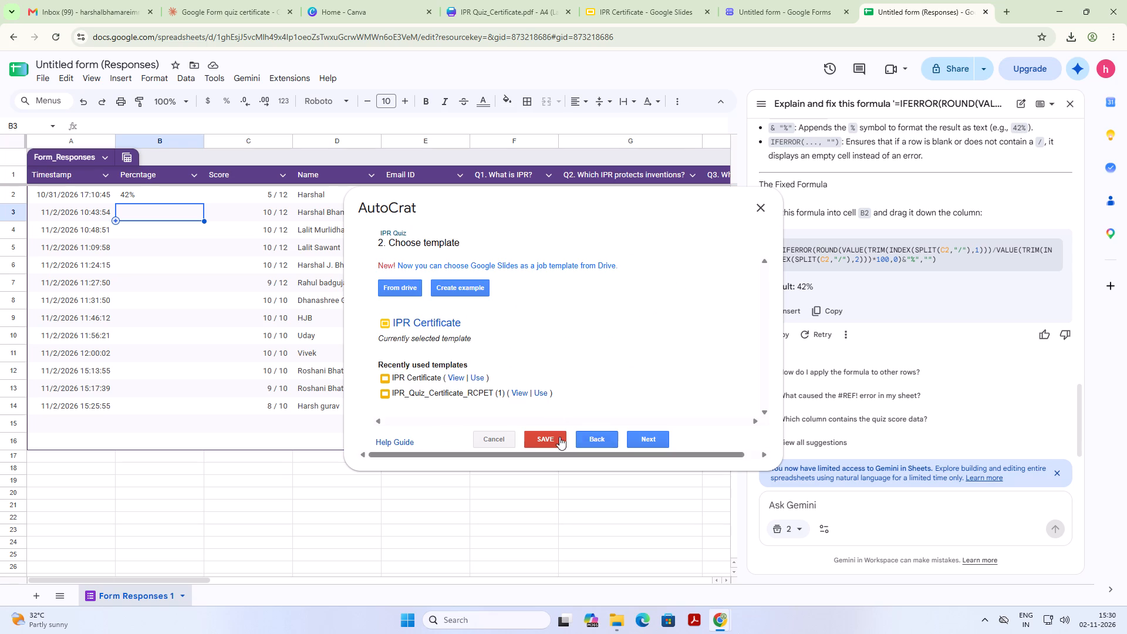
{"action": "left_click", "coordinate": [546, 434]}
{"action": "left_click", "coordinate": [652, 314]}
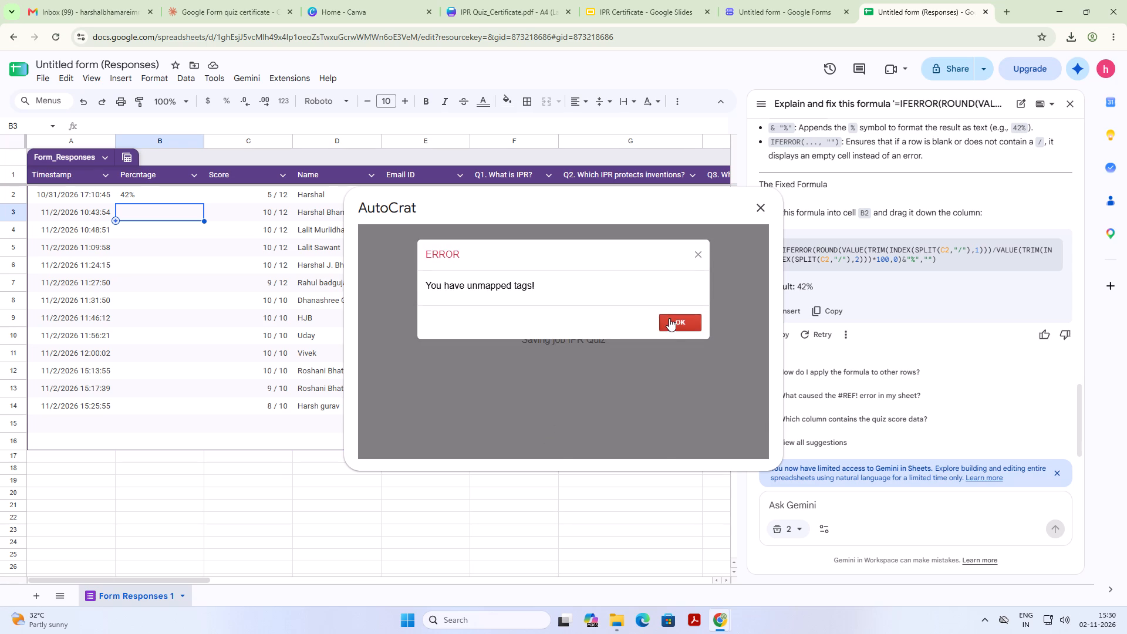
{"action": "left_click", "coordinate": [669, 318]}
Map the <<Percentage>> tag to the Percntage column and save the IPR Quiz job.
{"action": "left_click", "coordinate": [693, 305]}
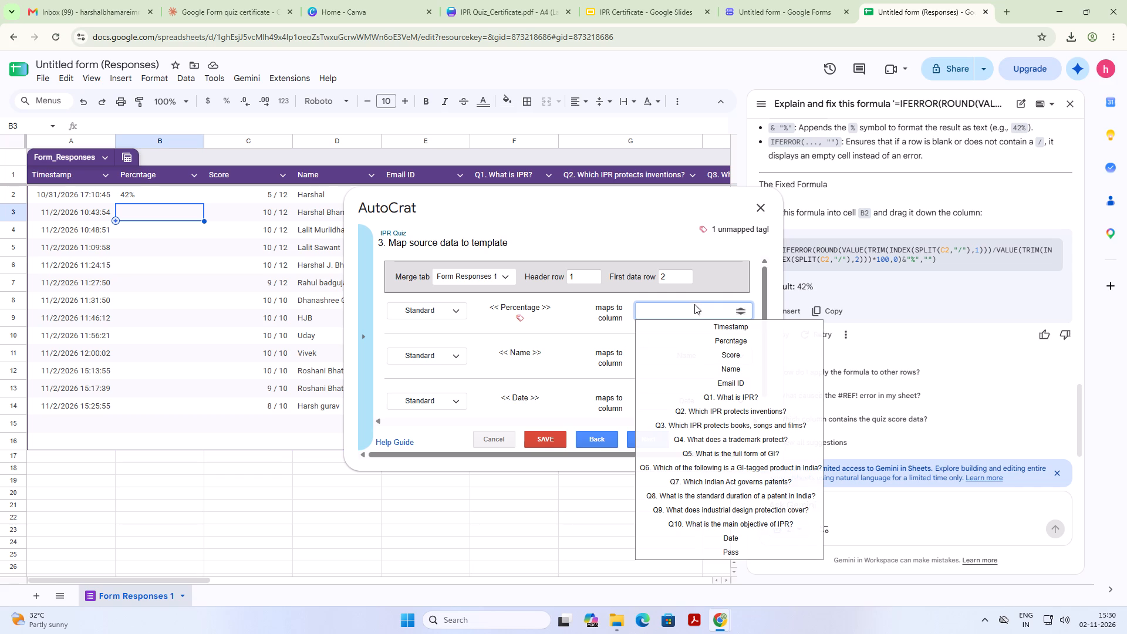
{"action": "left_click", "coordinate": [727, 337]}
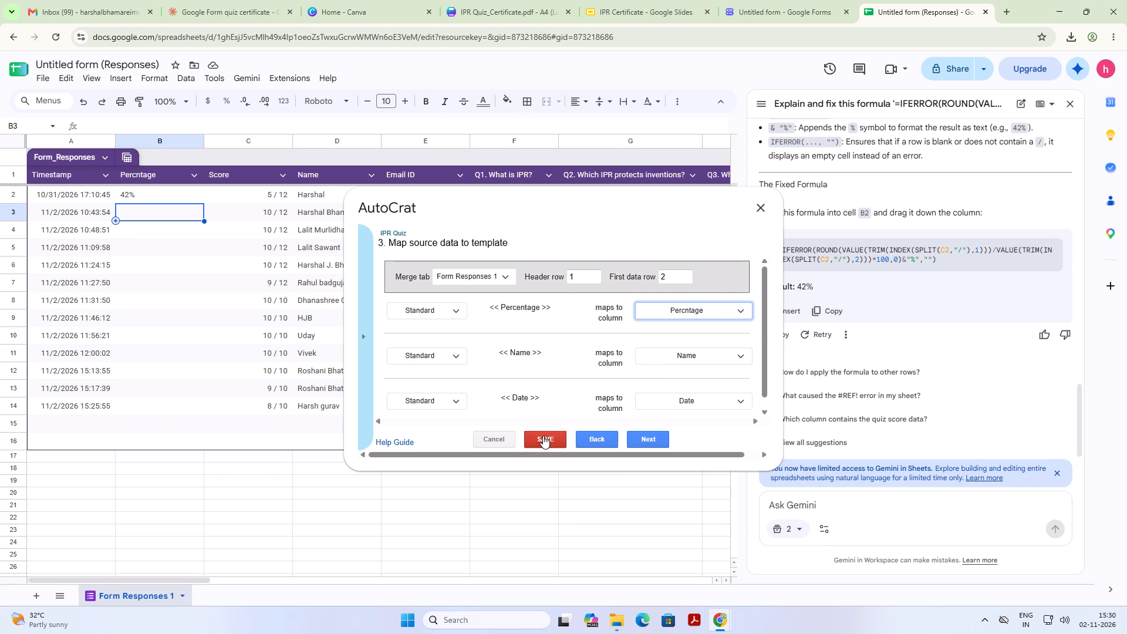
{"action": "left_click", "coordinate": [543, 436]}
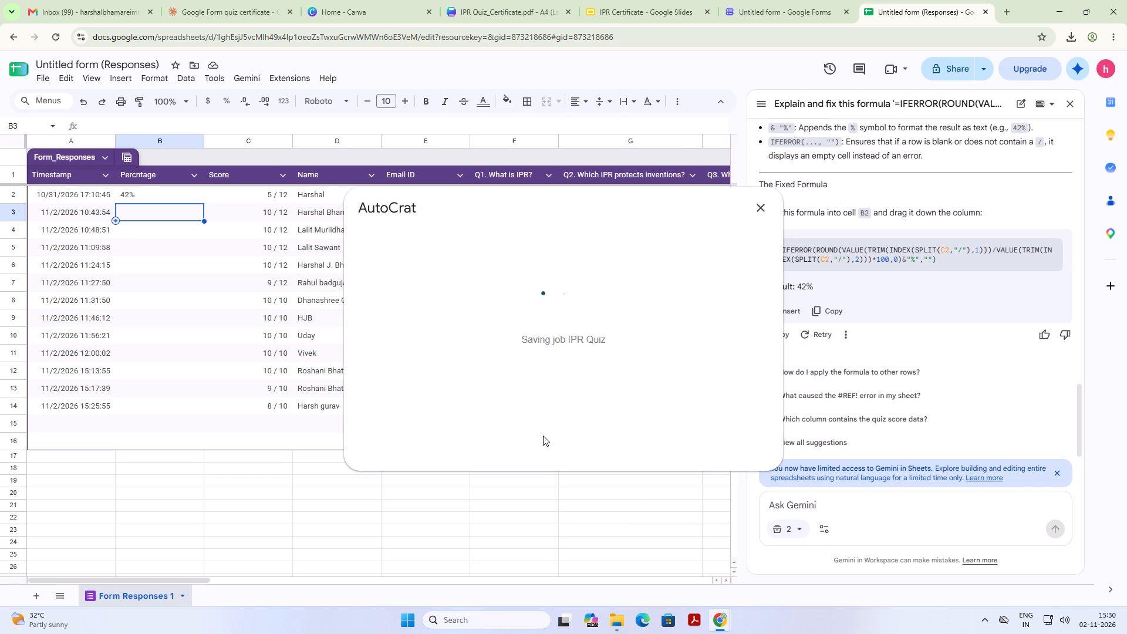
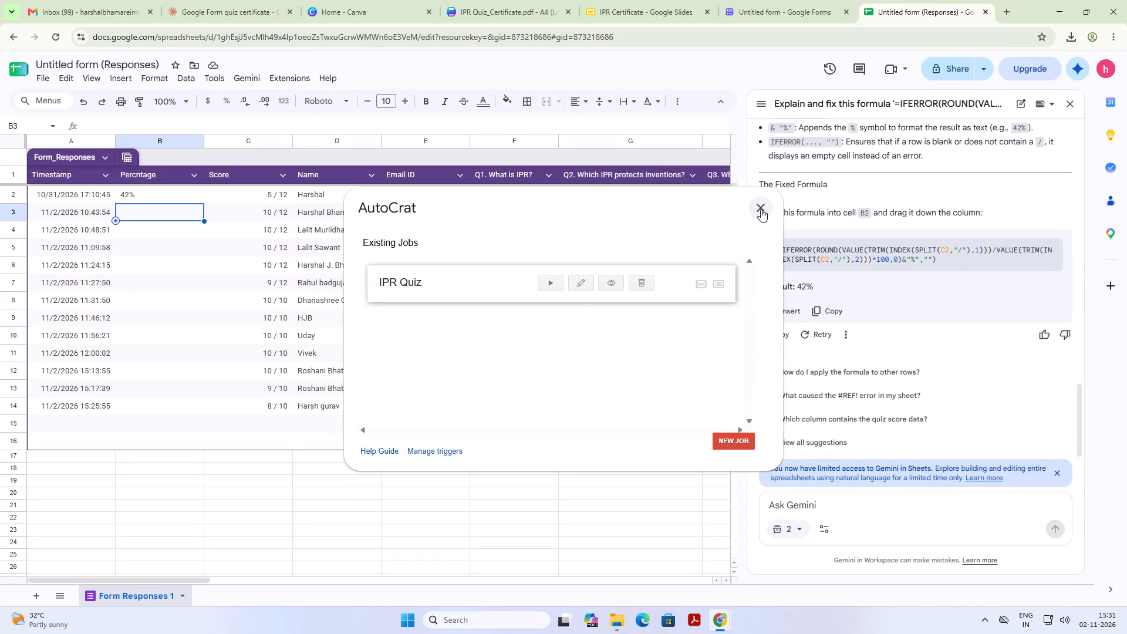
Run the IPR Quiz job in AutoCrat.
{"action": "left_click", "coordinate": [547, 285]}
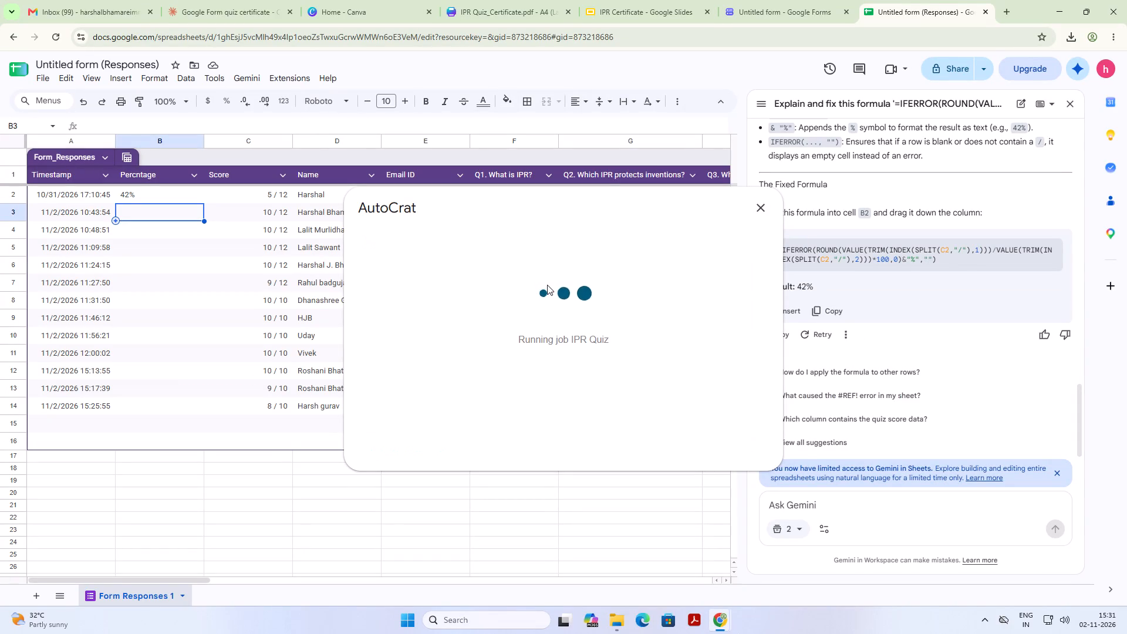
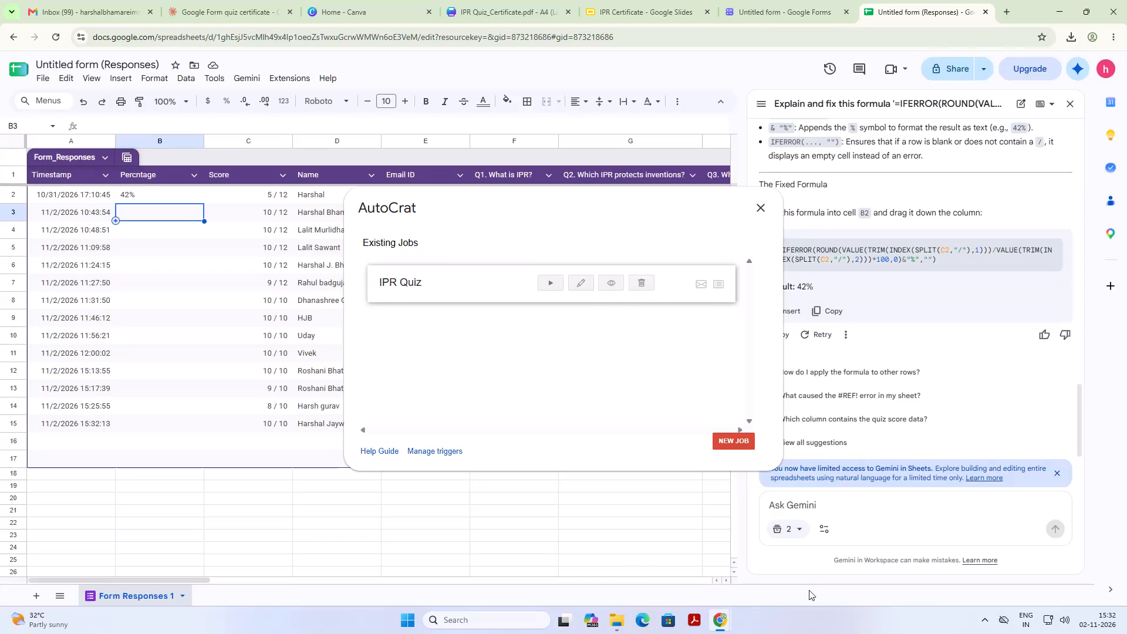
Close the AutoCrat job list and reload the form responses spreadsheet.
{"action": "left_click", "coordinate": [759, 200]}
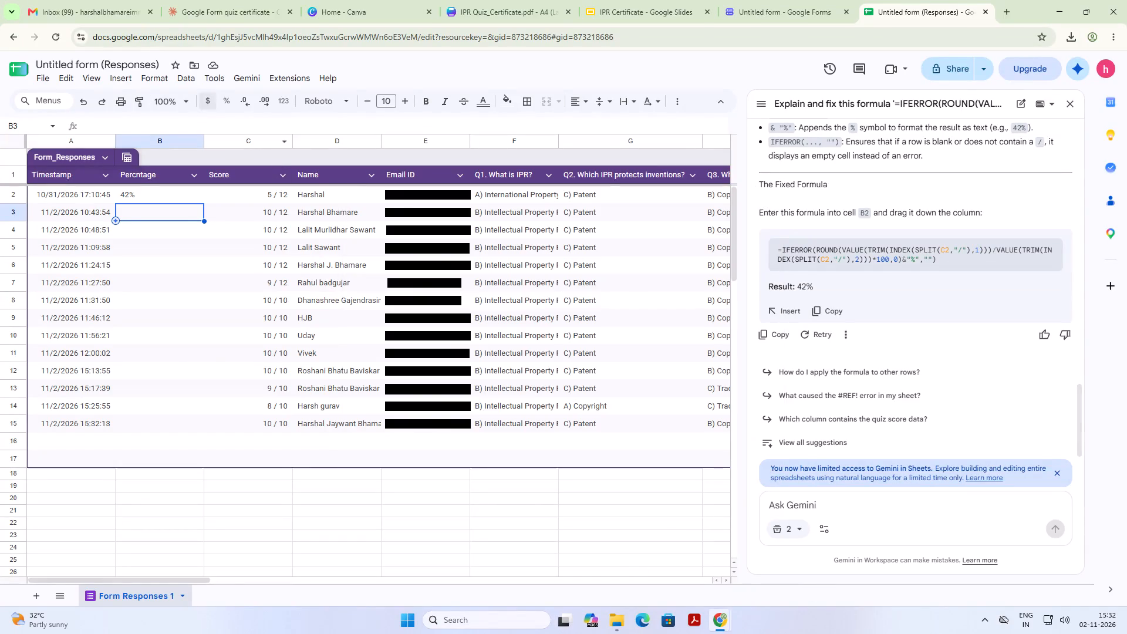
{"action": "left_click", "coordinate": [53, 34]}
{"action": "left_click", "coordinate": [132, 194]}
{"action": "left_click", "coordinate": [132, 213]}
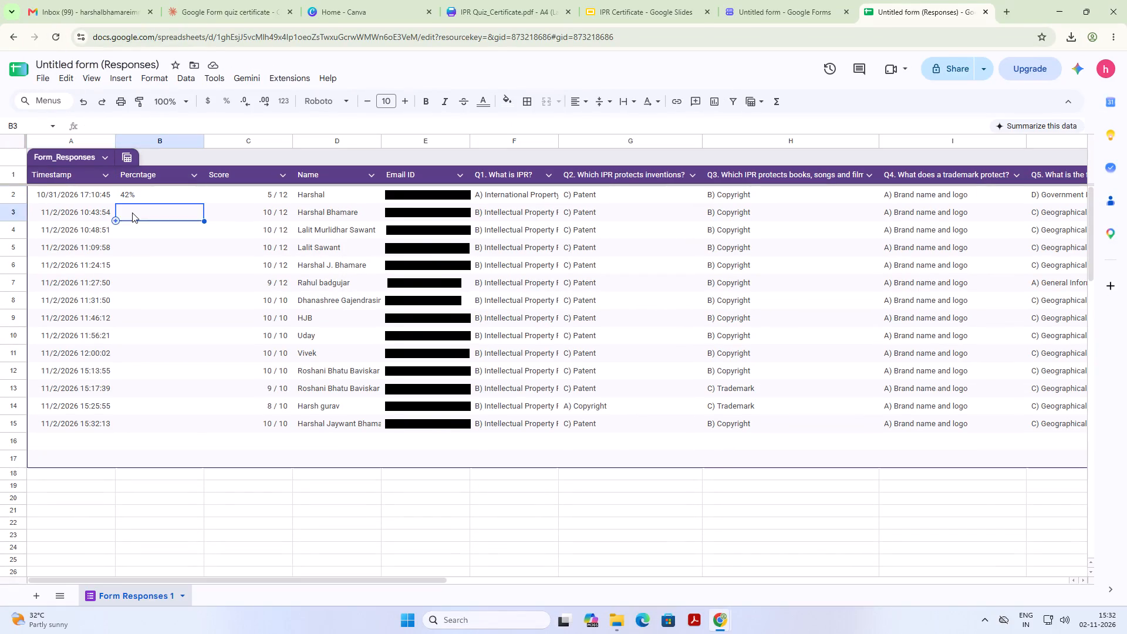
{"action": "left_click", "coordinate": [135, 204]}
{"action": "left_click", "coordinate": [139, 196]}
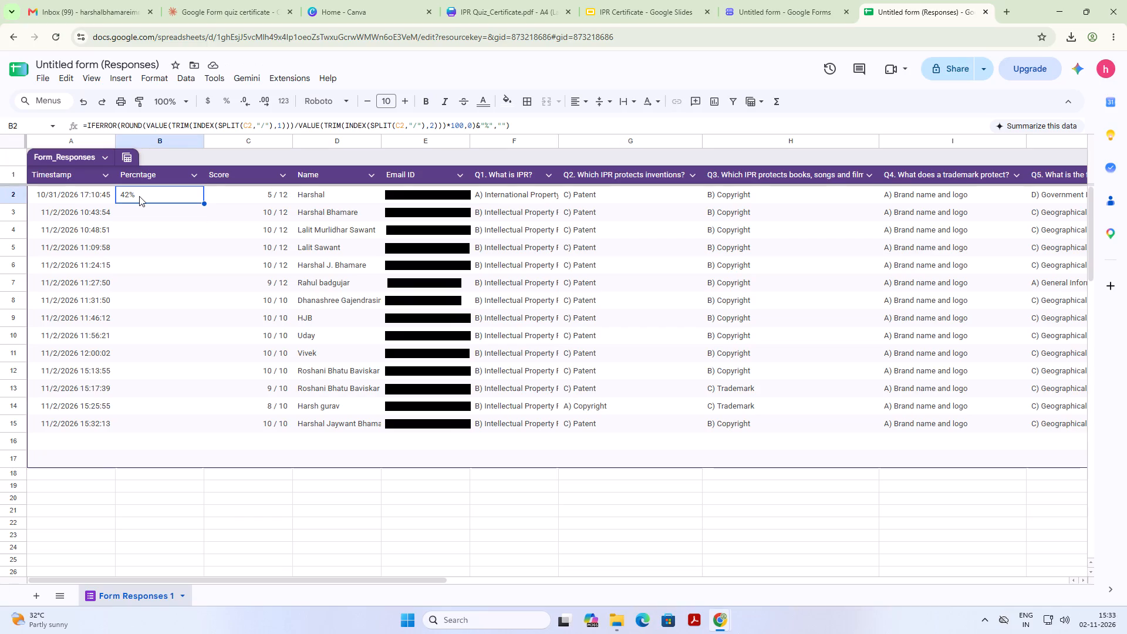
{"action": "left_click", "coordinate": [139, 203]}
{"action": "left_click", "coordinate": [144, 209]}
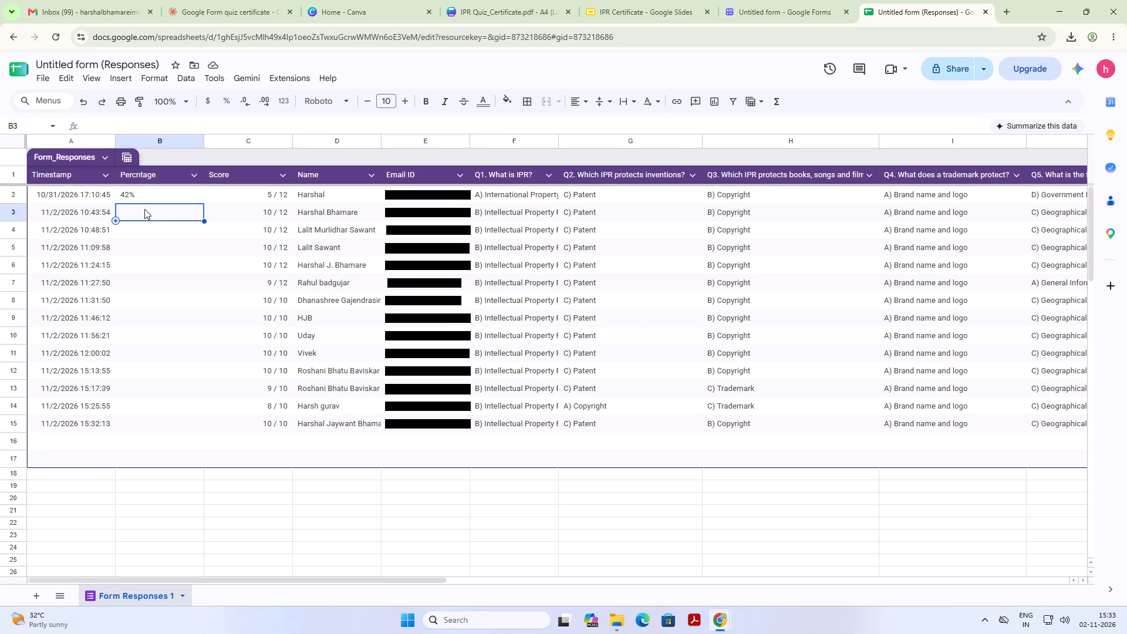
Copy the cell formatting of B2 onto cell B3 in the Percntage column.
{"action": "left_click", "coordinate": [141, 197]}
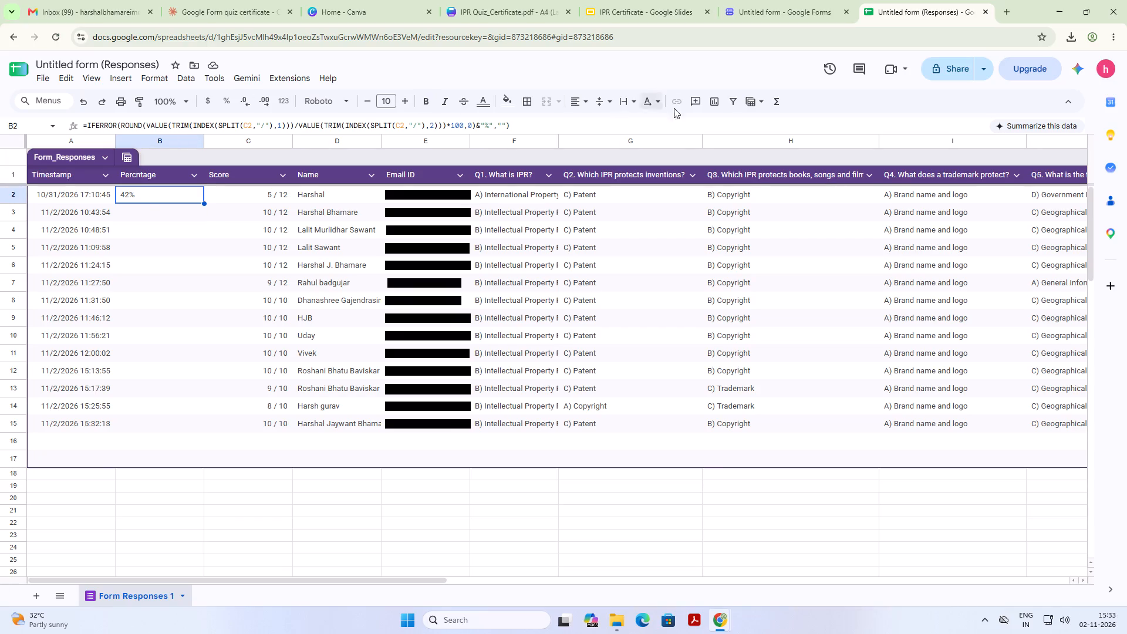
{"action": "left_click", "coordinate": [136, 97]}
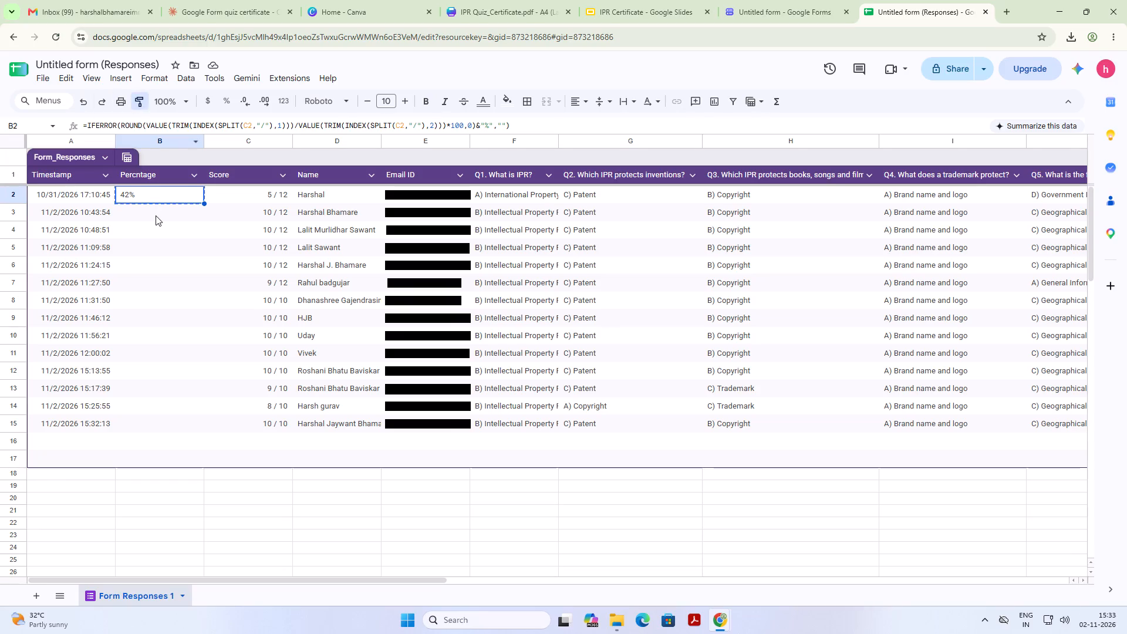
{"action": "left_click", "coordinate": [156, 215]}
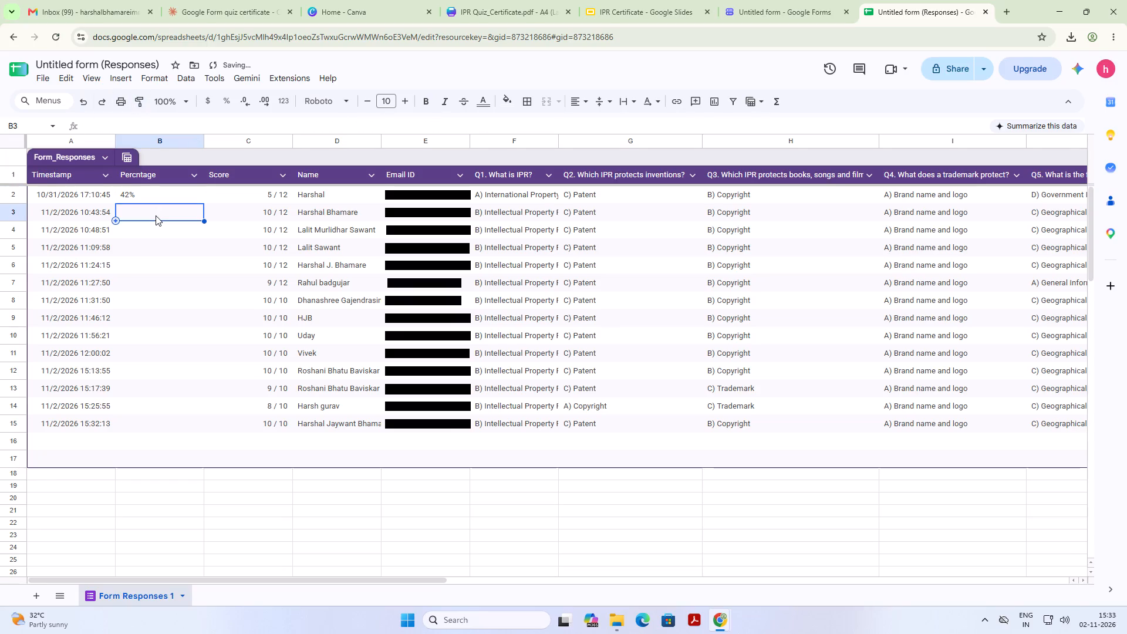
Copy the percentage formula text from cell B2 into cell B3, keeping its references to C2.
{"action": "left_click", "coordinate": [153, 273]}
{"action": "left_click", "coordinate": [143, 197]}
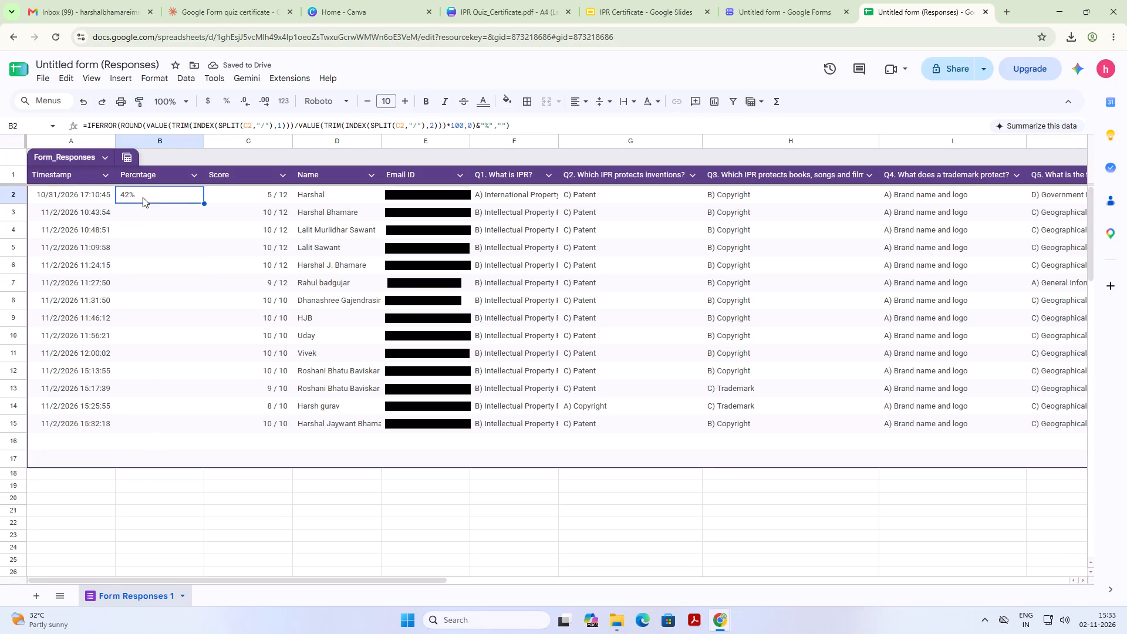
{"action": "left_click", "coordinate": [134, 215]}
{"action": "left_click", "coordinate": [135, 200]}
{"action": "left_click", "coordinate": [110, 121]}
{"action": "key", "text": "ctrl+a"}
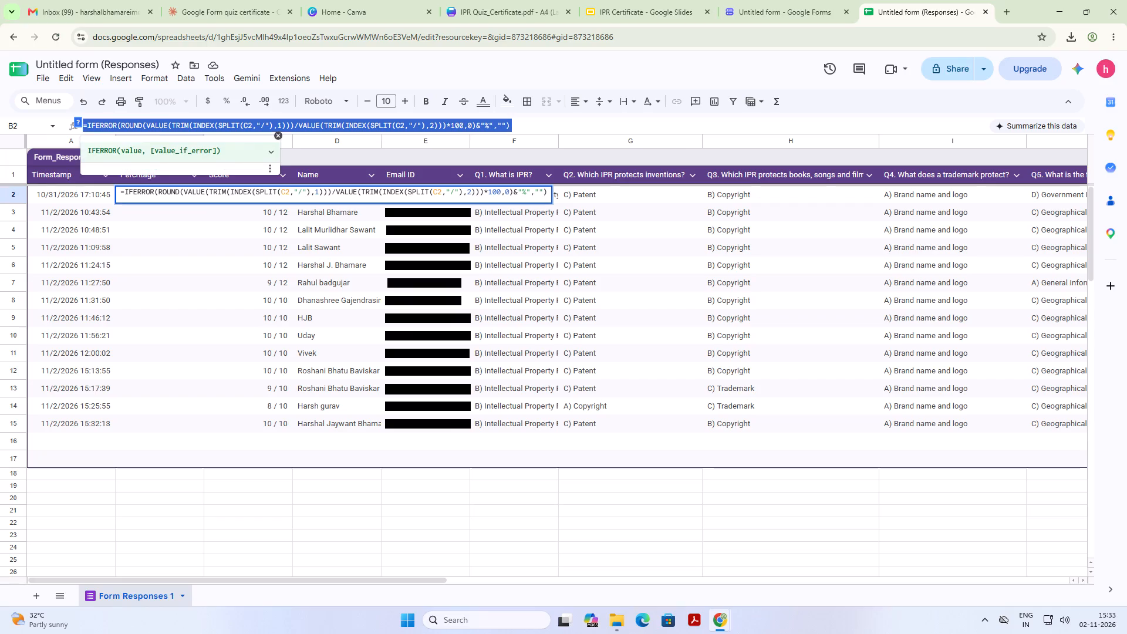
{"action": "key", "text": "ctrl+c"}
{"action": "left_click", "coordinate": [136, 217]}
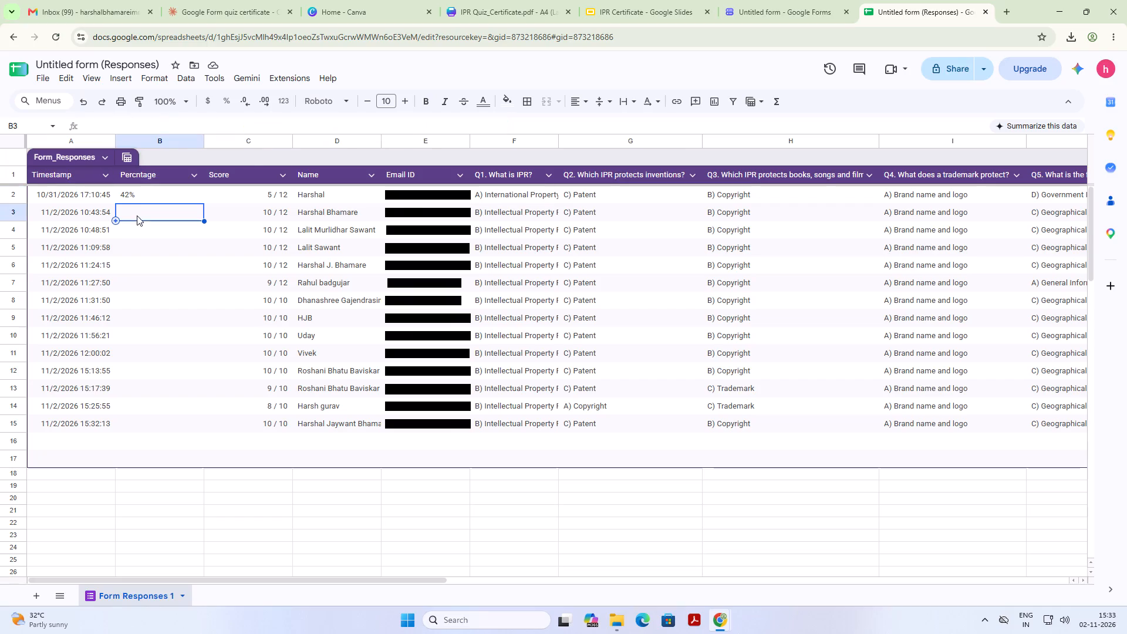
{"action": "left_click", "coordinate": [126, 120]}
{"action": "key", "text": "ctrl+v"}
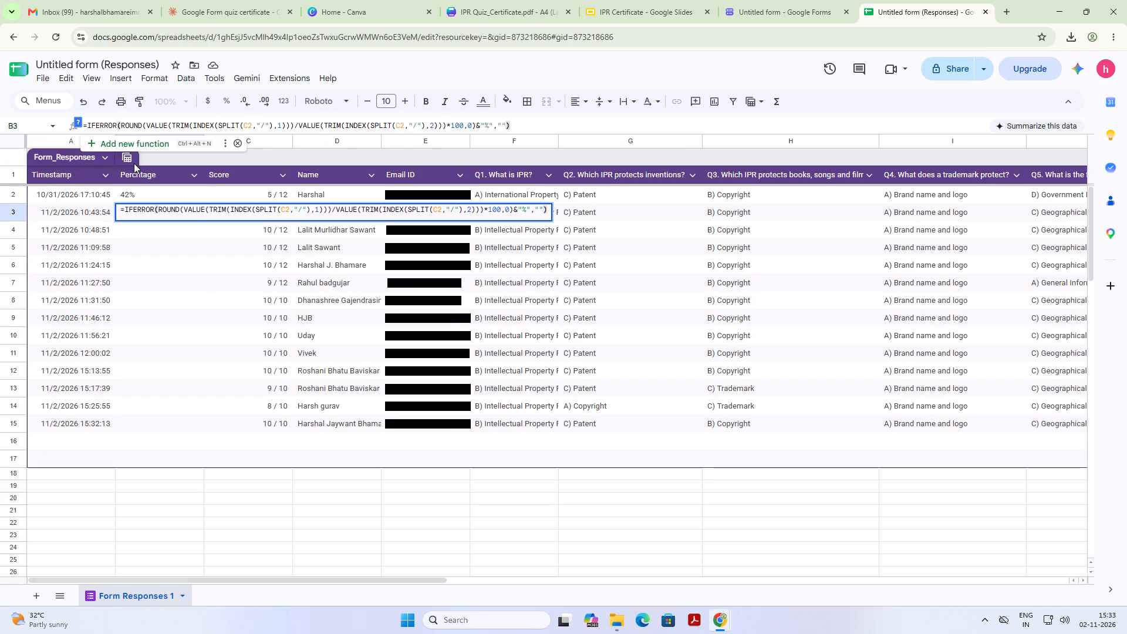
{"action": "key", "text": "Return"}
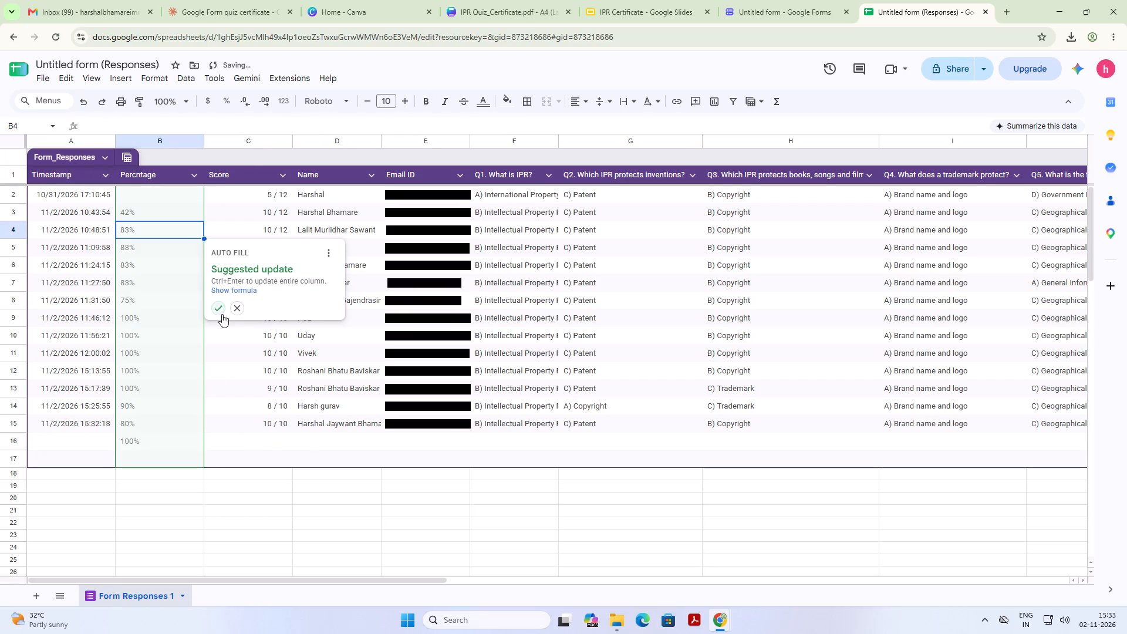
Accept the suggested autofill of the percentage formula for the entire Percntage column.
{"action": "left_click", "coordinate": [220, 308]}
{"action": "left_click", "coordinate": [452, 584]}
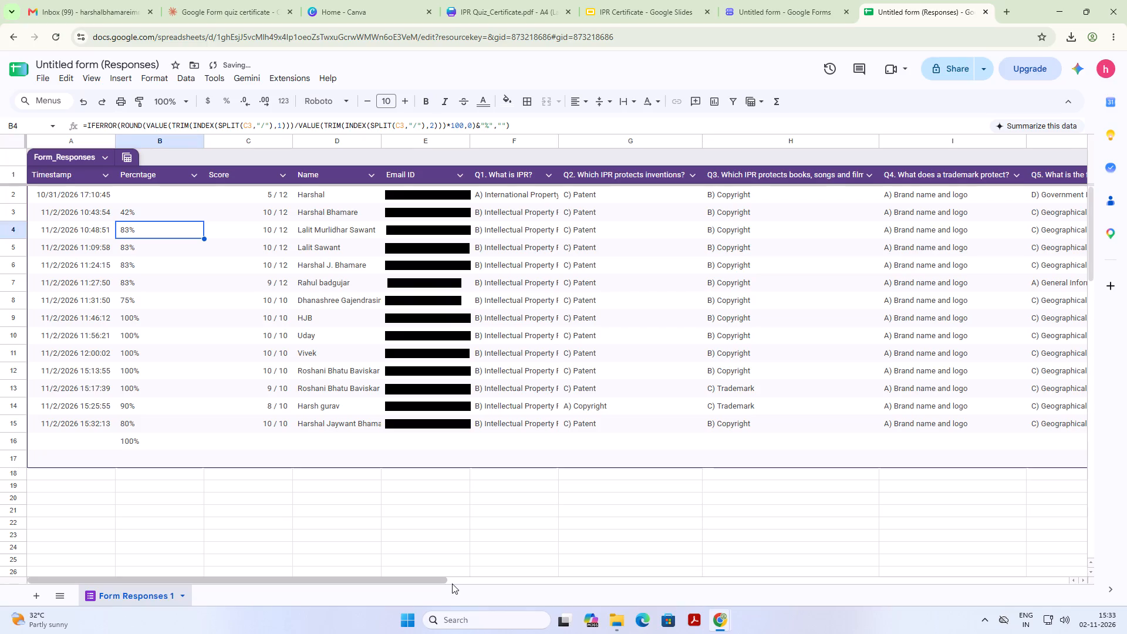
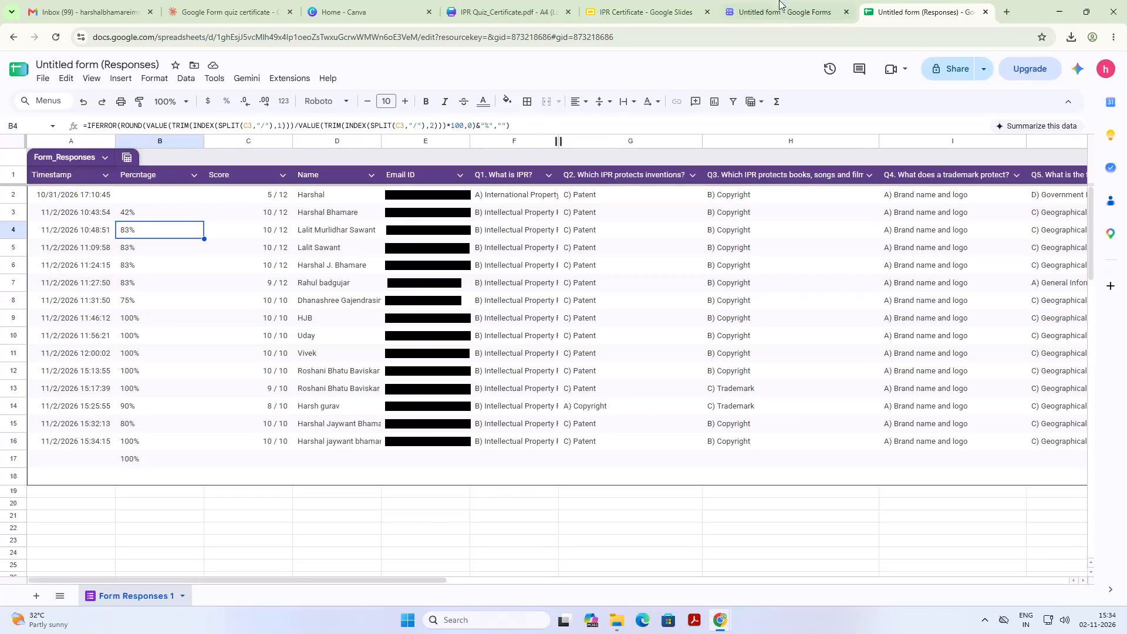
Switch to the IPR Certificate presentation and check the <<Percentage>> tag after the word Score on the certificate slide.
{"action": "left_click", "coordinate": [656, 12]}
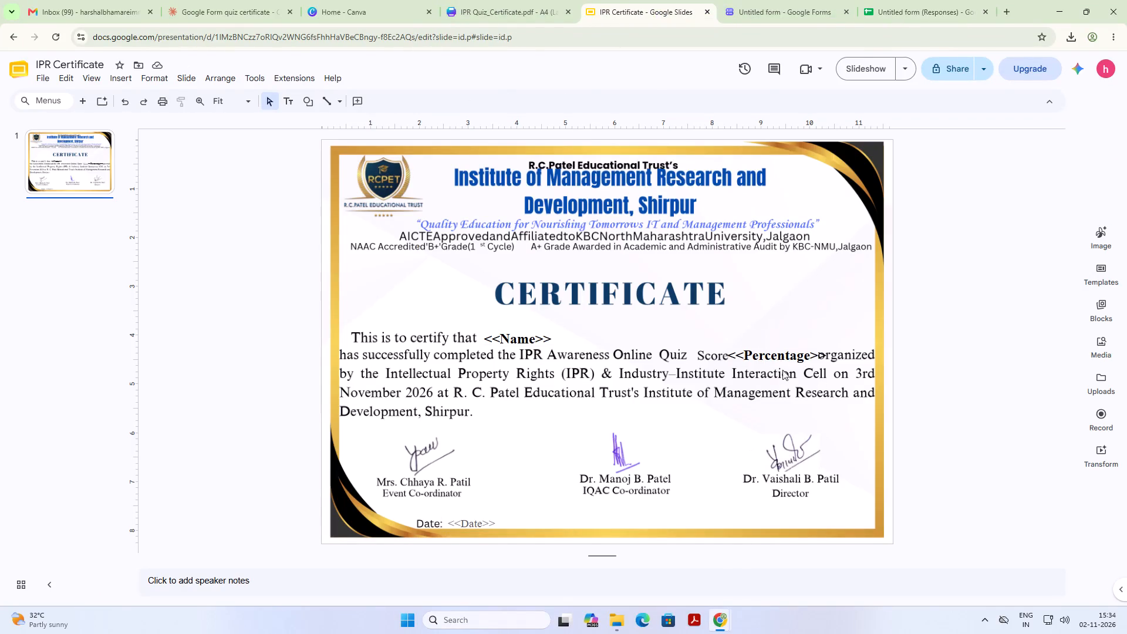
{"action": "left_click", "coordinate": [780, 350]}
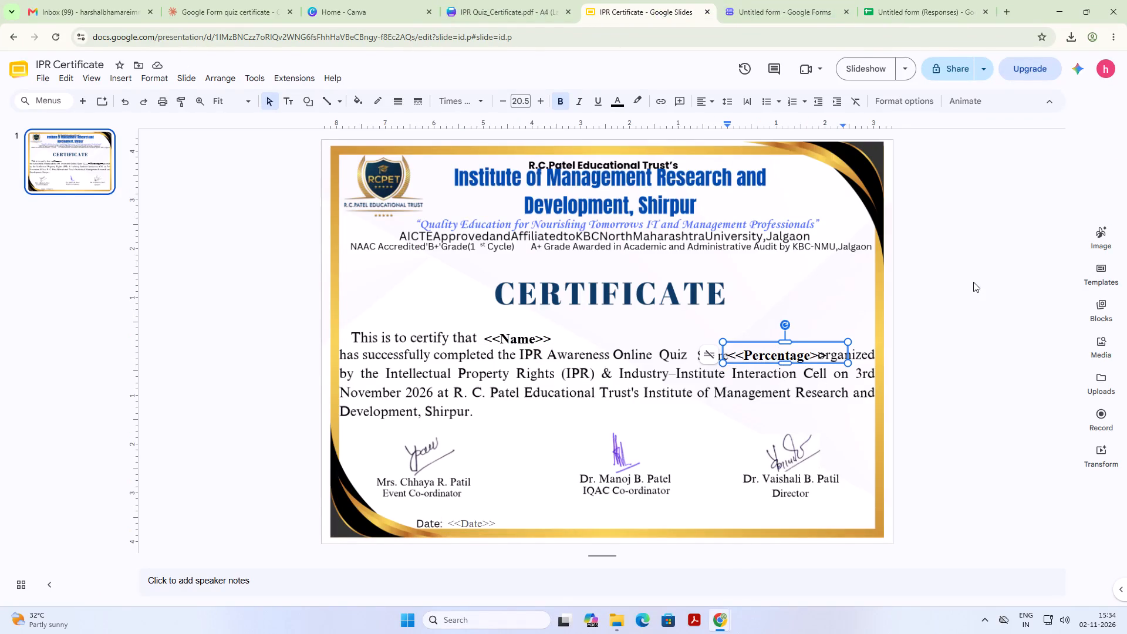
{"action": "left_click", "coordinate": [973, 282]}
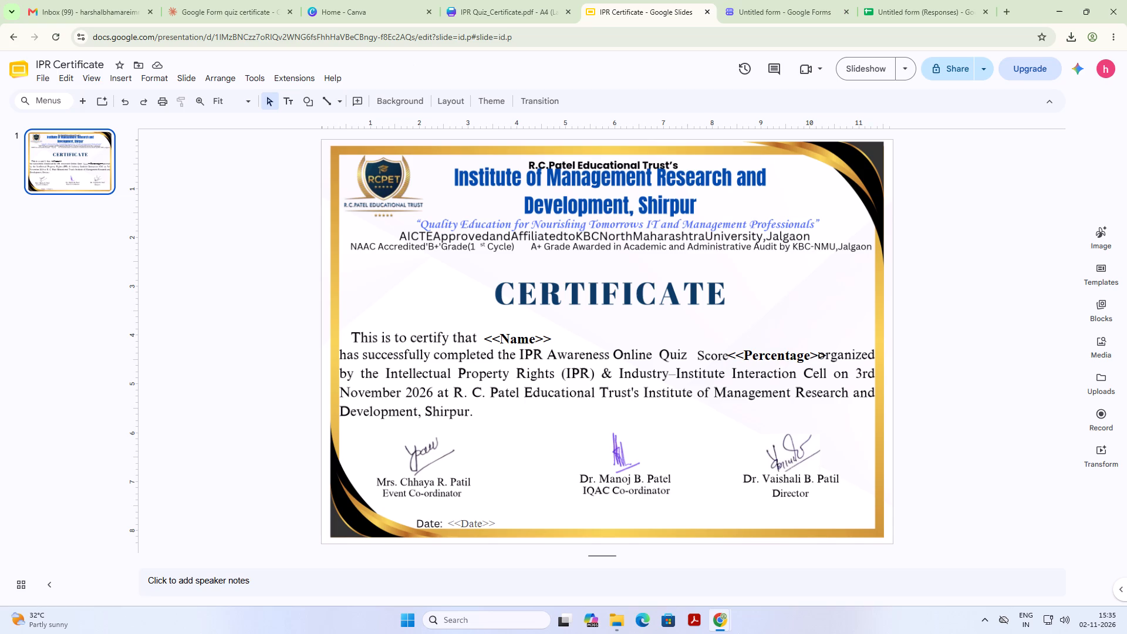
Rename the certificate presentation as IPR Certificate Practice.
{"action": "left_click", "coordinate": [50, 81]}
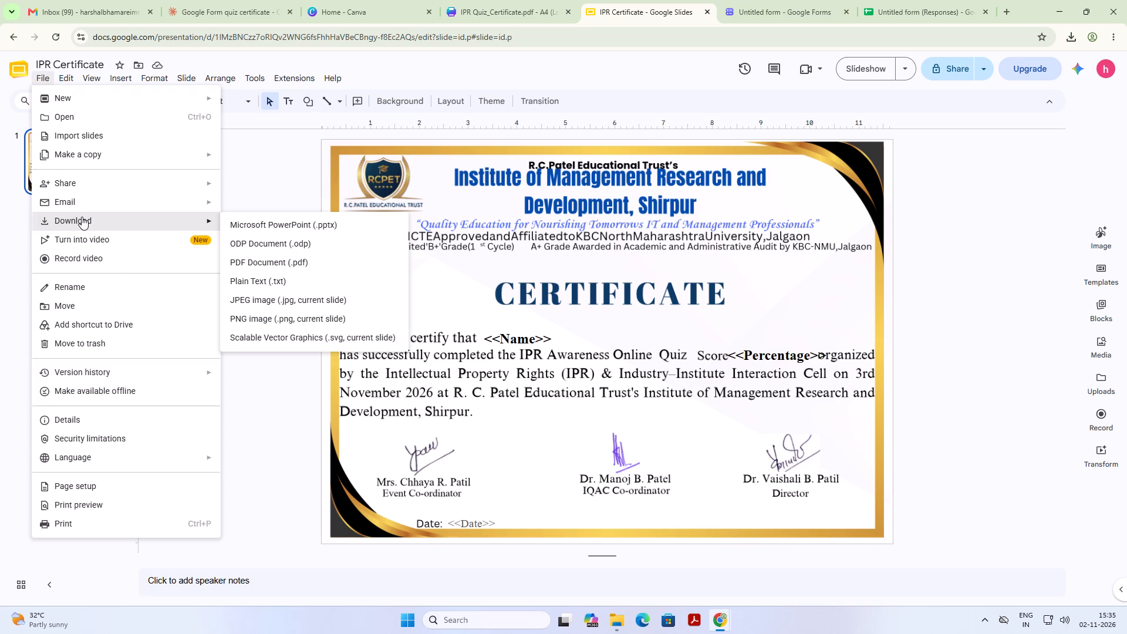
{"action": "left_click", "coordinate": [281, 248]}
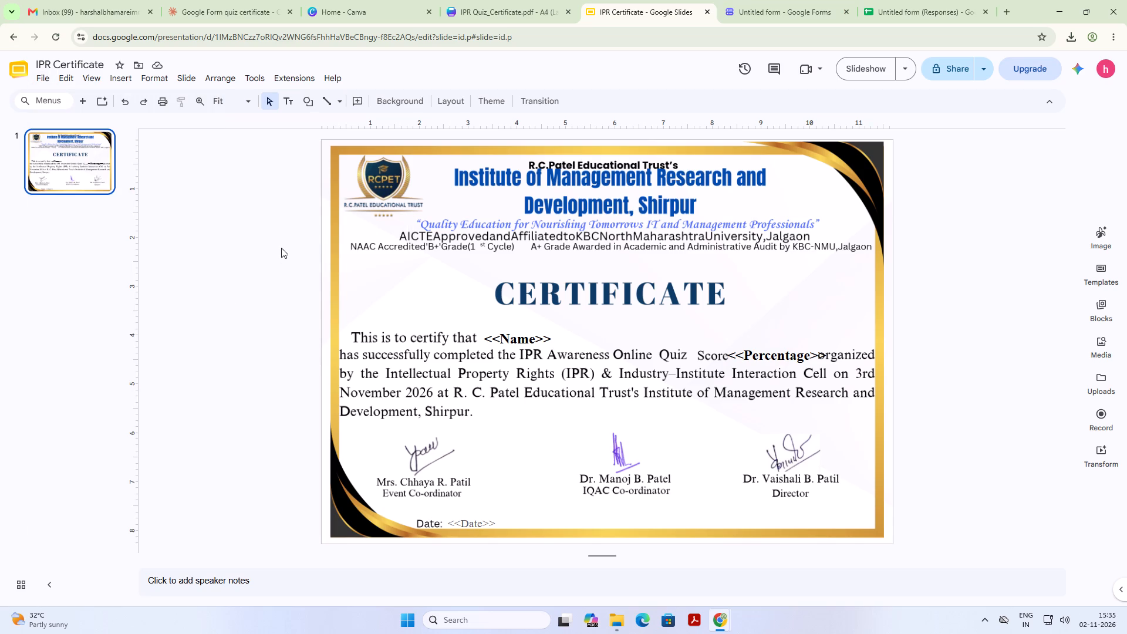
{"action": "left_click", "coordinate": [61, 63]}
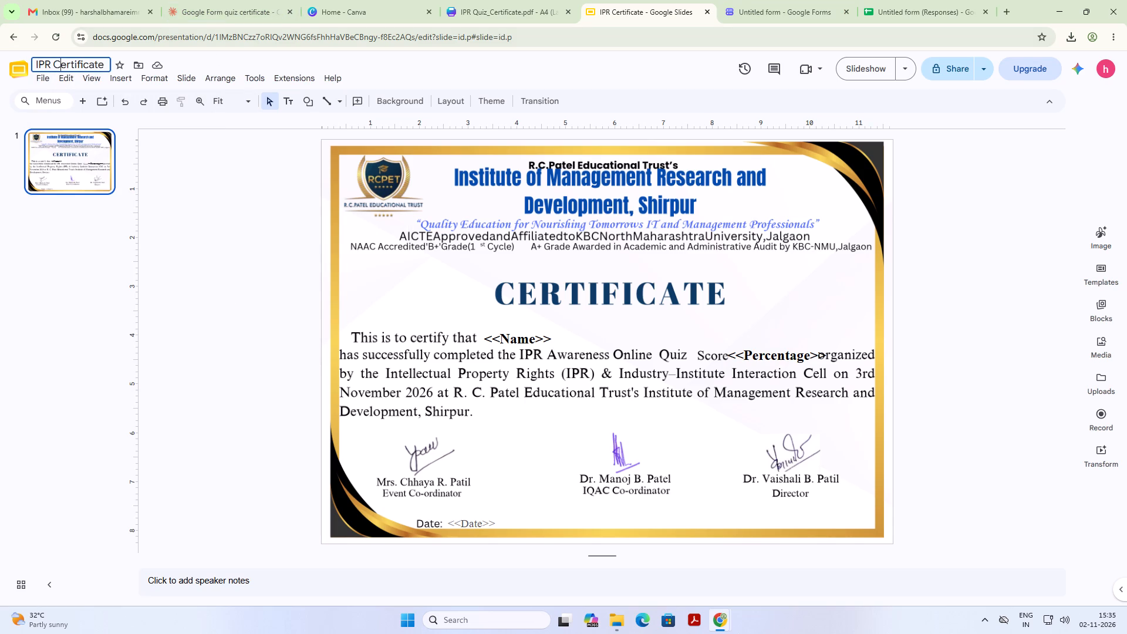
{"action": "left_click", "coordinate": [104, 62]}
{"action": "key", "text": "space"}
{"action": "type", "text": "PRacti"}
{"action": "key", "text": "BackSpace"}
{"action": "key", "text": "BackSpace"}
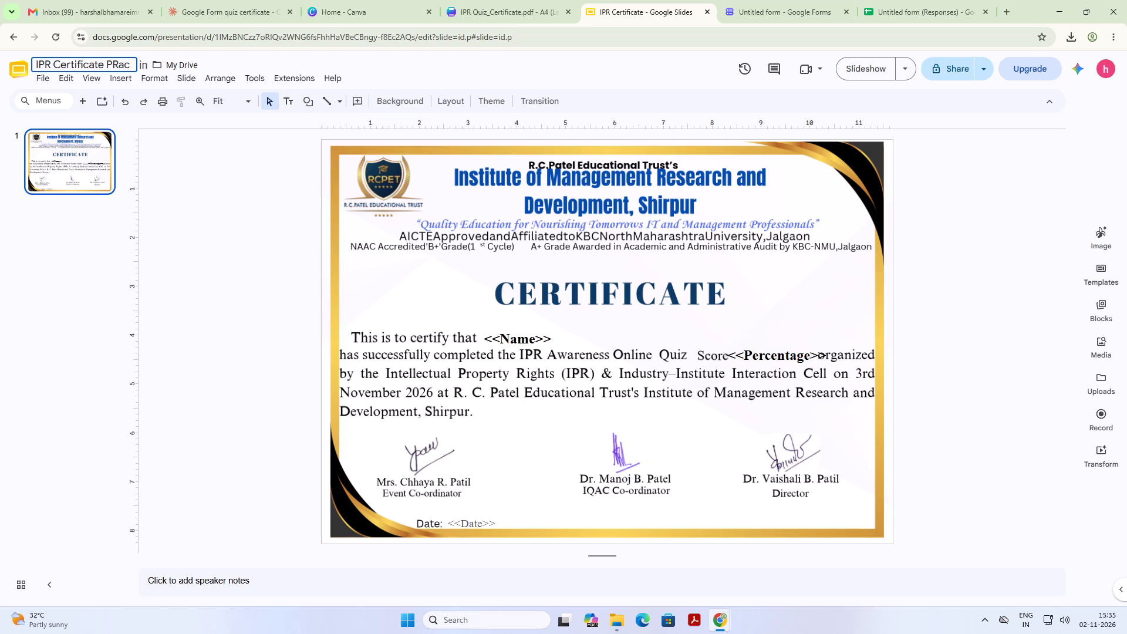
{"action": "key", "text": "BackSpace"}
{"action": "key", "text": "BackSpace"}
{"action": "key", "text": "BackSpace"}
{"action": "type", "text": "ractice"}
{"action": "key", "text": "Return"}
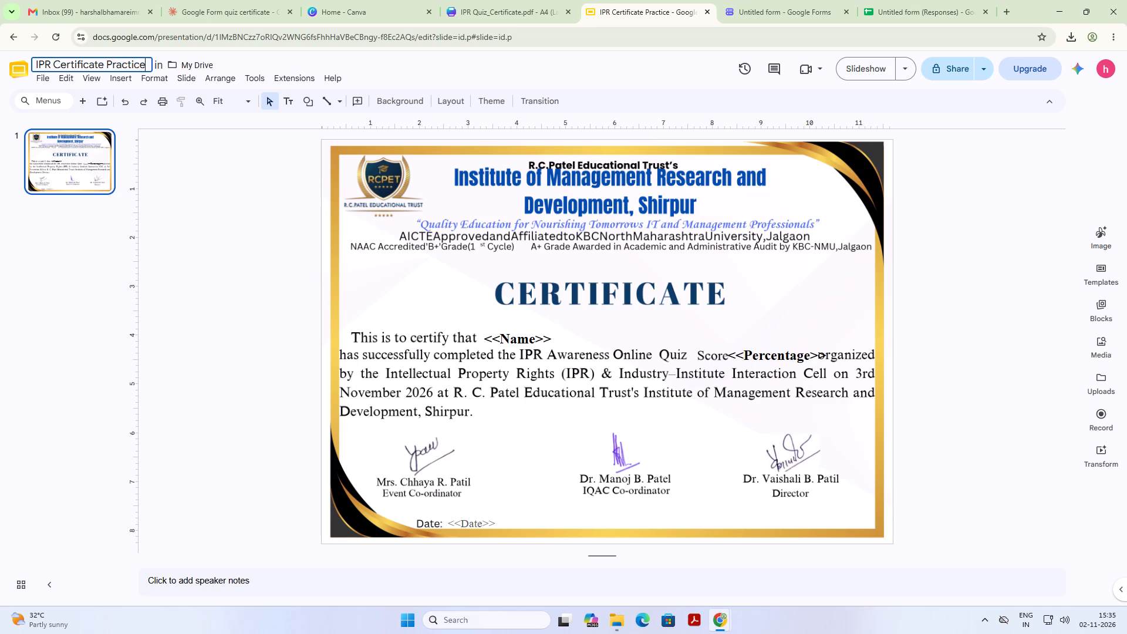
{"action": "left_click", "coordinate": [58, 363]}
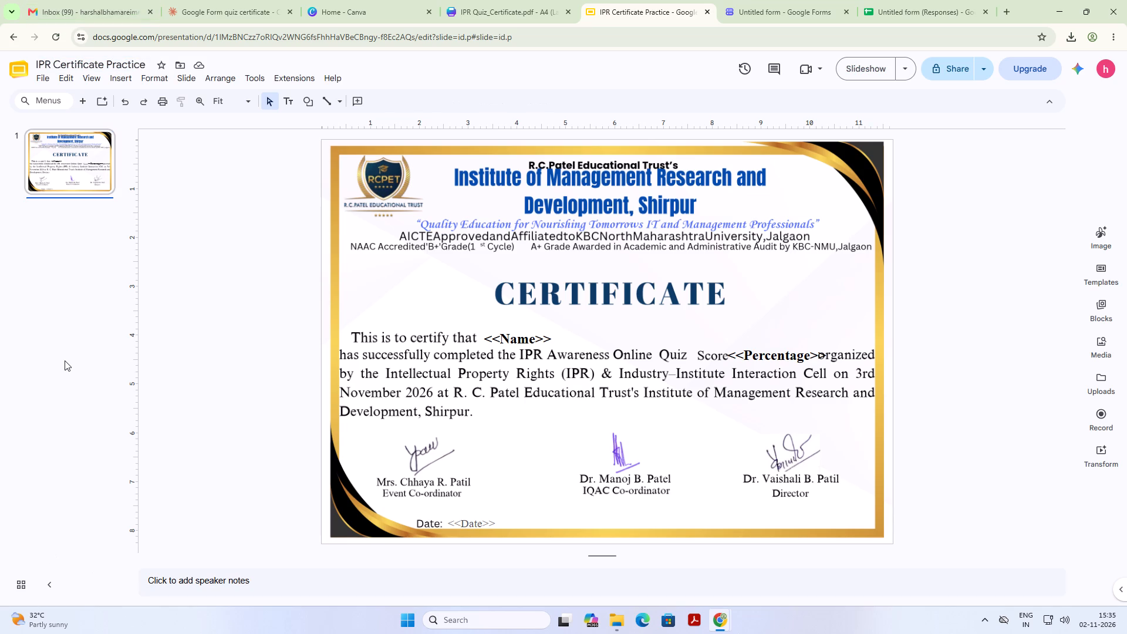
Switch to the Untitled form (Responses) spreadsheet.
{"action": "left_click", "coordinate": [927, 0]}
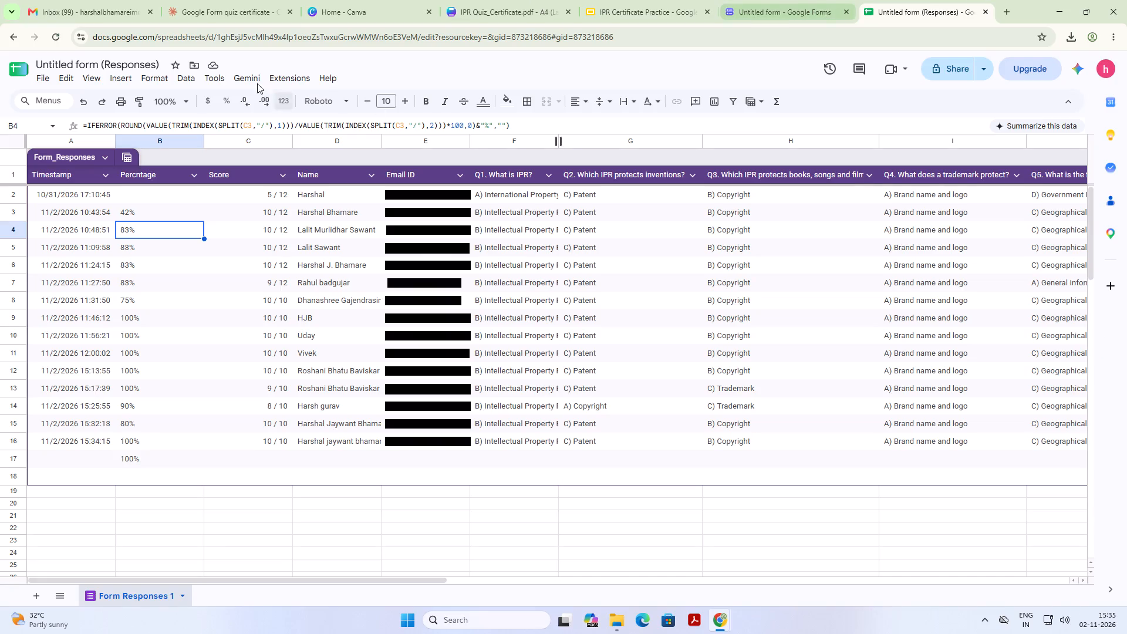
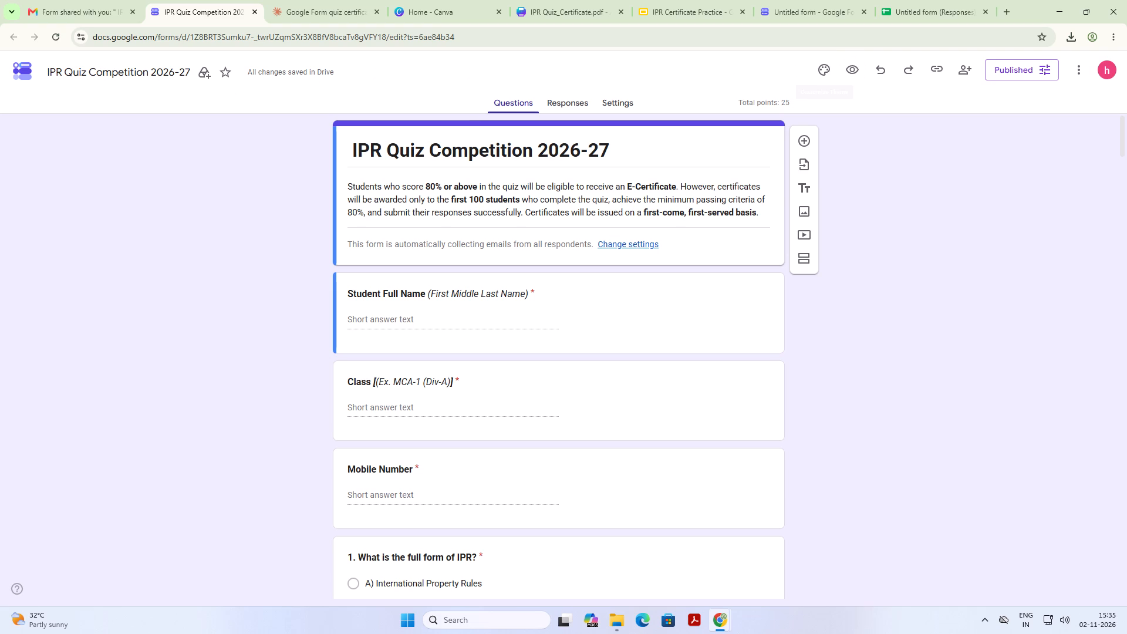
Start a copy of the IPR Quiz Competition 2026-27 form, append HJB to the copy's name and select its "Copy of" prefix.
{"action": "left_click", "coordinate": [1079, 69]}
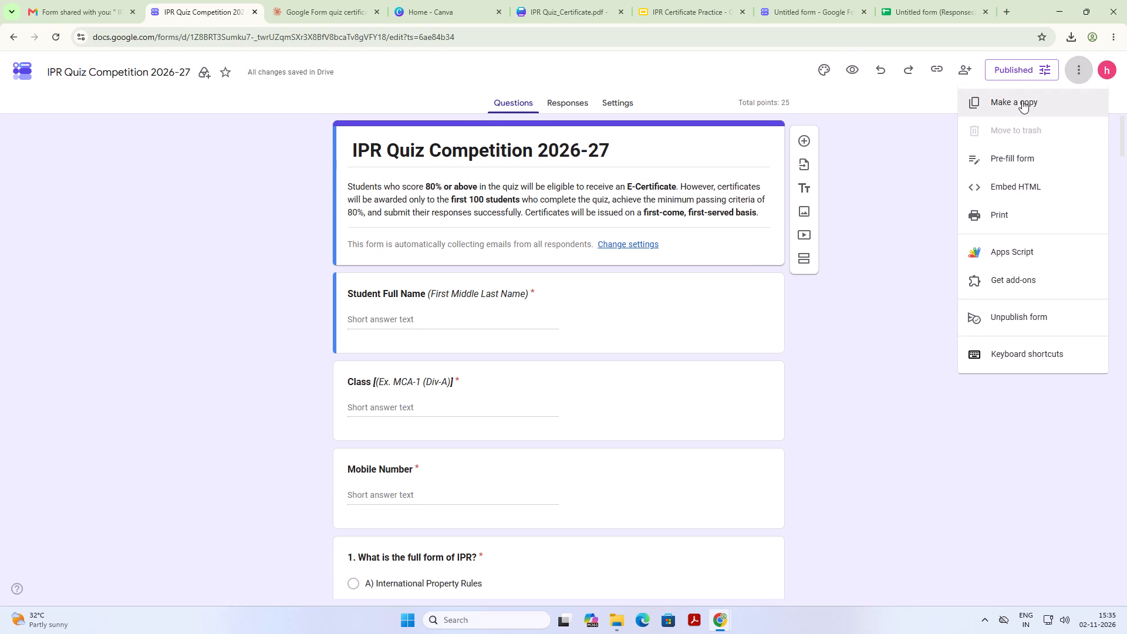
{"action": "left_click", "coordinate": [1022, 100]}
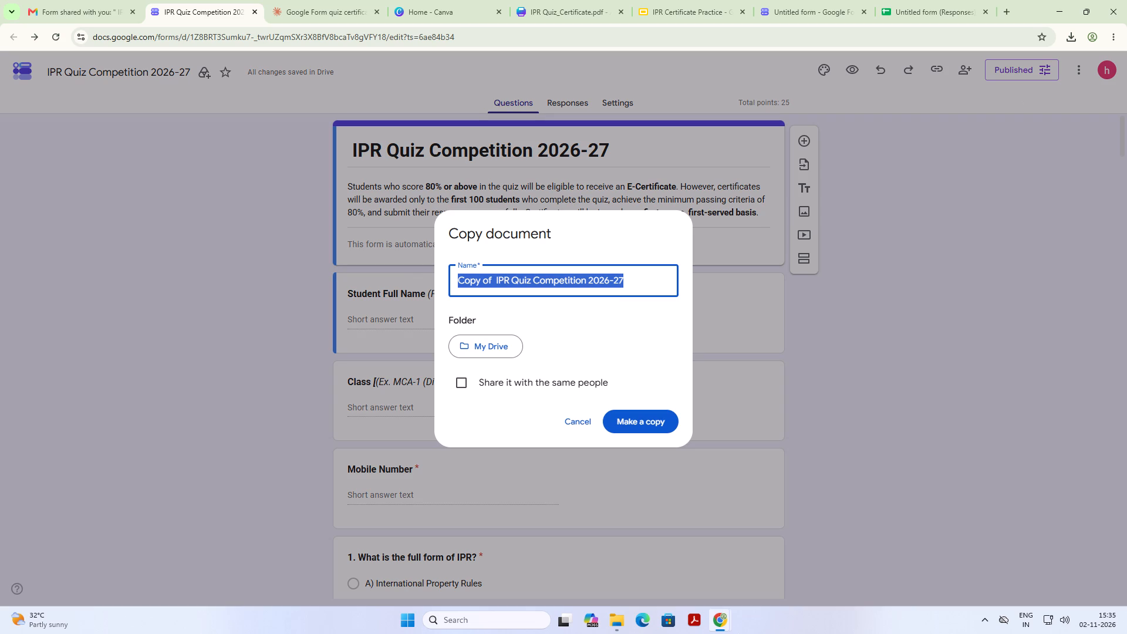
{"action": "left_click", "coordinate": [491, 278]}
{"action": "left_click_drag", "start_coordinate": [491, 278], "coordinate": [470, 281]}
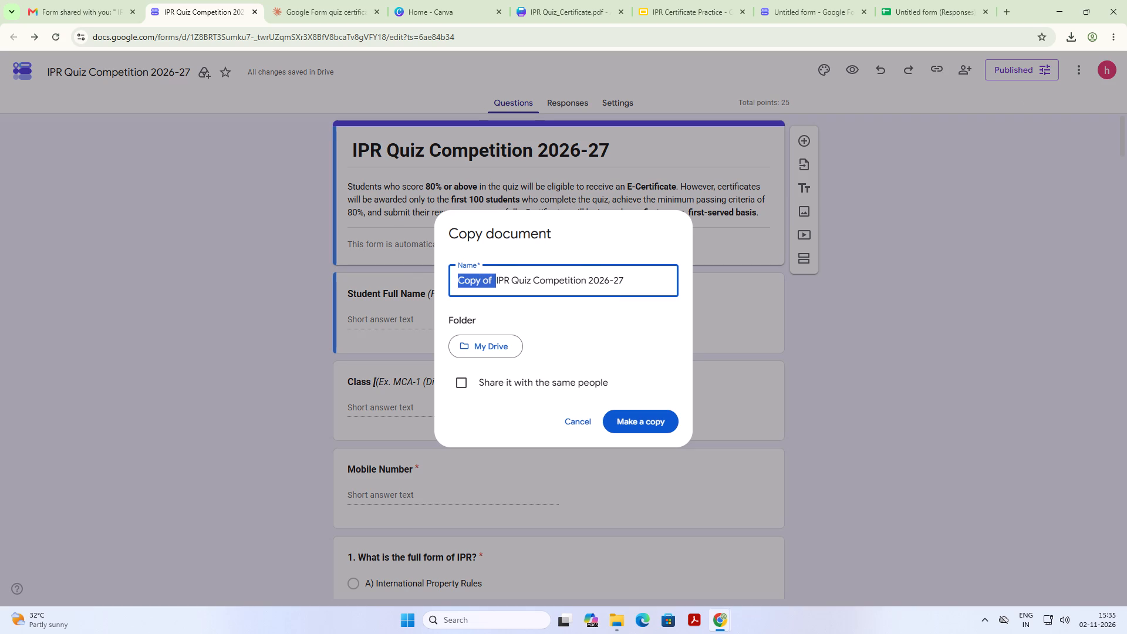
{"action": "left_click", "coordinate": [636, 279]}
{"action": "key", "text": "space"}
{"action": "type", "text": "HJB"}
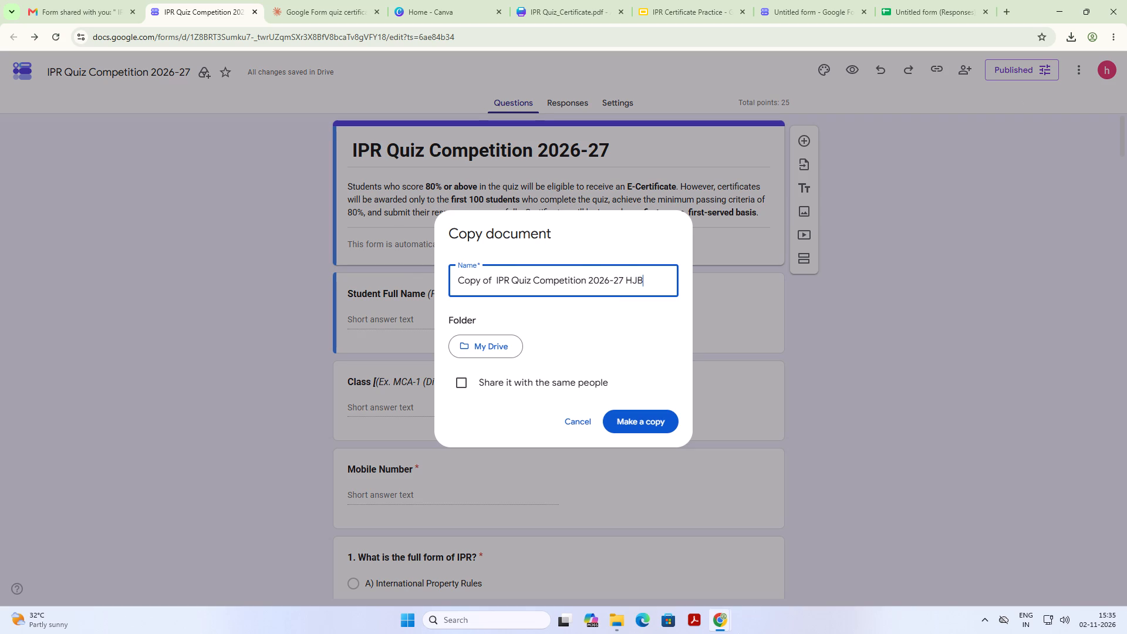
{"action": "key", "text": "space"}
{"action": "left_click_drag", "start_coordinate": [497, 276], "coordinate": [448, 276]}
Remove the "Copy of" prefix and create the form copy as IPR Quiz Competition 2026-27 HJB.
{"action": "key", "text": "BackSpace"}
{"action": "left_click", "coordinate": [660, 420]}
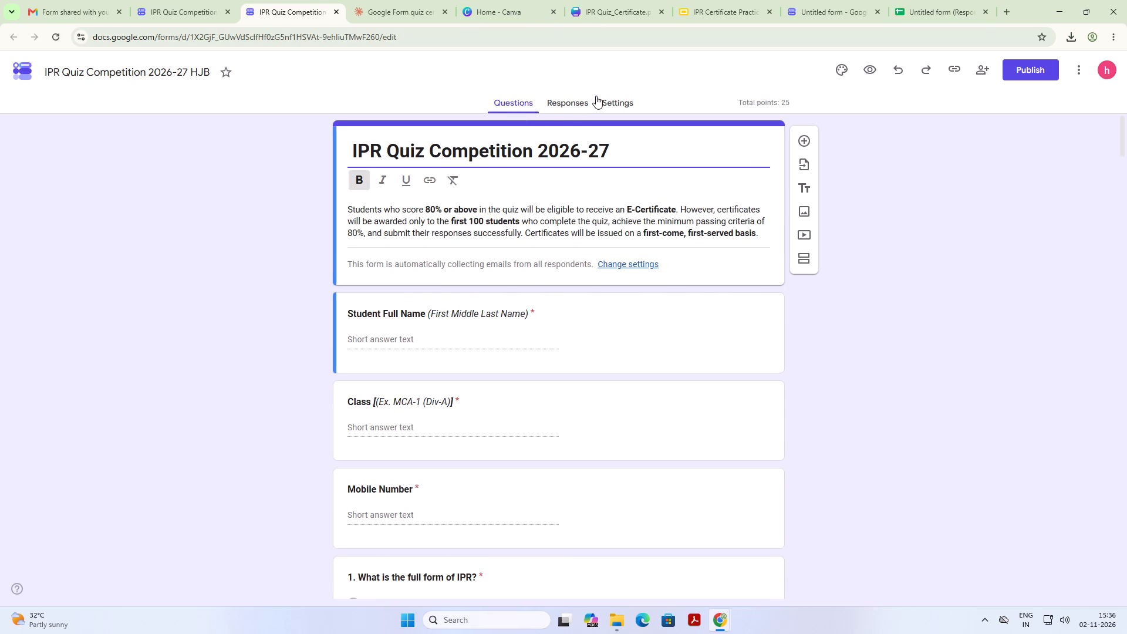
Link the copied form's responses to a new spreadsheet, keeping the suggested spreadsheet name.
{"action": "left_click", "coordinate": [612, 97]}
{"action": "left_click", "coordinate": [542, 107]}
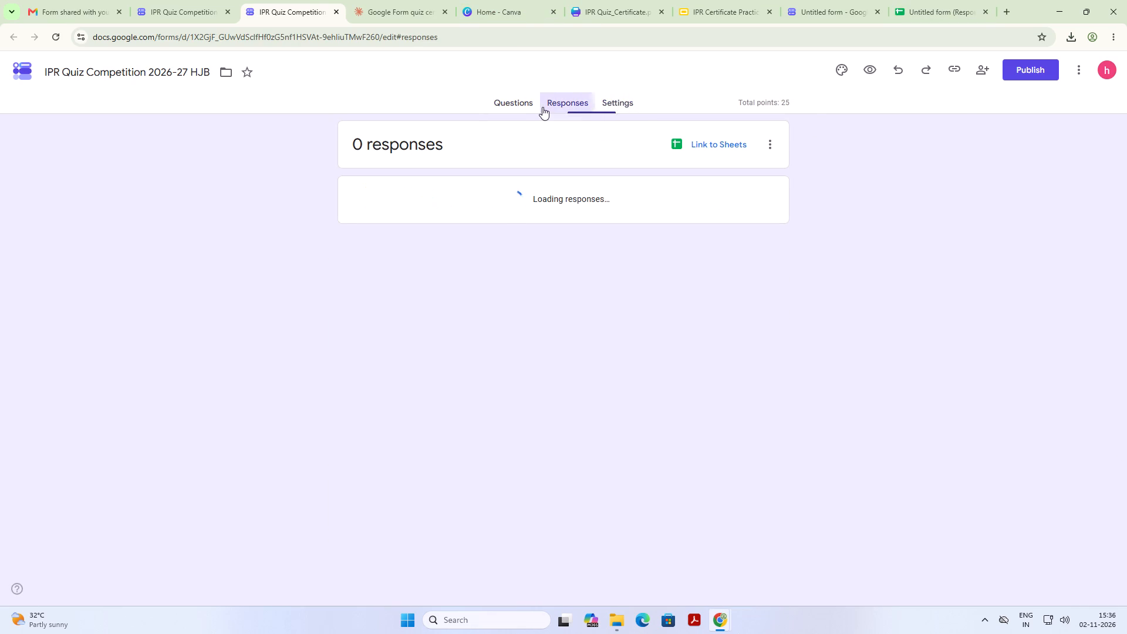
{"action": "left_click", "coordinate": [733, 150]}
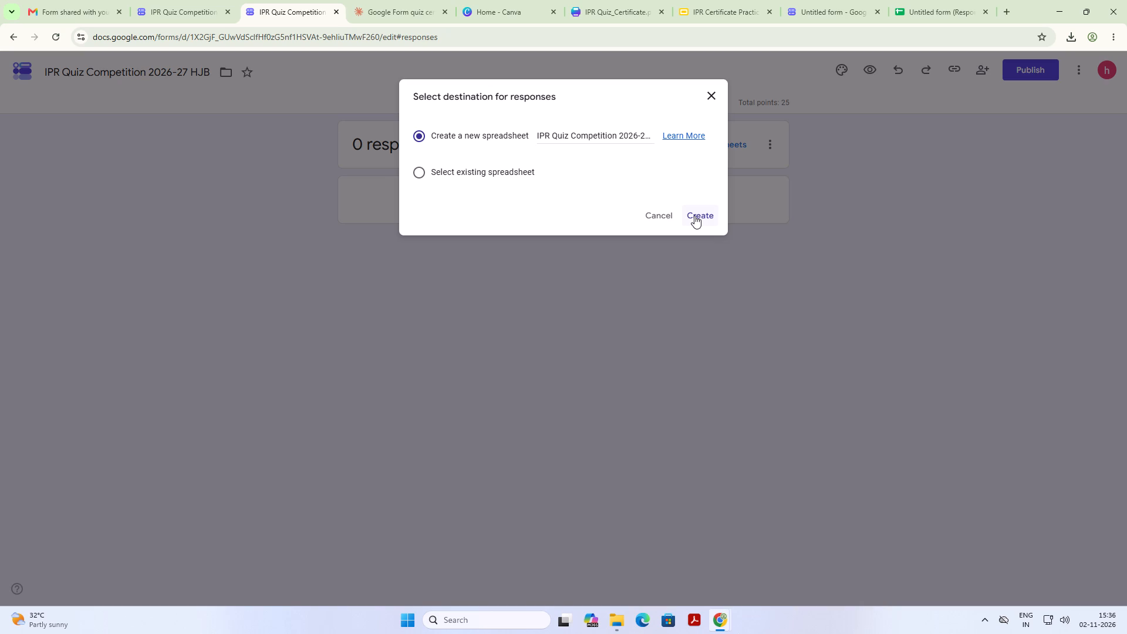
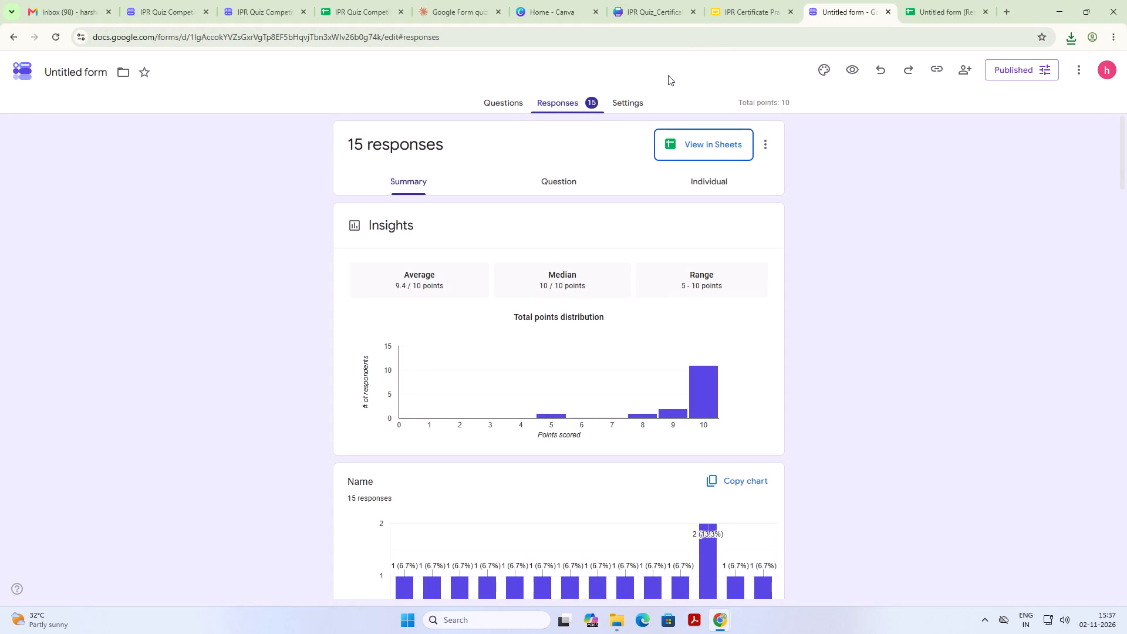
Switch to Canva and upload the IPR Quiz_Cert PDF from the Downloads folder as a new design.
{"action": "left_click", "coordinate": [743, 12]}
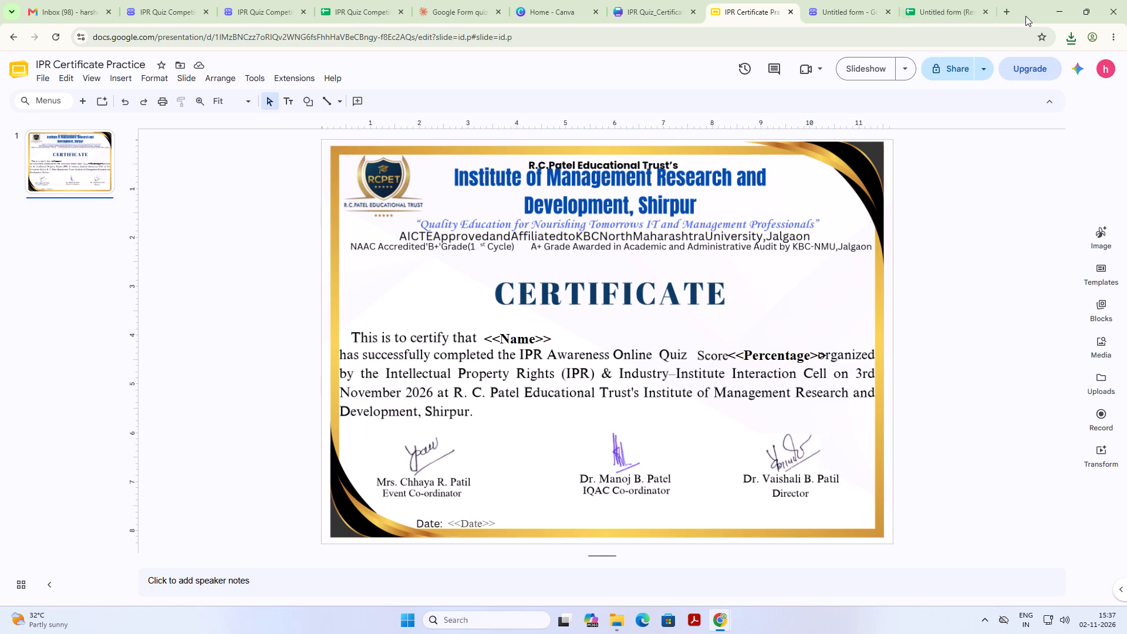
{"action": "left_click", "coordinate": [549, 0]}
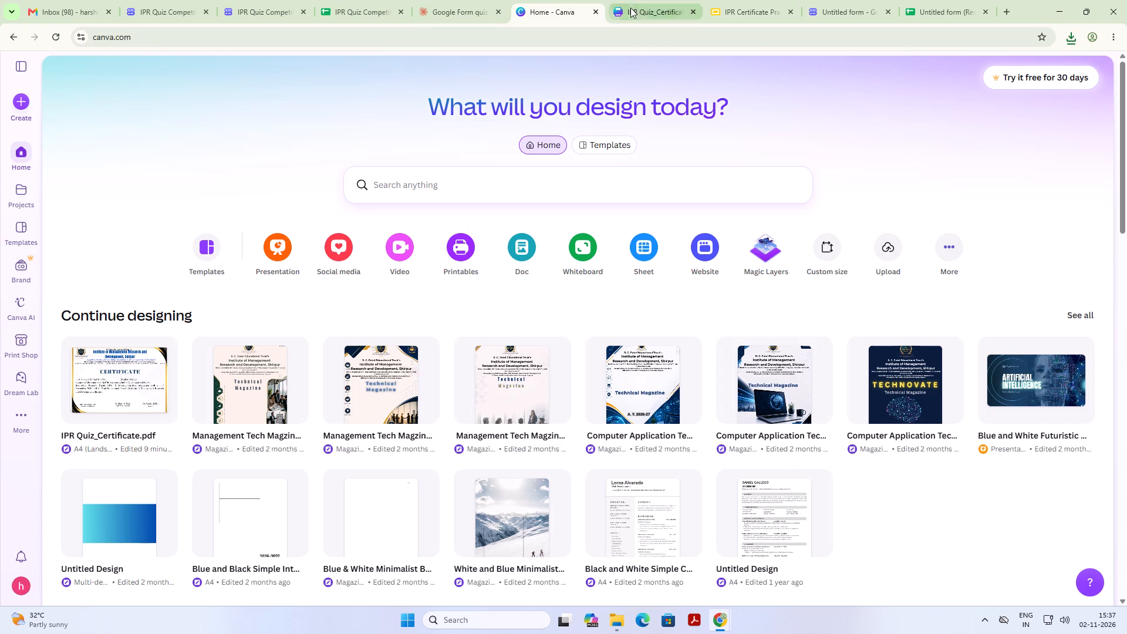
{"action": "left_click", "coordinate": [30, 102]}
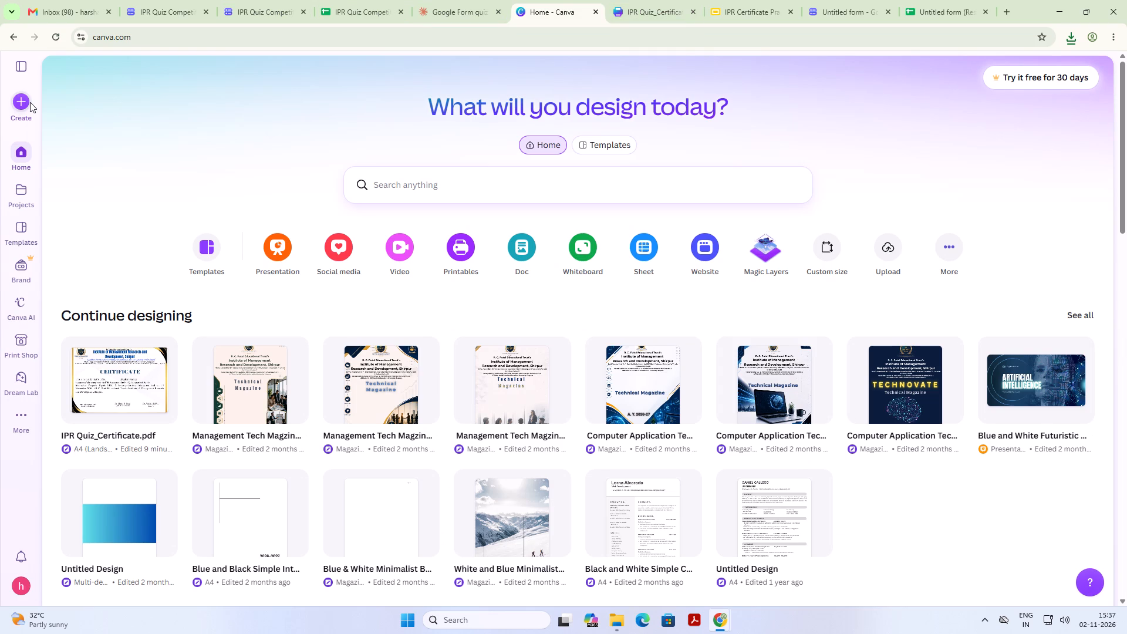
{"action": "left_click", "coordinate": [19, 105]}
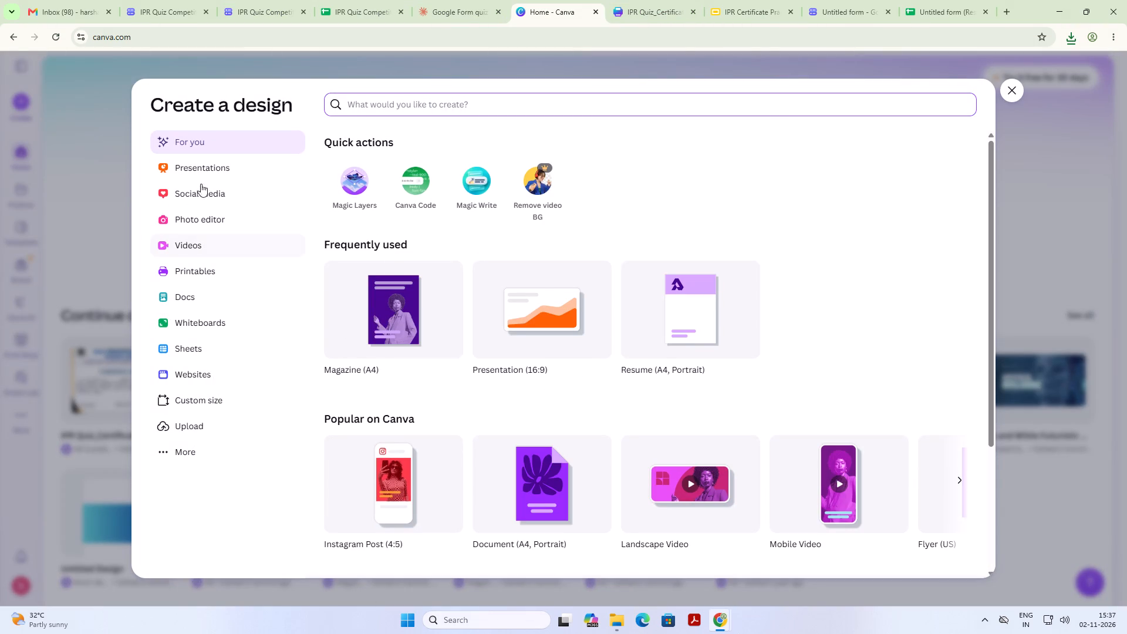
{"action": "left_click", "coordinate": [193, 429]}
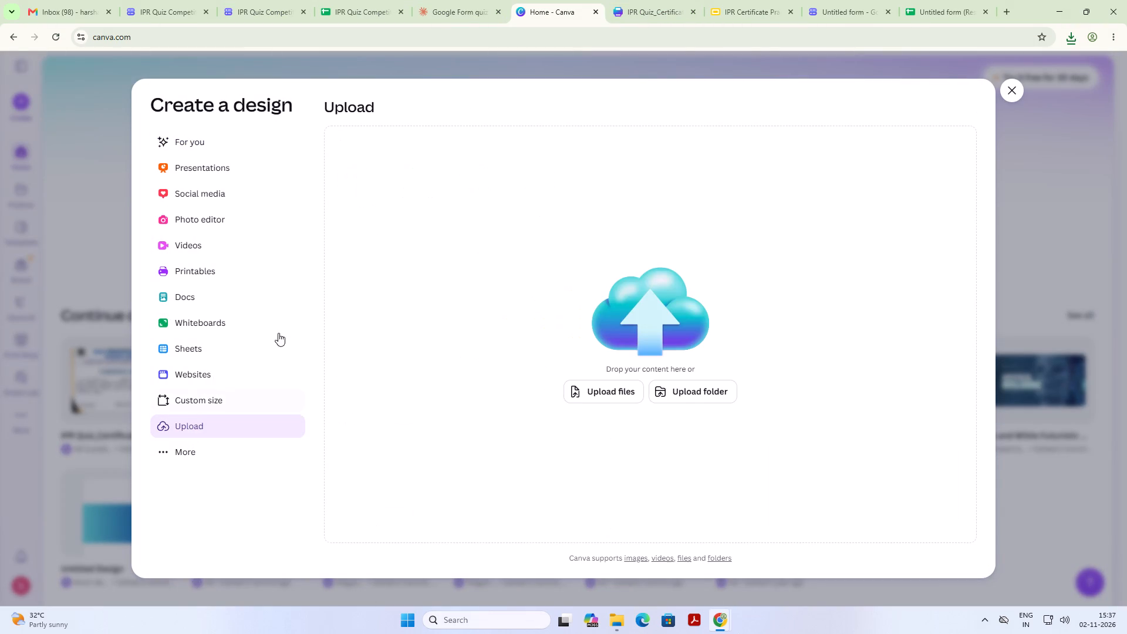
{"action": "left_click", "coordinate": [610, 387]}
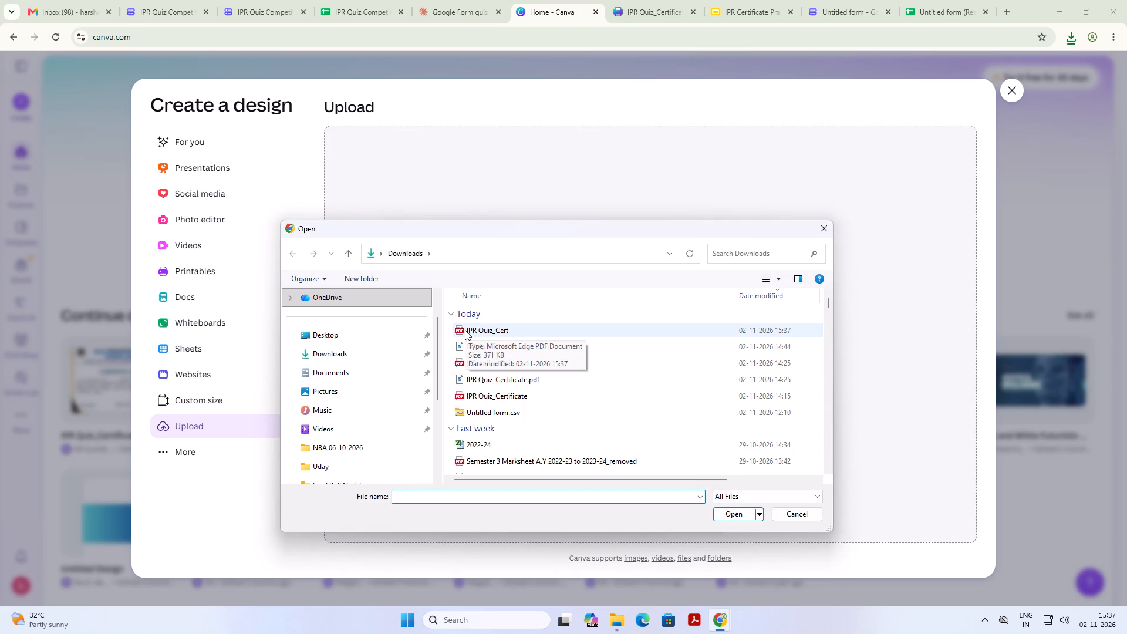
{"action": "left_click", "coordinate": [465, 330]}
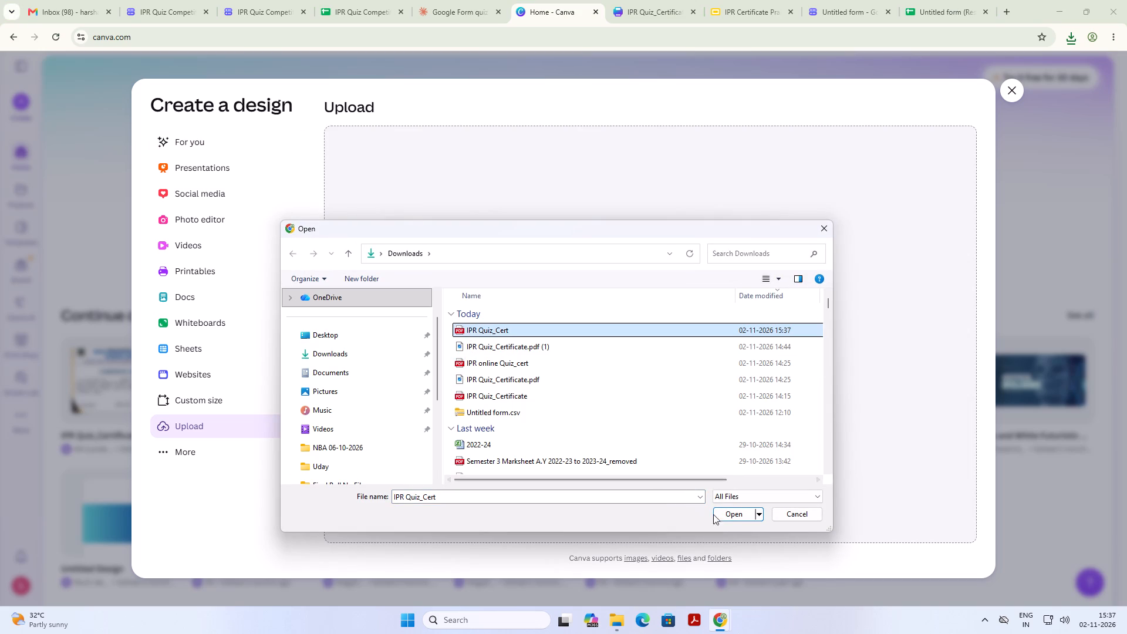
{"action": "left_click", "coordinate": [752, 519]}
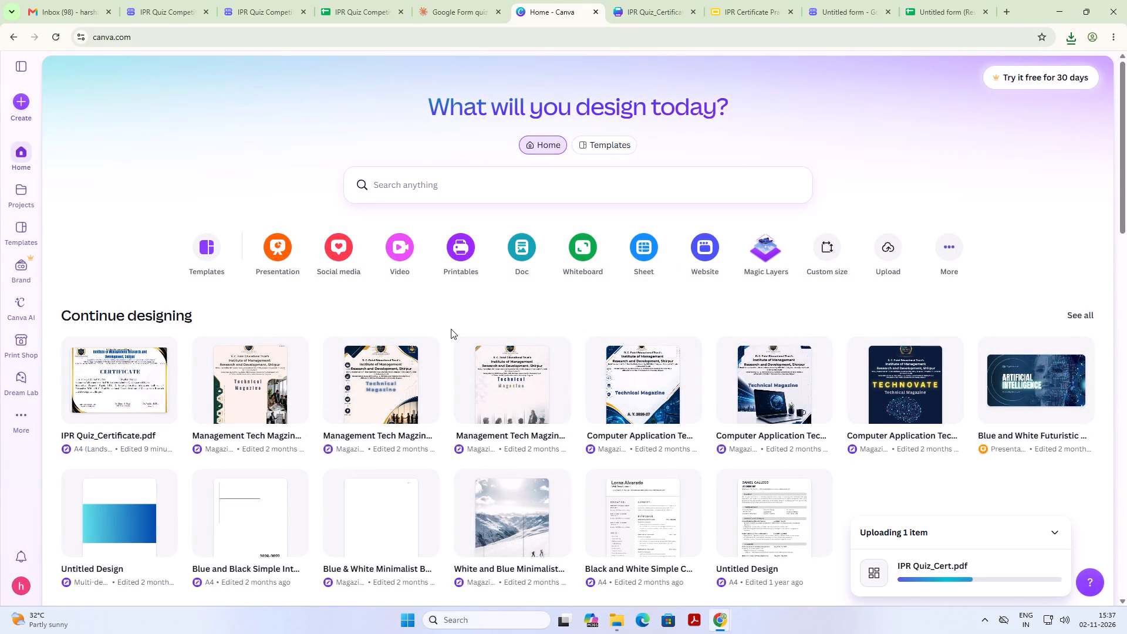
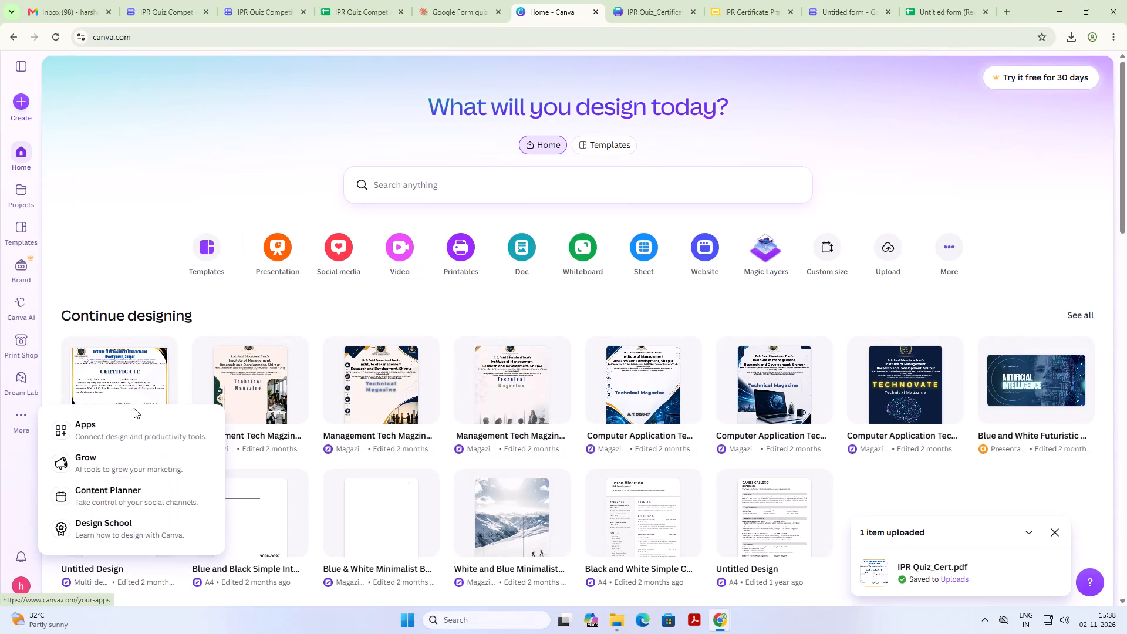
Open the IPR Quiz_Certificate design to check it, then return to the Canva home page and refresh its design list.
{"action": "left_click", "coordinate": [130, 393]}
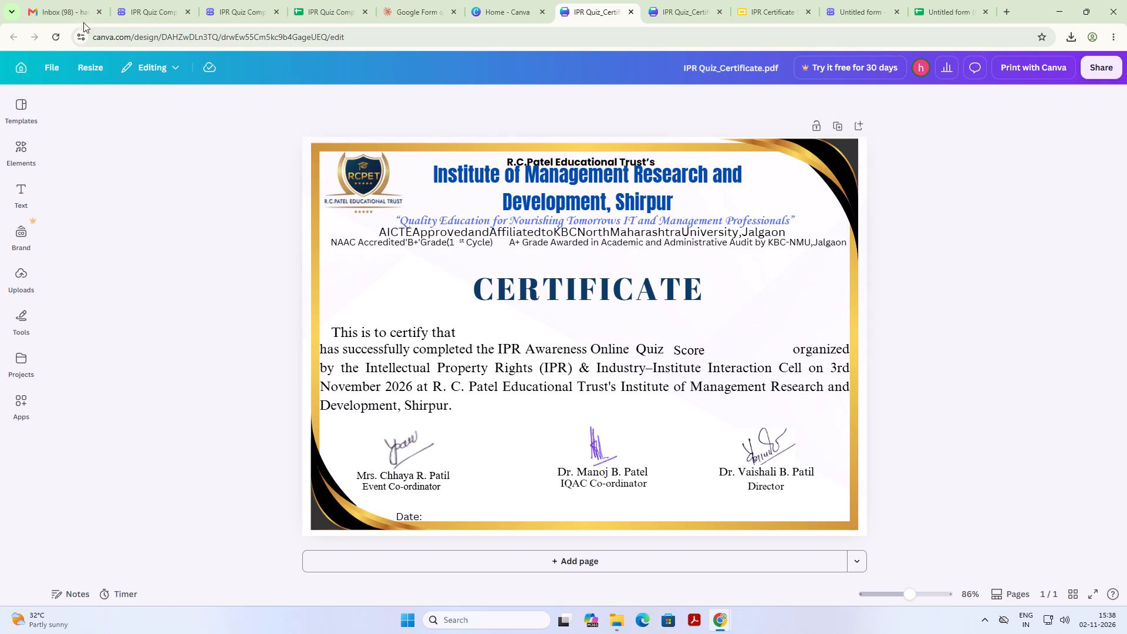
{"action": "left_click", "coordinate": [489, 0]}
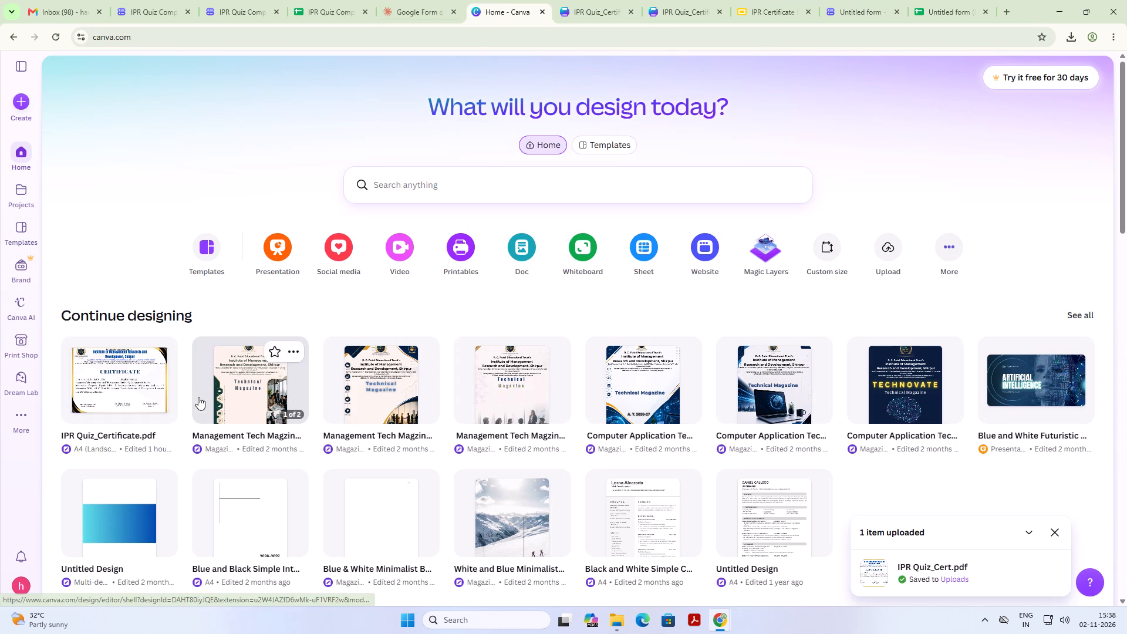
{"action": "left_click", "coordinate": [50, 33]}
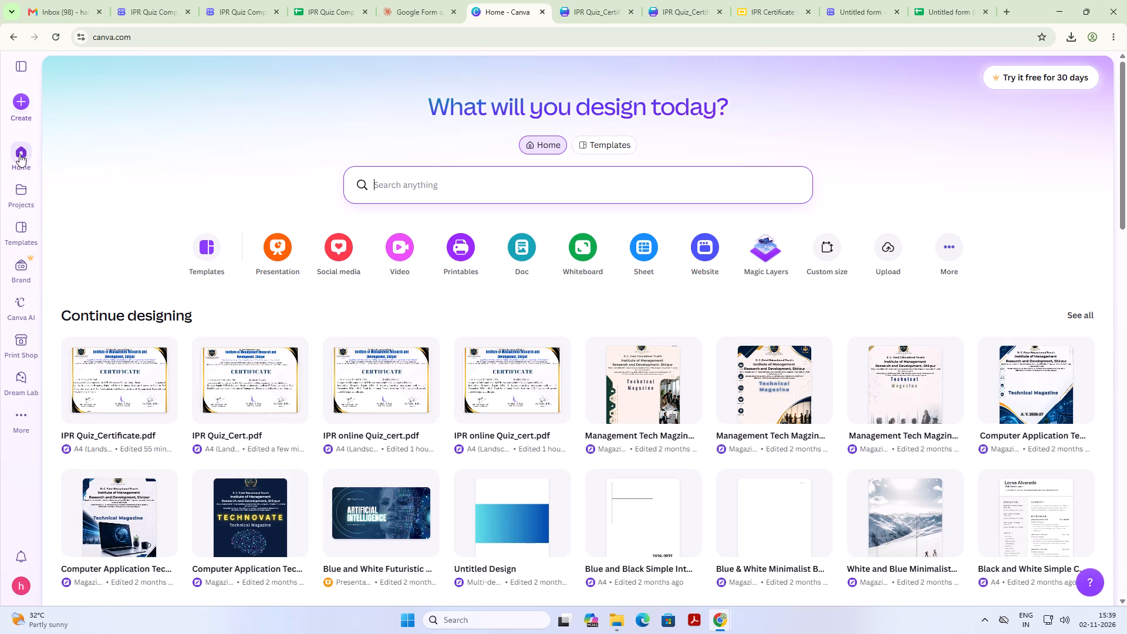
Upload the IPR Quiz_Cert PDF from the Downloads folder to Canva again as a new design.
{"action": "left_click", "coordinate": [19, 110]}
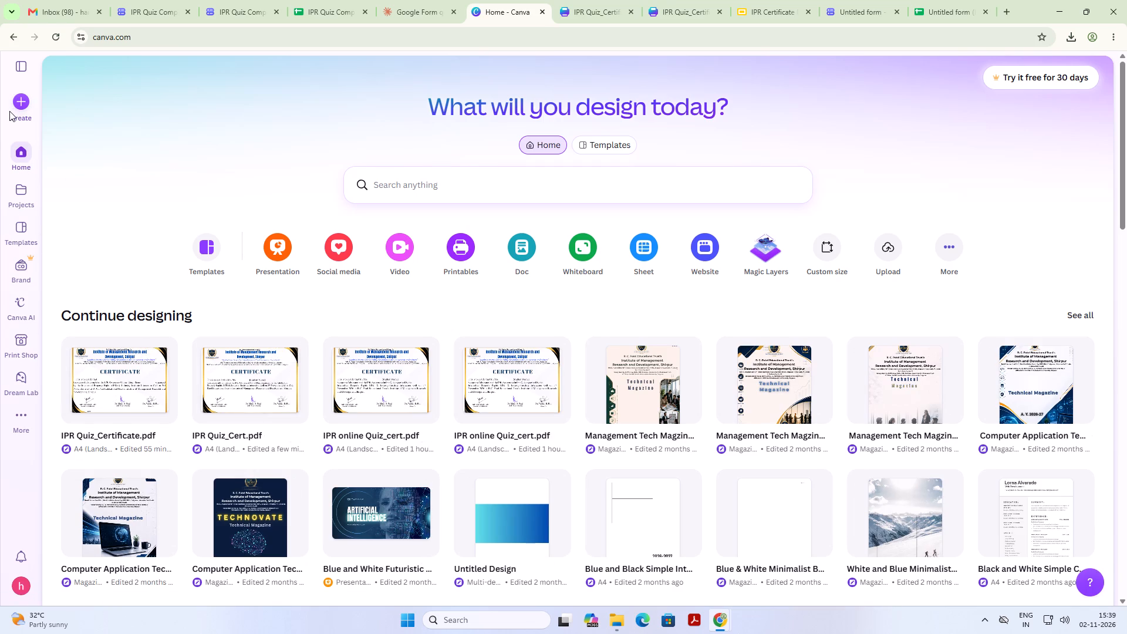
{"action": "left_click", "coordinate": [15, 103]}
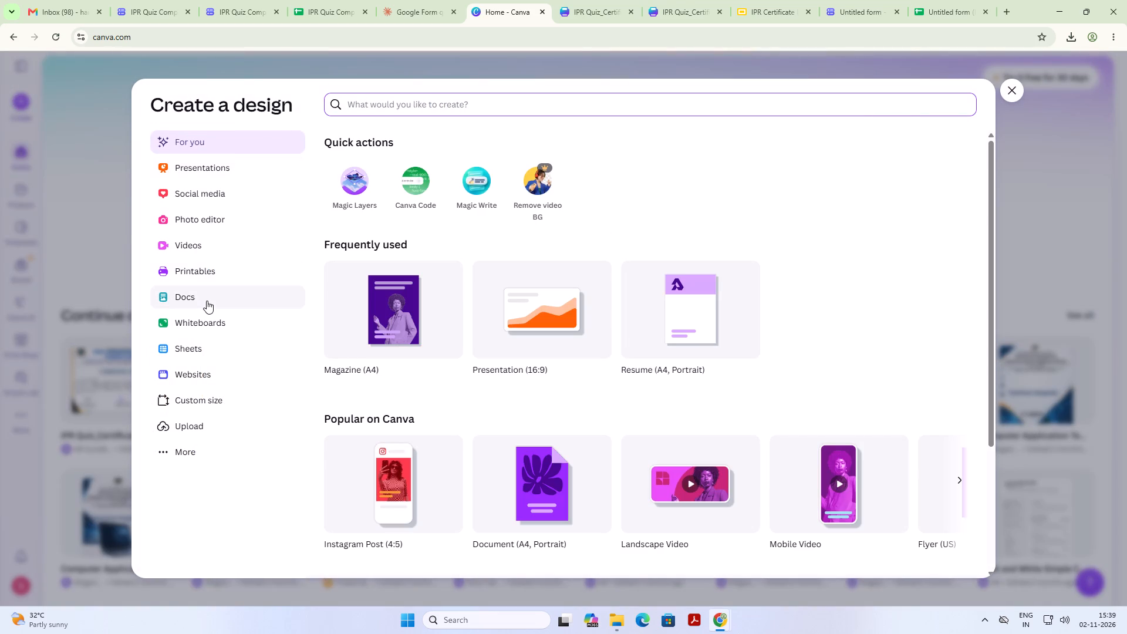
{"action": "left_click", "coordinate": [198, 433]}
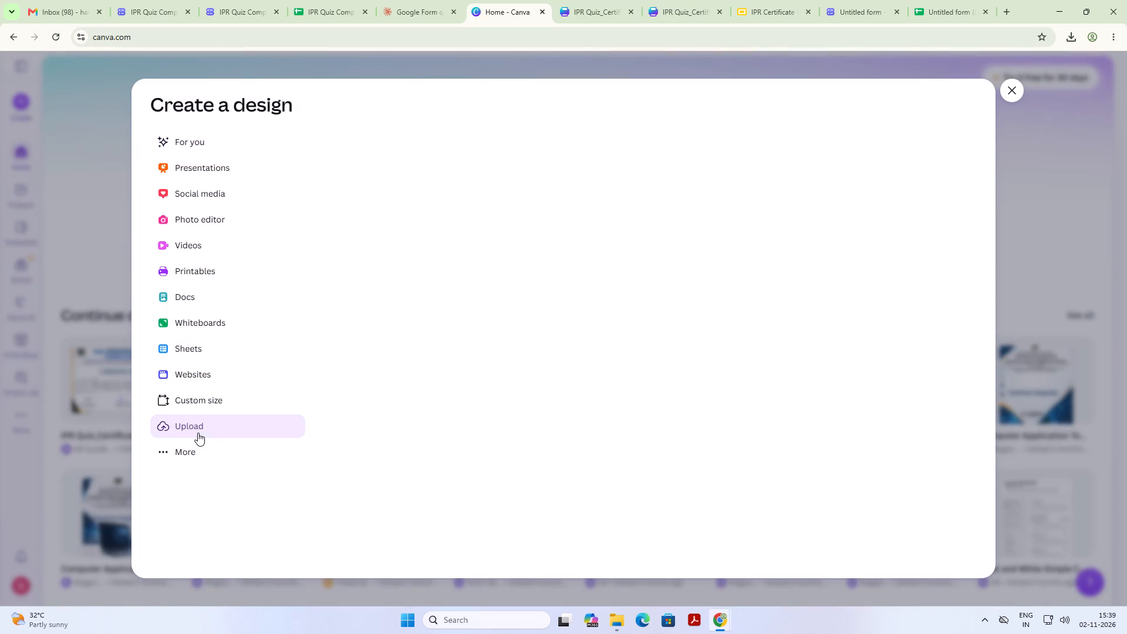
{"action": "left_click", "coordinate": [598, 395]}
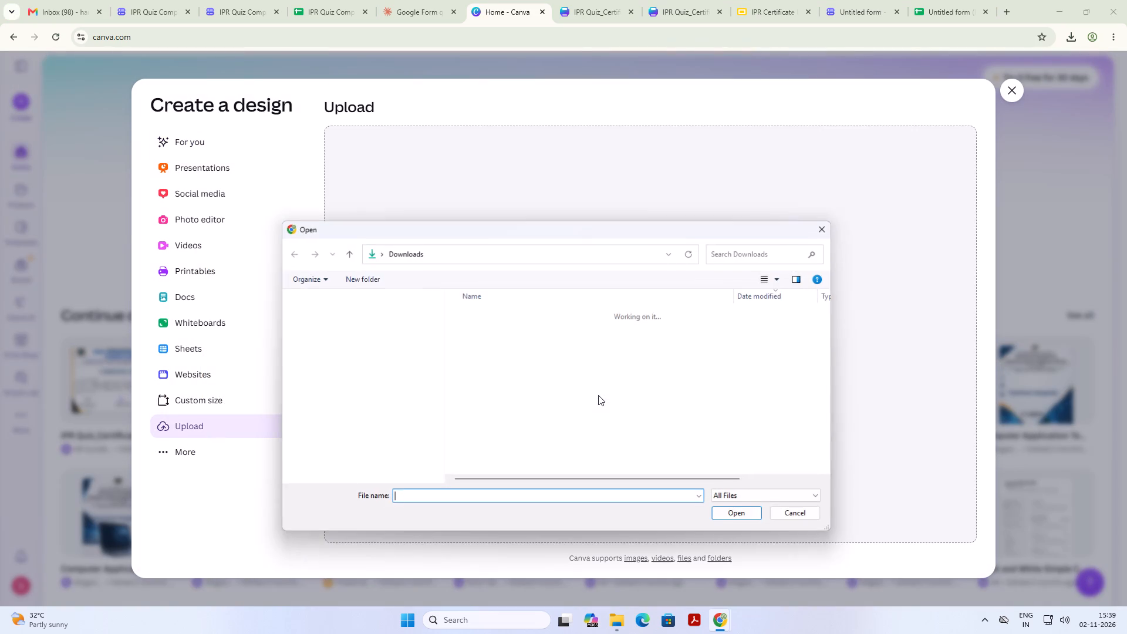
{"action": "left_click", "coordinate": [495, 329]}
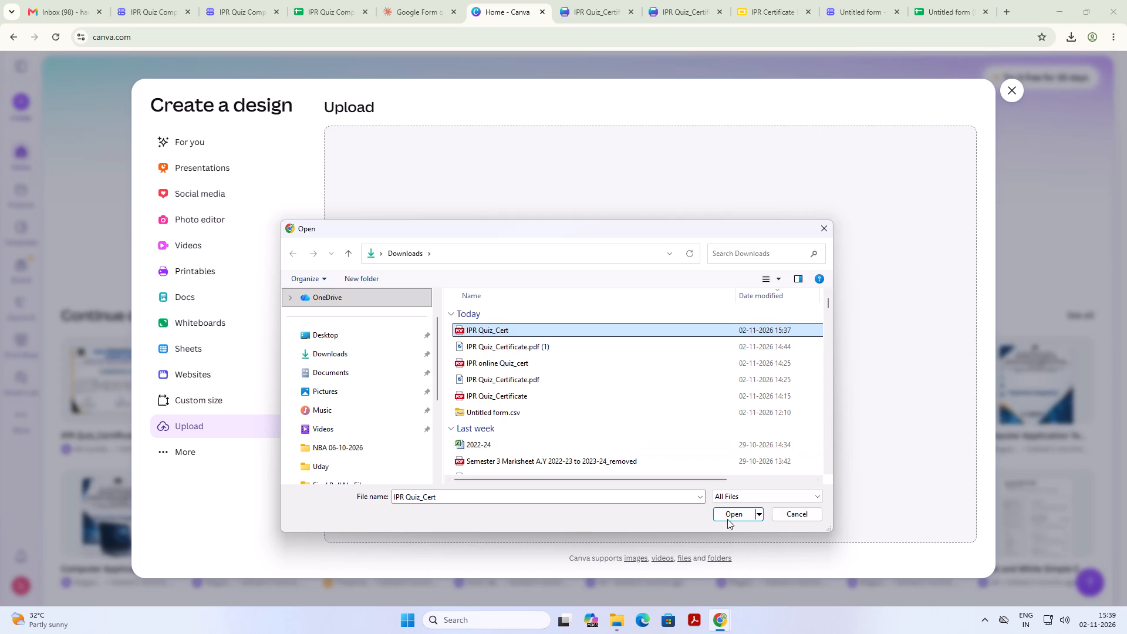
{"action": "left_click", "coordinate": [727, 516]}
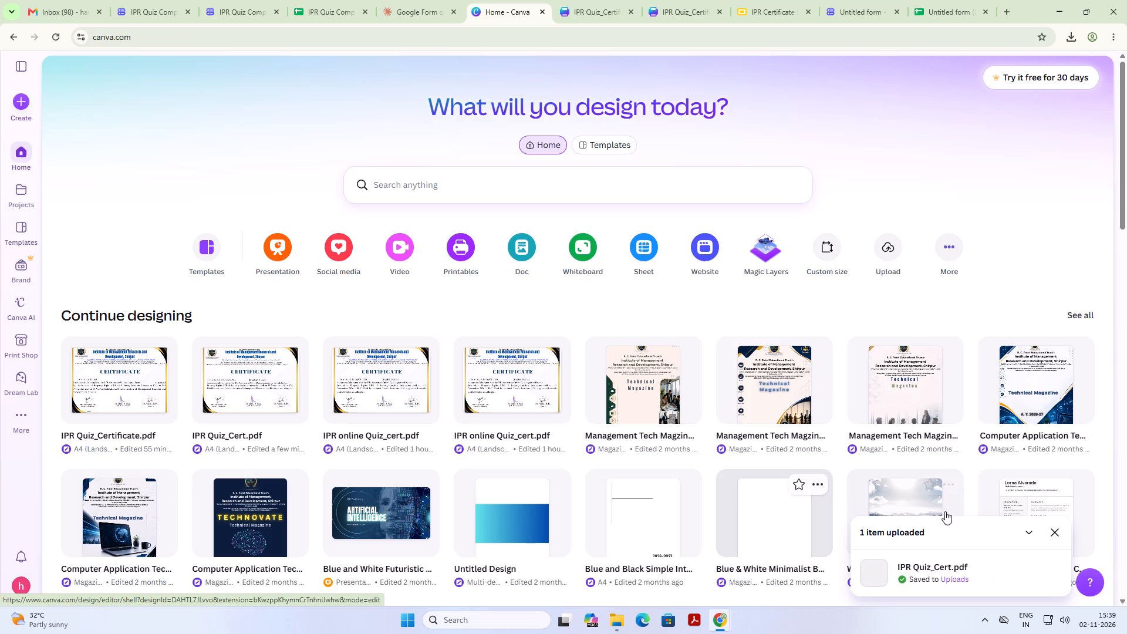
{"action": "left_click", "coordinate": [1048, 527]}
Refresh the Canva home page and open the newly uploaded IPR Quiz_Cert design.
{"action": "left_click", "coordinate": [59, 36]}
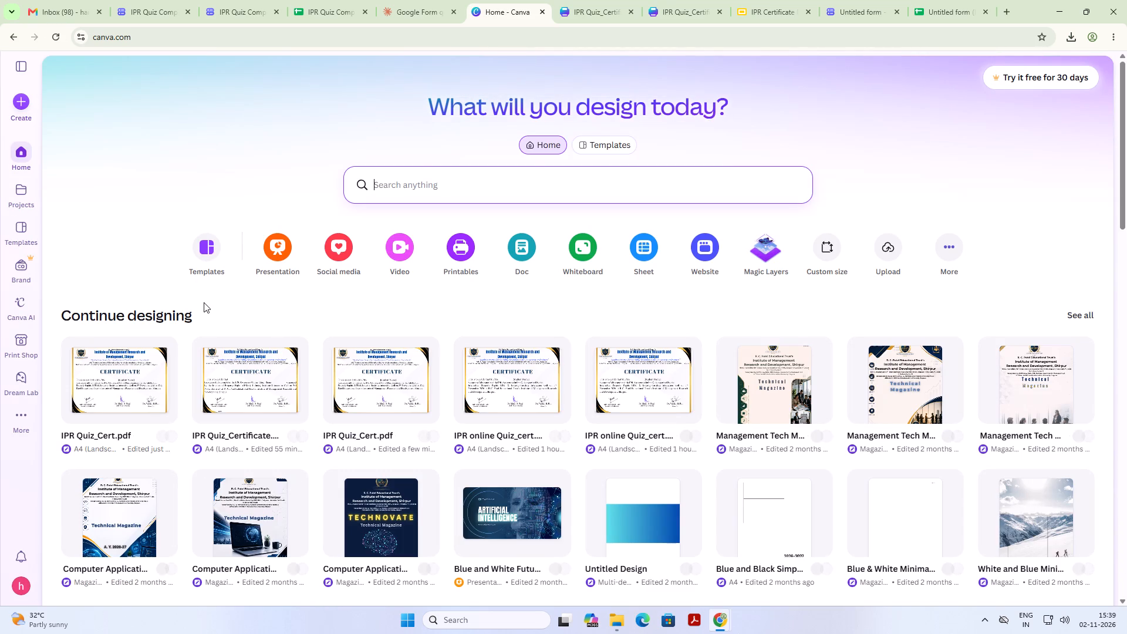
{"action": "left_click", "coordinate": [128, 386]}
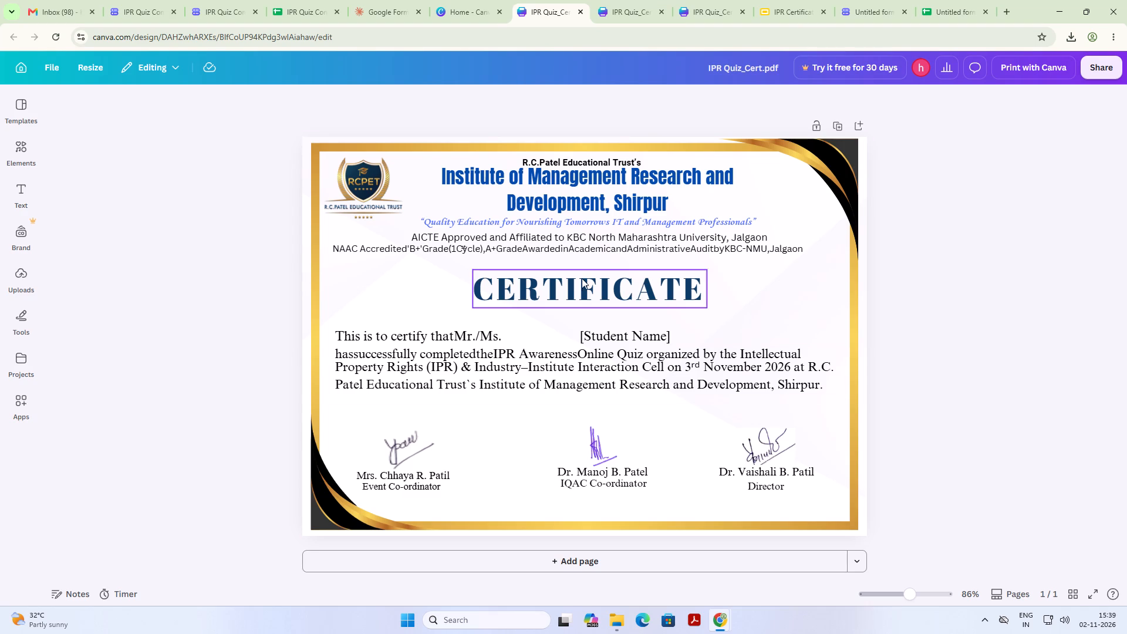
{"action": "left_click", "coordinate": [487, 249]}
{"action": "left_click", "coordinate": [486, 249]}
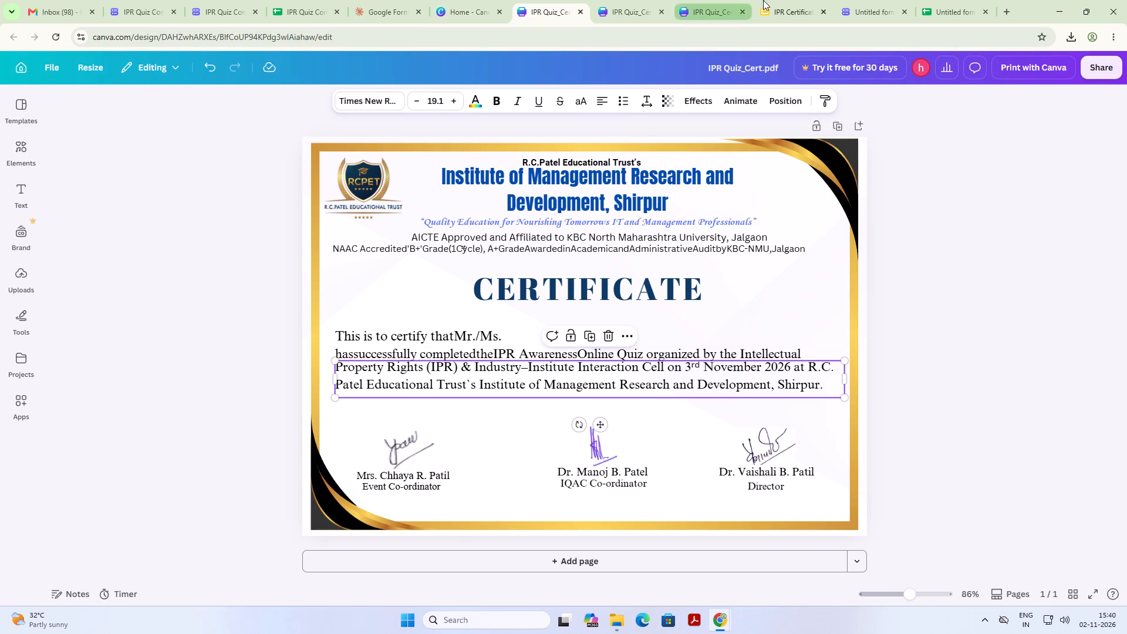
{"action": "left_click", "coordinate": [780, 0]}
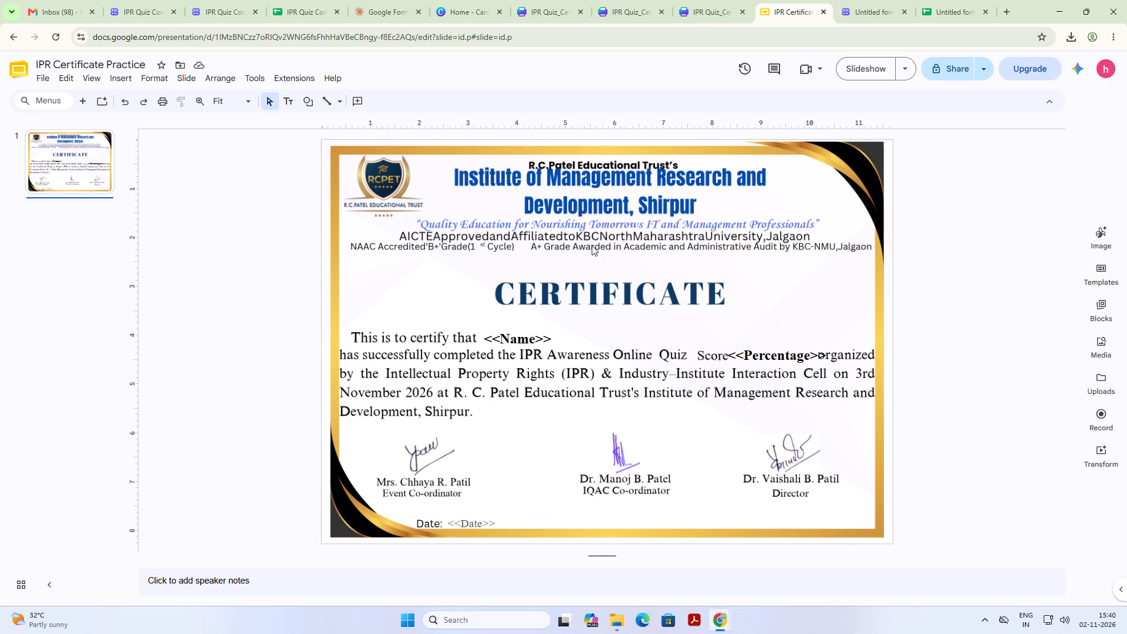
{"action": "left_click", "coordinate": [592, 245]}
{"action": "left_click", "coordinate": [583, 245]}
{"action": "left_click", "coordinate": [568, 220]}
{"action": "left_click", "coordinate": [585, 170]}
{"action": "left_click", "coordinate": [600, 183]}
{"action": "left_click", "coordinate": [599, 212]}
{"action": "left_click", "coordinate": [612, 175]}
{"action": "left_click", "coordinate": [613, 218]}
{"action": "left_click", "coordinate": [542, 0]}
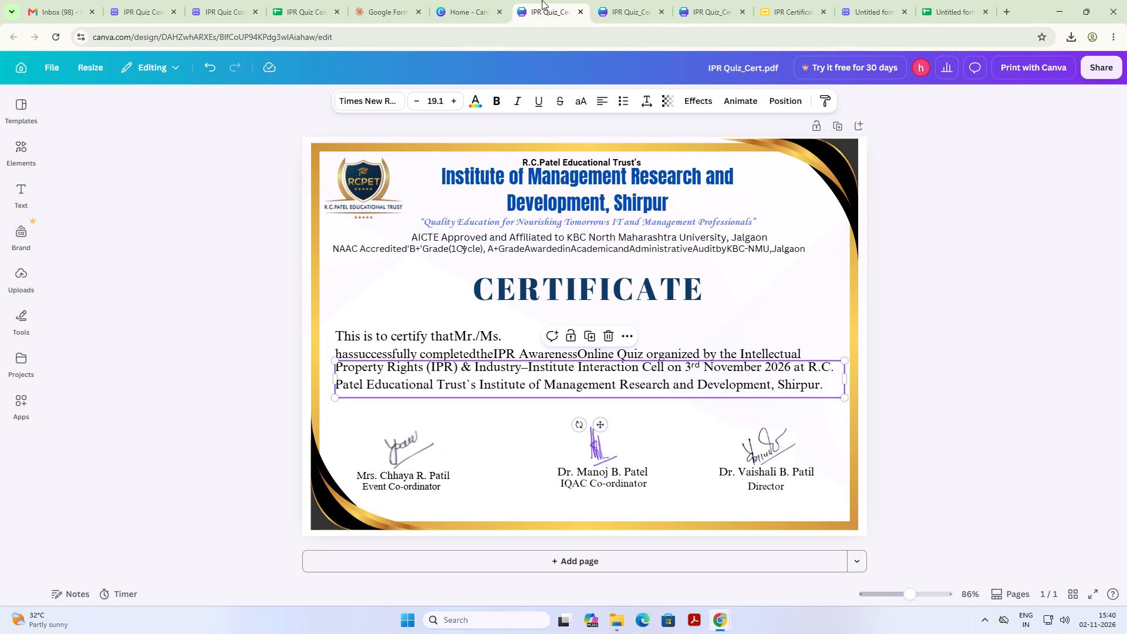
{"action": "left_click", "coordinate": [619, 0]}
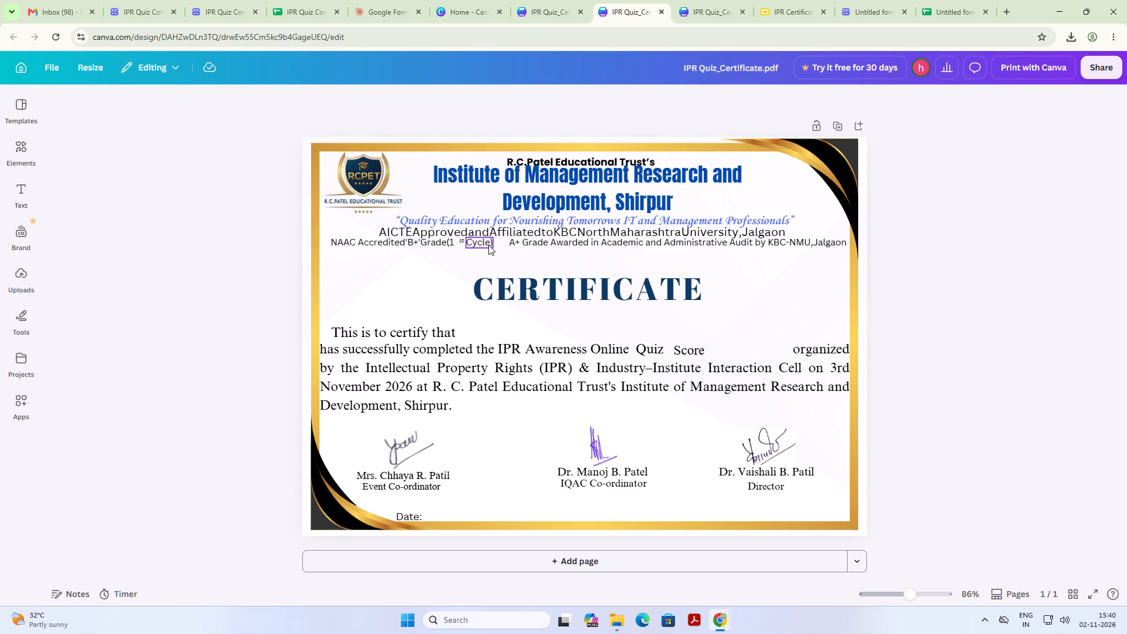
In the IPR Quiz_Certificate design, move the "A+ Grade Awarded in Academic and Administrative Audit" text closer to "Cycle)".
{"action": "left_click", "coordinate": [511, 244]}
{"action": "left_click", "coordinate": [504, 243]}
{"action": "left_click", "coordinate": [507, 244]}
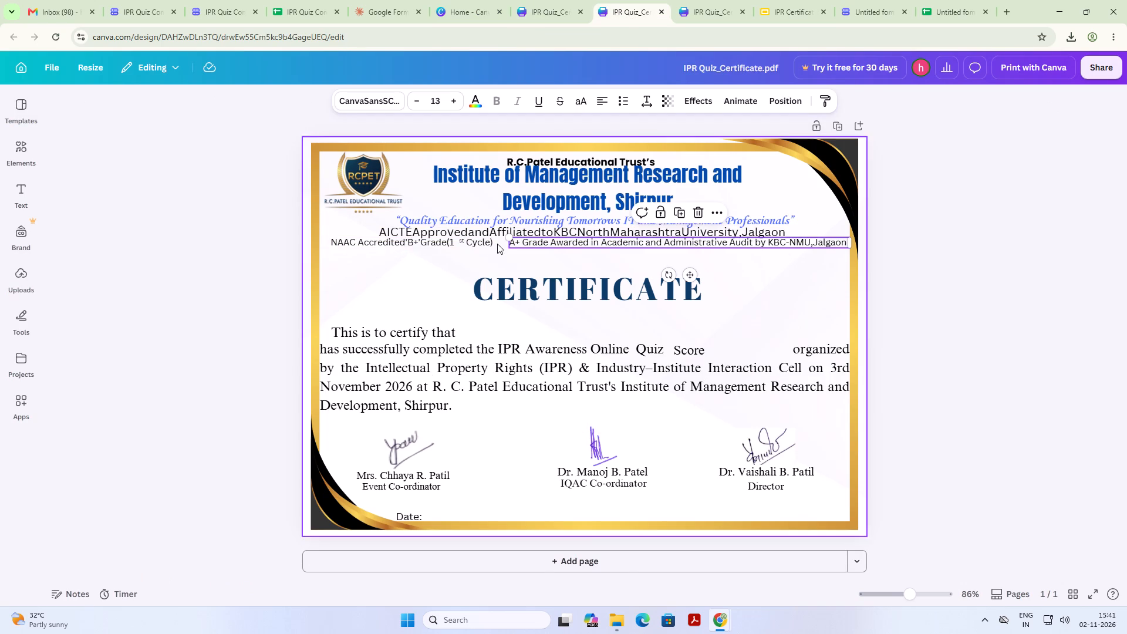
{"action": "left_click", "coordinate": [497, 244]}
{"action": "left_click", "coordinate": [500, 242]}
{"action": "left_click", "coordinate": [500, 242]}
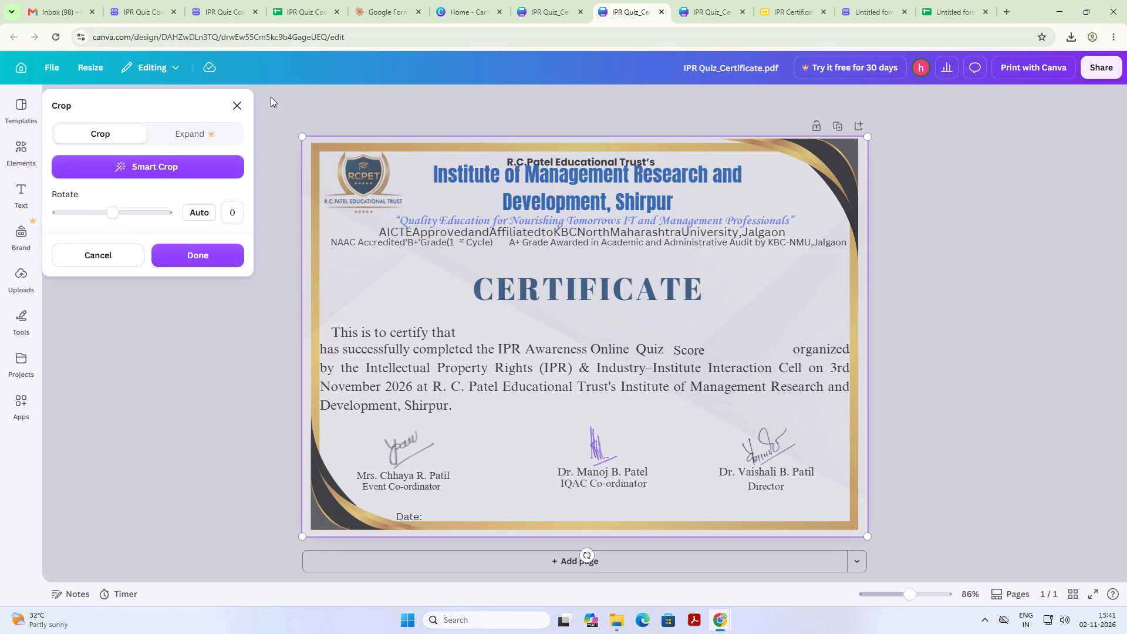
{"action": "left_click", "coordinate": [236, 100]}
{"action": "left_click", "coordinate": [579, 236]}
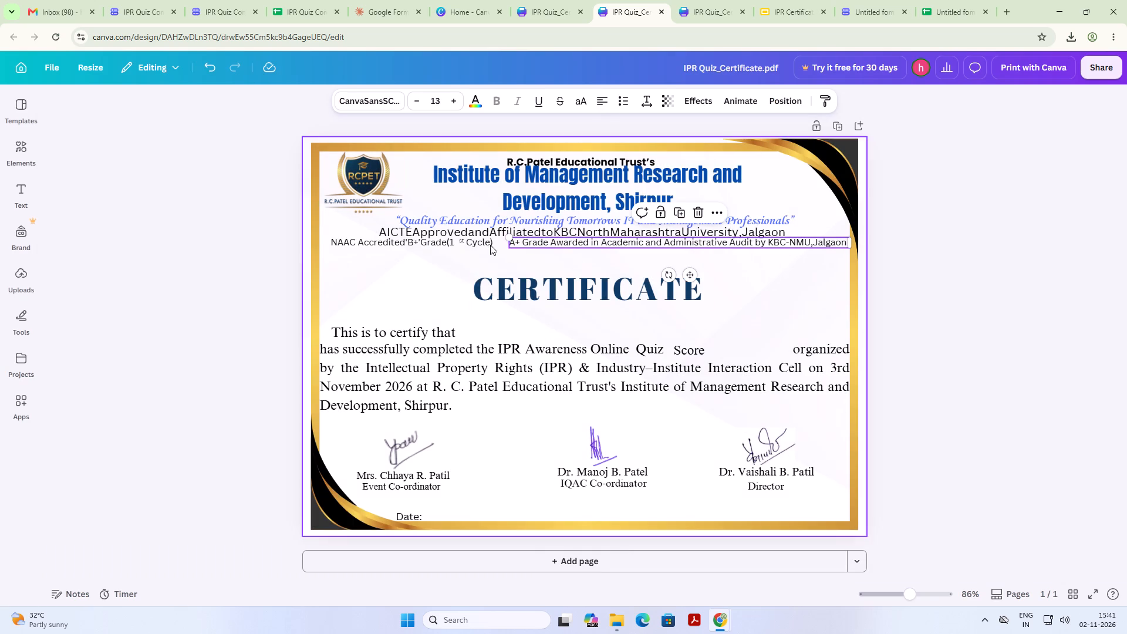
{"action": "left_click", "coordinate": [505, 242]}
{"action": "left_click_drag", "start_coordinate": [505, 242], "coordinate": [501, 241]}
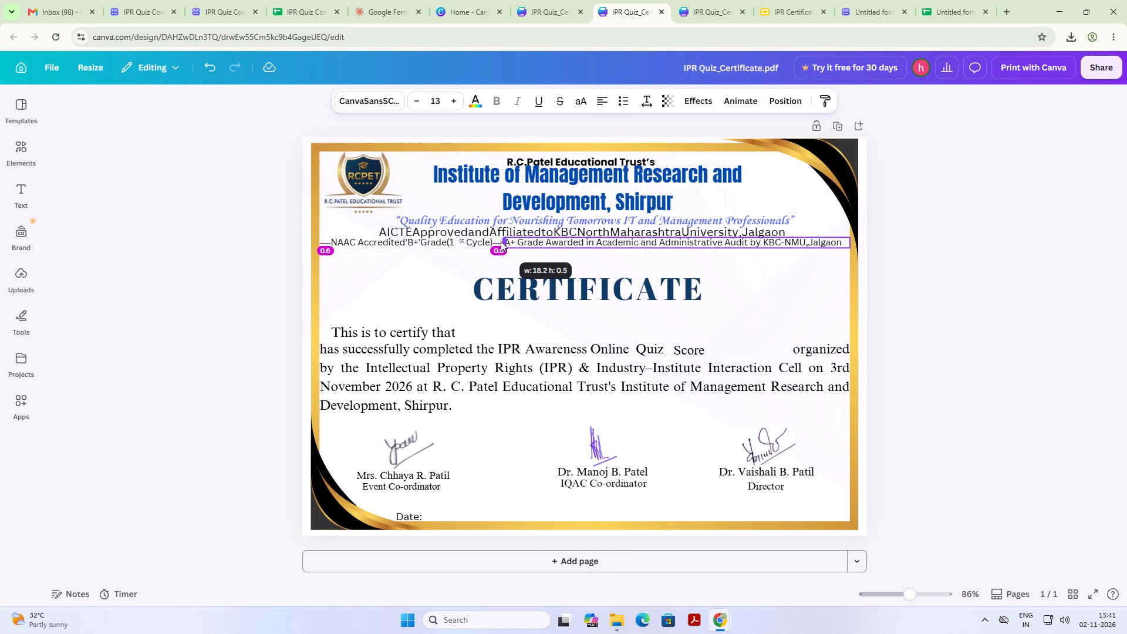
{"action": "left_click_drag", "start_coordinate": [501, 241], "coordinate": [497, 243]}
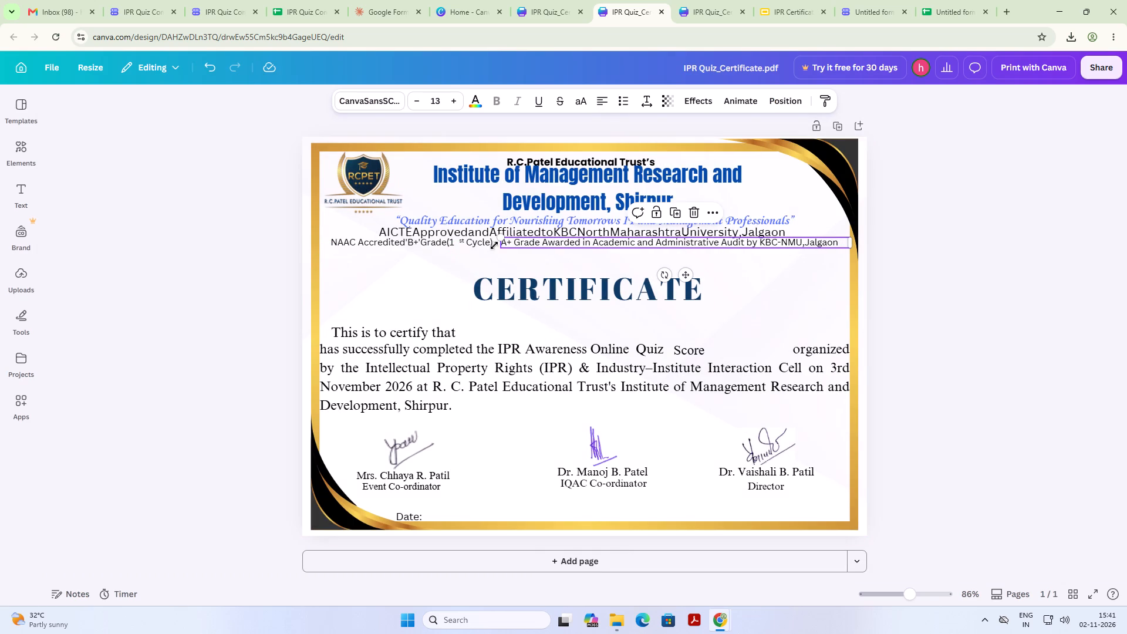
{"action": "left_click", "coordinate": [494, 245]}
{"action": "left_click", "coordinate": [494, 265]}
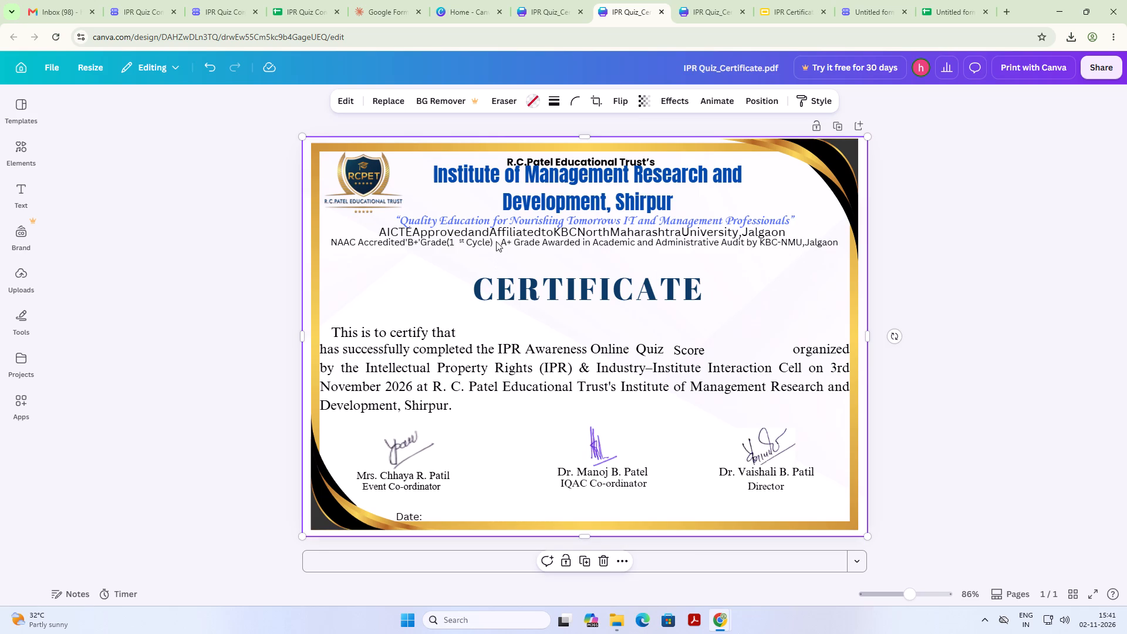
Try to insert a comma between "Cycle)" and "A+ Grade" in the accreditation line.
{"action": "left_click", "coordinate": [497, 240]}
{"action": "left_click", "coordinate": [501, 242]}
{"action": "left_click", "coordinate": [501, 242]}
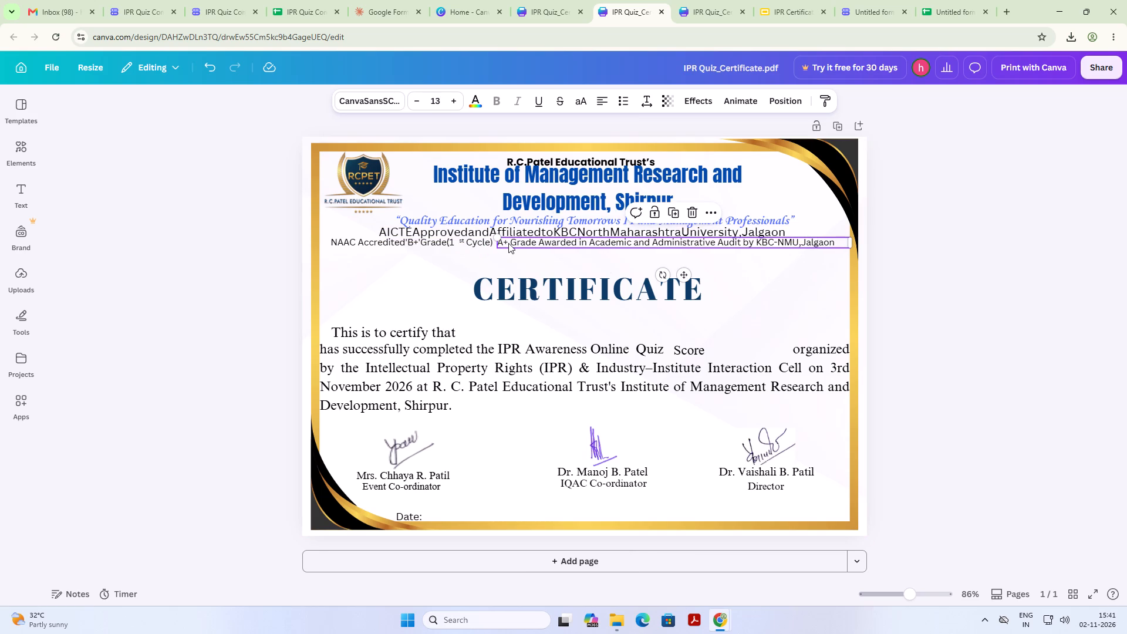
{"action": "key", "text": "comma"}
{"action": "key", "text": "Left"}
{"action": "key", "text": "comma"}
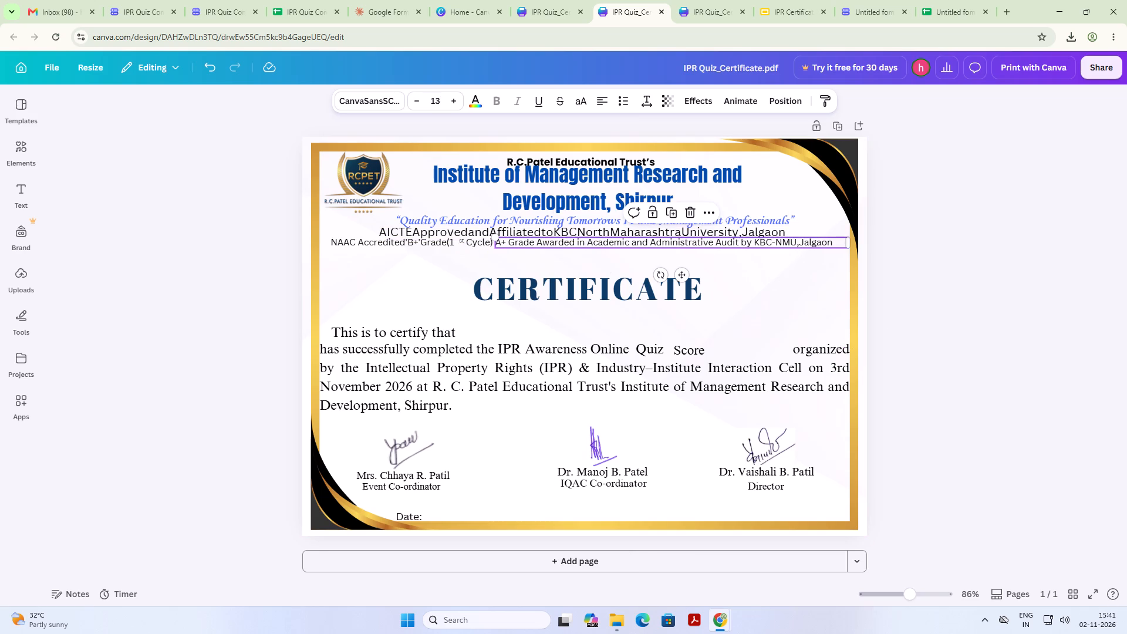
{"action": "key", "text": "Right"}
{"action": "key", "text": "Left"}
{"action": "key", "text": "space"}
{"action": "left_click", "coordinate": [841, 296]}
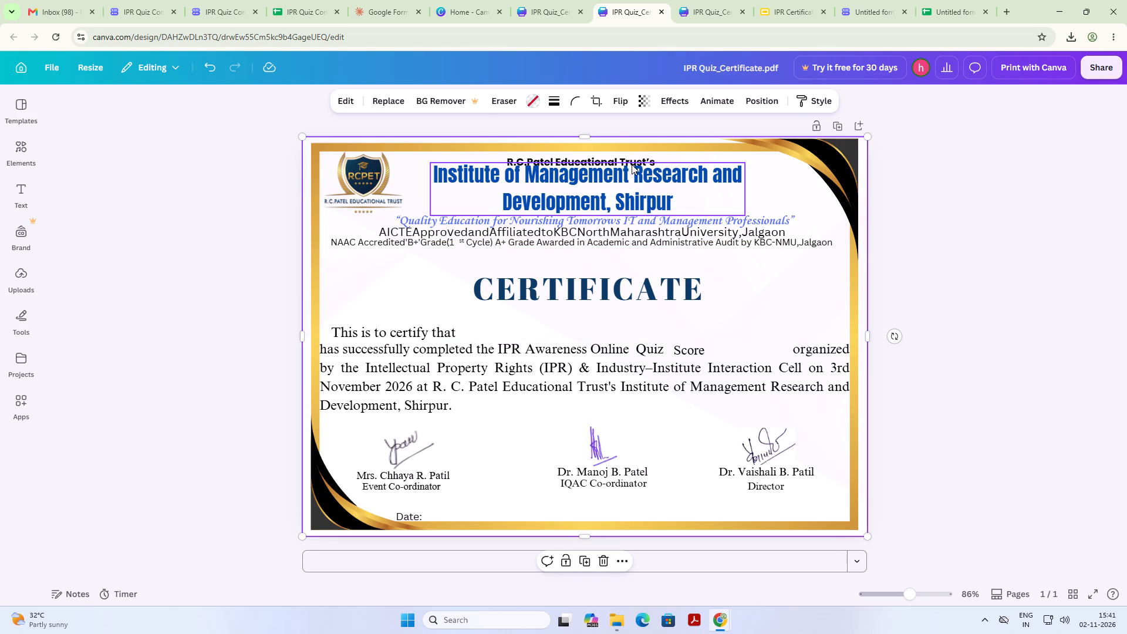
Move the "R.C.Patel Educational Trust's" line up so it clears the institute name.
{"action": "left_click", "coordinate": [1042, 176]}
{"action": "left_click", "coordinate": [536, 155]}
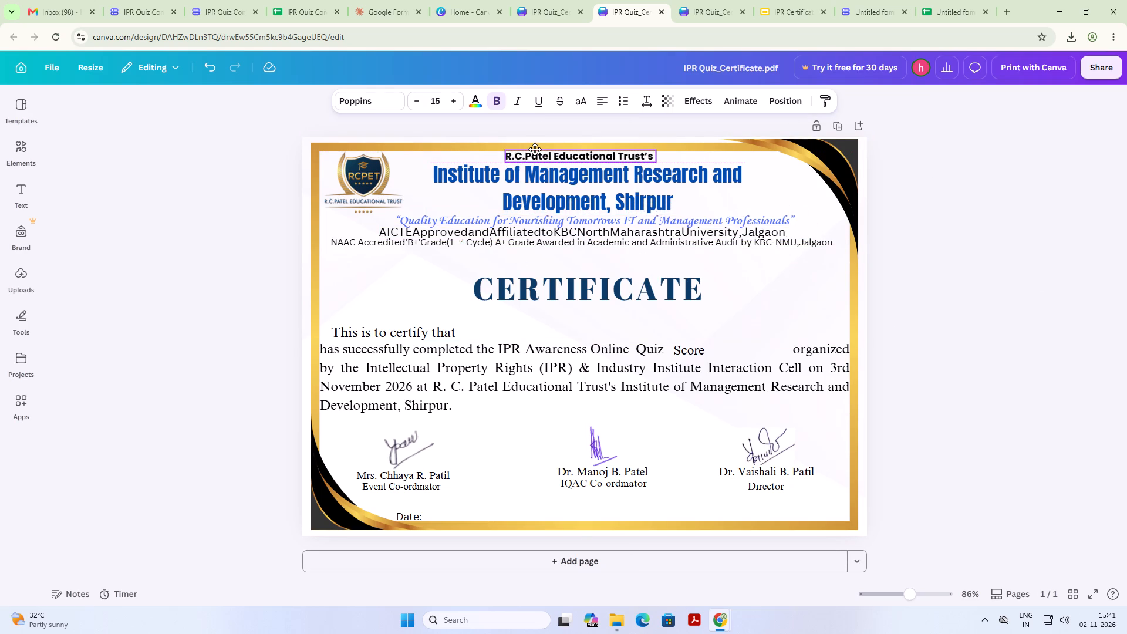
{"action": "left_click", "coordinate": [1106, 195]}
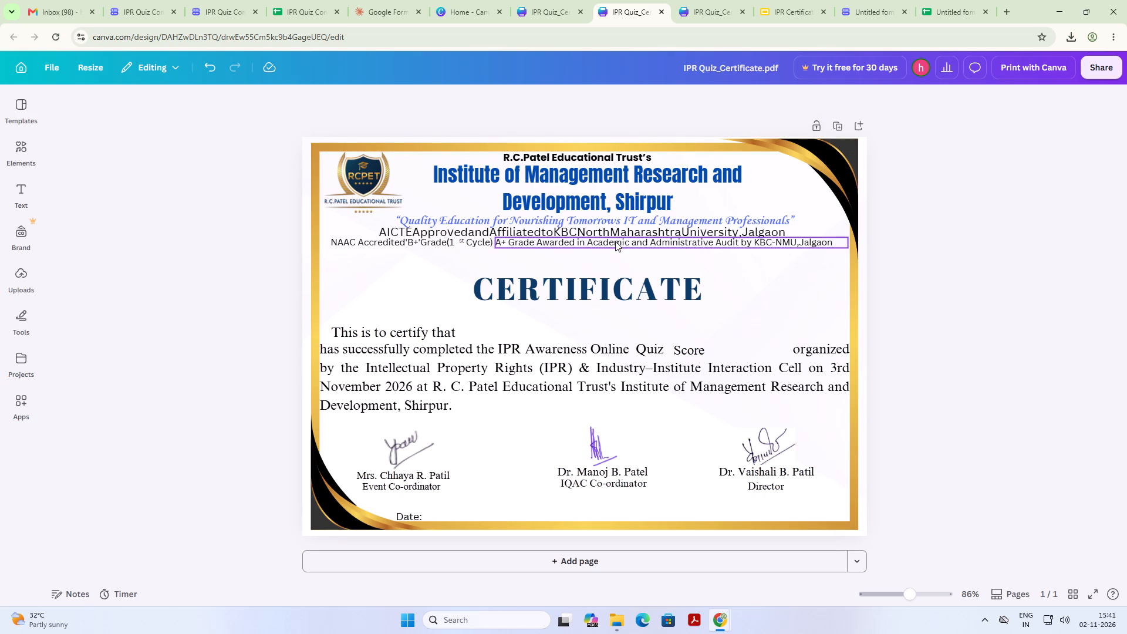
Move the pieces of the NAAC and "A+ Grade" accreditation line slightly down, away from the AICTE line.
{"action": "left_click_drag", "start_coordinate": [615, 241], "coordinate": [621, 244]}
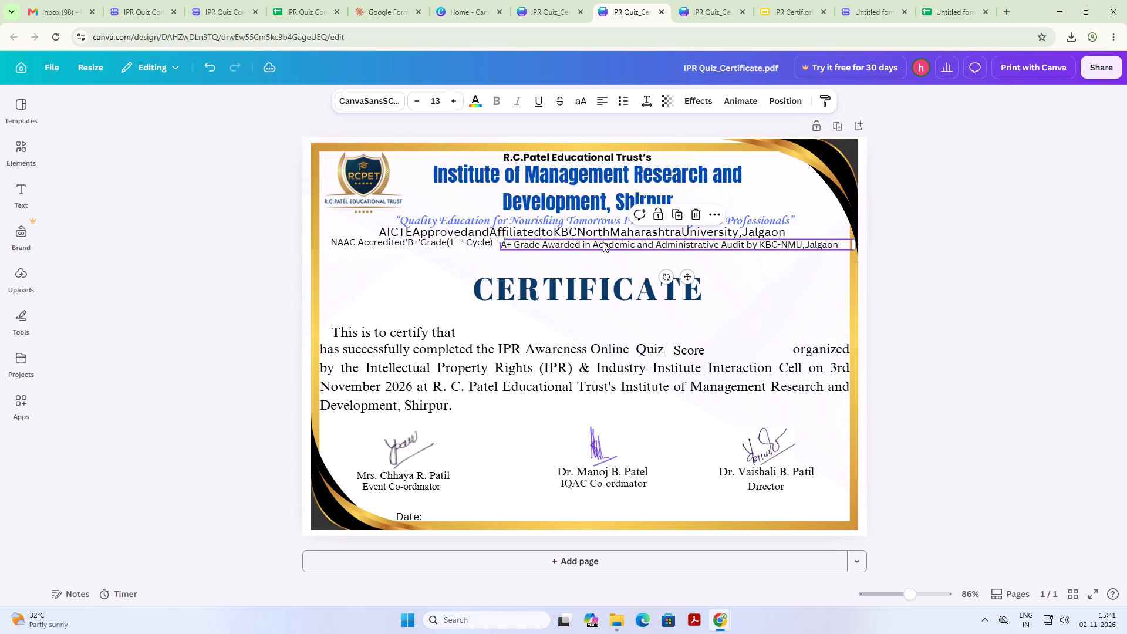
{"action": "left_click_drag", "start_coordinate": [413, 241], "coordinate": [413, 248]}
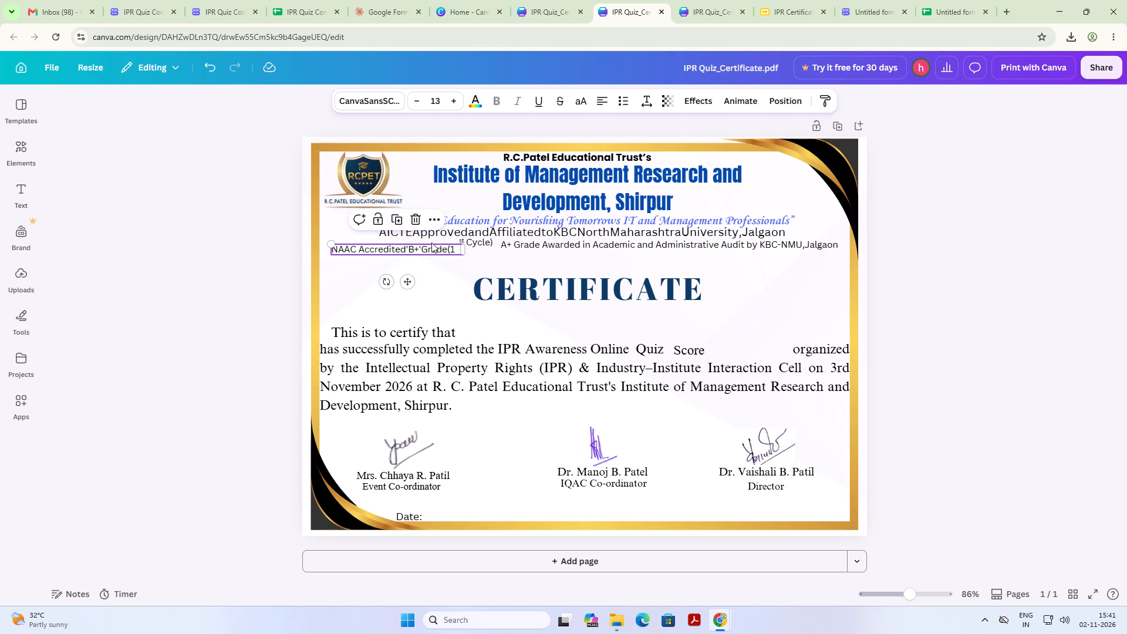
{"action": "left_click_drag", "start_coordinate": [478, 238], "coordinate": [478, 245]}
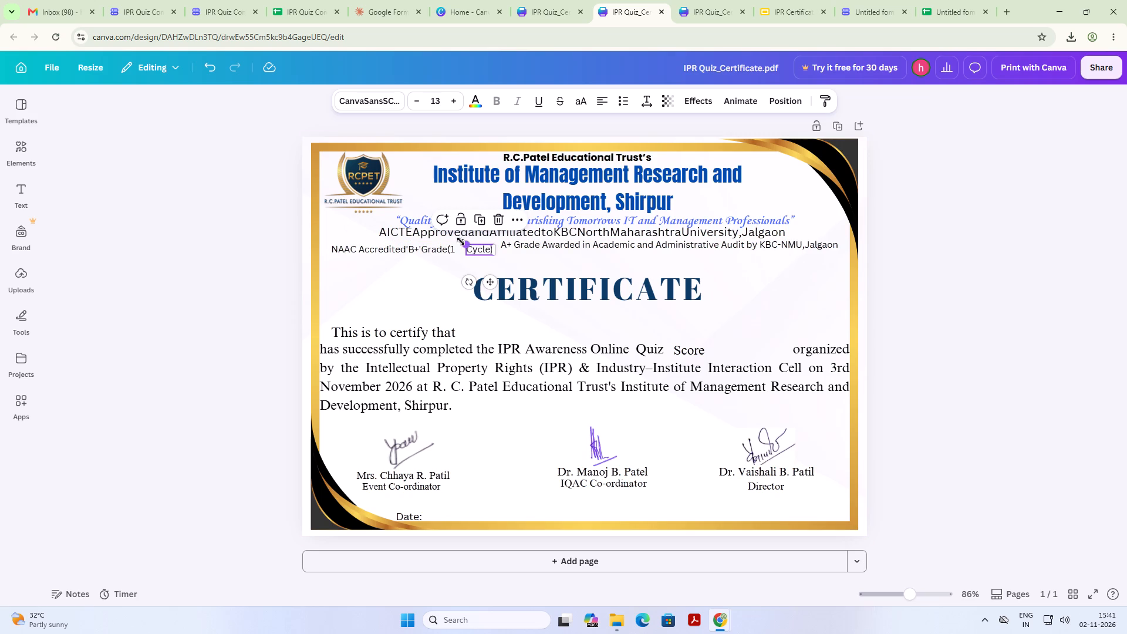
{"action": "left_click", "coordinate": [460, 242]}
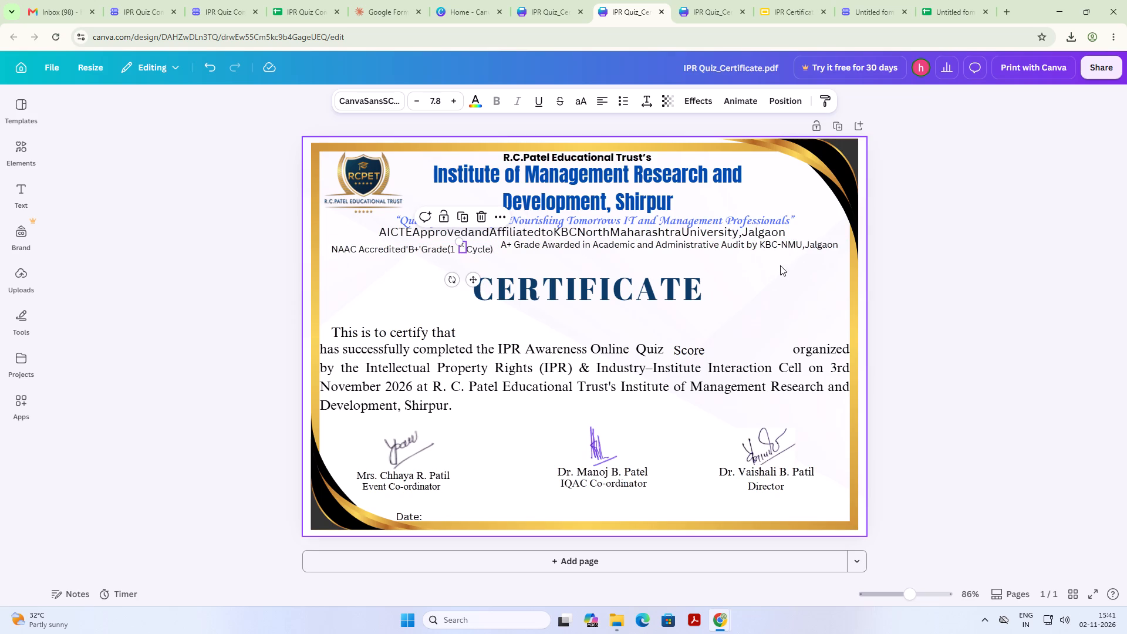
Copy the full certificate paragraph from "has successfully completed" to "Development, Shirpur.".
{"action": "left_click", "coordinate": [691, 367]}
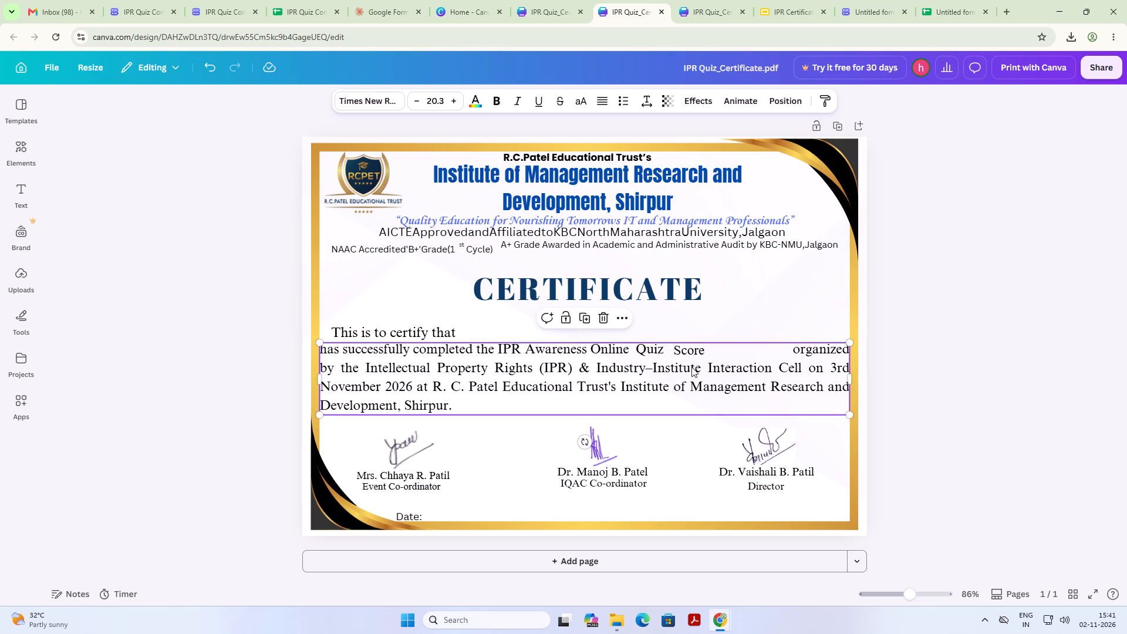
{"action": "left_click", "coordinate": [463, 407]}
{"action": "left_click_drag", "start_coordinate": [453, 405], "coordinate": [317, 349]}
{"action": "key", "text": "ctrl+c"}
{"action": "key", "text": "ctrl+c"}
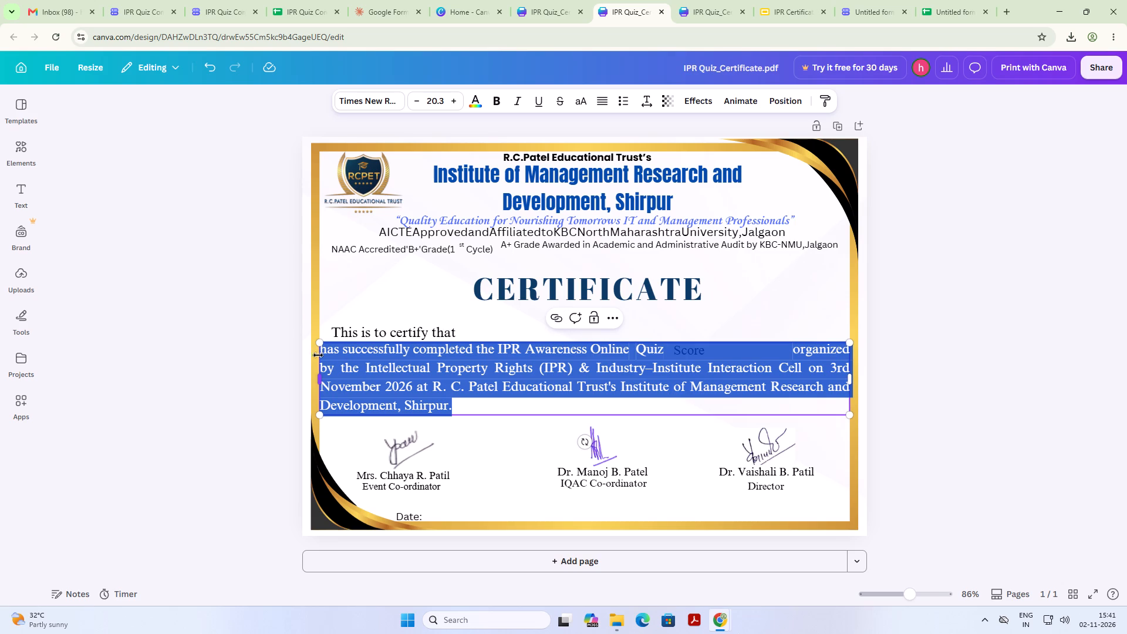
{"action": "key", "text": "ctrl+c"}
{"action": "key", "text": "ctrl+c"}
{"action": "key", "text": "ctrl+c"}
{"action": "key", "text": "ctrl+c"}
{"action": "key", "text": "ctrl+c"}
{"action": "key", "text": "ctrl+c"}
{"action": "key", "text": "ctrl+c"}
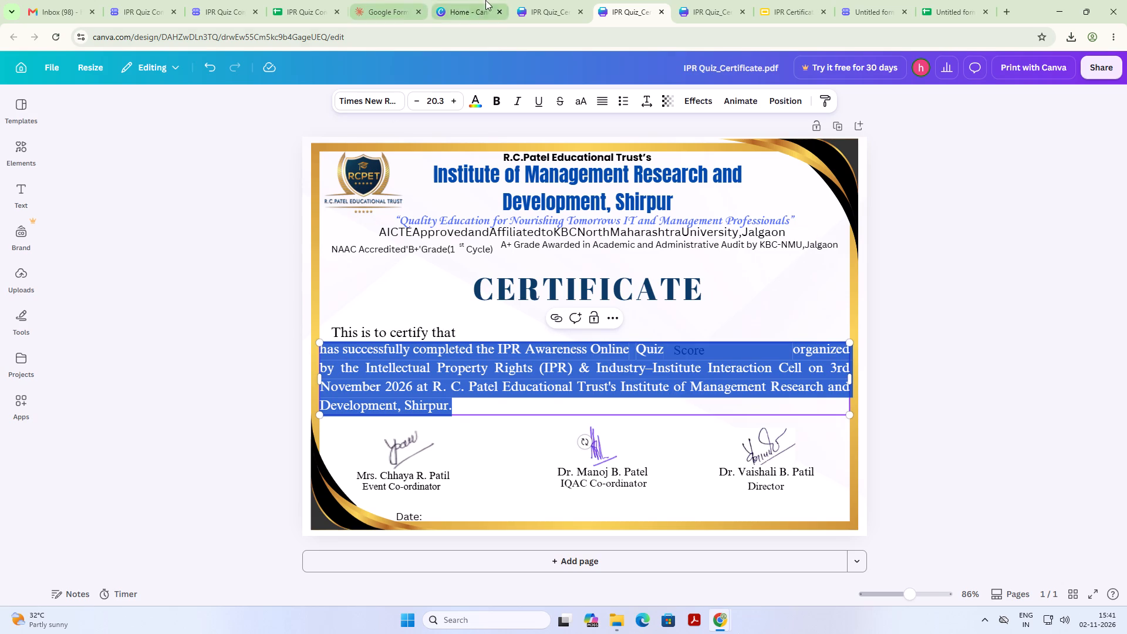
Switch to the IPR Quiz_Cert design and delete both existing body text blocks below "This is to certify that Mr./Ms.".
{"action": "left_click", "coordinate": [558, 0]}
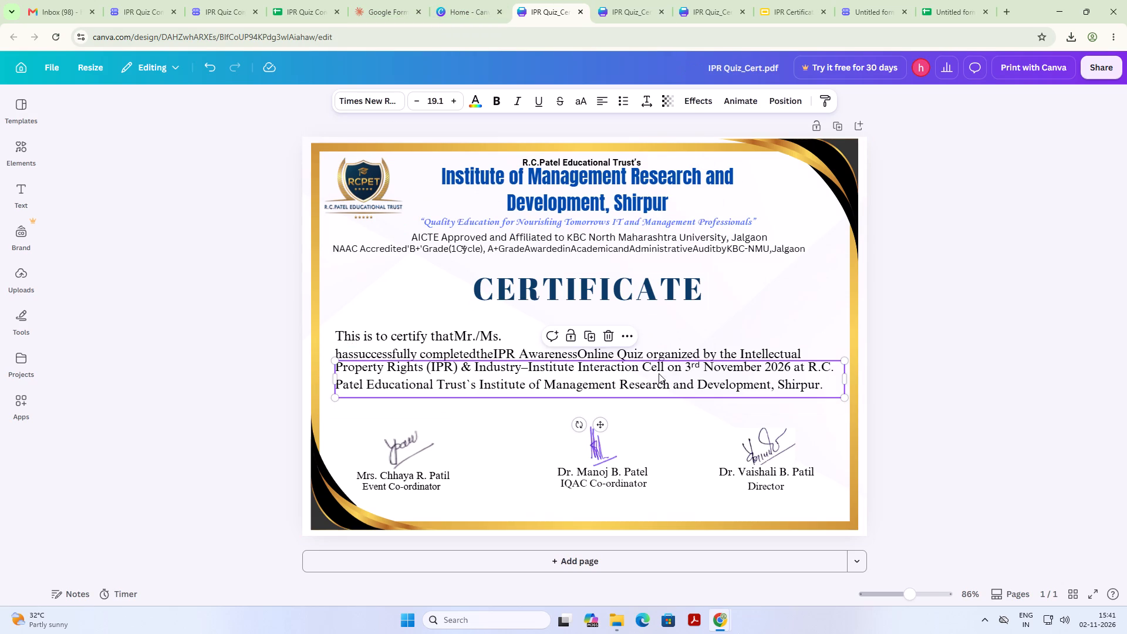
{"action": "left_click", "coordinate": [681, 365]}
{"action": "left_click", "coordinate": [698, 355]}
{"action": "key", "text": "Delete"}
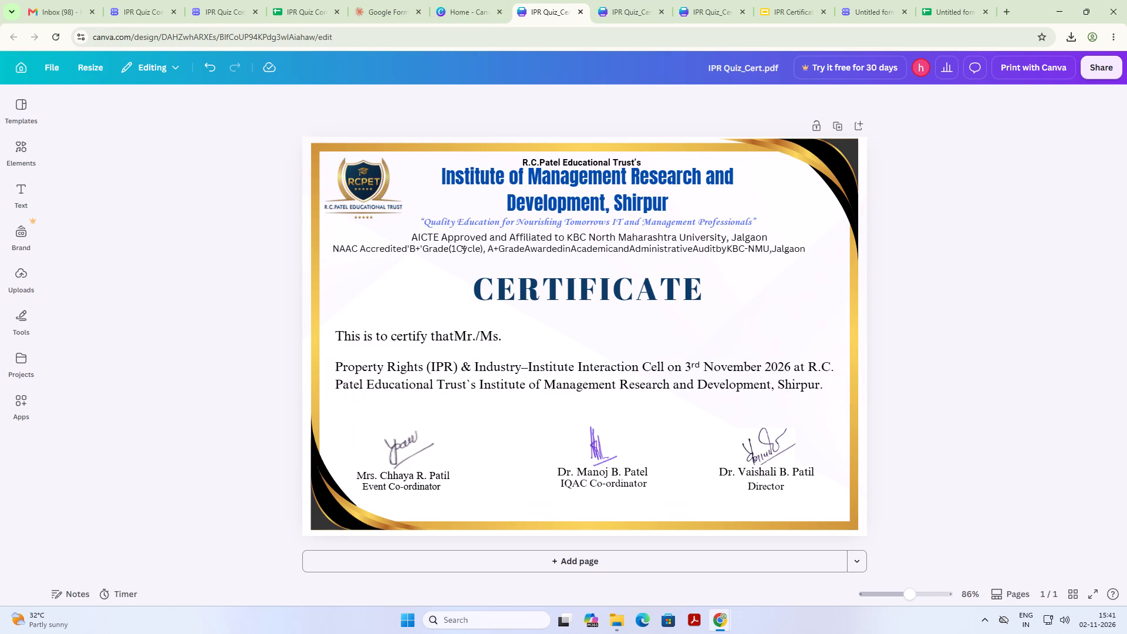
{"action": "left_click", "coordinate": [519, 385]}
{"action": "key", "text": "Delete"}
Paste the copied certificate paragraph and place it just below the "This is to certify that Mr./Ms." line.
{"action": "left_click", "coordinate": [357, 355]}
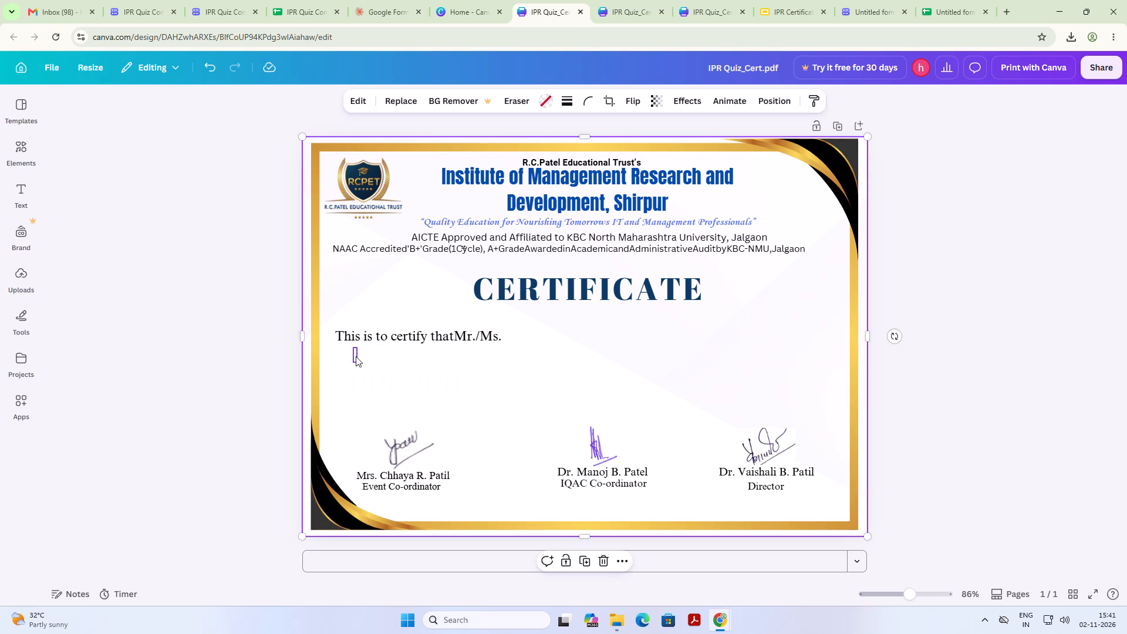
{"action": "left_click", "coordinate": [335, 352]}
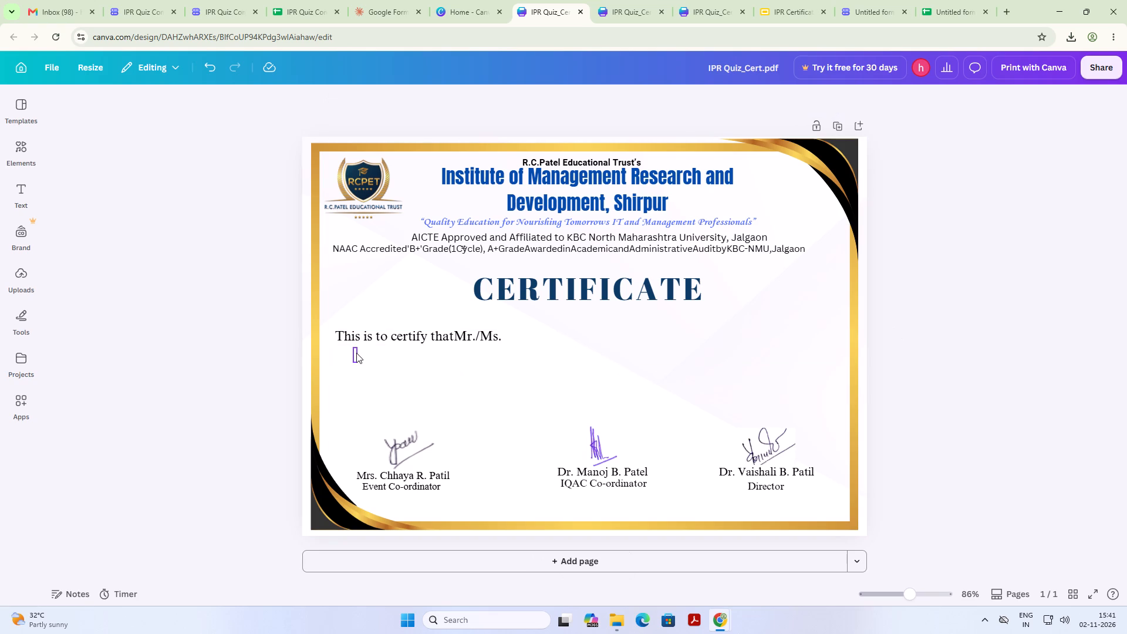
{"action": "key", "text": "ctrl+v"}
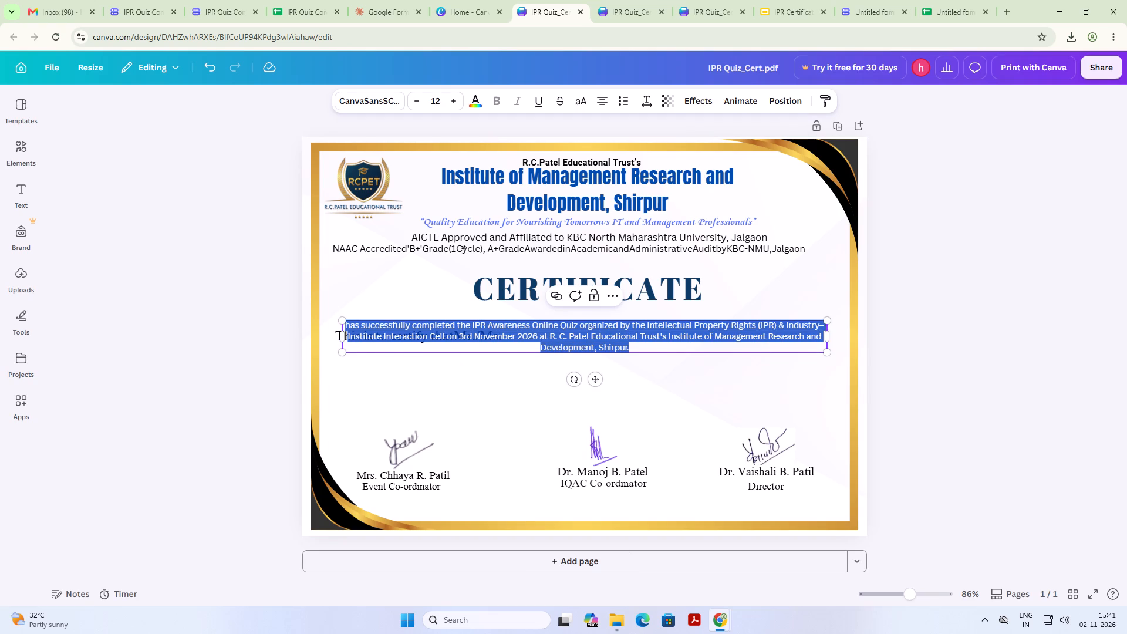
{"action": "left_click_drag", "start_coordinate": [382, 323], "coordinate": [410, 326]}
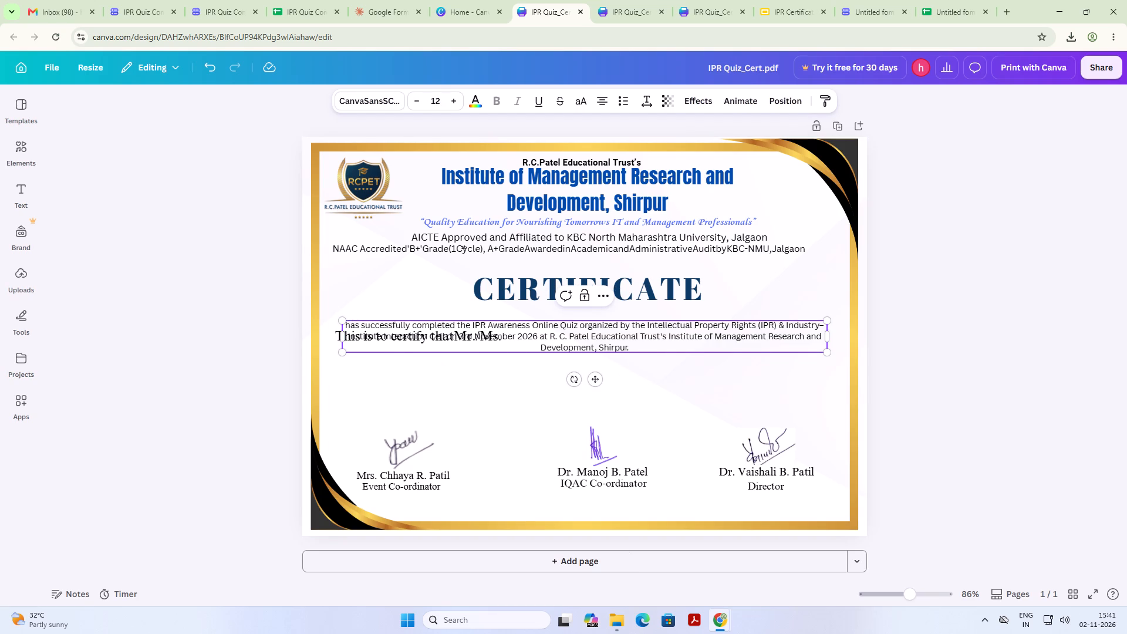
{"action": "left_click_drag", "start_coordinate": [724, 319], "coordinate": [707, 363]}
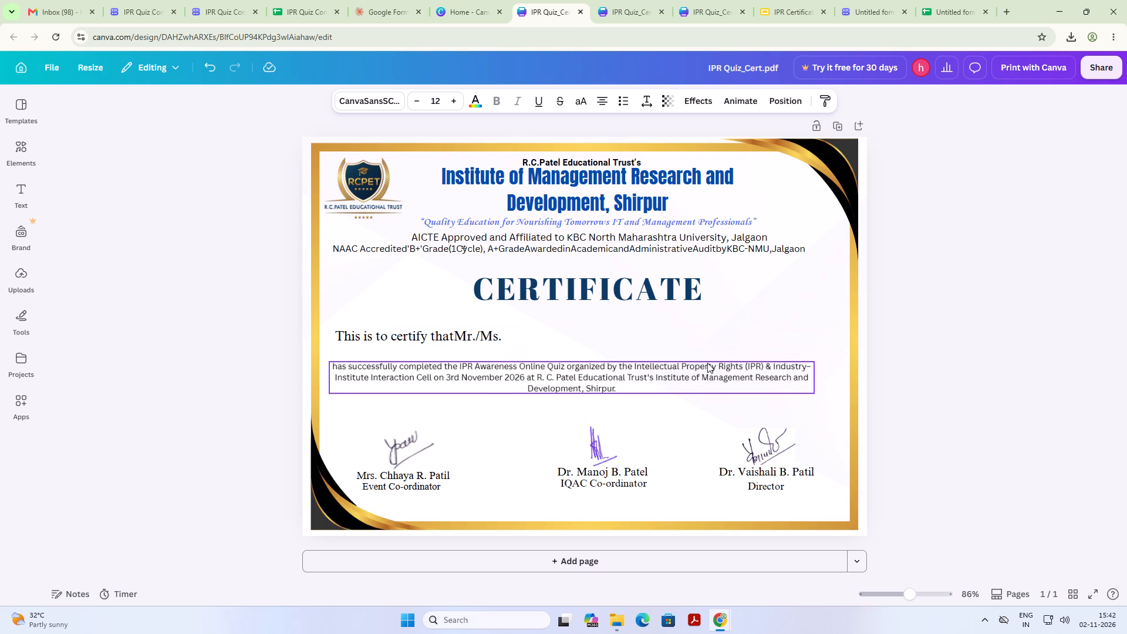
{"action": "left_click_drag", "start_coordinate": [707, 363], "coordinate": [706, 350]}
Copy the text style of the "This is to certify that Mr./Ms." line onto the pasted paragraph.
{"action": "left_click", "coordinate": [431, 330]}
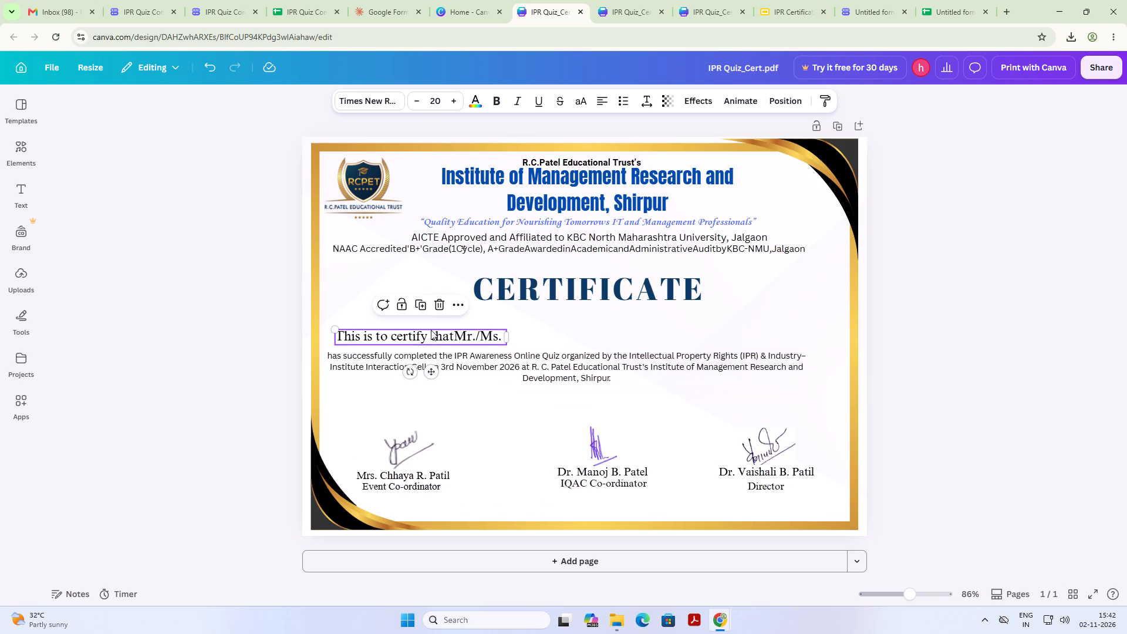
{"action": "double_click", "coordinate": [482, 336]}
{"action": "left_click", "coordinate": [484, 333]}
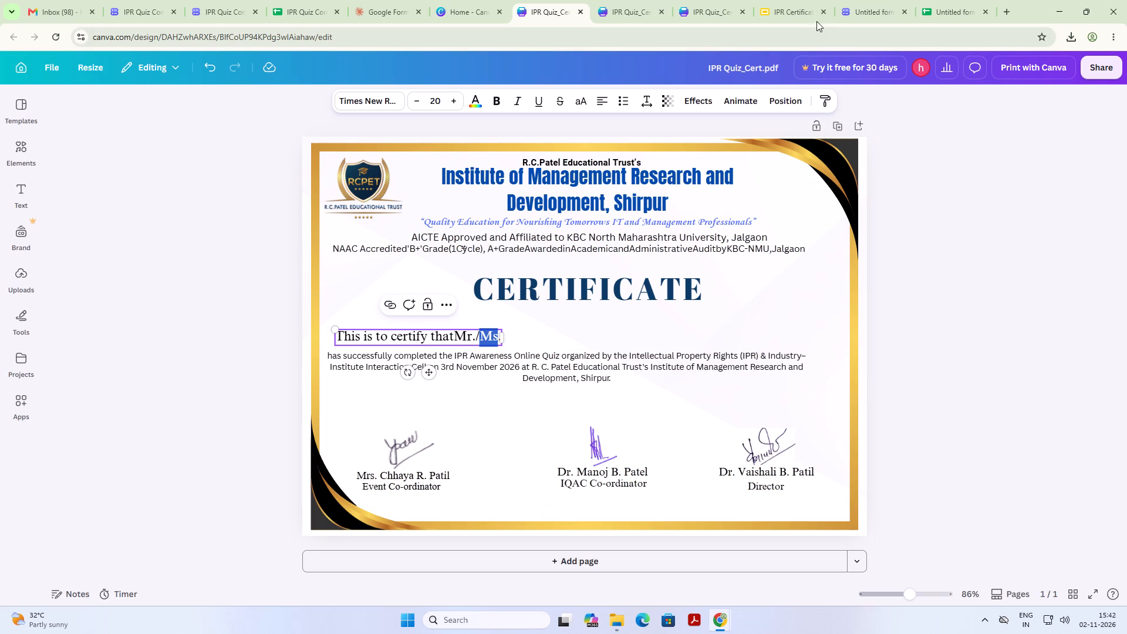
{"action": "left_click", "coordinate": [826, 97]}
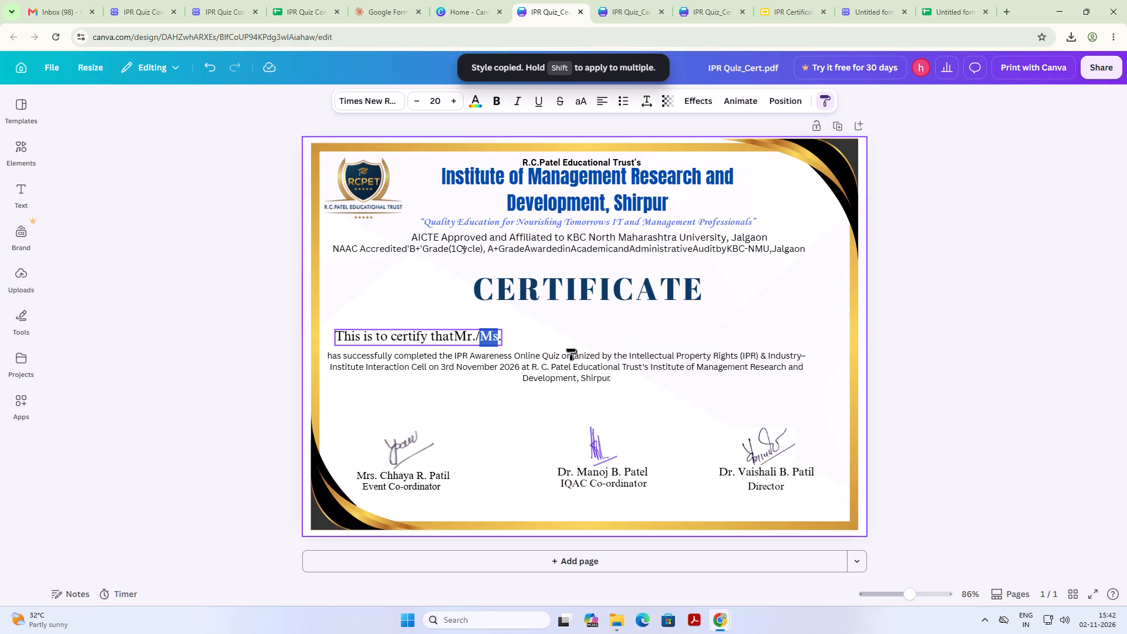
{"action": "left_click", "coordinate": [570, 360]}
{"action": "left_click", "coordinate": [934, 346]}
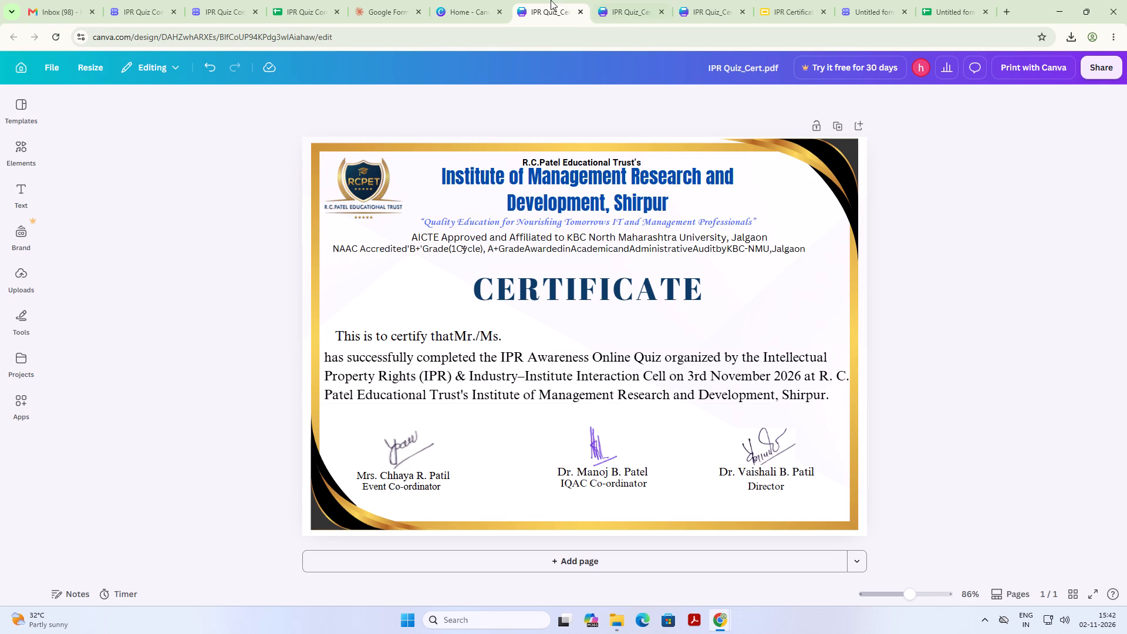
Compare the body paragraph and its "Score" gap in the IPR Quiz_Certificate design with the IPR Quiz_Cert design.
{"action": "left_click", "coordinate": [603, 0]}
{"action": "left_click", "coordinate": [738, 360]}
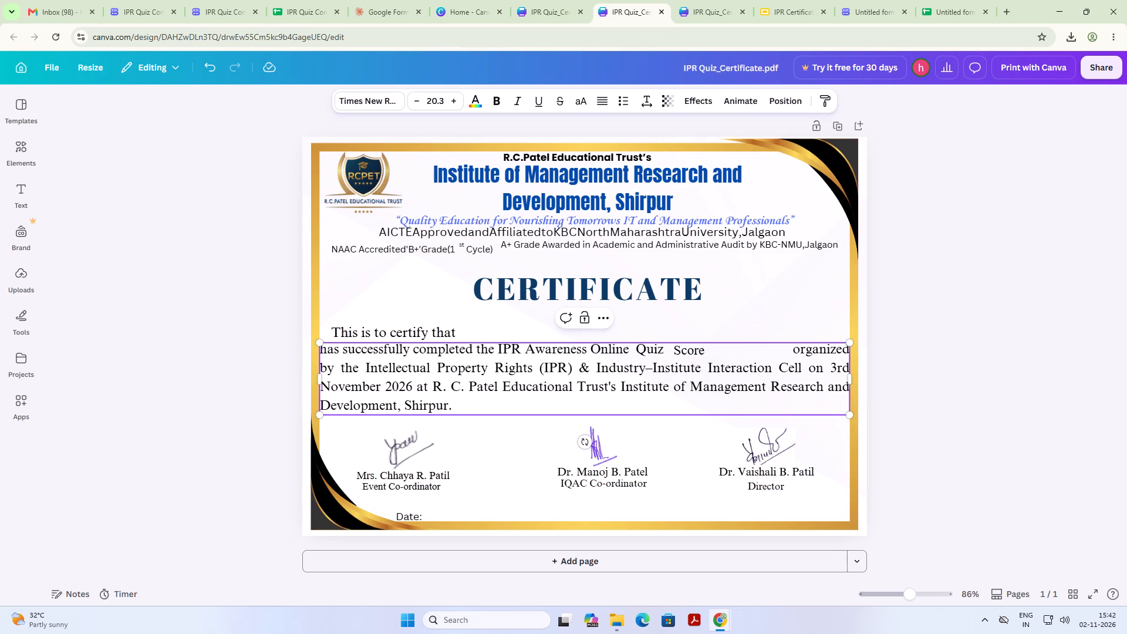
{"action": "left_click", "coordinate": [465, 0]}
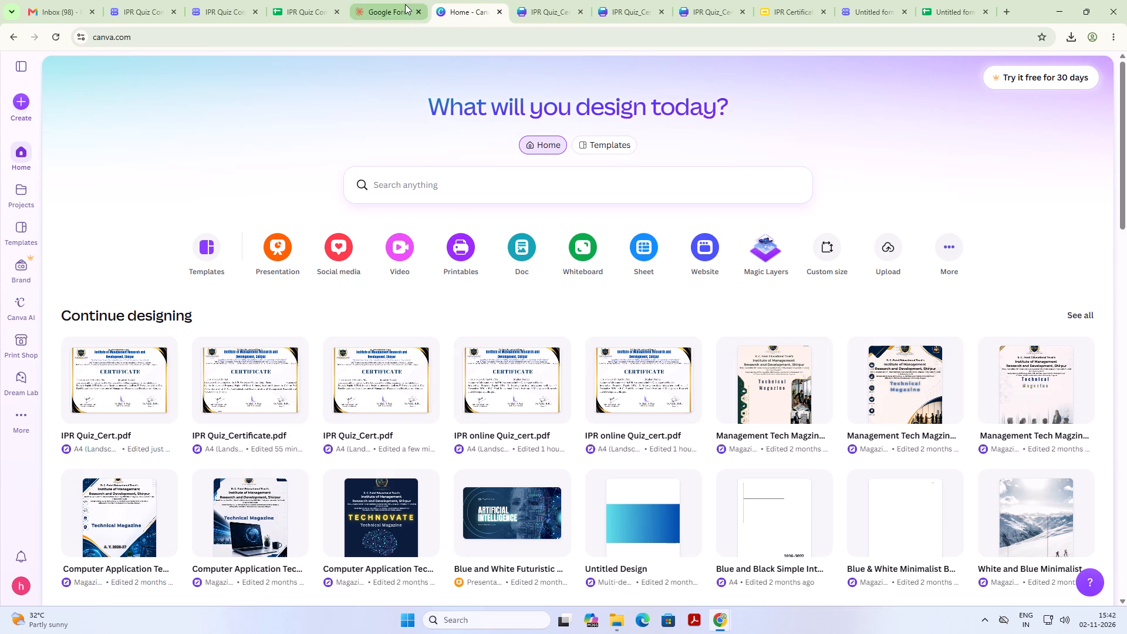
{"action": "left_click", "coordinate": [541, 0]}
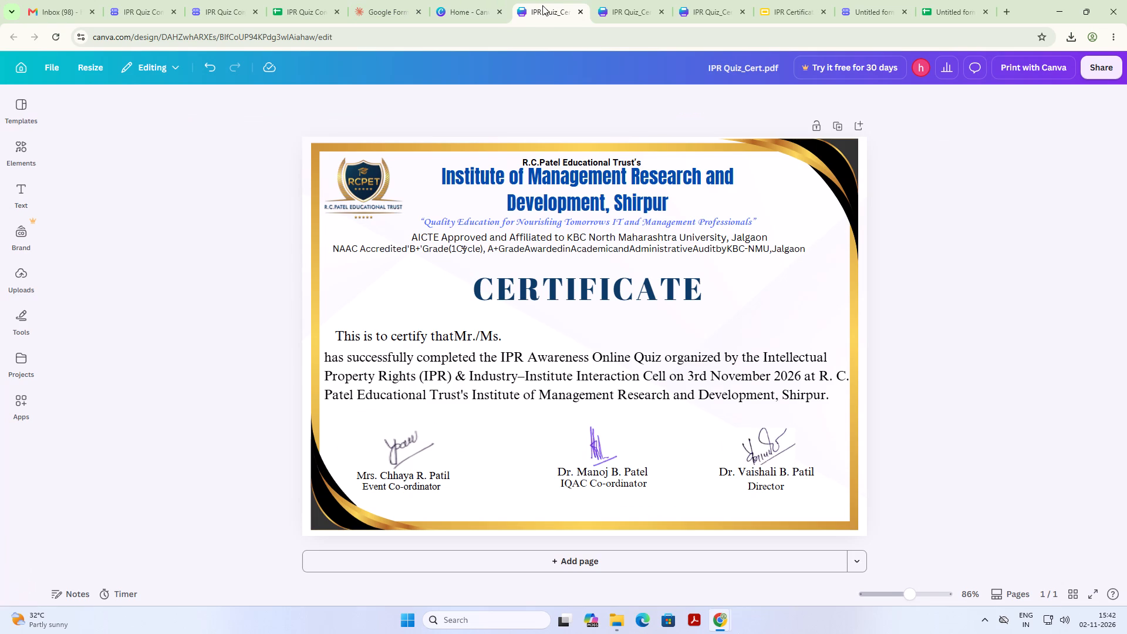
{"action": "left_click", "coordinate": [650, 4]}
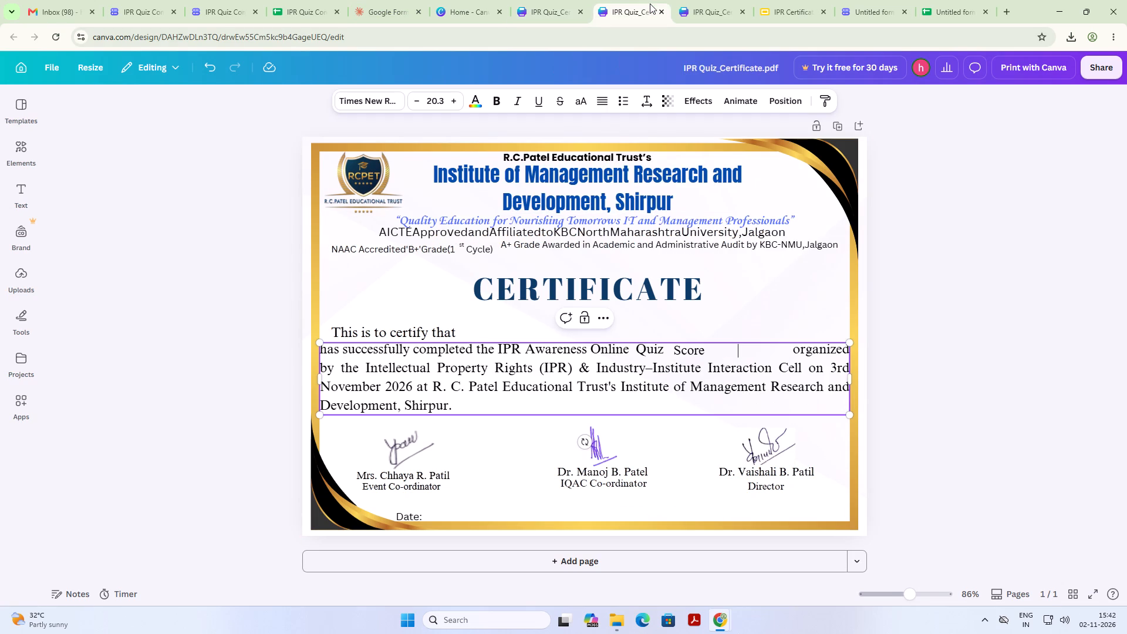
Copy the justified body paragraph with the score gap from the IPR Quiz_Certificate design.
{"action": "left_click", "coordinate": [551, 11]}
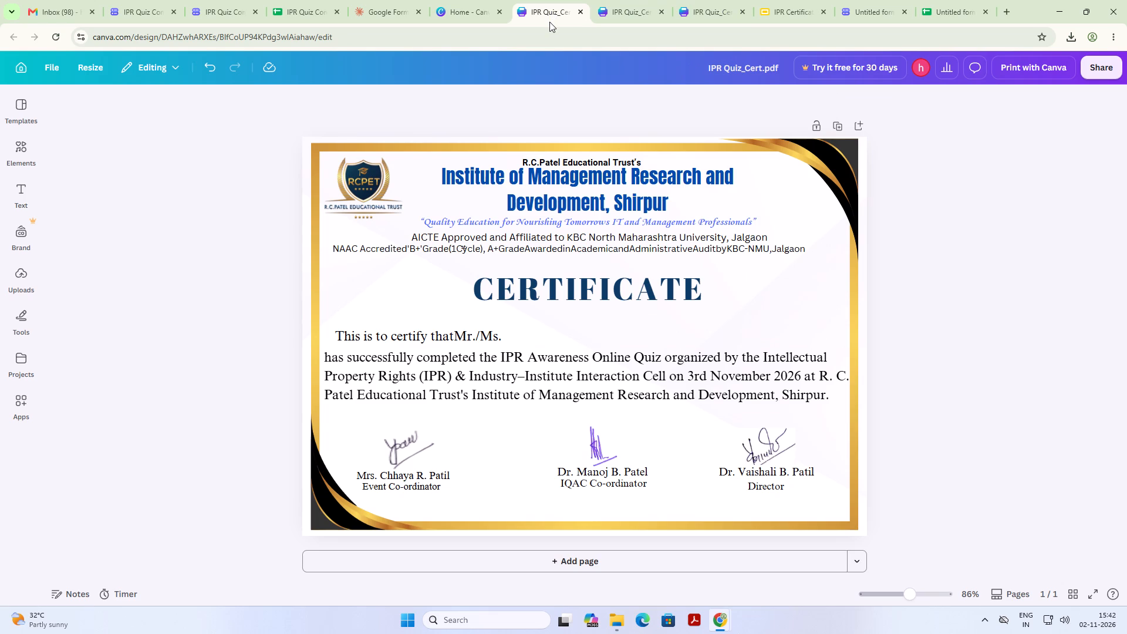
{"action": "left_click", "coordinate": [616, 1]}
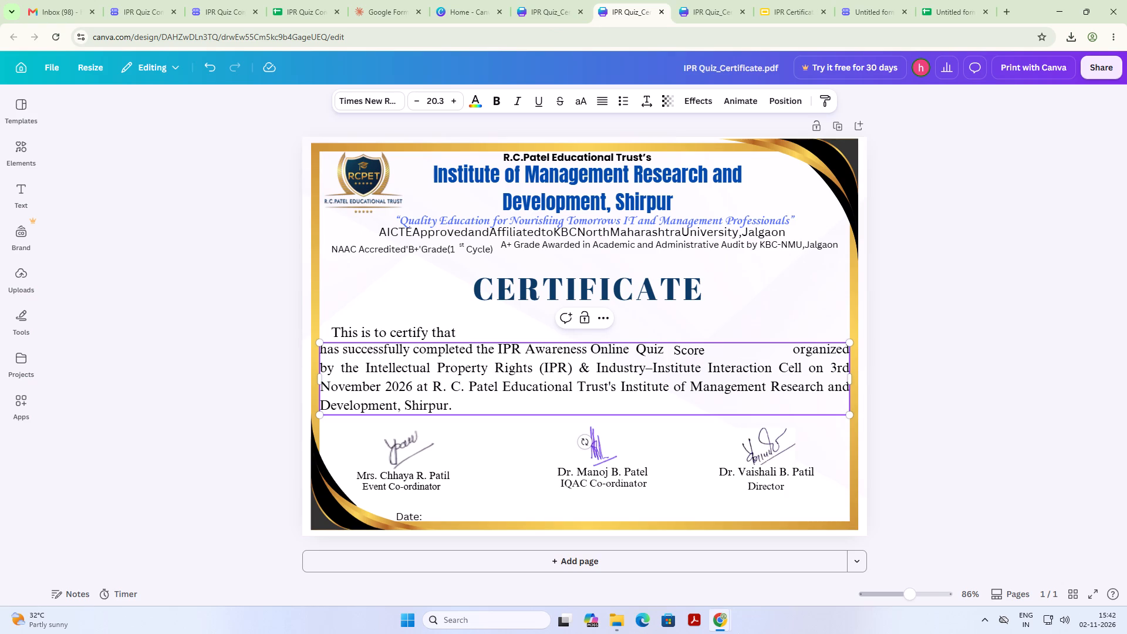
{"action": "left_click", "coordinate": [328, 342]}
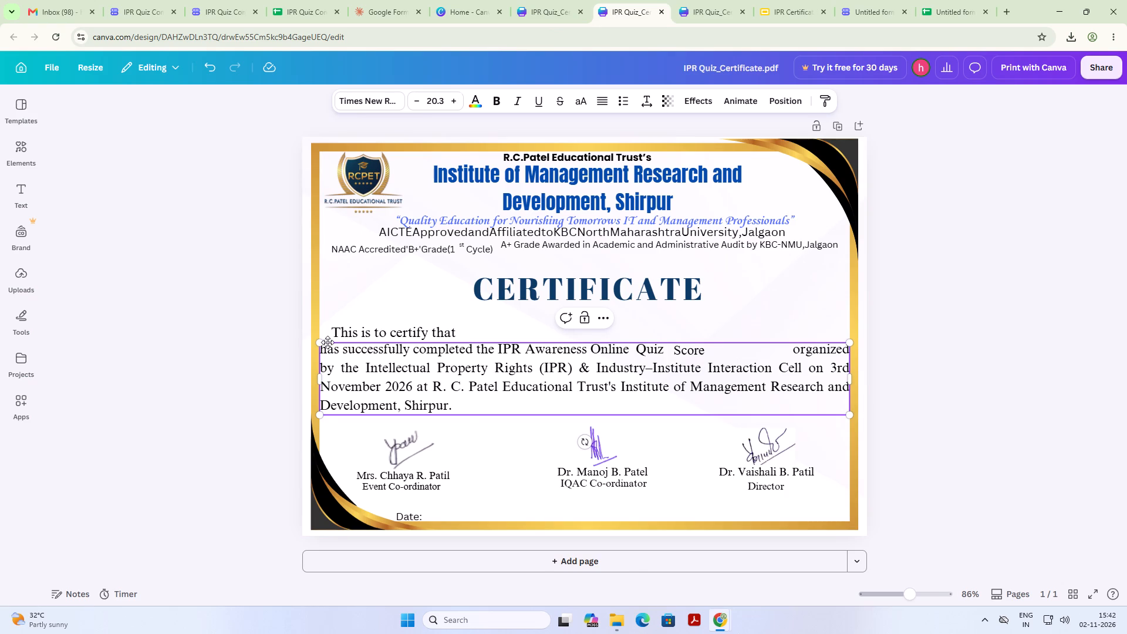
{"action": "right_click", "coordinate": [328, 342]}
{"action": "left_click", "coordinate": [386, 295]}
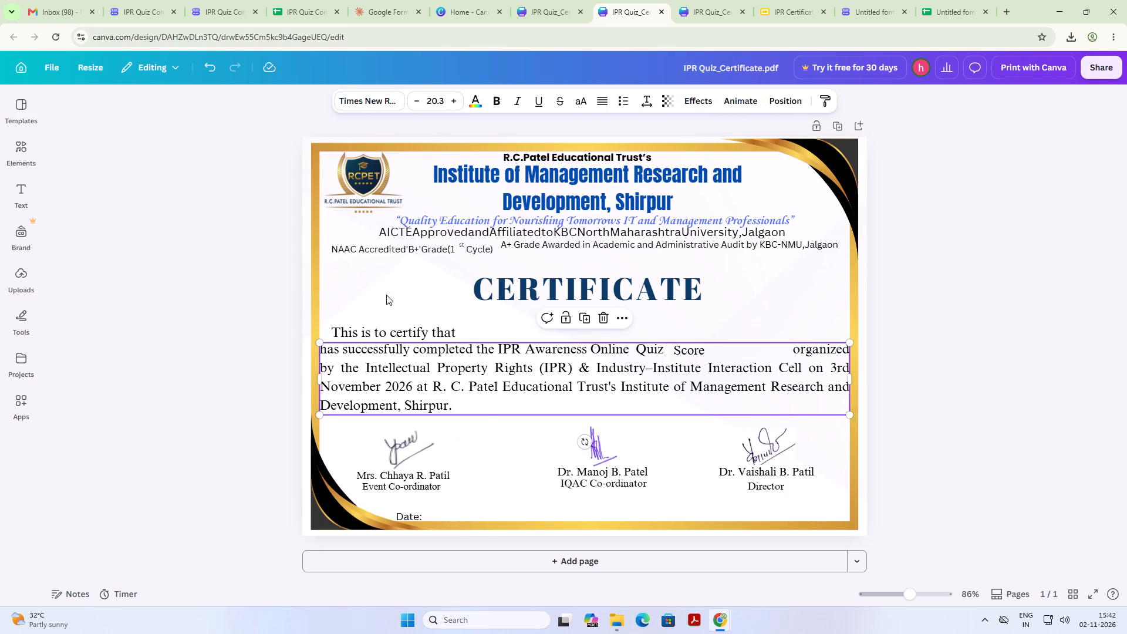
In the IPR Quiz_Cert design, delete the existing body paragraph and paste a single copy of the copied paragraph in its place.
{"action": "left_click", "coordinate": [528, 0]}
{"action": "left_click", "coordinate": [511, 388]}
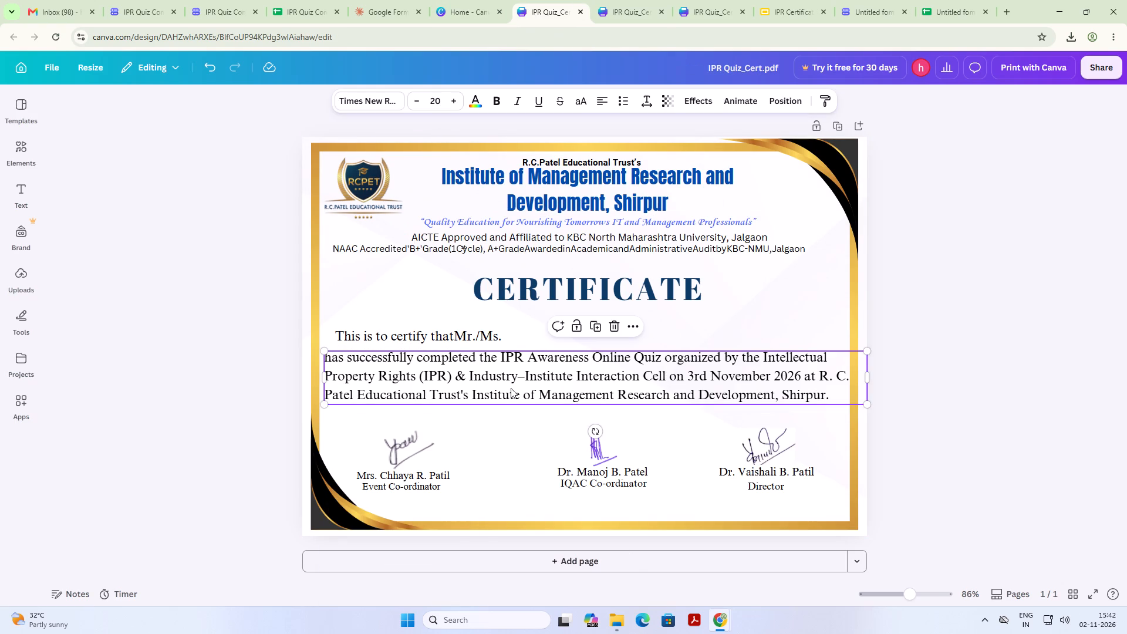
{"action": "key", "text": "Delete"}
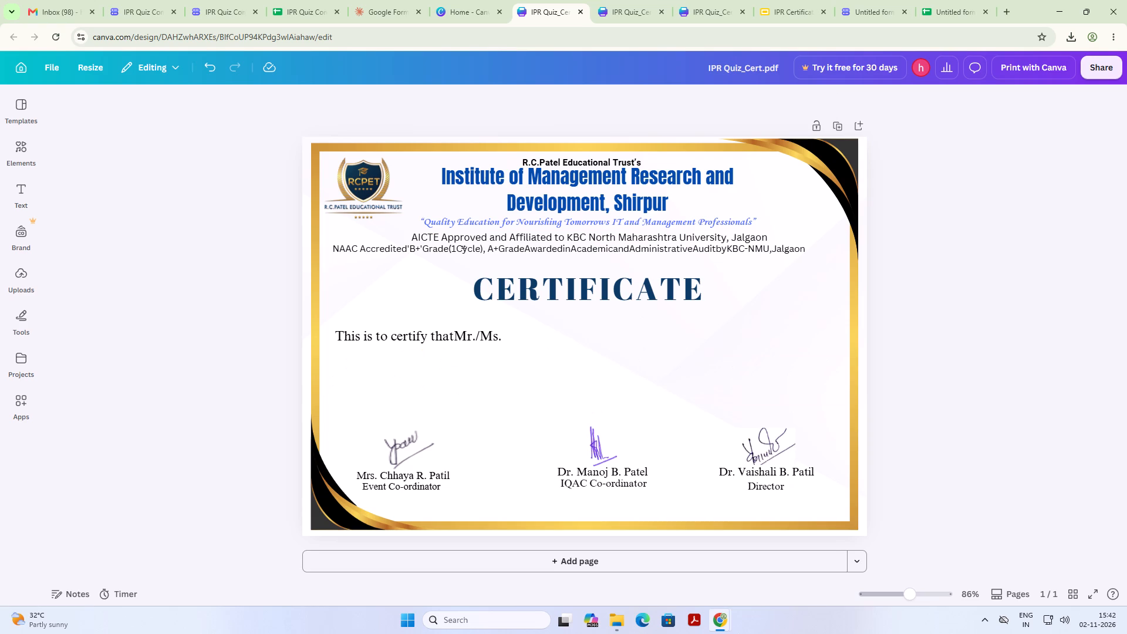
{"action": "key", "text": "ctrl+v"}
{"action": "key", "text": "ctrl+v"}
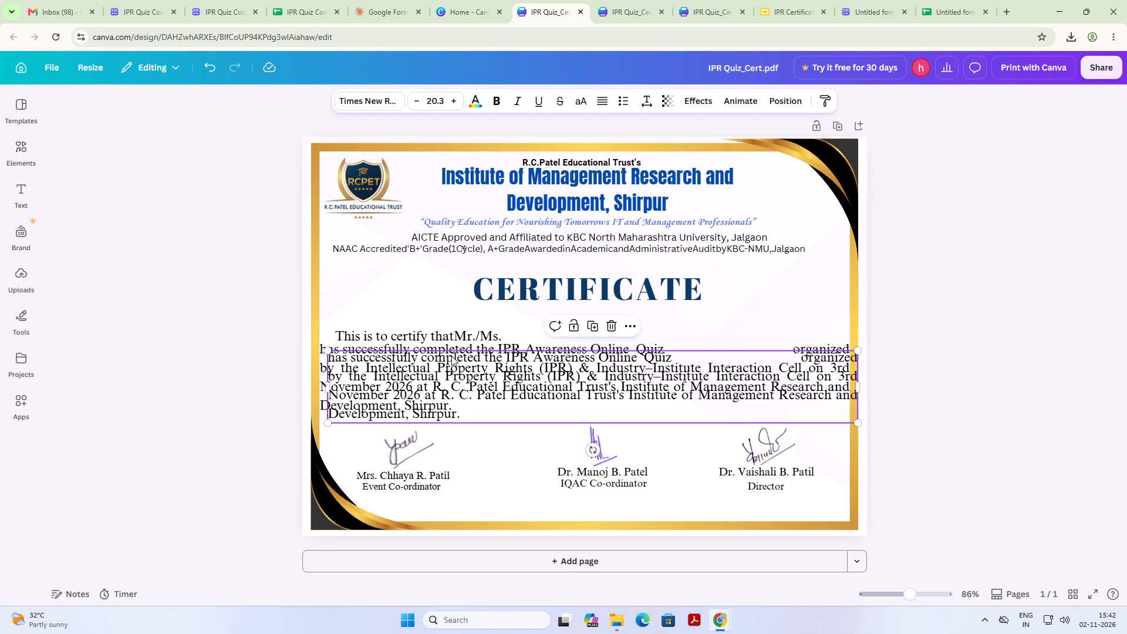
{"action": "key", "text": "ctrl+z"}
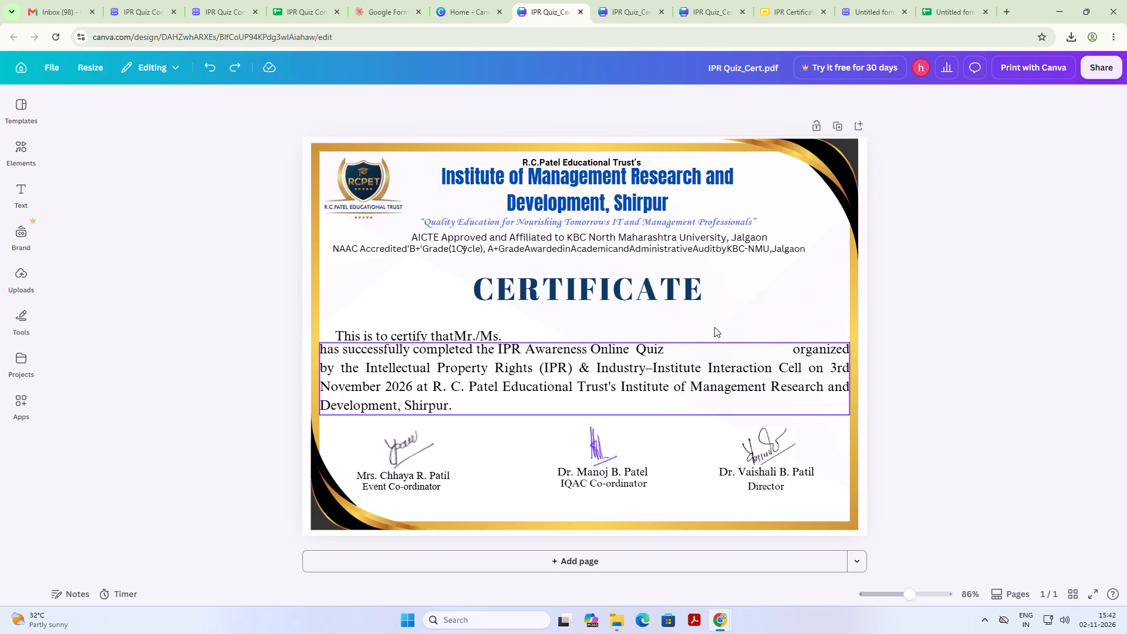
{"action": "left_click", "coordinate": [1041, 345]}
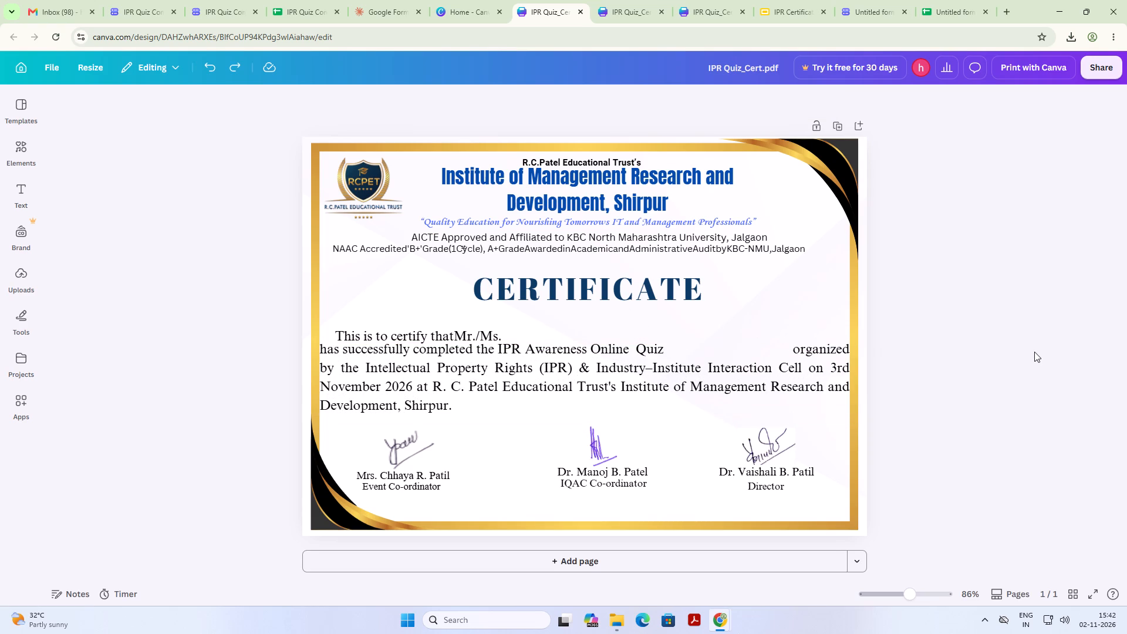
{"action": "left_click", "coordinate": [647, 347]}
{"action": "left_click", "coordinate": [656, 347]}
{"action": "left_click", "coordinate": [665, 348]}
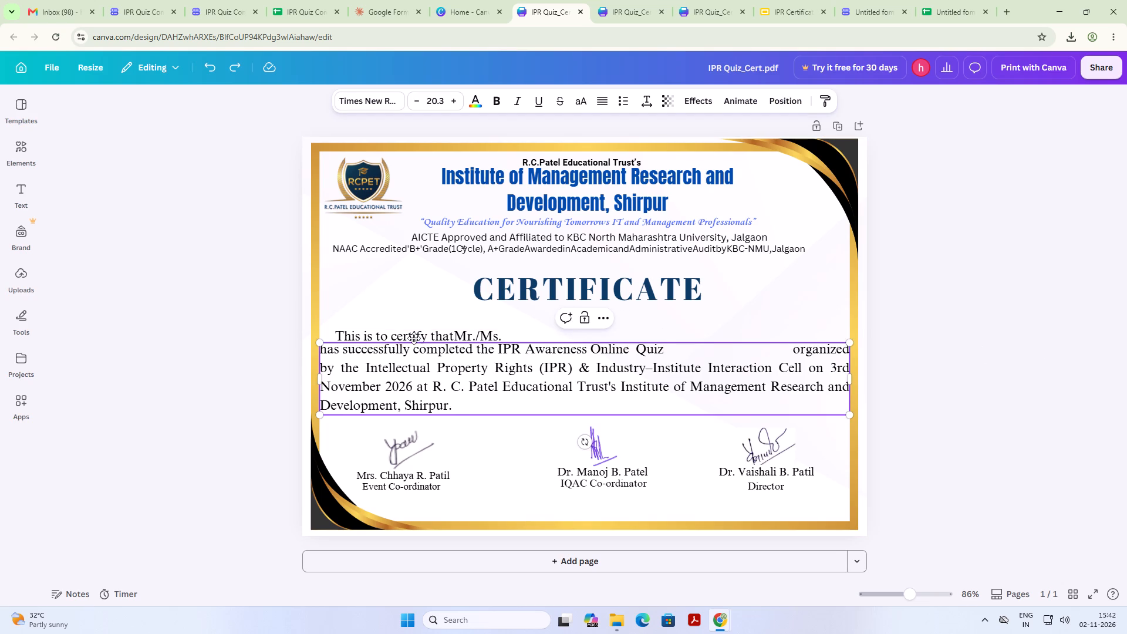
Move the "This is to certify that Mr./Ms." line so it starts at the body paragraph's left edge, just above its first line.
{"action": "left_click", "coordinate": [360, 335]}
{"action": "left_click_drag", "start_coordinate": [332, 338], "coordinate": [321, 337]}
{"action": "left_click", "coordinate": [518, 332]}
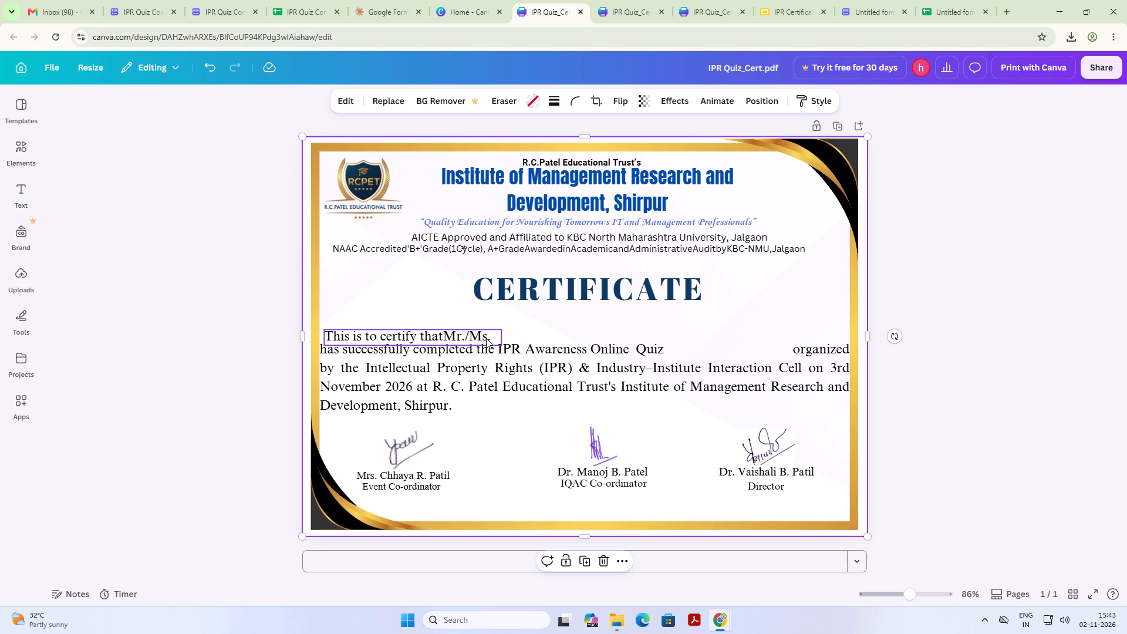
{"action": "left_click", "coordinate": [477, 339]}
{"action": "left_click", "coordinate": [670, 366]}
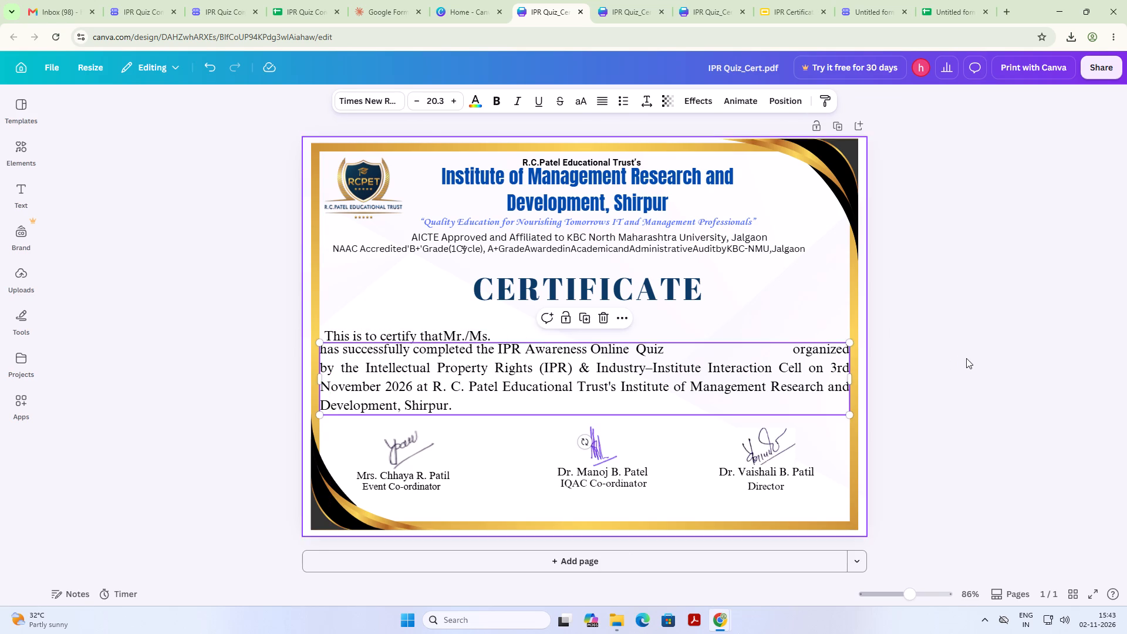
{"action": "left_click", "coordinate": [967, 358]}
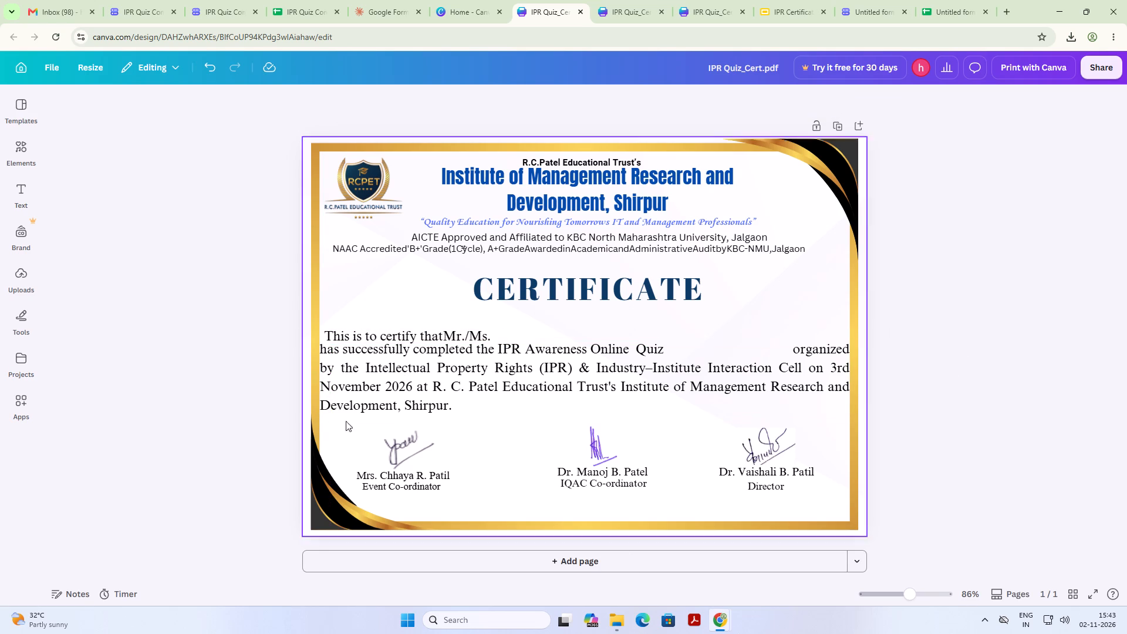
{"action": "left_click_drag", "start_coordinate": [346, 335], "coordinate": [341, 332]}
{"action": "left_click", "coordinate": [556, 346]}
{"action": "left_click", "coordinate": [969, 344]}
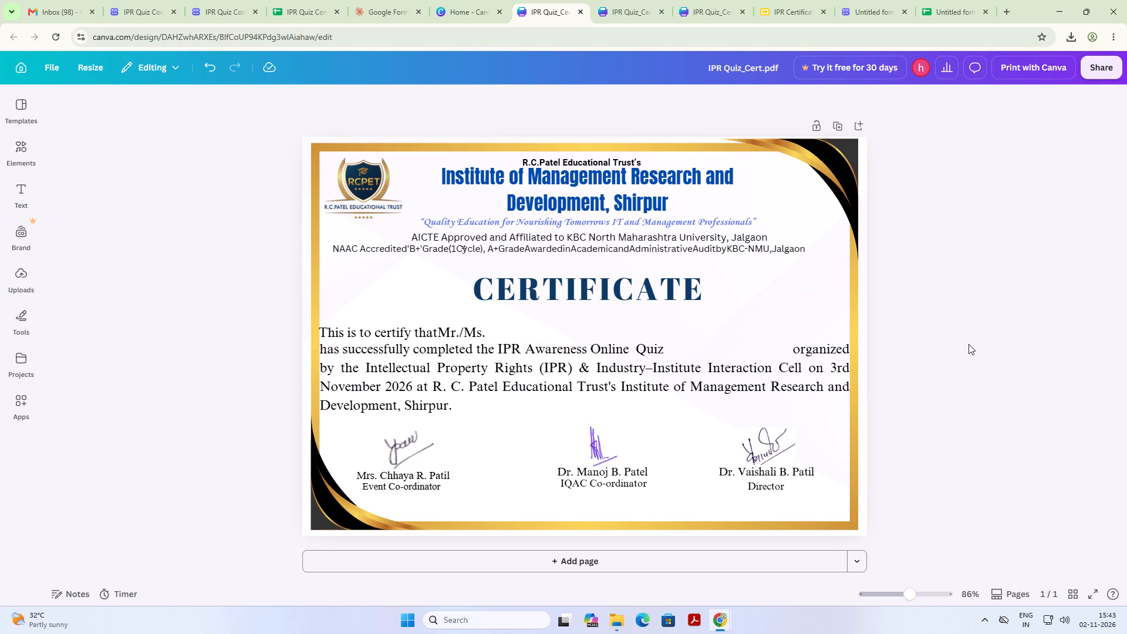
{"action": "left_click", "coordinate": [372, 332]}
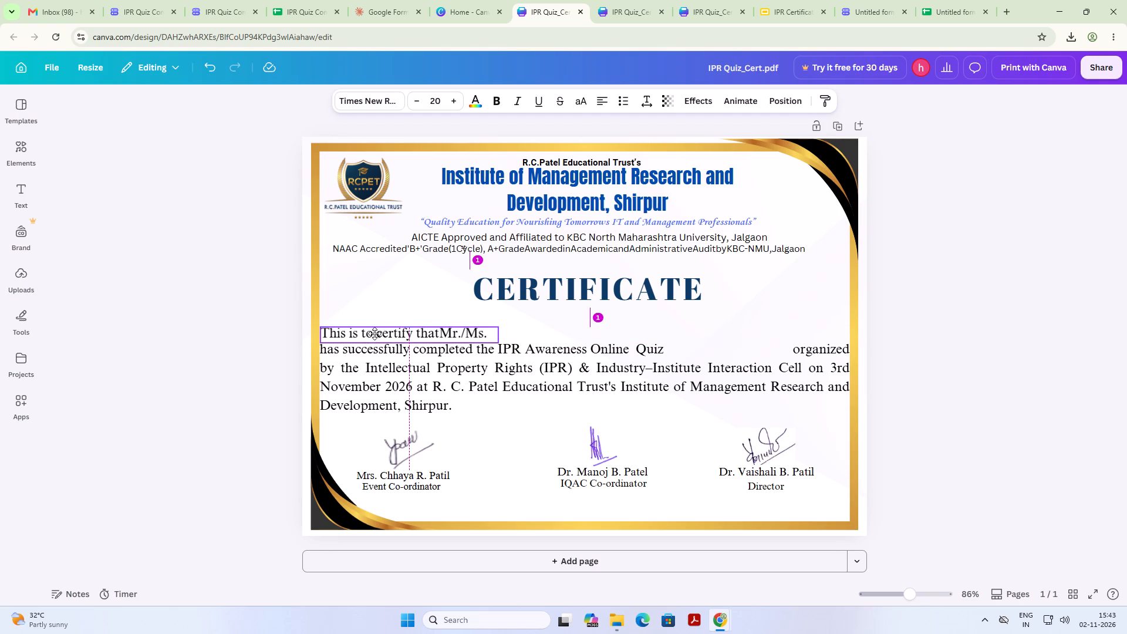
{"action": "left_click", "coordinate": [1024, 306]}
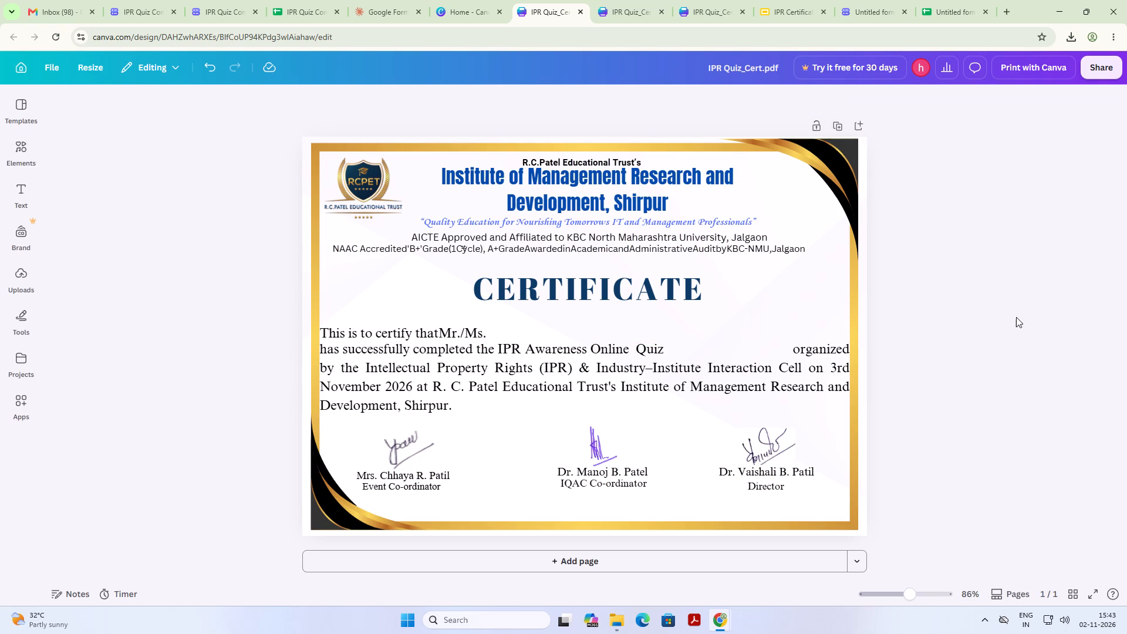
Move the body paragraph slightly down to clear the "This is to certify that Mr./Ms." line, keeping it horizontally centred, and save the design.
{"action": "left_click", "coordinate": [436, 377]}
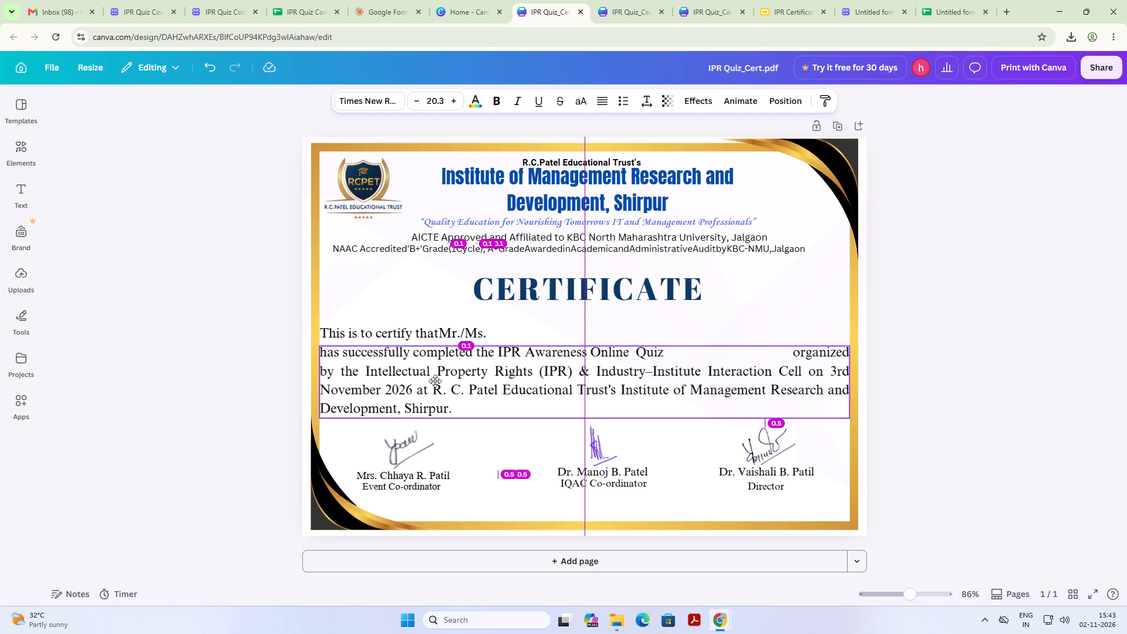
{"action": "left_click", "coordinate": [1067, 332]}
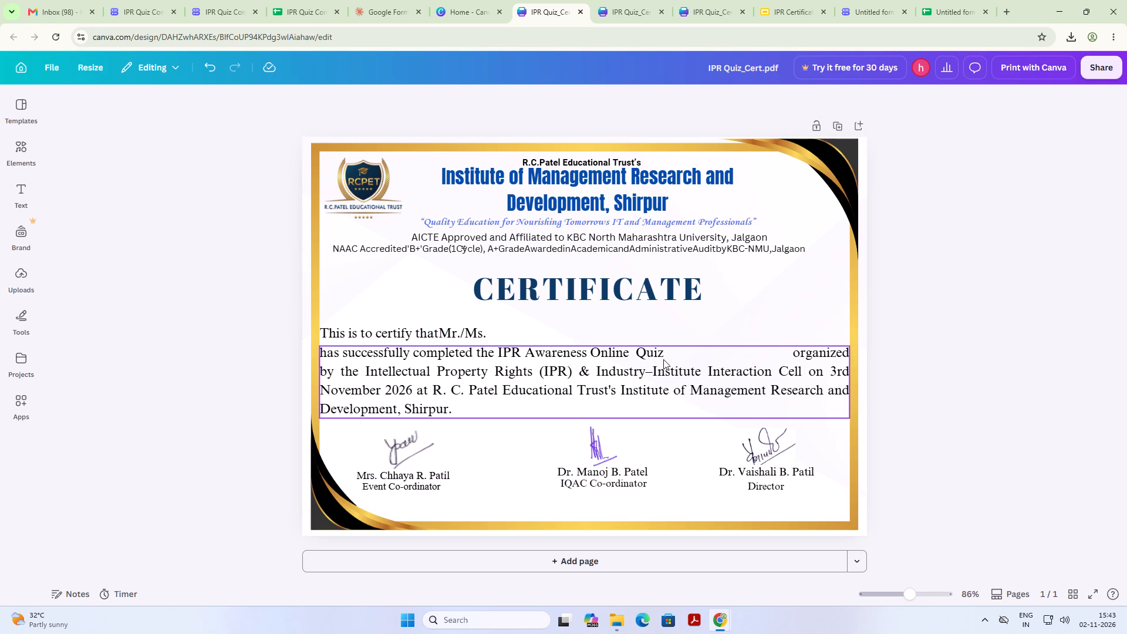
{"action": "left_click", "coordinate": [1017, 354]}
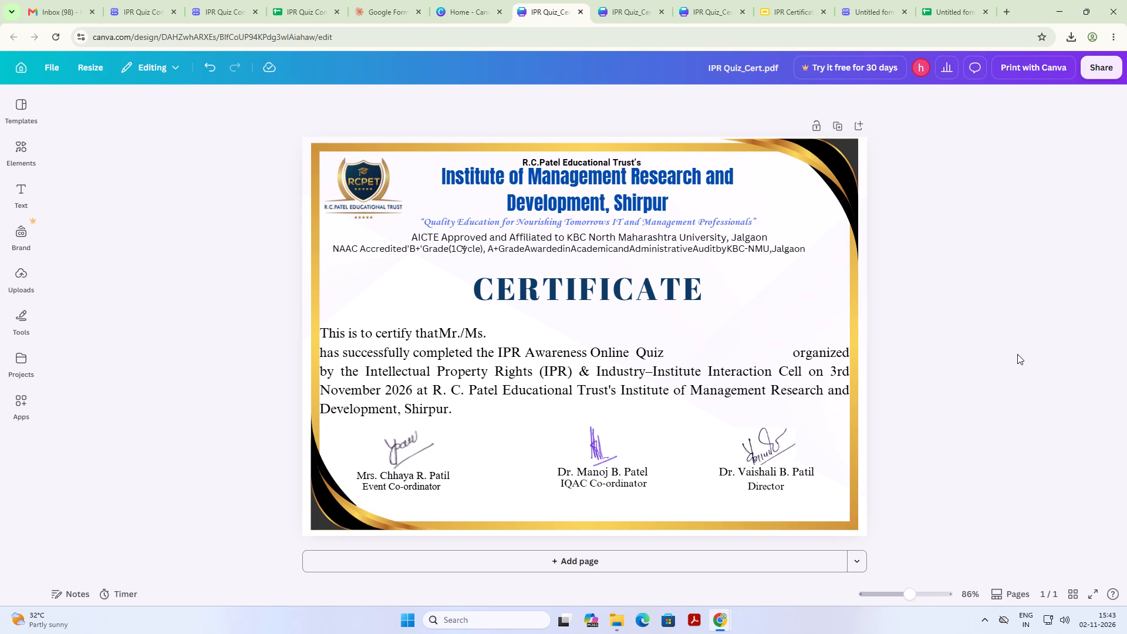
{"action": "key", "text": "ctrl+s"}
{"action": "key", "text": "ctrl+s"}
{"action": "key", "text": "ctrl+s"}
{"action": "key", "text": "ctrl+s"}
Download the IPR Quiz_Cert design as a PNG file.
{"action": "left_click", "coordinate": [1103, 60]}
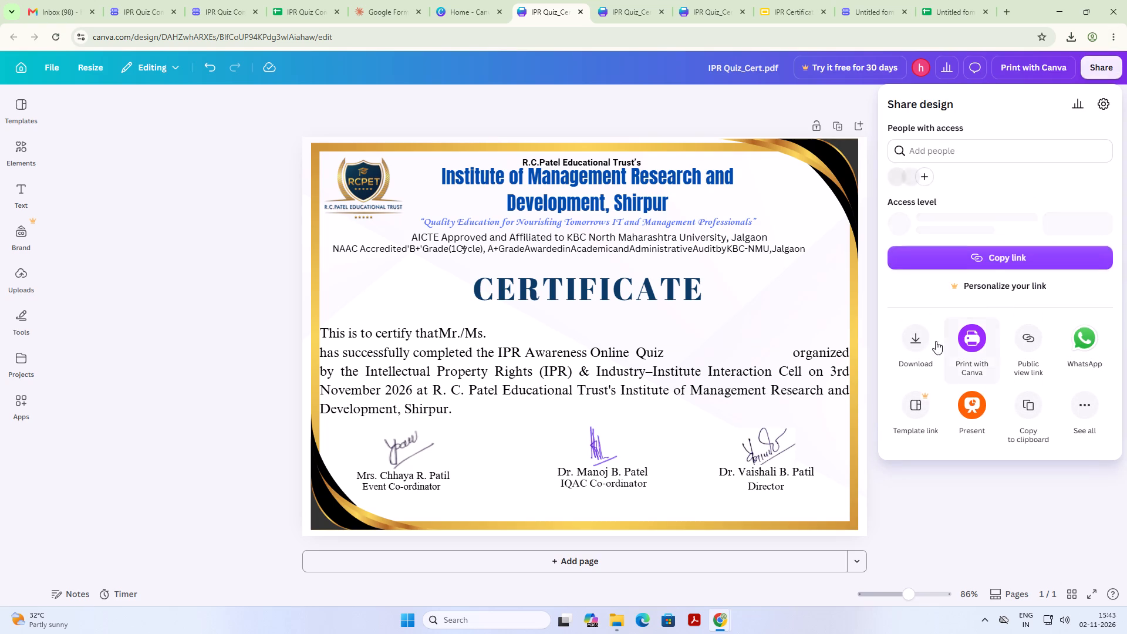
{"action": "left_click", "coordinate": [912, 352]}
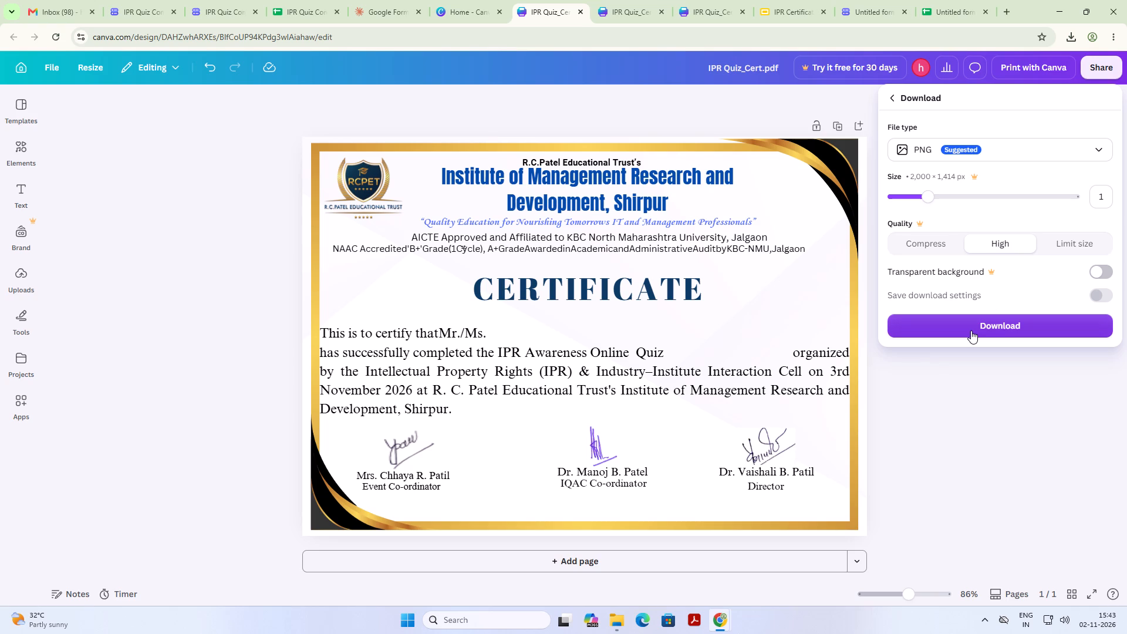
{"action": "left_click", "coordinate": [971, 331]}
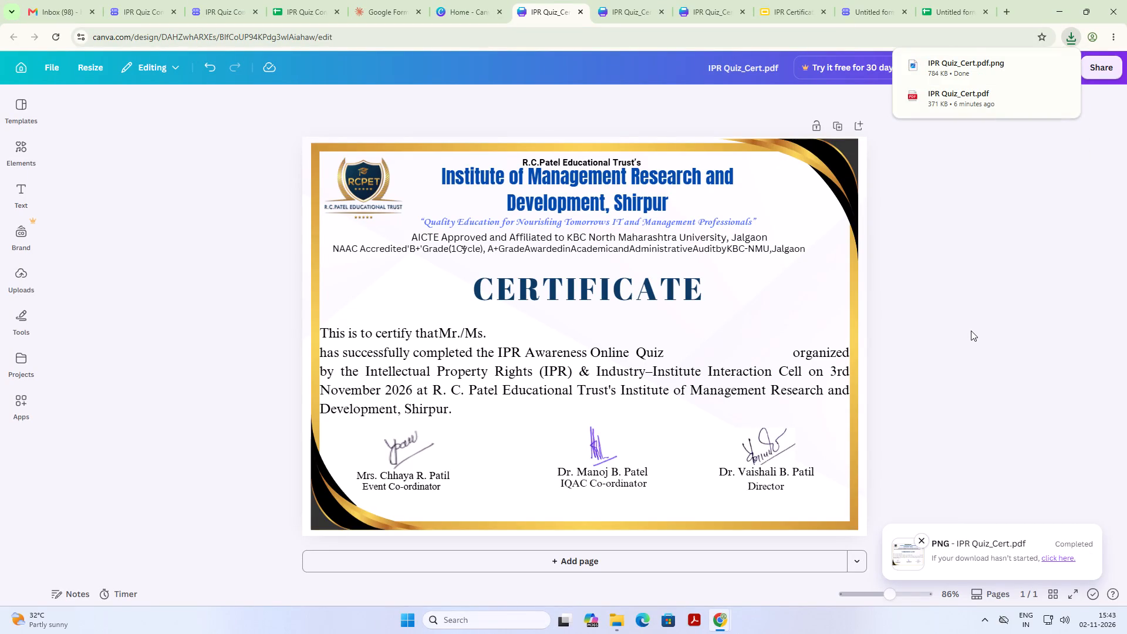
{"action": "left_click", "coordinate": [981, 264]}
{"action": "left_click", "coordinate": [626, 383]}
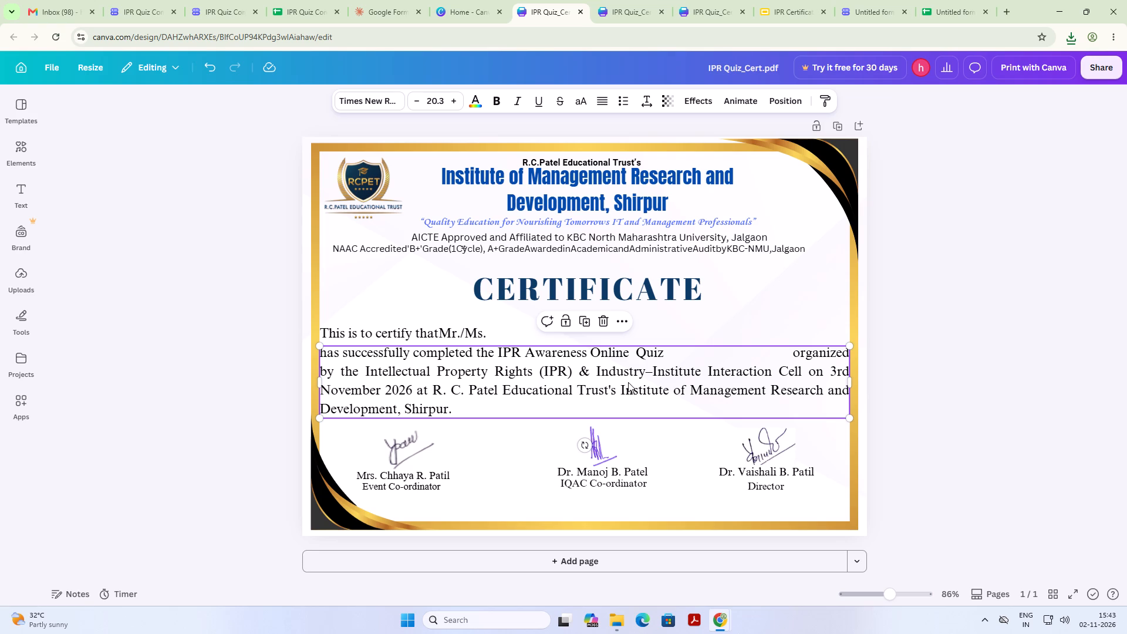
{"action": "left_click", "coordinate": [925, 311]}
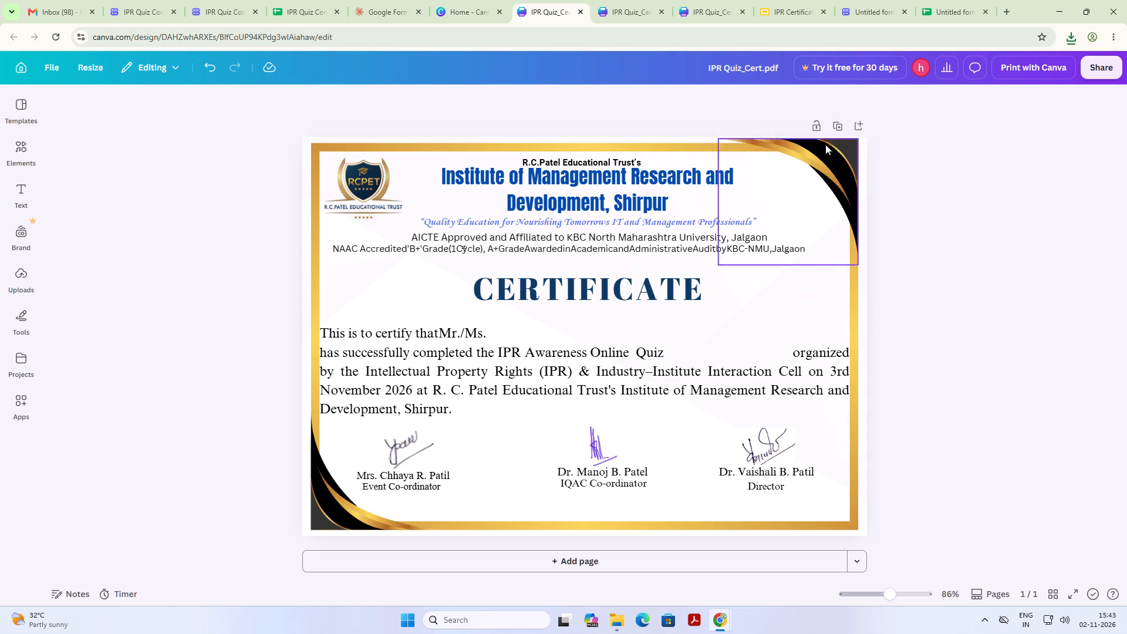
From the IPR Certificate Practice presentation in Google Slides, create a new blank presentation and dismiss its start-up dialog.
{"action": "left_click", "coordinate": [780, 0]}
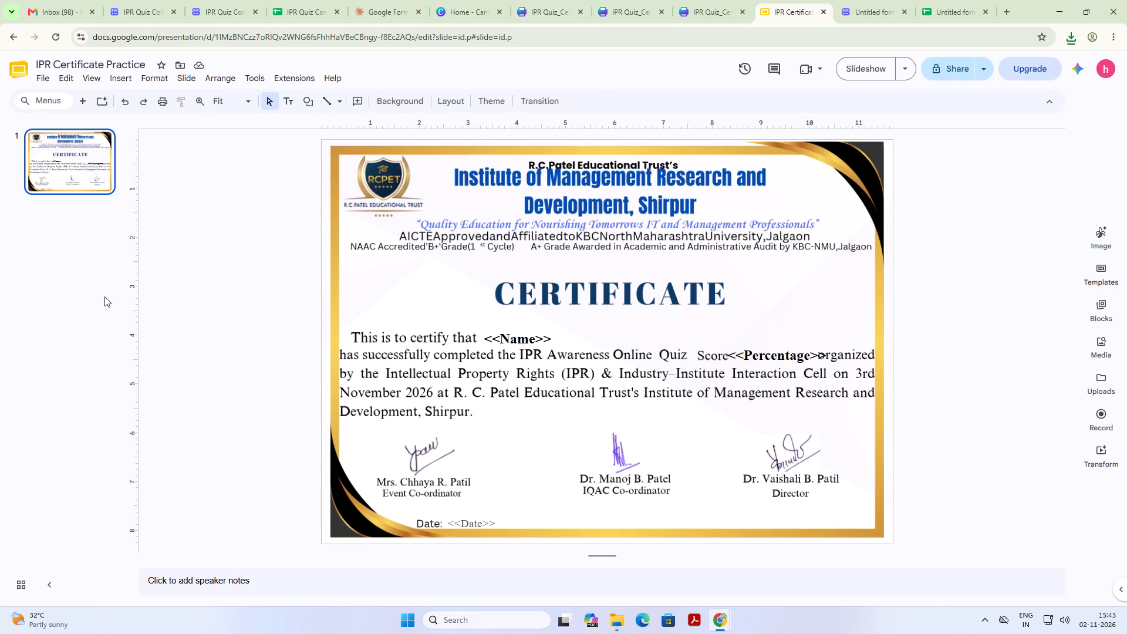
{"action": "left_click", "coordinate": [56, 79]}
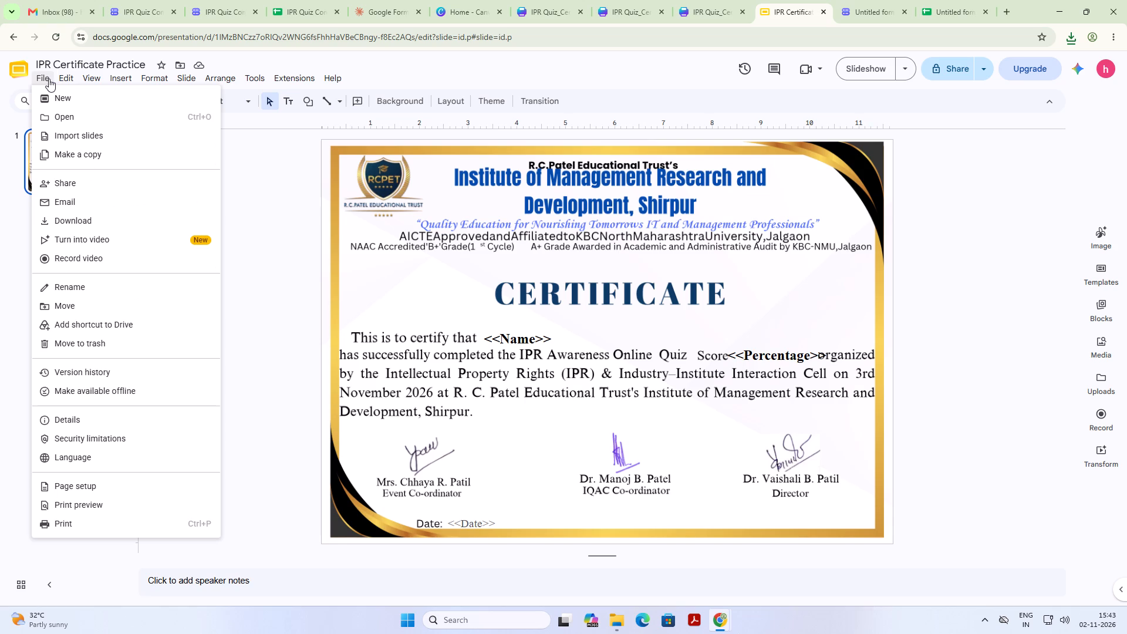
{"action": "left_click", "coordinate": [49, 79]}
{"action": "left_click", "coordinate": [49, 79]}
{"action": "left_click", "coordinate": [239, 105]}
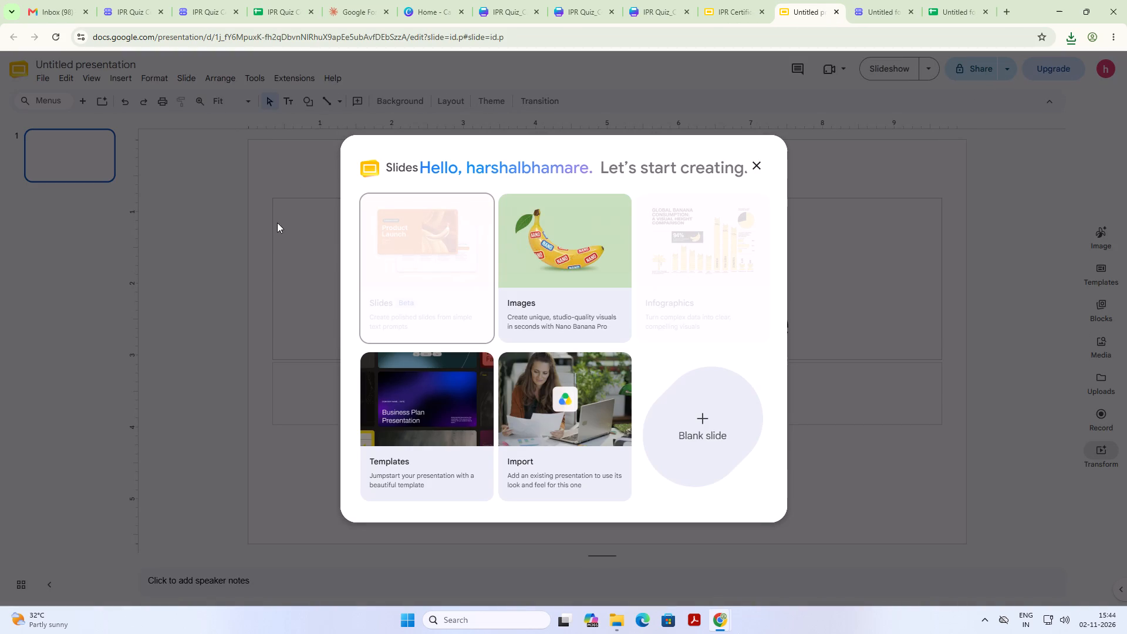
{"action": "left_click", "coordinate": [763, 172]}
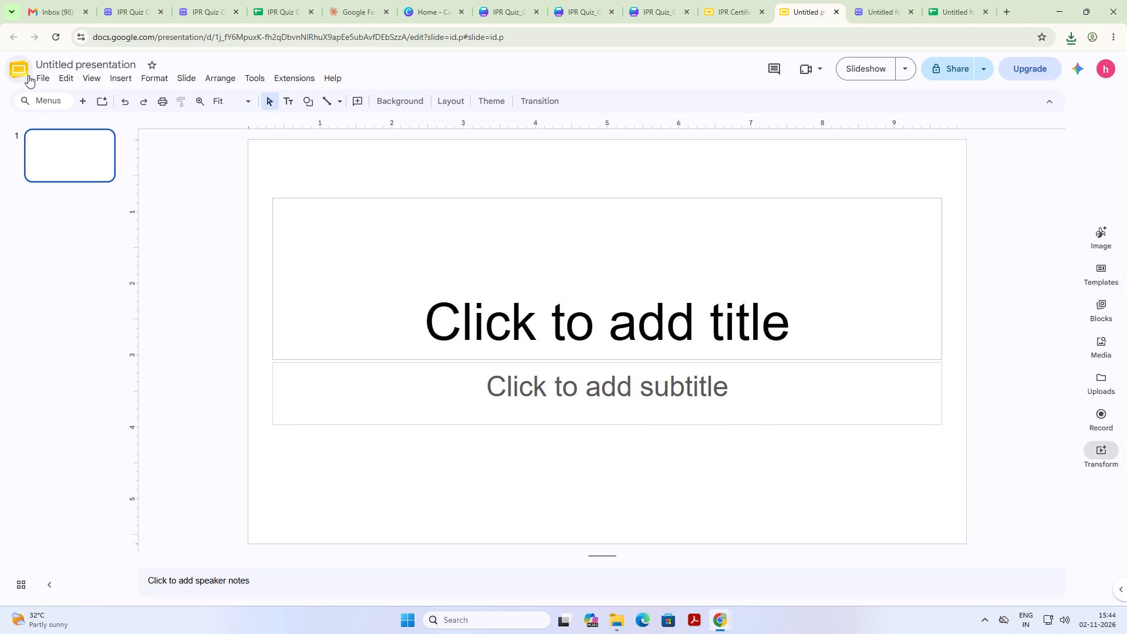
Open the new presentation's page setup and choose the Custom page size.
{"action": "left_click", "coordinate": [41, 75]}
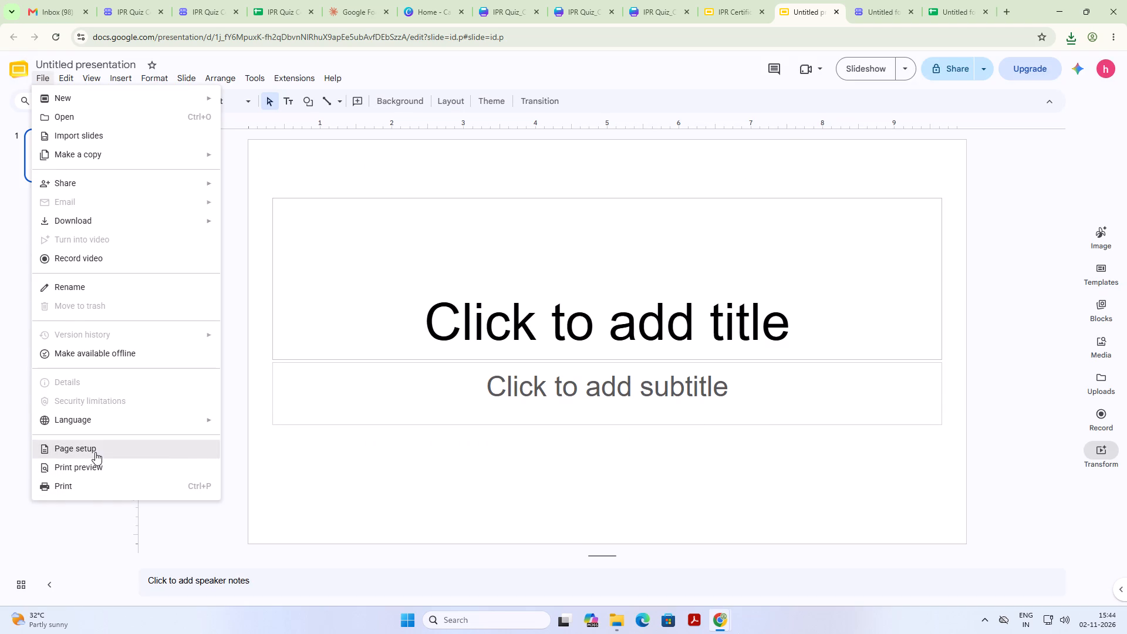
{"action": "left_click", "coordinate": [95, 452]}
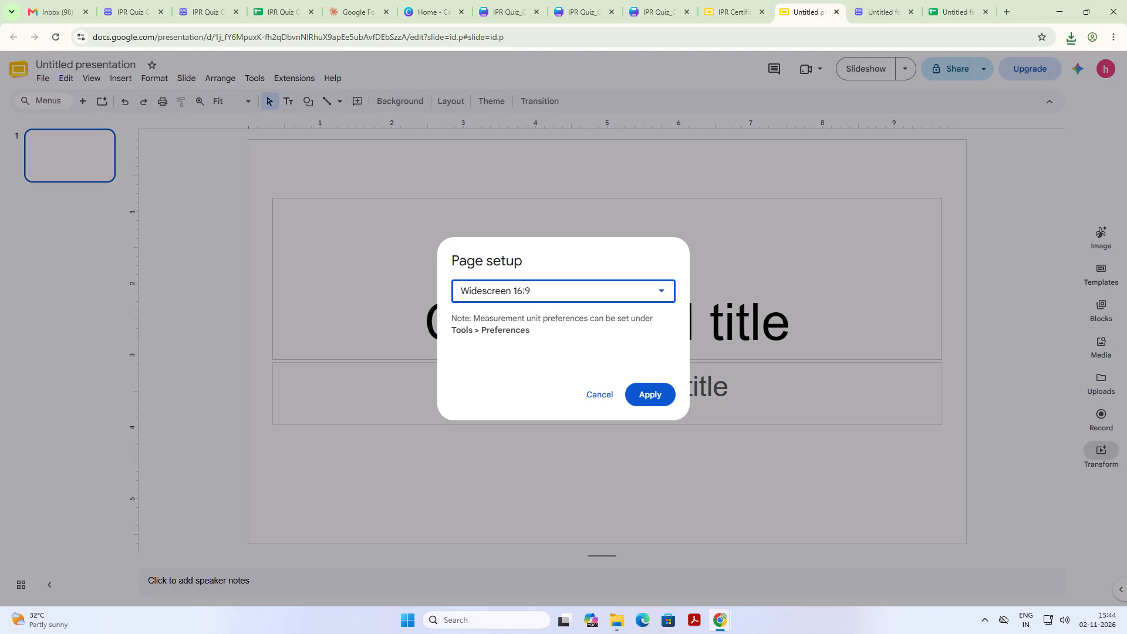
{"action": "left_click", "coordinate": [500, 329]}
{"action": "left_click", "coordinate": [477, 335]}
{"action": "left_click", "coordinate": [526, 333]}
{"action": "left_click", "coordinate": [570, 275]}
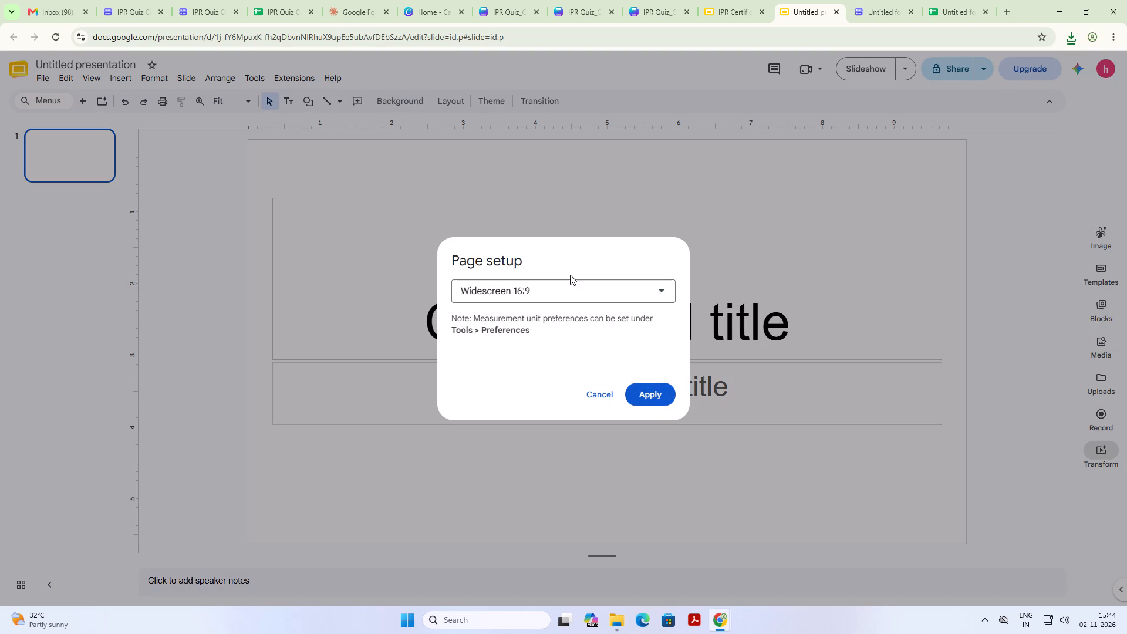
{"action": "left_click", "coordinate": [568, 289]}
{"action": "left_click", "coordinate": [488, 411]}
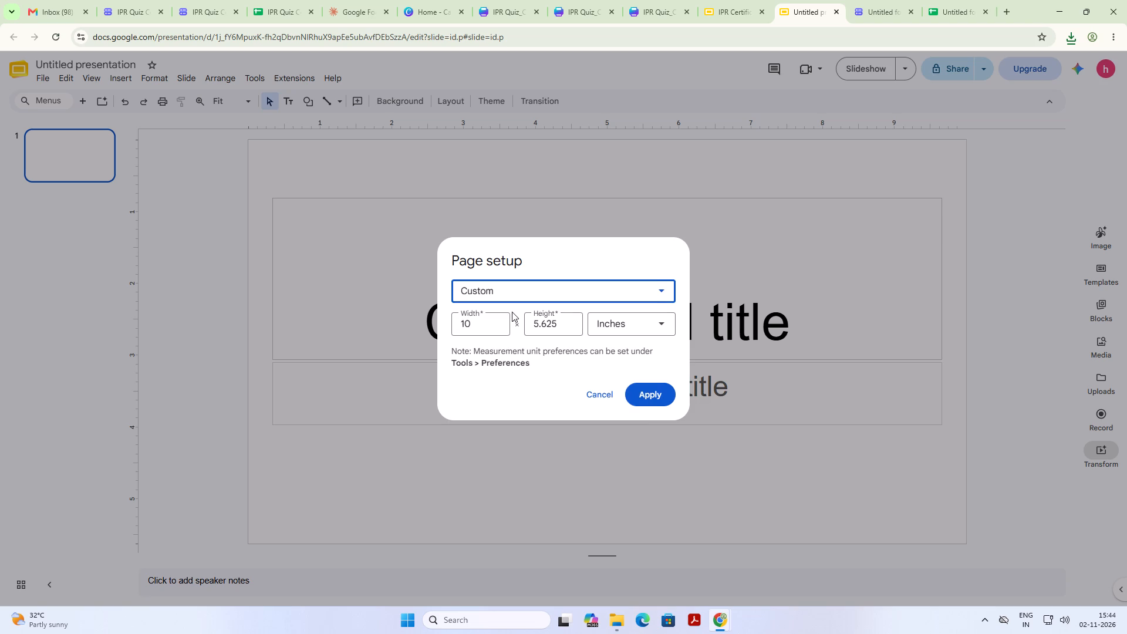
{"action": "left_click", "coordinate": [492, 326]}
Apply a custom page size of 11.69 × 8.27 inches to the new presentation, matching the IPR Certificate Practice presentation's page setup.
{"action": "left_click", "coordinate": [718, 10]}
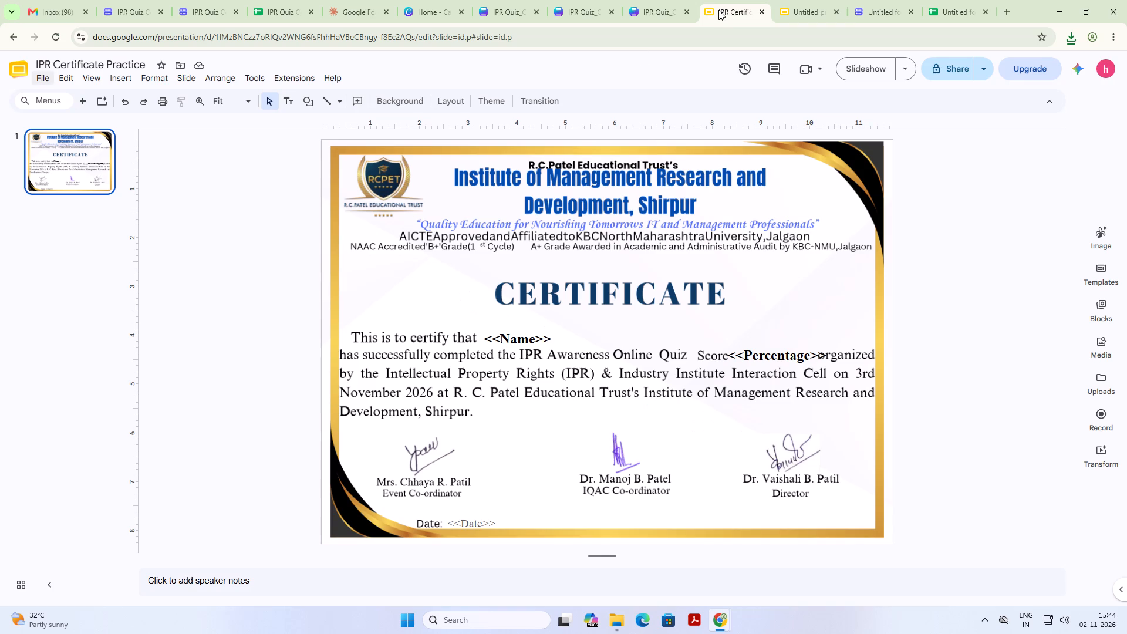
{"action": "left_click", "coordinate": [45, 75]}
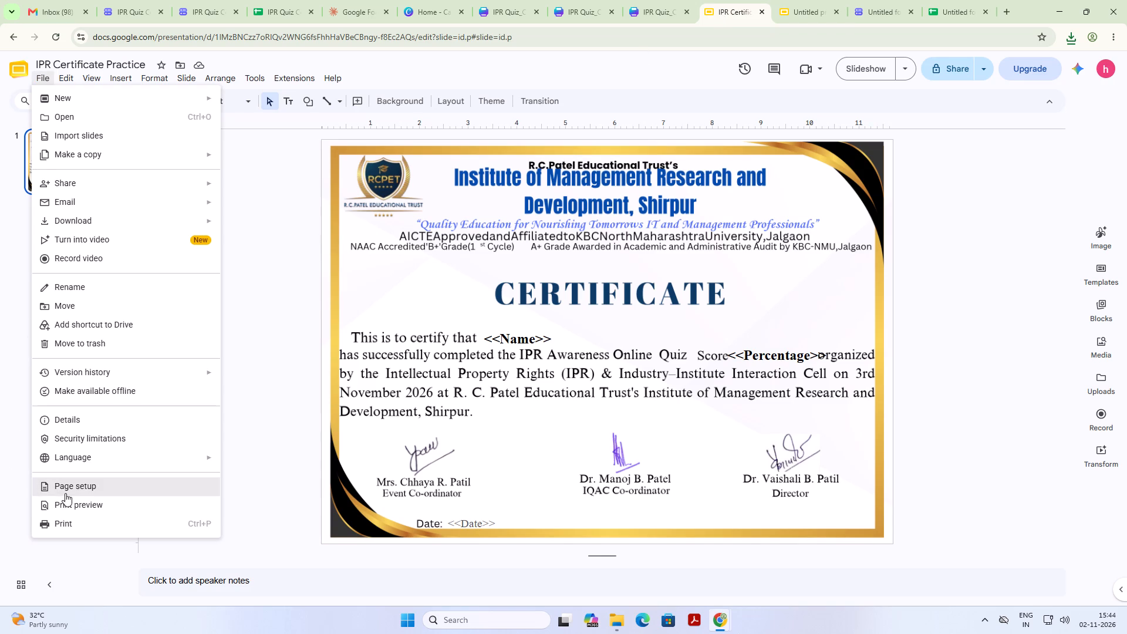
{"action": "left_click", "coordinate": [69, 491]}
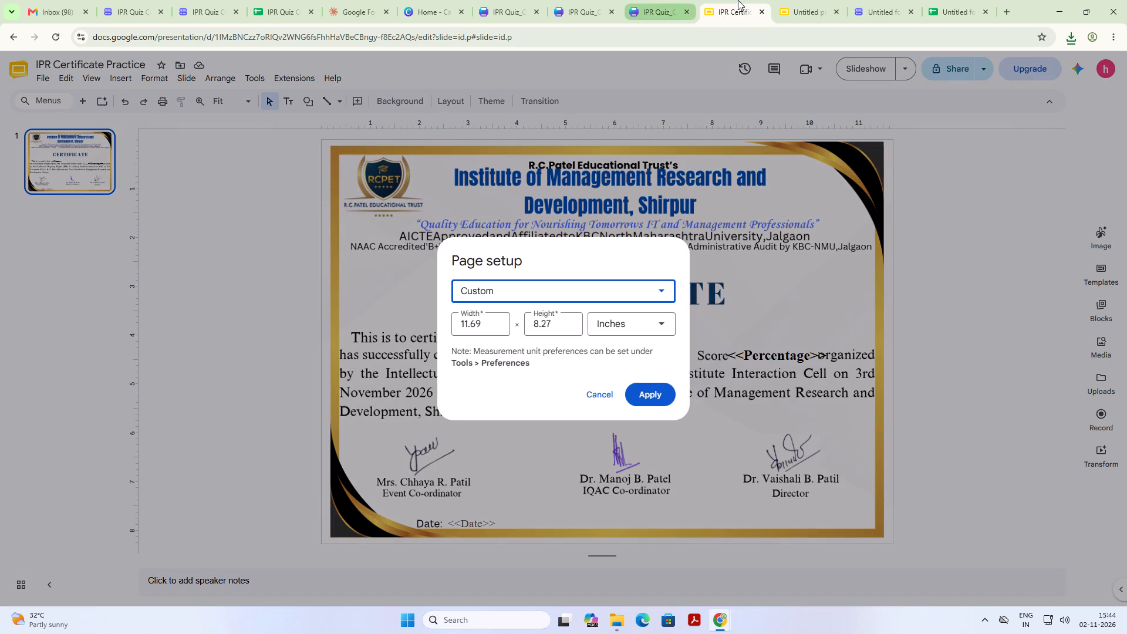
{"action": "left_click", "coordinate": [802, 0]}
{"action": "key", "text": "BackSpace"}
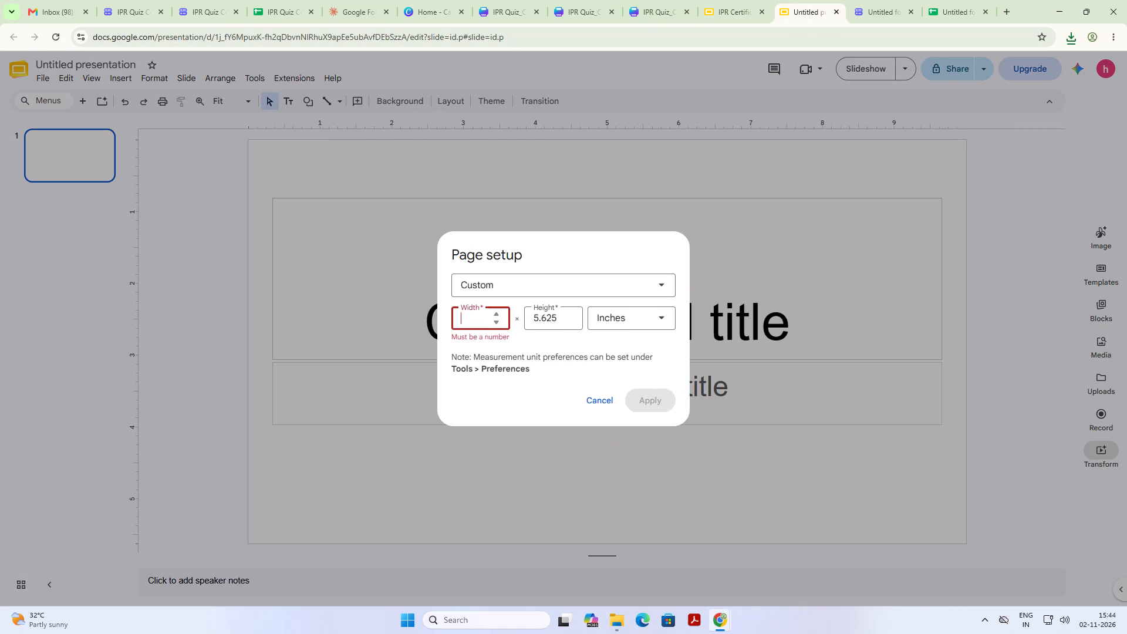
{"action": "type", "text": "11.69"}
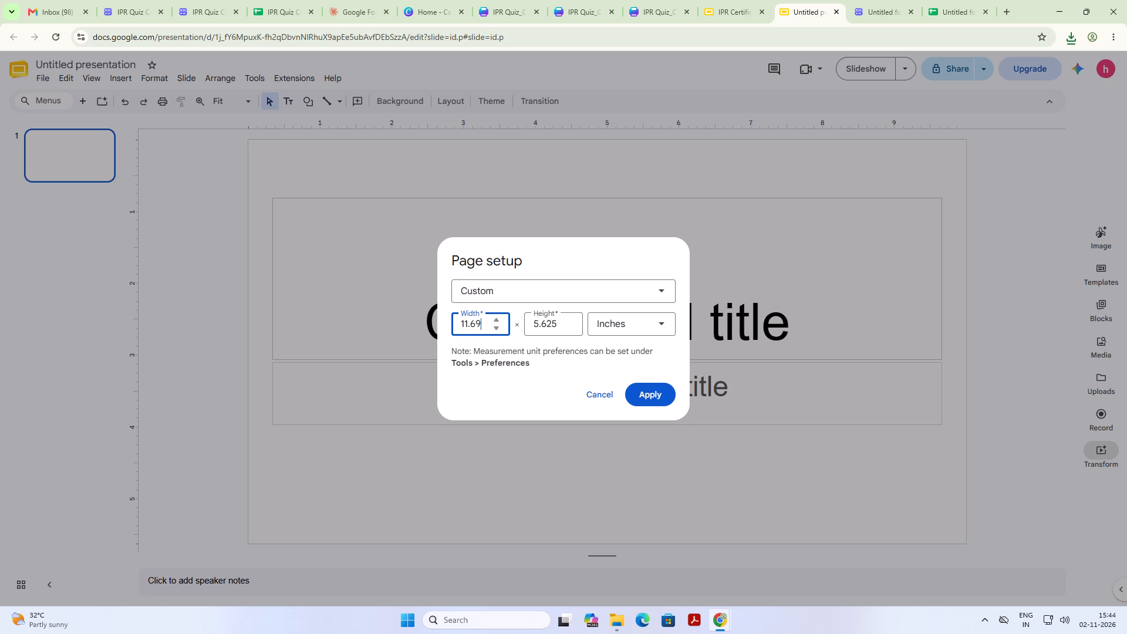
{"action": "left_click", "coordinate": [569, 318]}
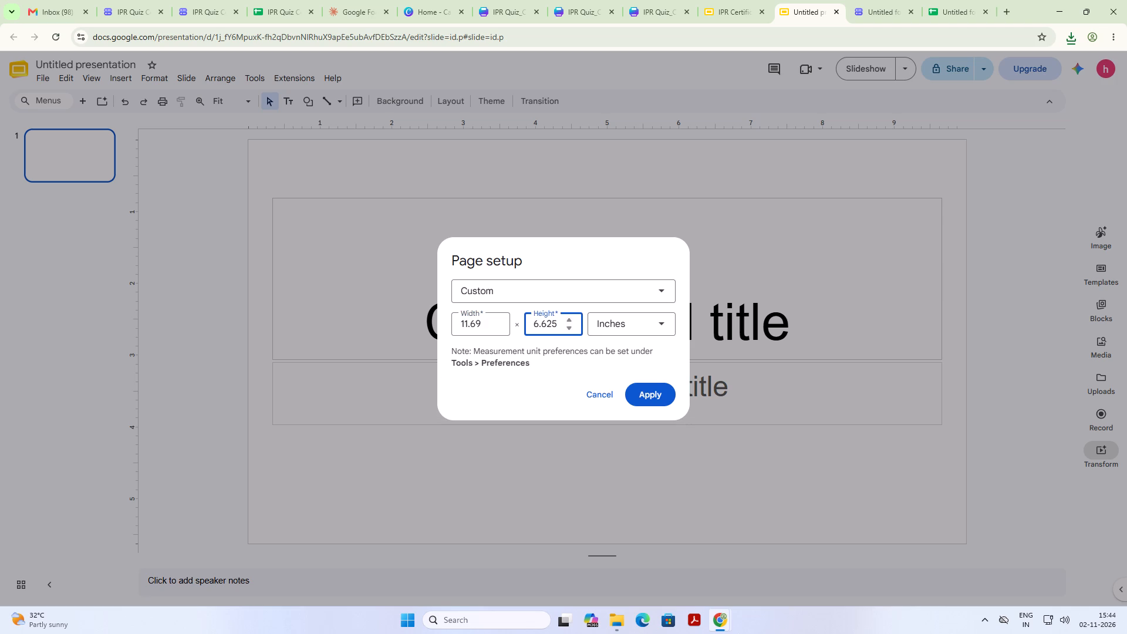
{"action": "key", "text": "BackSpace"}
{"action": "key", "text": "BackSpace"}
{"action": "key", "text": "BackSpace"}
{"action": "key", "text": "BackSpace"}
{"action": "key", "text": "BackSpace"}
{"action": "key", "text": "8"}
{"action": "type", "text": ".27"}
{"action": "left_click", "coordinate": [654, 389]}
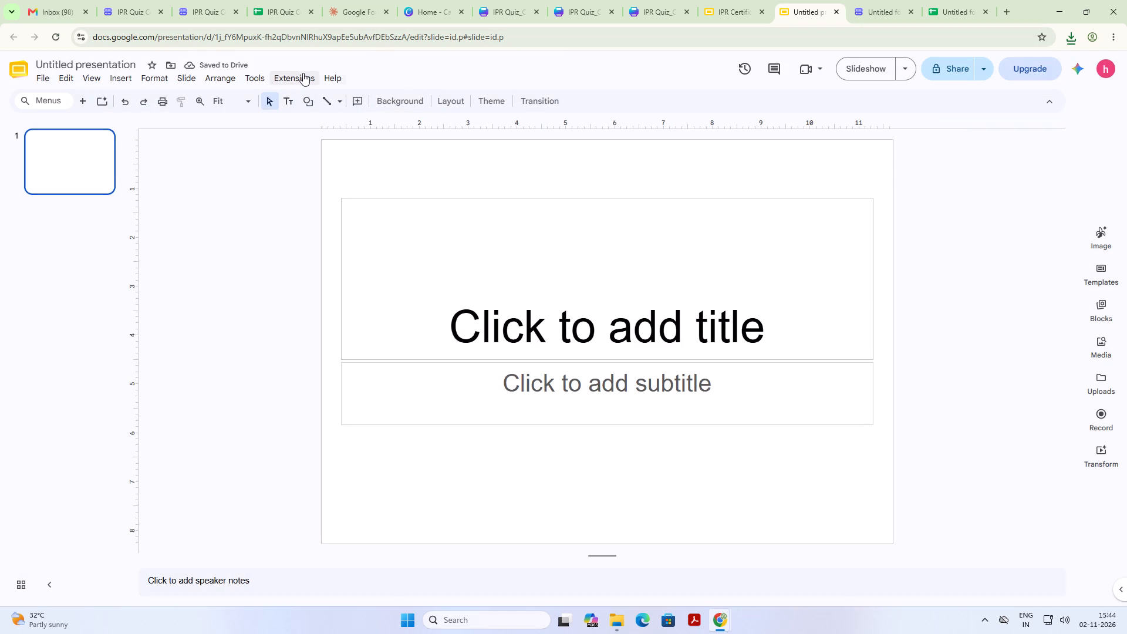
Cancel the page setup left open in the IPR Certificate Practice presentation and return to the new untitled presentation.
{"action": "left_click", "coordinate": [707, 4]}
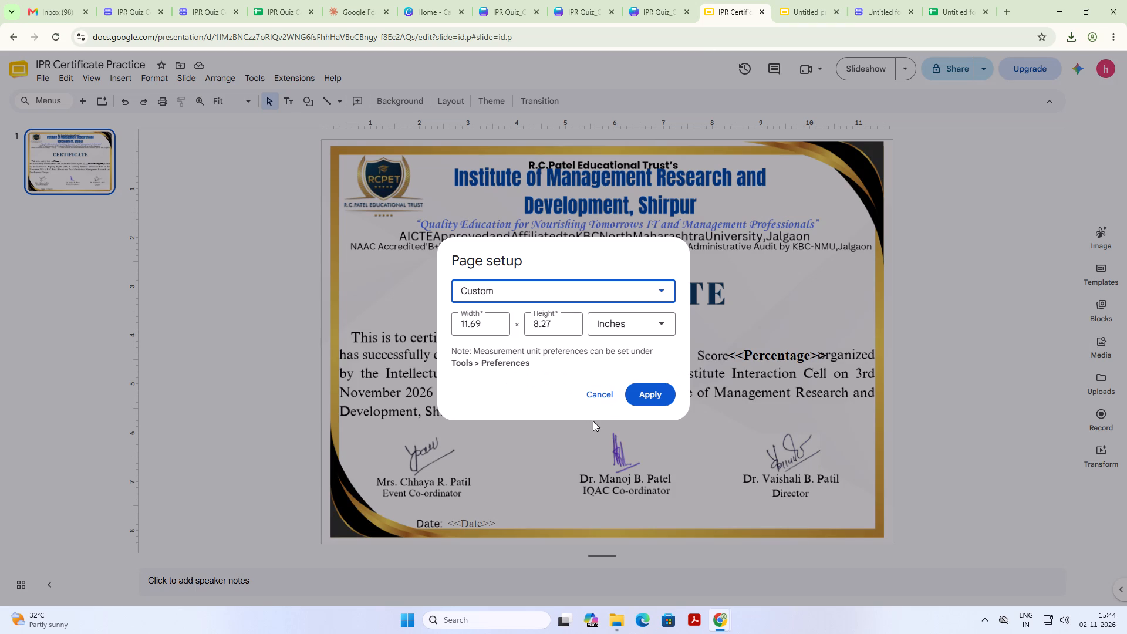
{"action": "left_click", "coordinate": [604, 399]}
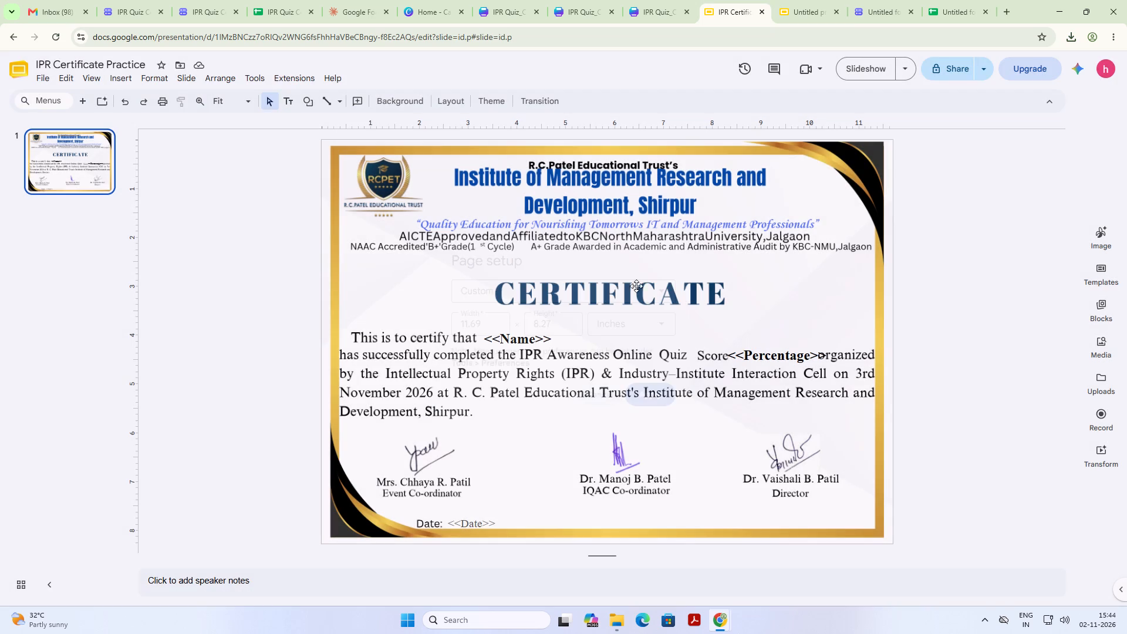
{"action": "left_click", "coordinate": [807, 1]}
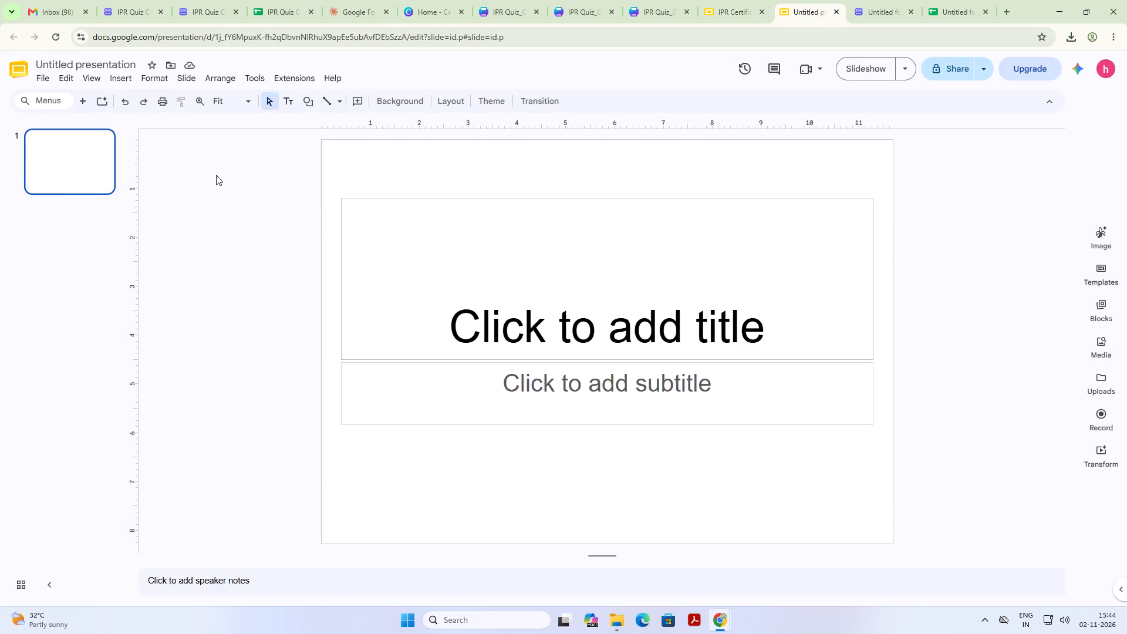
Check the Canva certificate designs, the IPR Quiz_Cert design's download settings and the recent downloads, and return to the new presentation.
{"action": "left_click", "coordinate": [650, 8]}
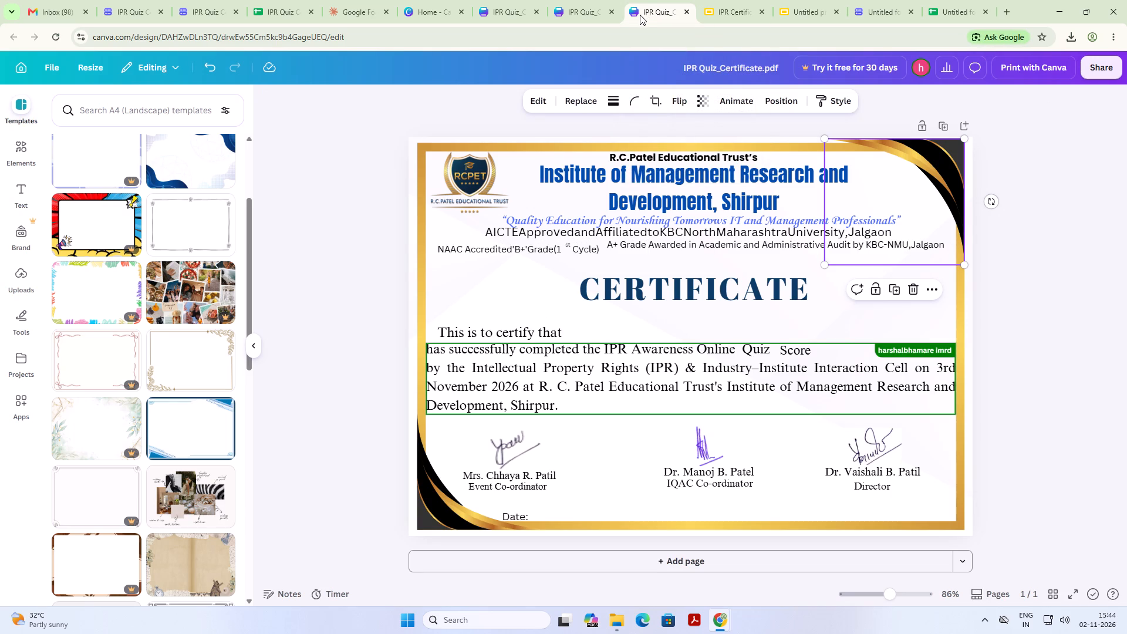
{"action": "left_click", "coordinate": [590, 3]}
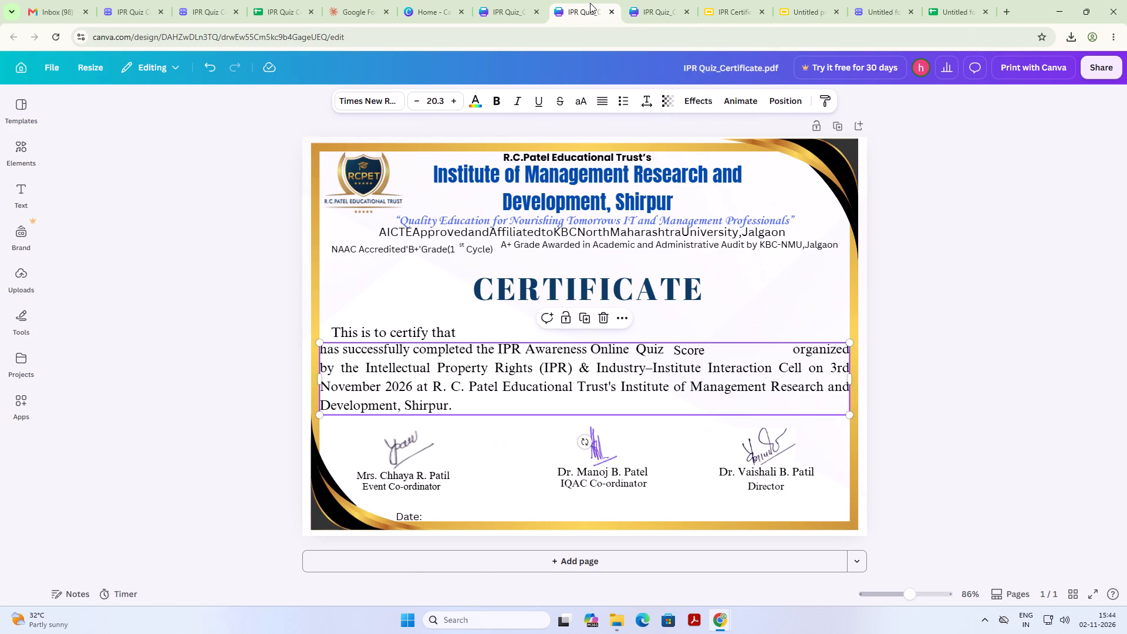
{"action": "left_click", "coordinate": [508, 8]}
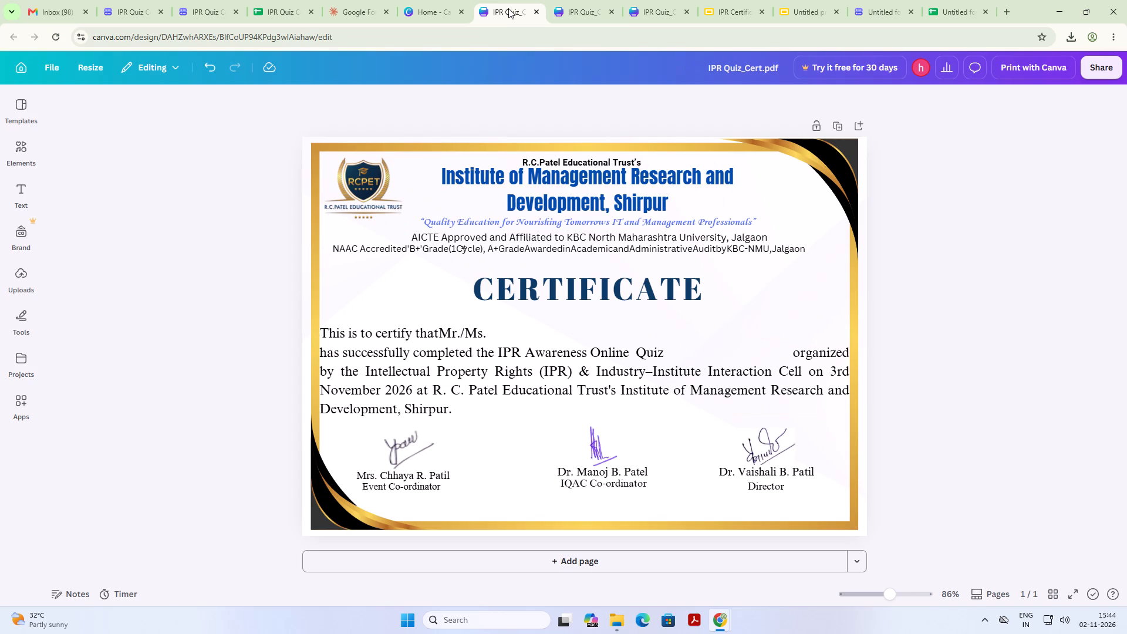
{"action": "left_click", "coordinate": [1099, 65]}
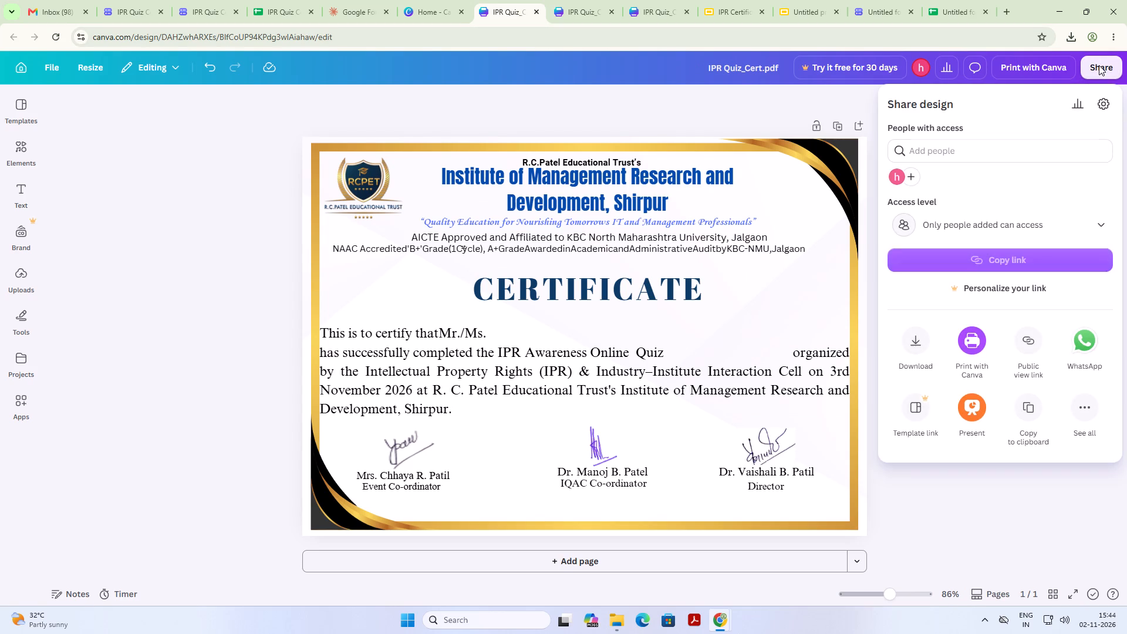
{"action": "left_click", "coordinate": [926, 346]}
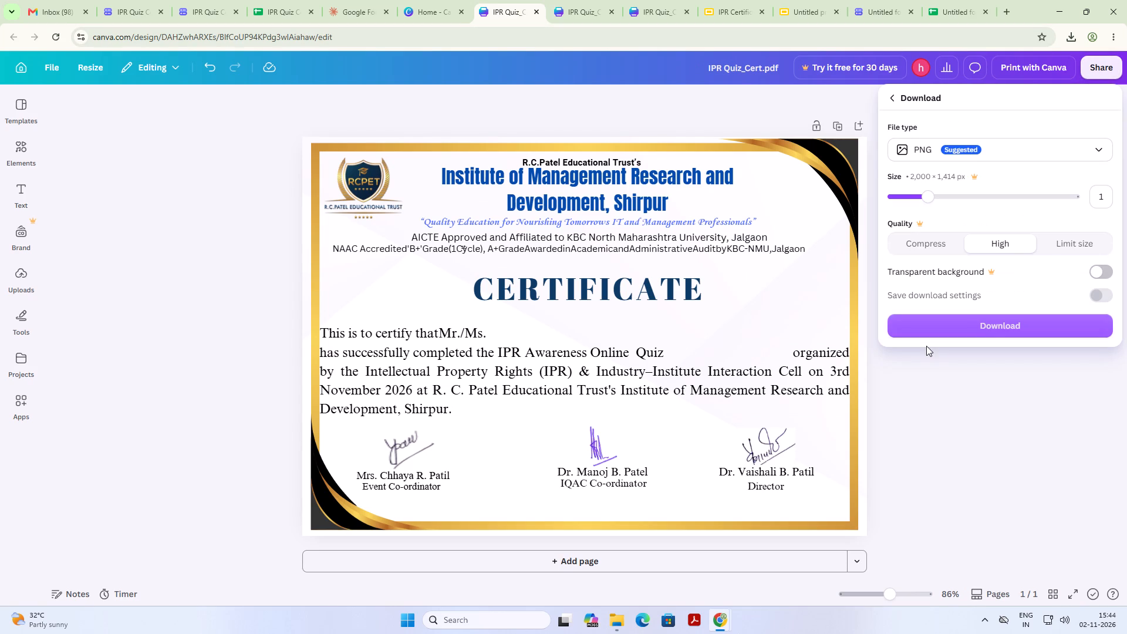
{"action": "left_click", "coordinate": [974, 391]}
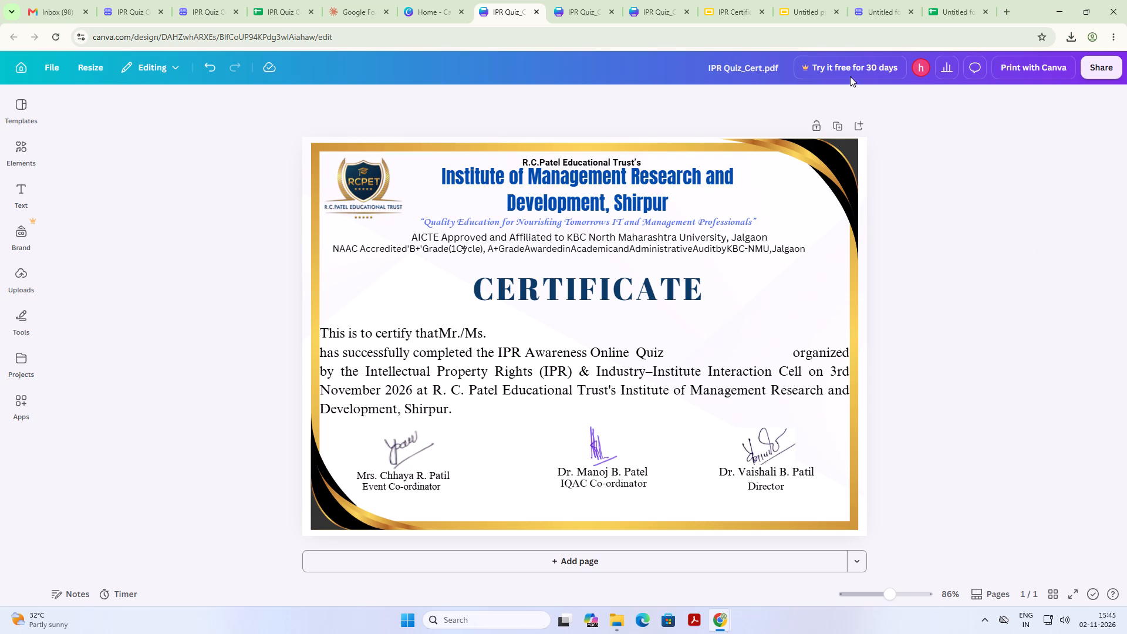
{"action": "left_click", "coordinate": [1077, 43]}
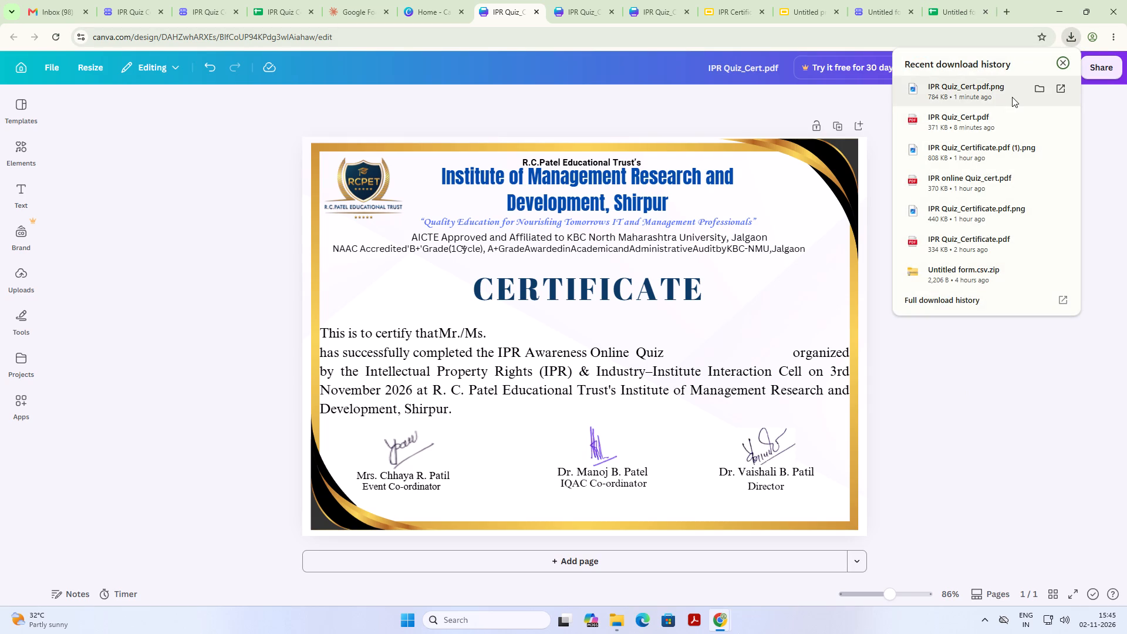
{"action": "left_click", "coordinate": [1014, 379]}
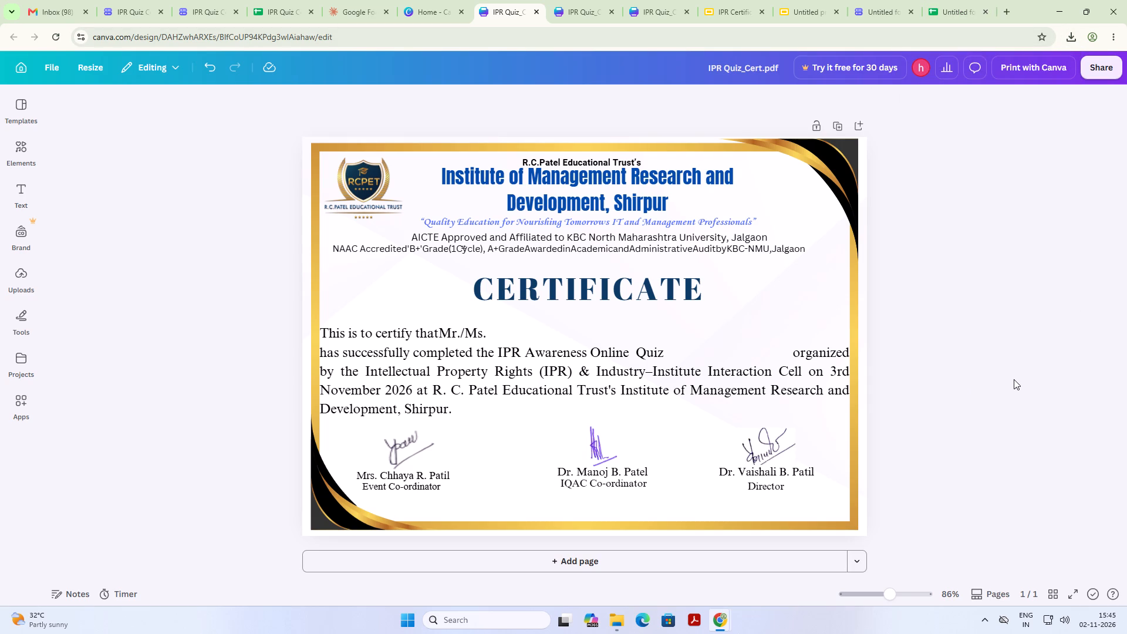
{"action": "left_click", "coordinate": [807, 0]}
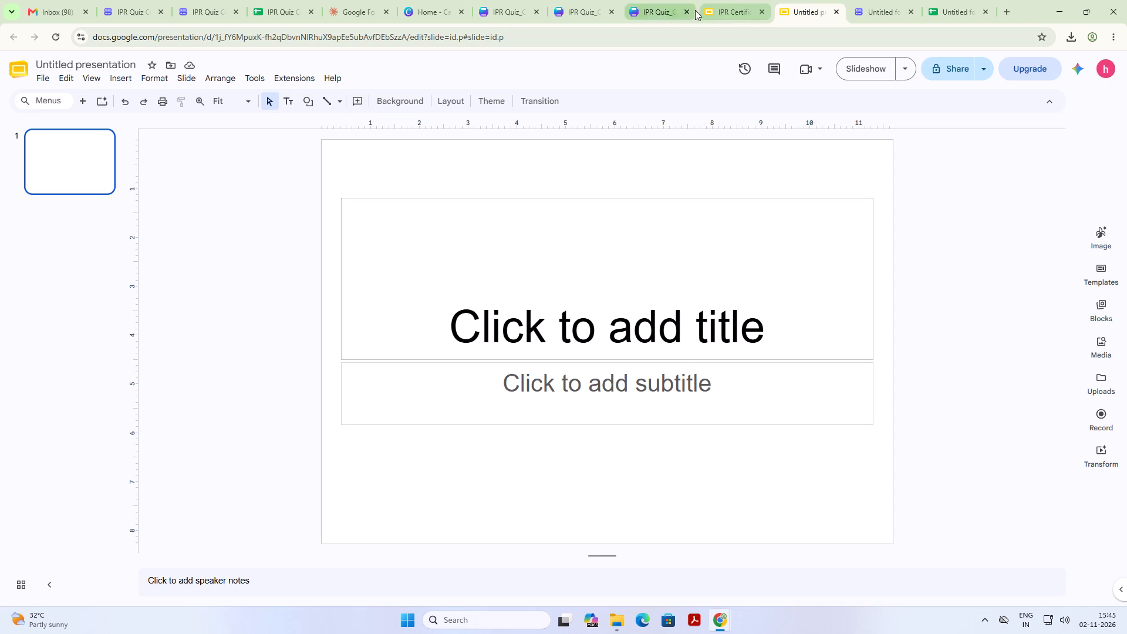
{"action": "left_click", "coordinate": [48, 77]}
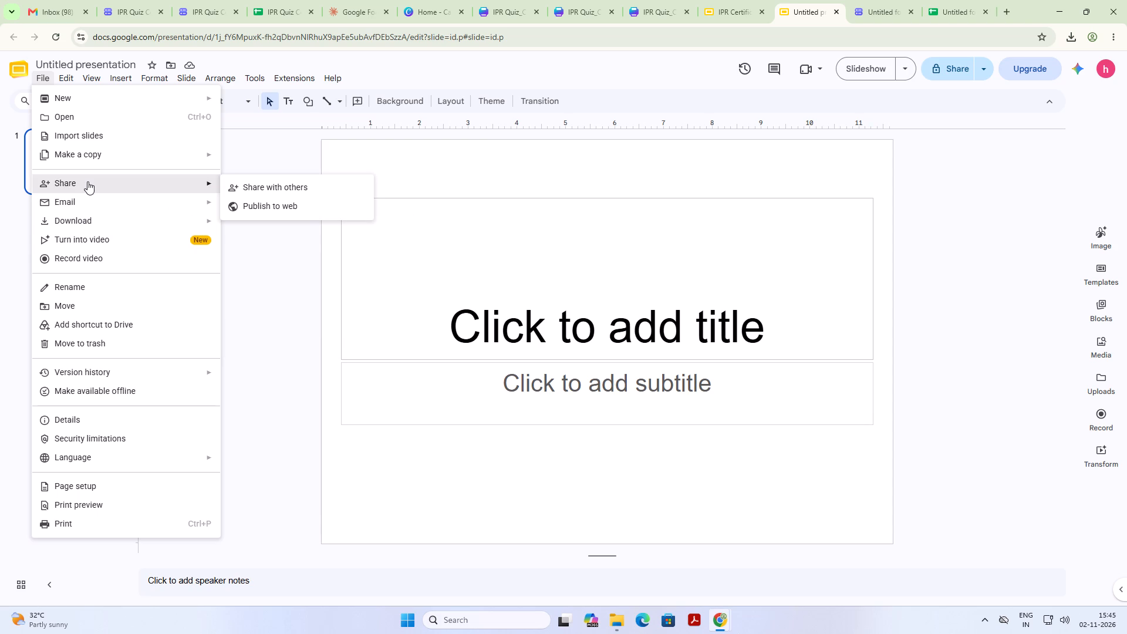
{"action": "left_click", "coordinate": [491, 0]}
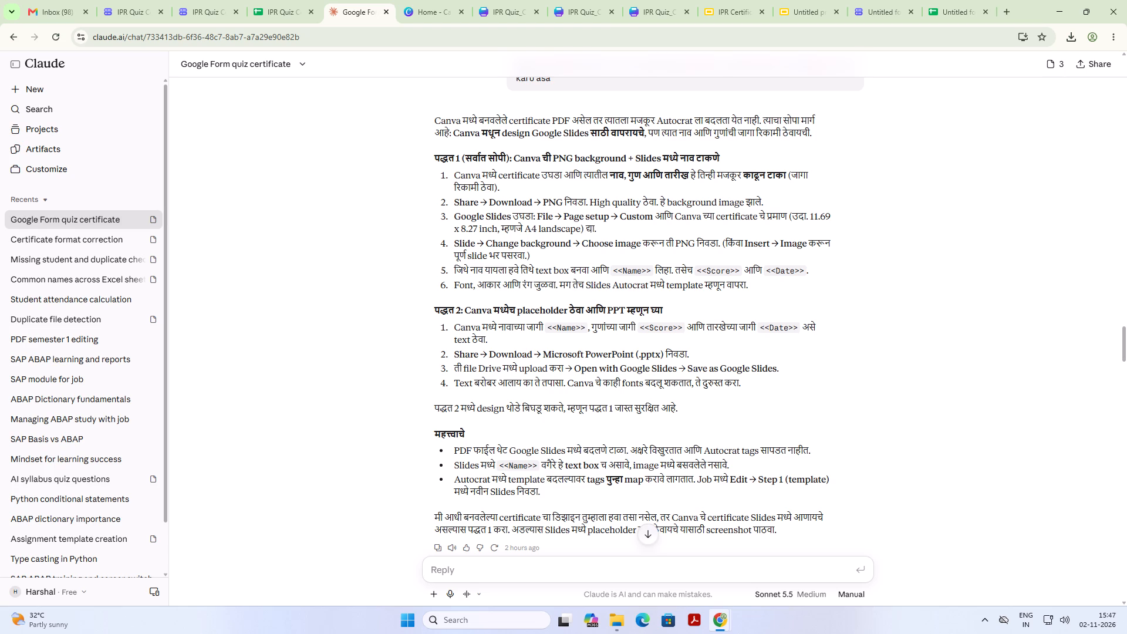
{"action": "left_click", "coordinate": [804, 0]}
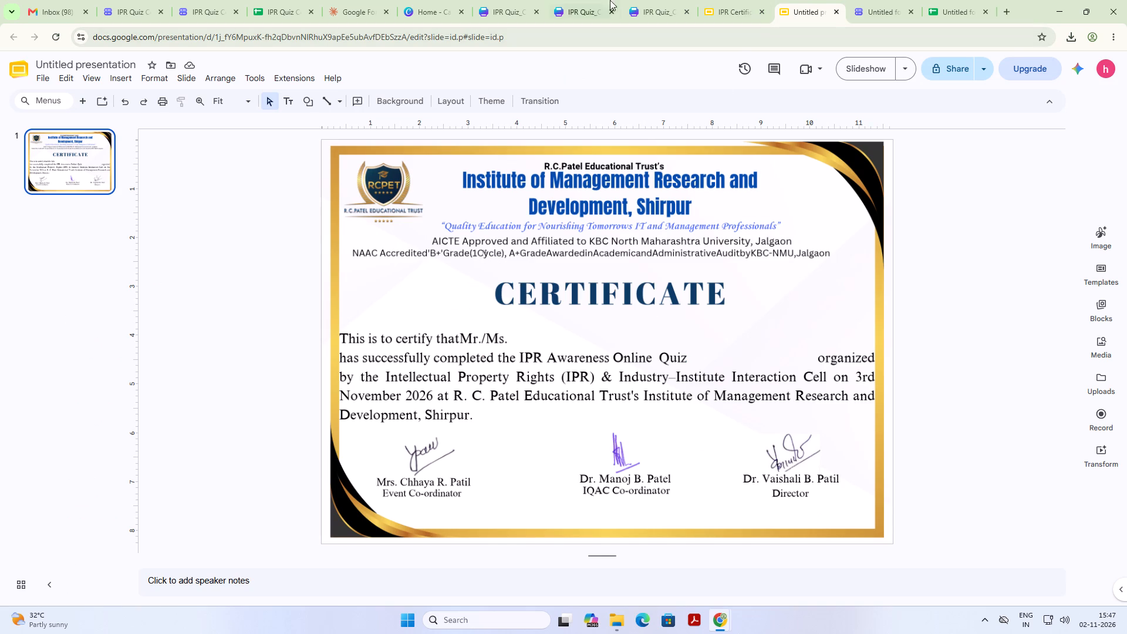
{"action": "left_click", "coordinate": [747, 2]}
{"action": "left_click", "coordinate": [798, 0]}
{"action": "left_click", "coordinate": [535, 335]}
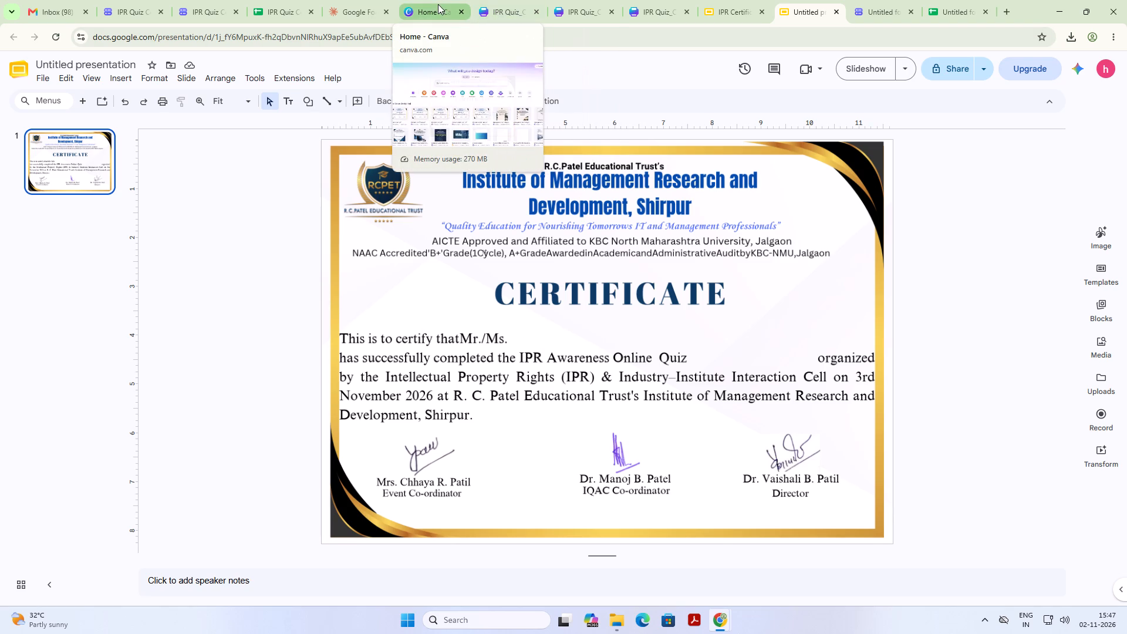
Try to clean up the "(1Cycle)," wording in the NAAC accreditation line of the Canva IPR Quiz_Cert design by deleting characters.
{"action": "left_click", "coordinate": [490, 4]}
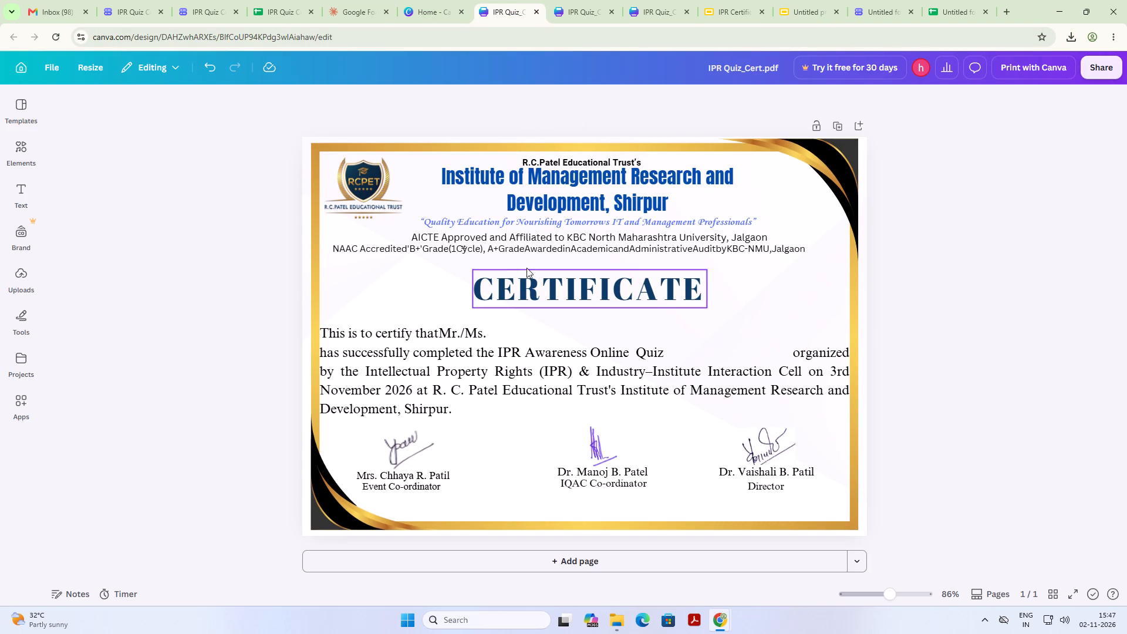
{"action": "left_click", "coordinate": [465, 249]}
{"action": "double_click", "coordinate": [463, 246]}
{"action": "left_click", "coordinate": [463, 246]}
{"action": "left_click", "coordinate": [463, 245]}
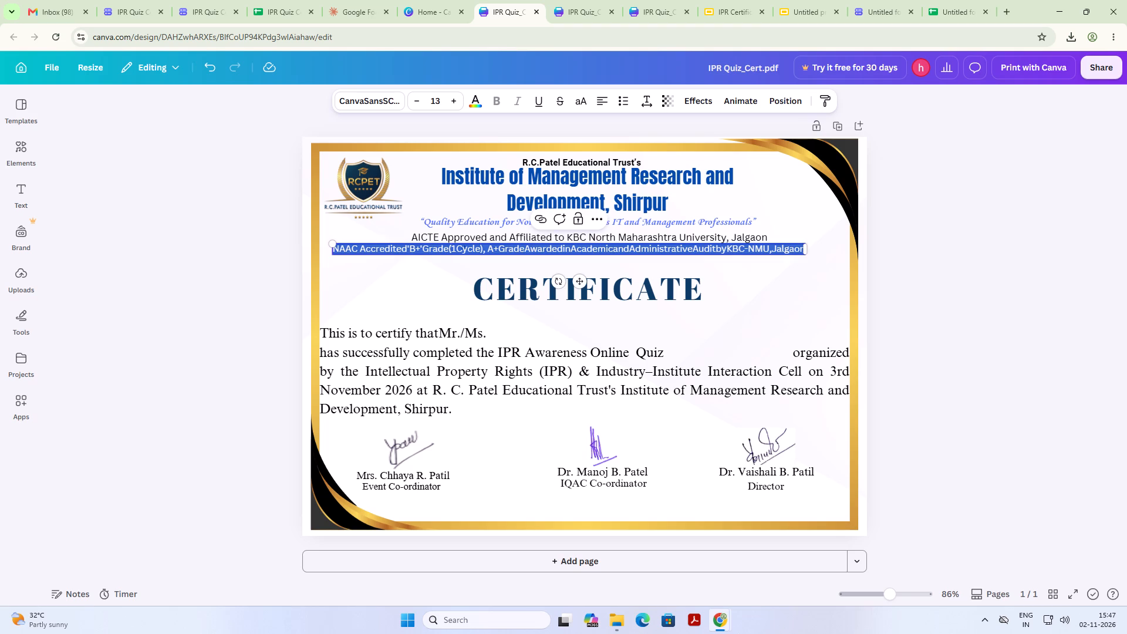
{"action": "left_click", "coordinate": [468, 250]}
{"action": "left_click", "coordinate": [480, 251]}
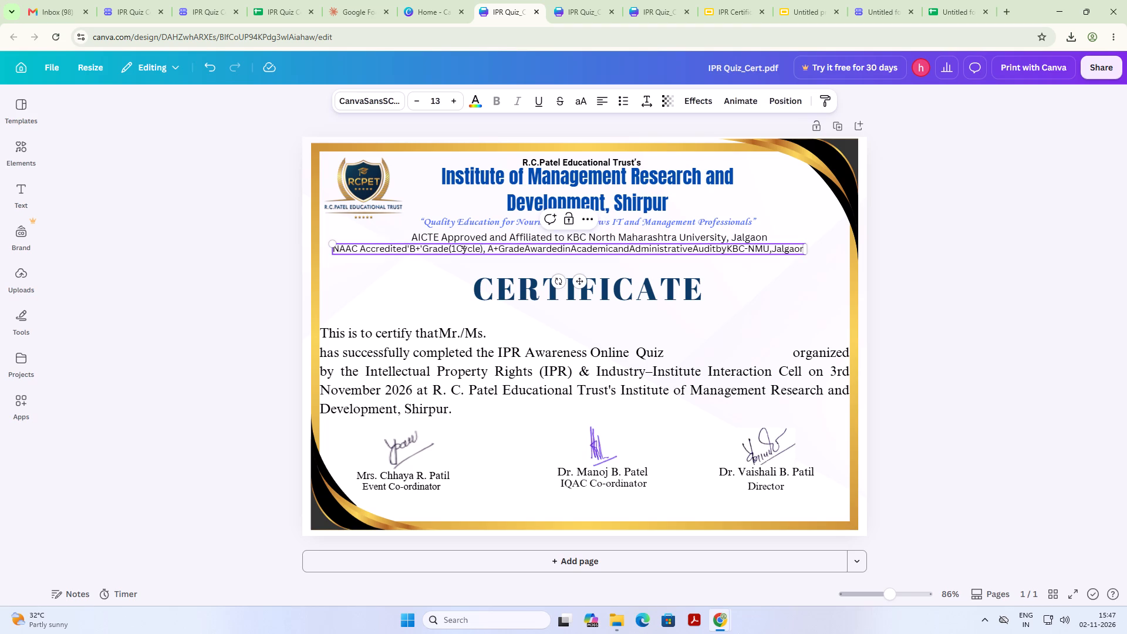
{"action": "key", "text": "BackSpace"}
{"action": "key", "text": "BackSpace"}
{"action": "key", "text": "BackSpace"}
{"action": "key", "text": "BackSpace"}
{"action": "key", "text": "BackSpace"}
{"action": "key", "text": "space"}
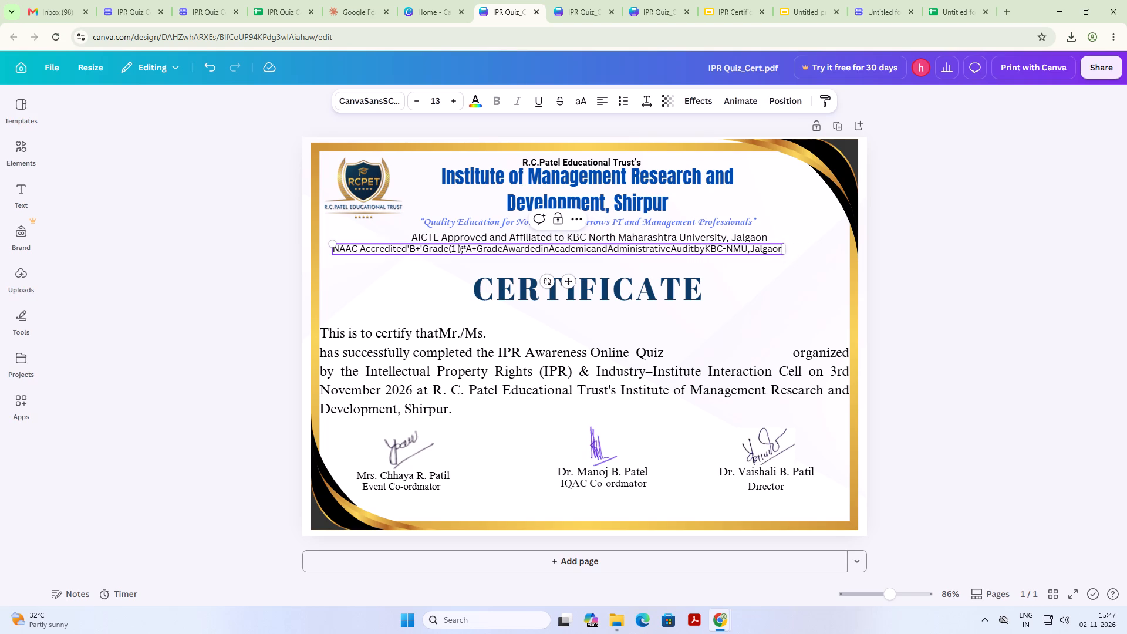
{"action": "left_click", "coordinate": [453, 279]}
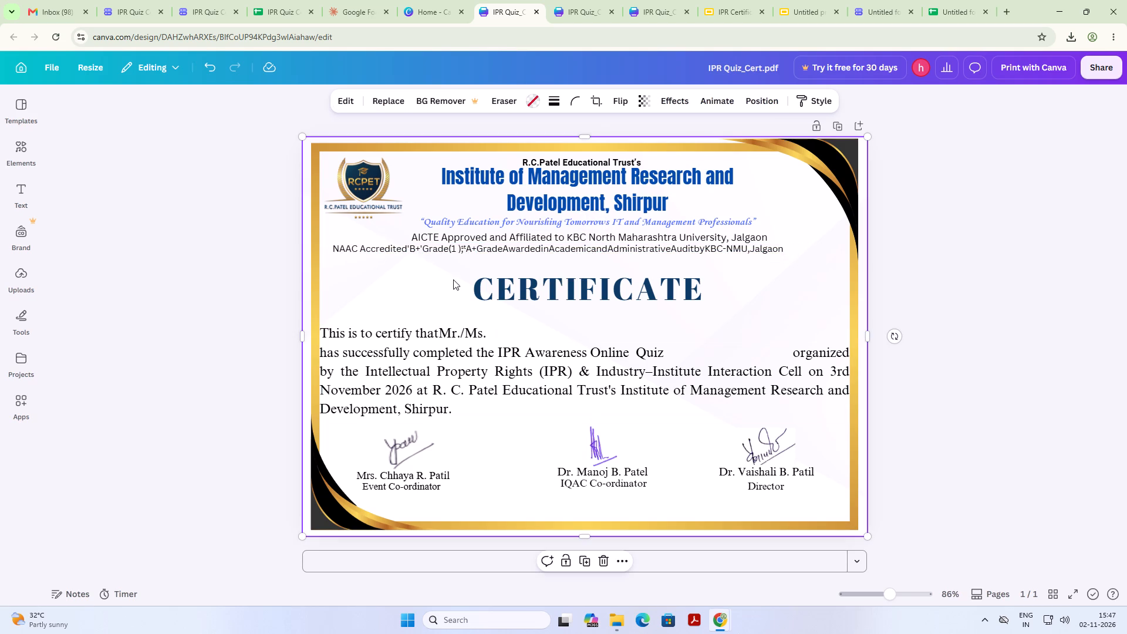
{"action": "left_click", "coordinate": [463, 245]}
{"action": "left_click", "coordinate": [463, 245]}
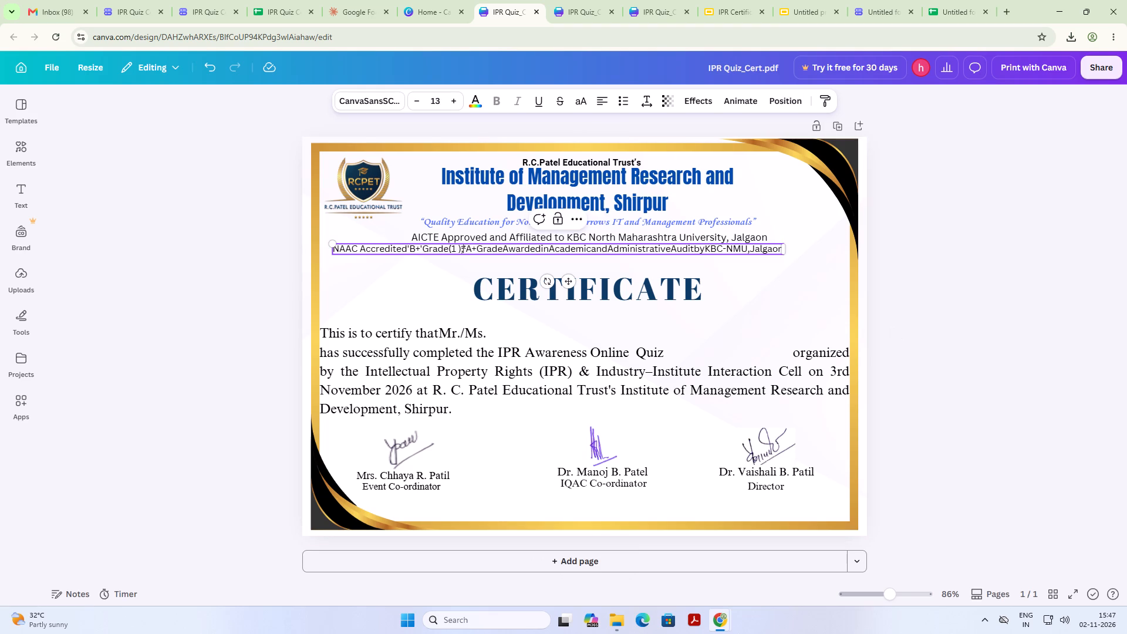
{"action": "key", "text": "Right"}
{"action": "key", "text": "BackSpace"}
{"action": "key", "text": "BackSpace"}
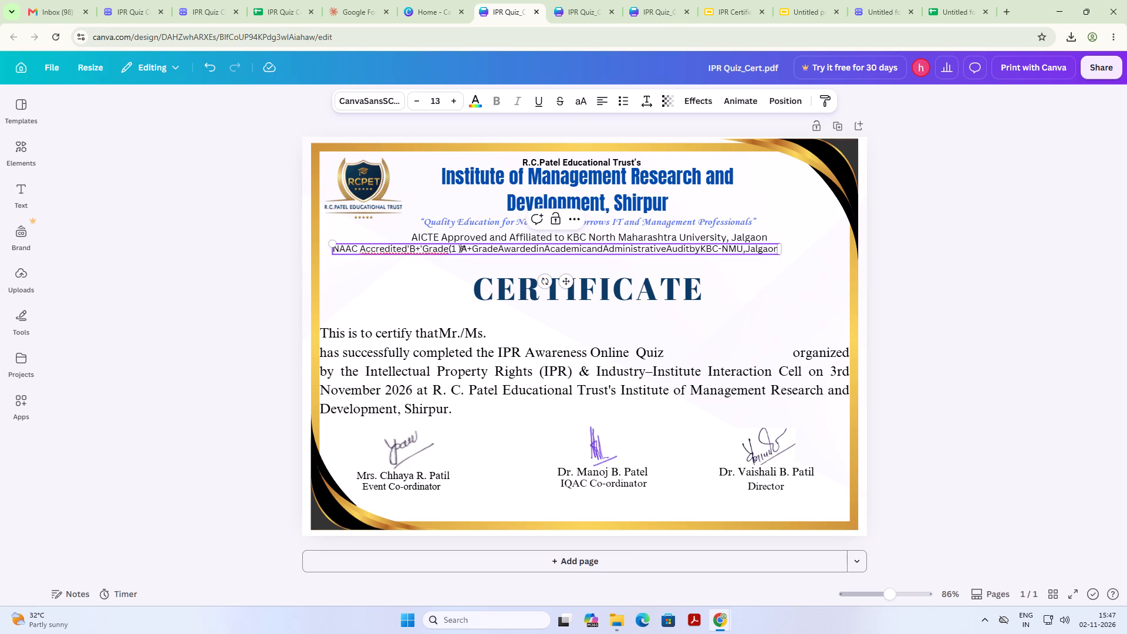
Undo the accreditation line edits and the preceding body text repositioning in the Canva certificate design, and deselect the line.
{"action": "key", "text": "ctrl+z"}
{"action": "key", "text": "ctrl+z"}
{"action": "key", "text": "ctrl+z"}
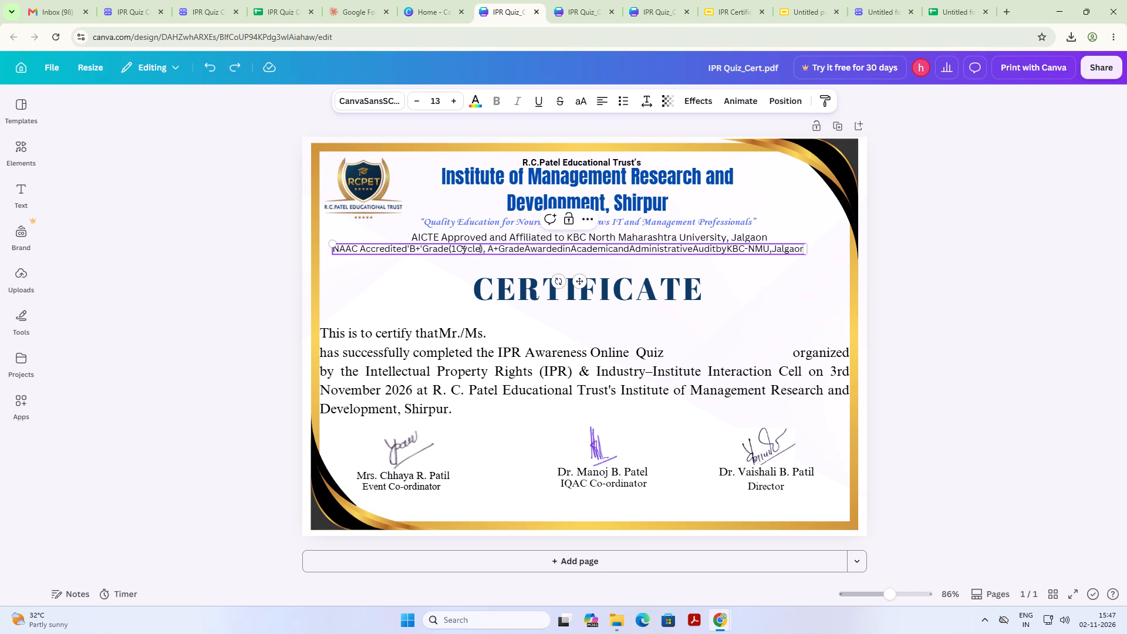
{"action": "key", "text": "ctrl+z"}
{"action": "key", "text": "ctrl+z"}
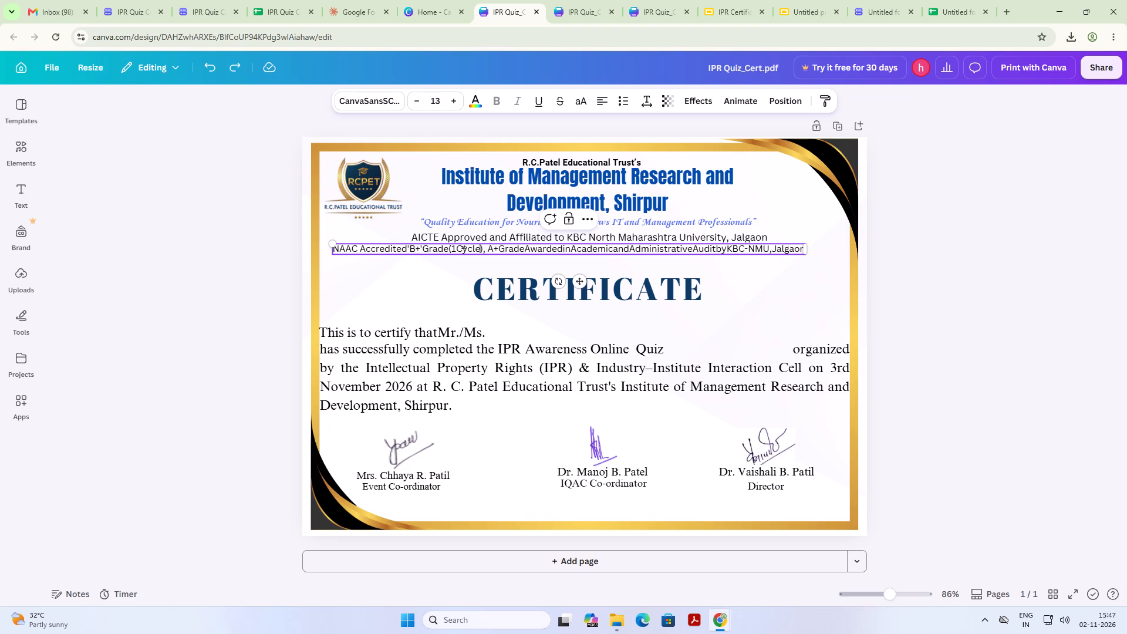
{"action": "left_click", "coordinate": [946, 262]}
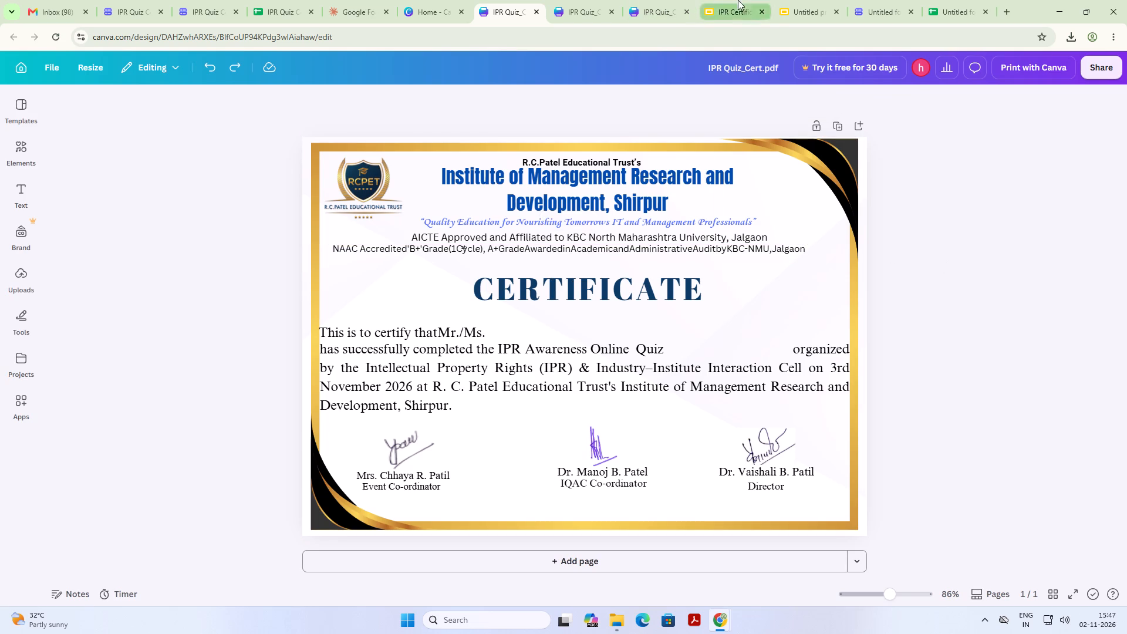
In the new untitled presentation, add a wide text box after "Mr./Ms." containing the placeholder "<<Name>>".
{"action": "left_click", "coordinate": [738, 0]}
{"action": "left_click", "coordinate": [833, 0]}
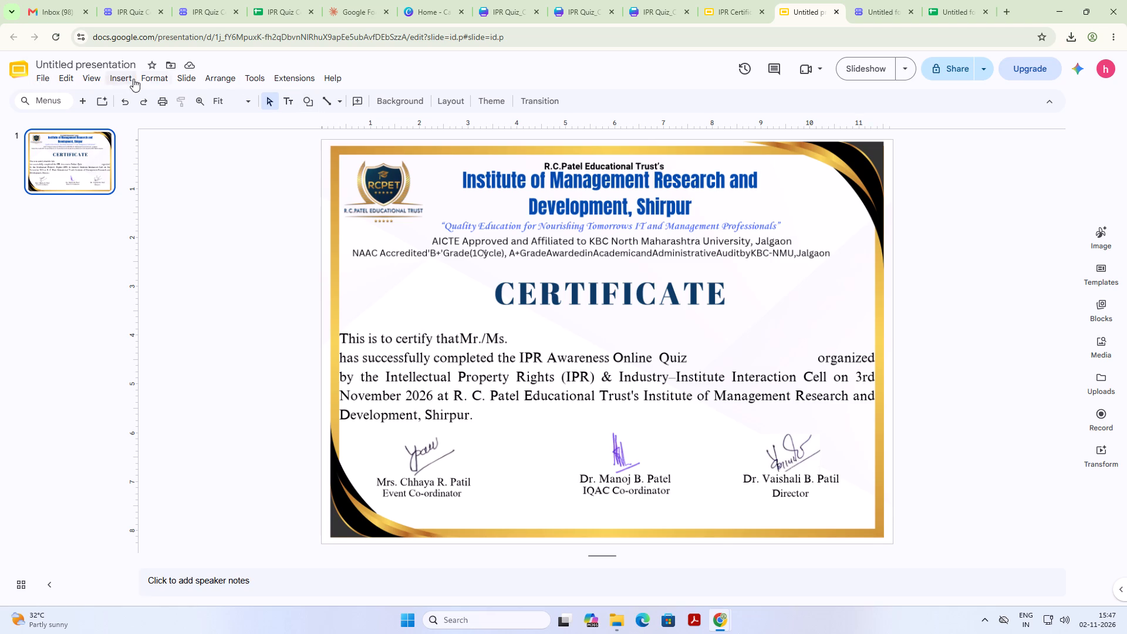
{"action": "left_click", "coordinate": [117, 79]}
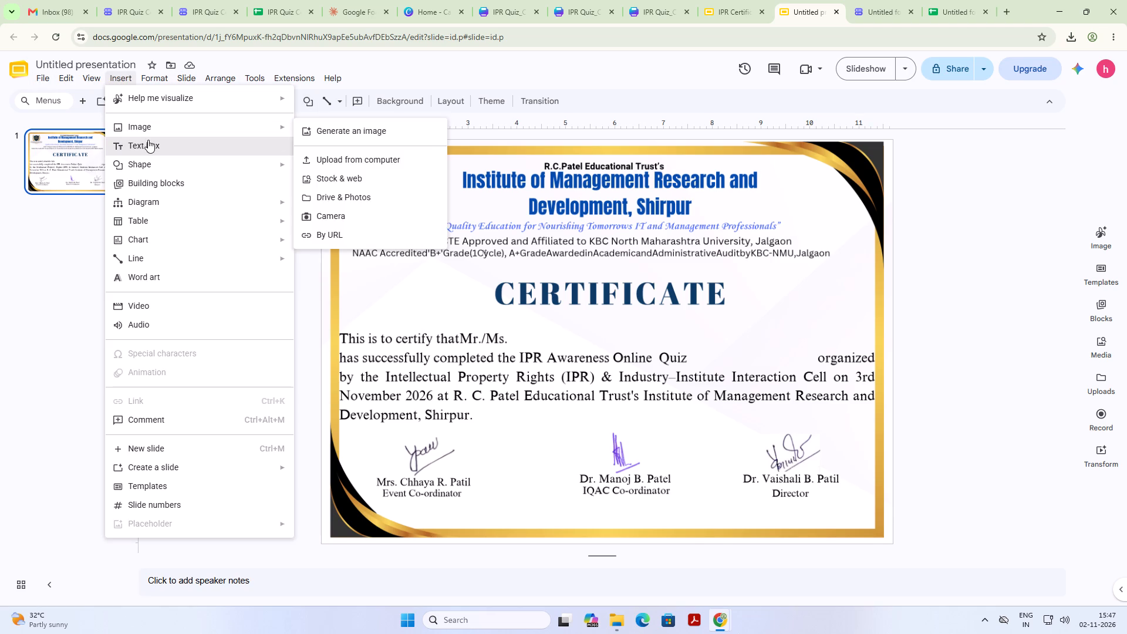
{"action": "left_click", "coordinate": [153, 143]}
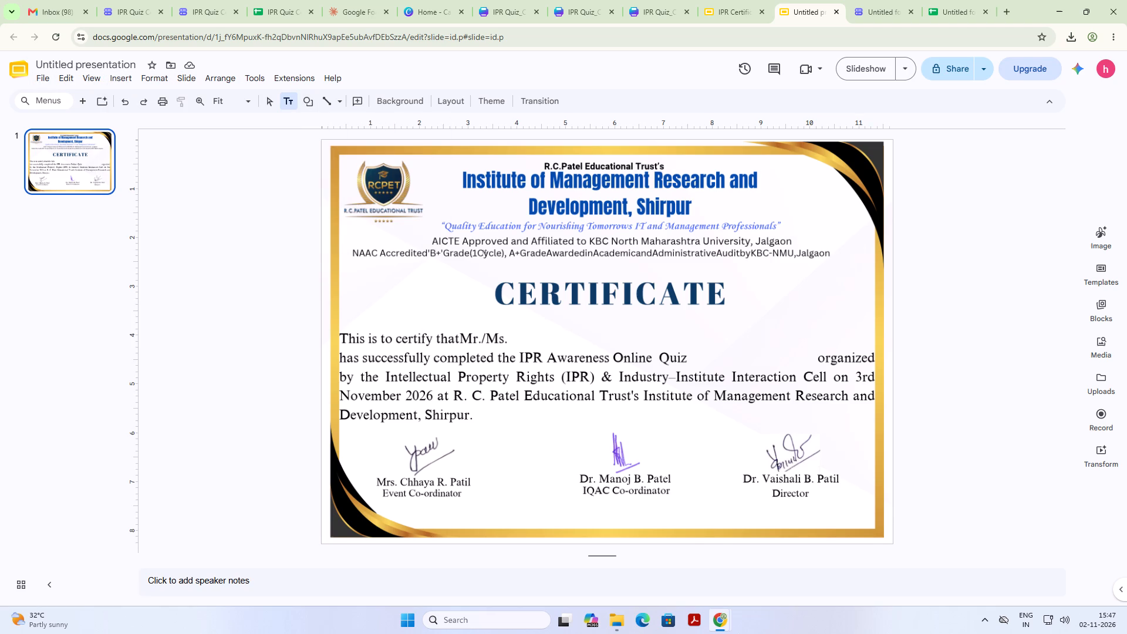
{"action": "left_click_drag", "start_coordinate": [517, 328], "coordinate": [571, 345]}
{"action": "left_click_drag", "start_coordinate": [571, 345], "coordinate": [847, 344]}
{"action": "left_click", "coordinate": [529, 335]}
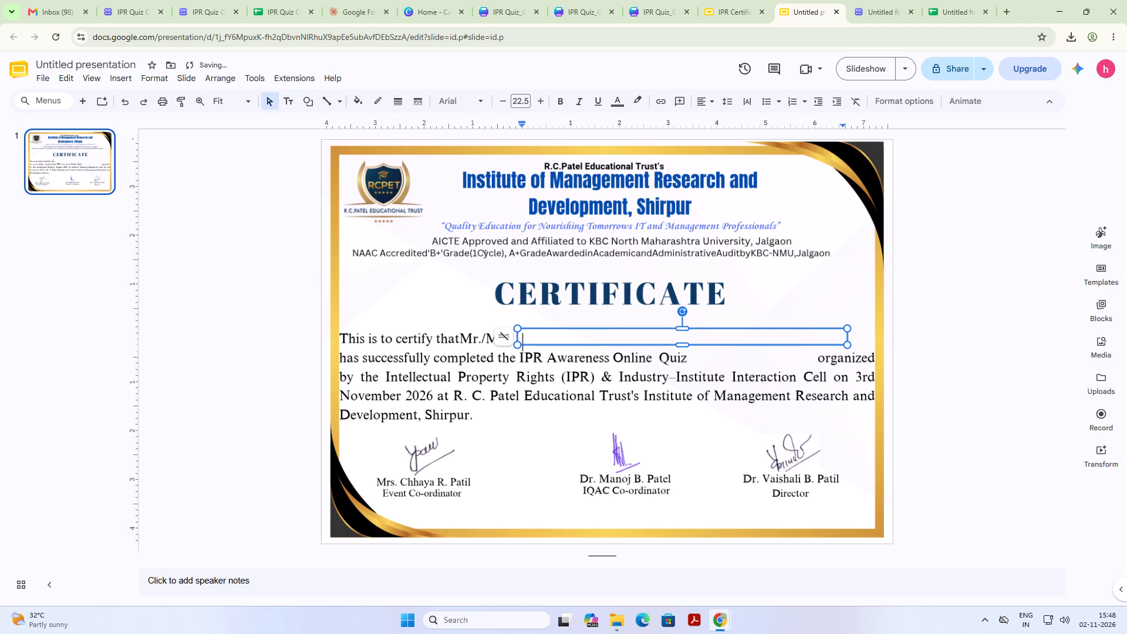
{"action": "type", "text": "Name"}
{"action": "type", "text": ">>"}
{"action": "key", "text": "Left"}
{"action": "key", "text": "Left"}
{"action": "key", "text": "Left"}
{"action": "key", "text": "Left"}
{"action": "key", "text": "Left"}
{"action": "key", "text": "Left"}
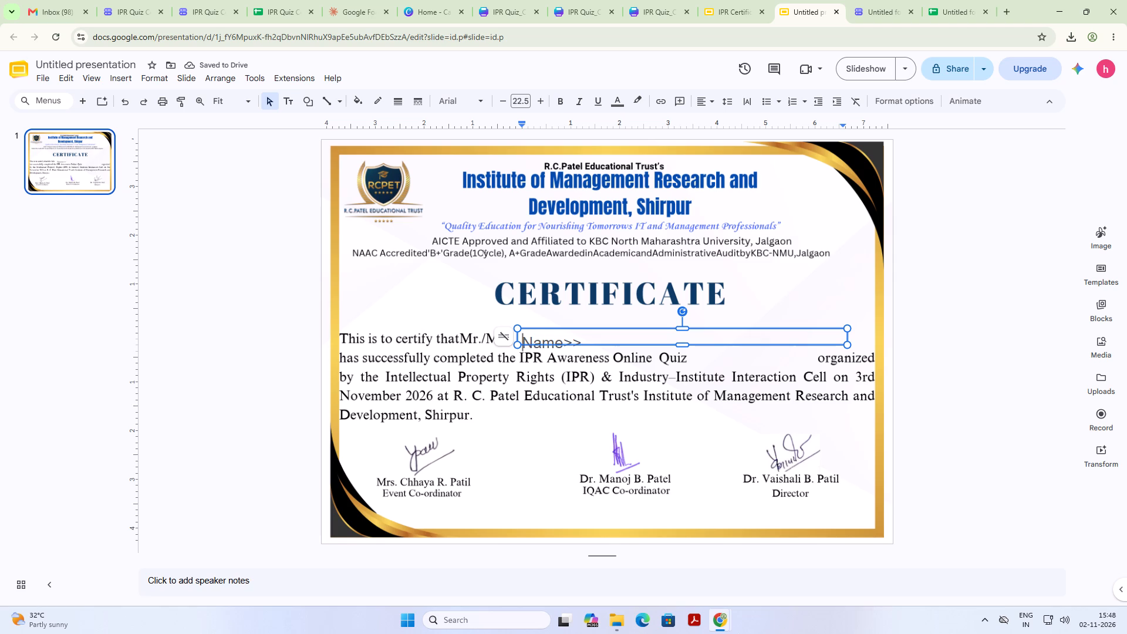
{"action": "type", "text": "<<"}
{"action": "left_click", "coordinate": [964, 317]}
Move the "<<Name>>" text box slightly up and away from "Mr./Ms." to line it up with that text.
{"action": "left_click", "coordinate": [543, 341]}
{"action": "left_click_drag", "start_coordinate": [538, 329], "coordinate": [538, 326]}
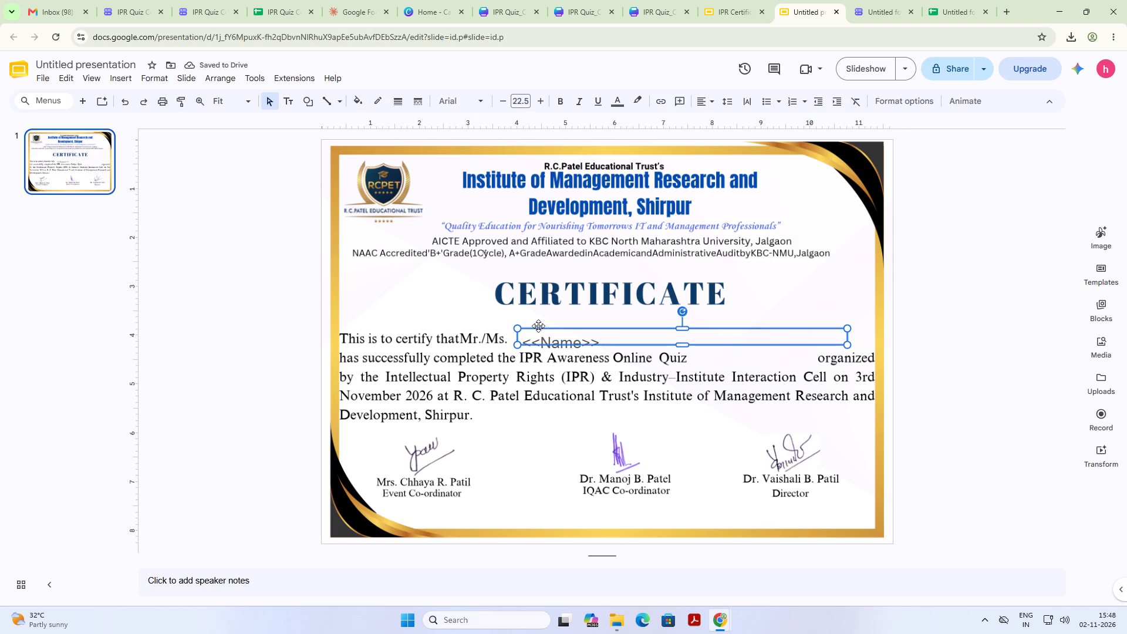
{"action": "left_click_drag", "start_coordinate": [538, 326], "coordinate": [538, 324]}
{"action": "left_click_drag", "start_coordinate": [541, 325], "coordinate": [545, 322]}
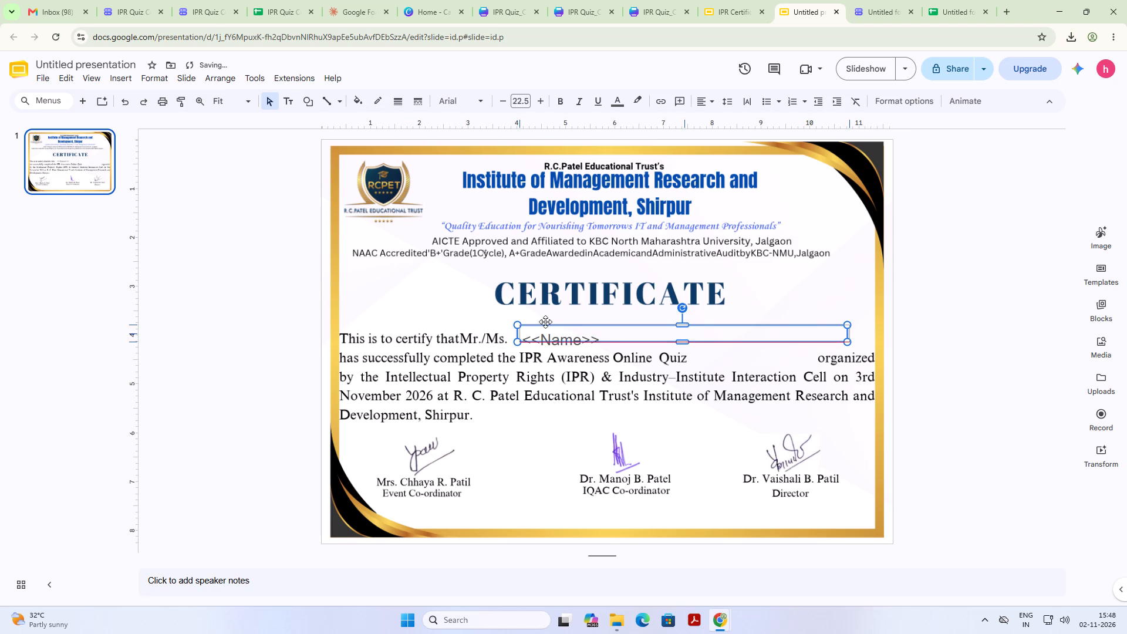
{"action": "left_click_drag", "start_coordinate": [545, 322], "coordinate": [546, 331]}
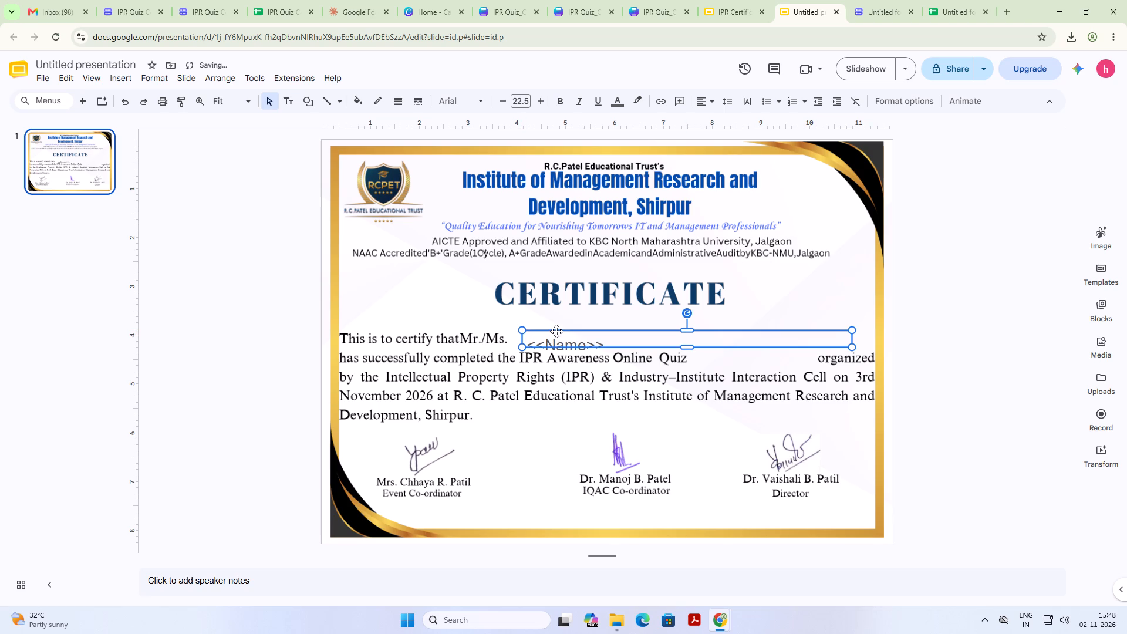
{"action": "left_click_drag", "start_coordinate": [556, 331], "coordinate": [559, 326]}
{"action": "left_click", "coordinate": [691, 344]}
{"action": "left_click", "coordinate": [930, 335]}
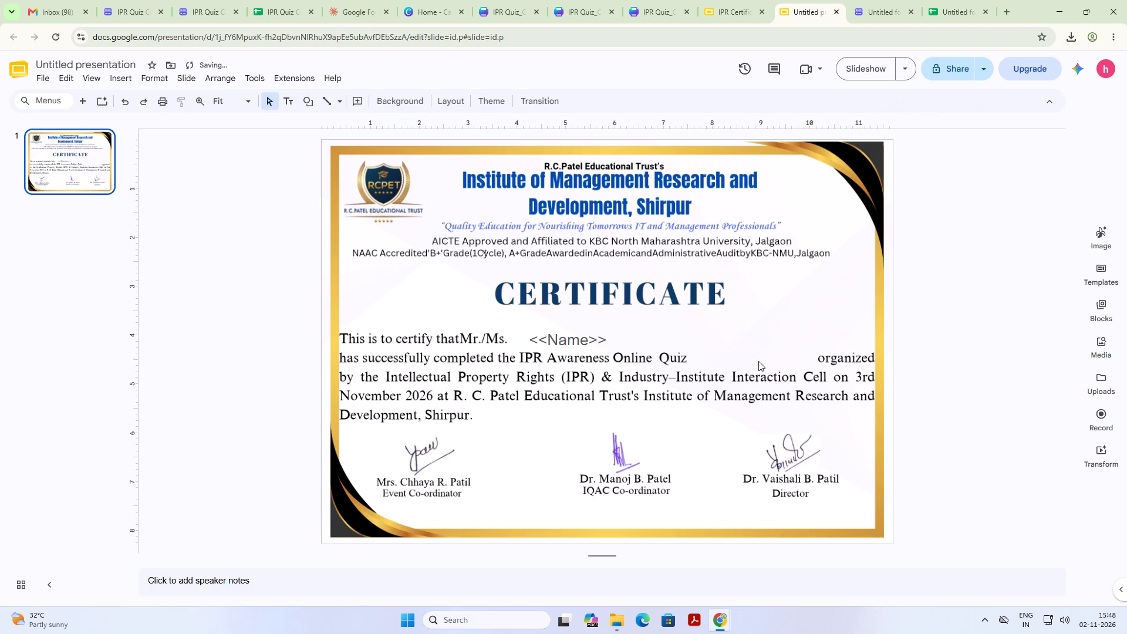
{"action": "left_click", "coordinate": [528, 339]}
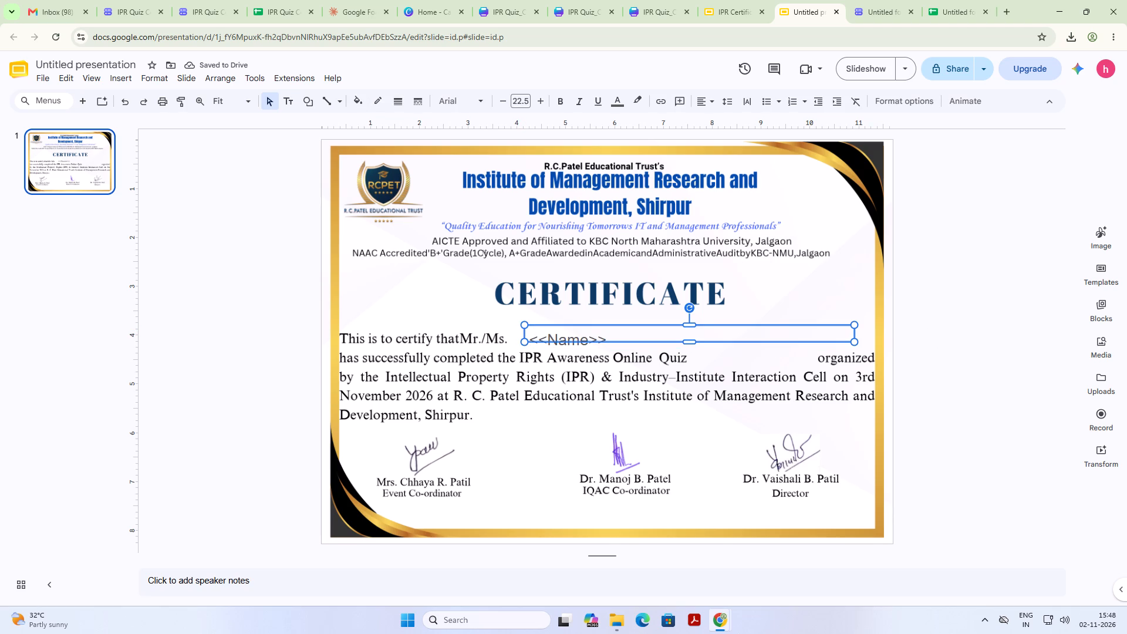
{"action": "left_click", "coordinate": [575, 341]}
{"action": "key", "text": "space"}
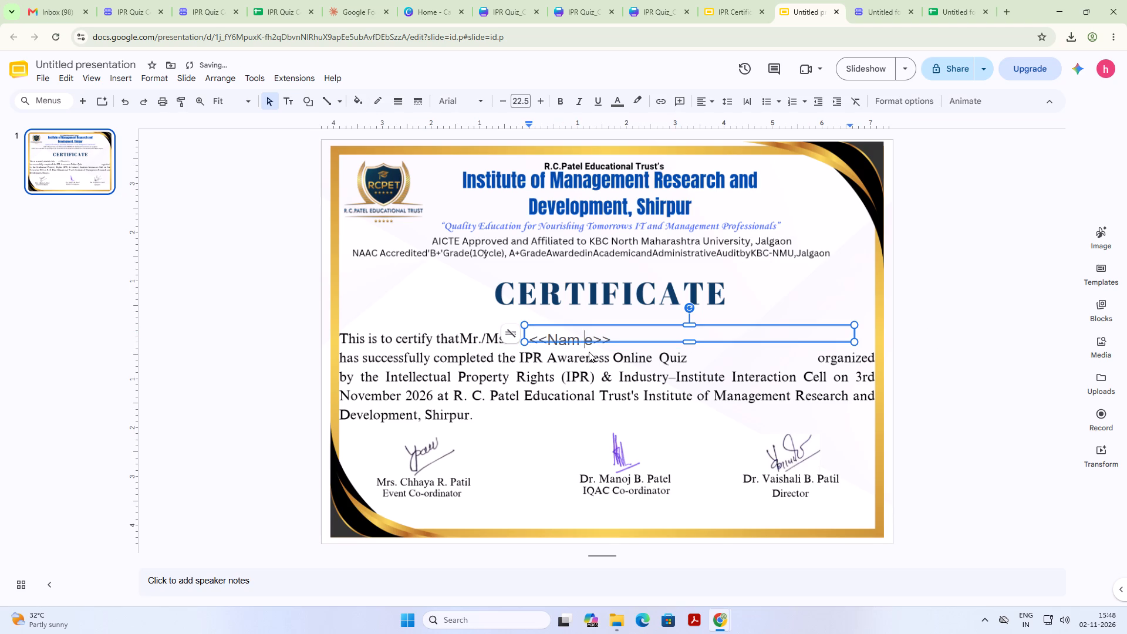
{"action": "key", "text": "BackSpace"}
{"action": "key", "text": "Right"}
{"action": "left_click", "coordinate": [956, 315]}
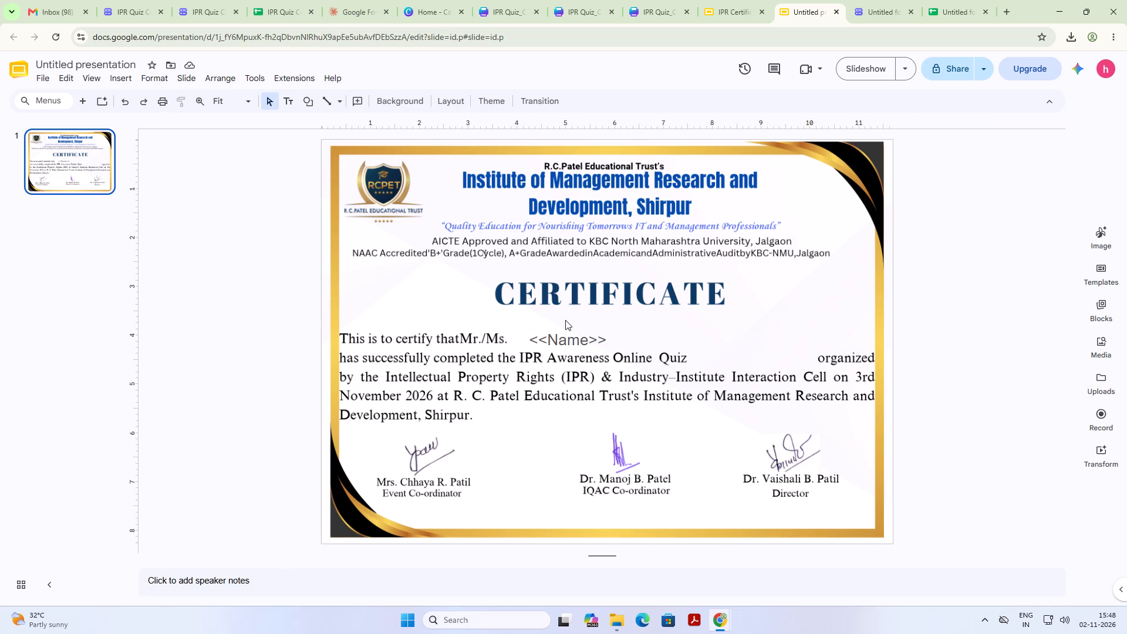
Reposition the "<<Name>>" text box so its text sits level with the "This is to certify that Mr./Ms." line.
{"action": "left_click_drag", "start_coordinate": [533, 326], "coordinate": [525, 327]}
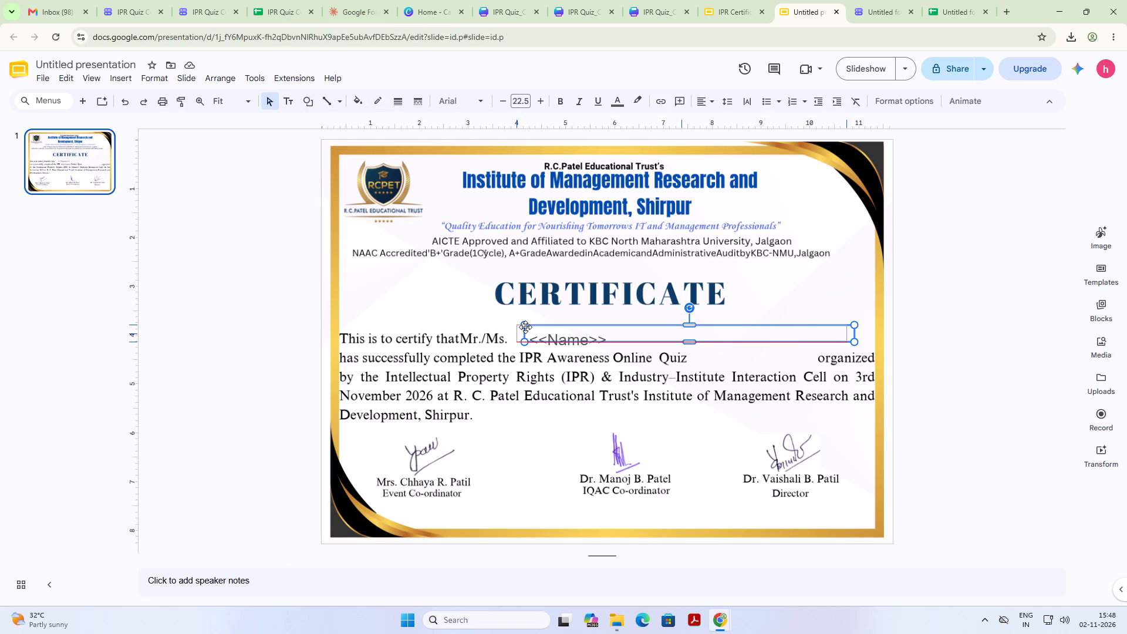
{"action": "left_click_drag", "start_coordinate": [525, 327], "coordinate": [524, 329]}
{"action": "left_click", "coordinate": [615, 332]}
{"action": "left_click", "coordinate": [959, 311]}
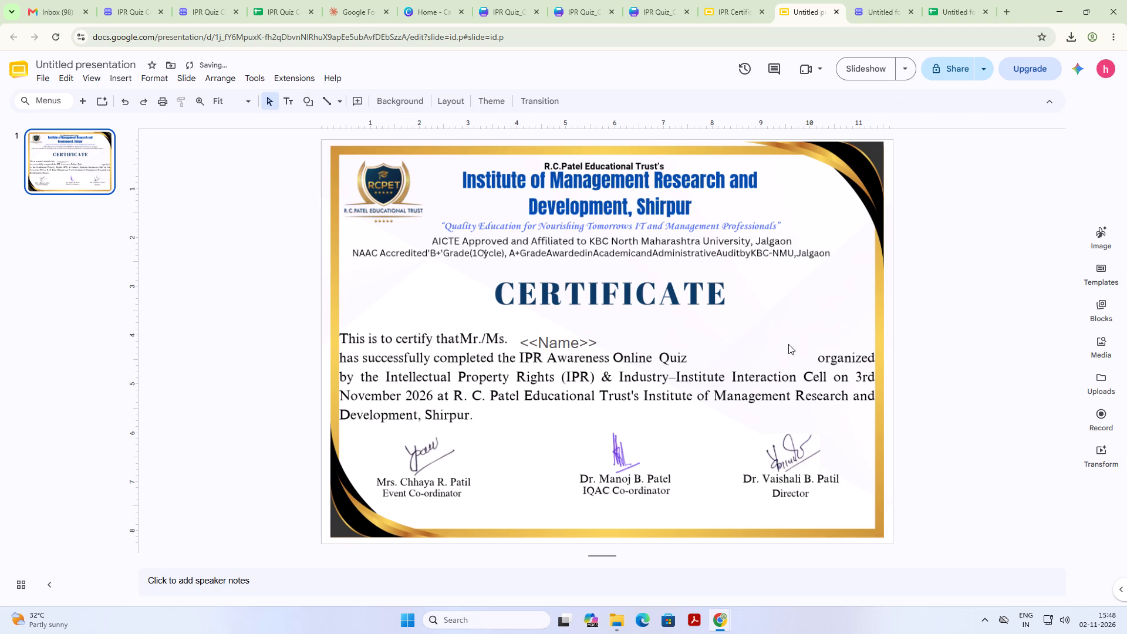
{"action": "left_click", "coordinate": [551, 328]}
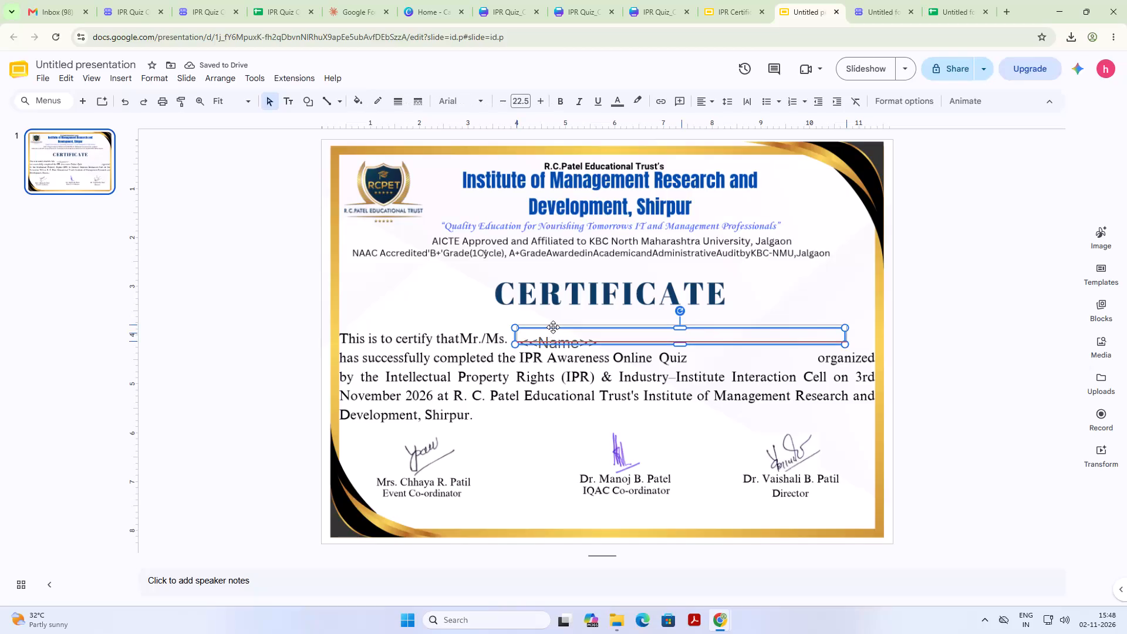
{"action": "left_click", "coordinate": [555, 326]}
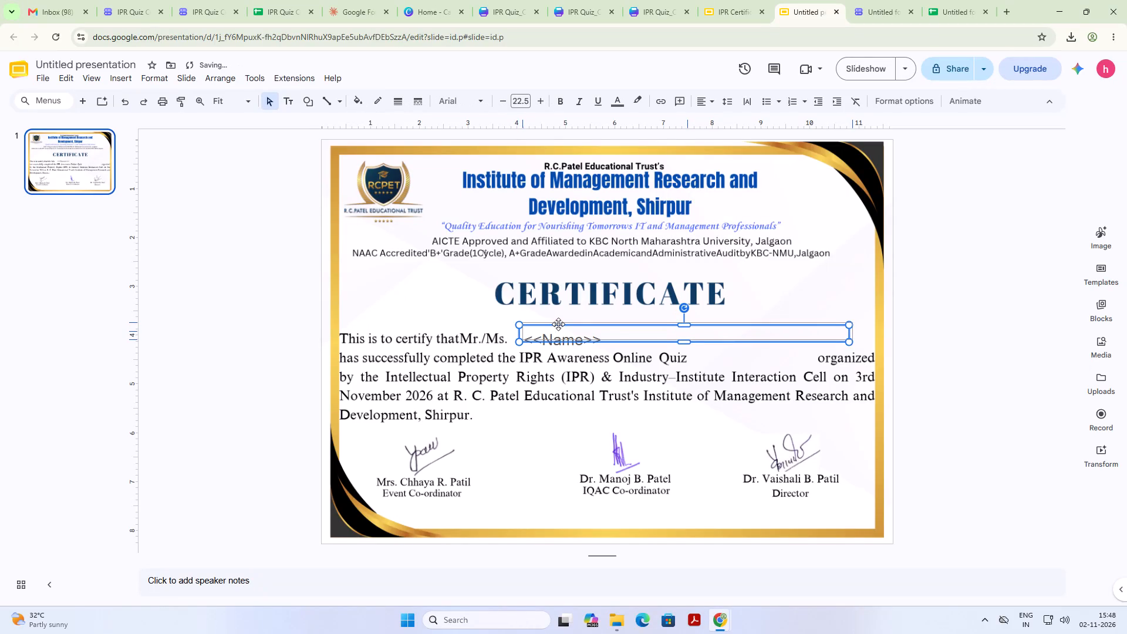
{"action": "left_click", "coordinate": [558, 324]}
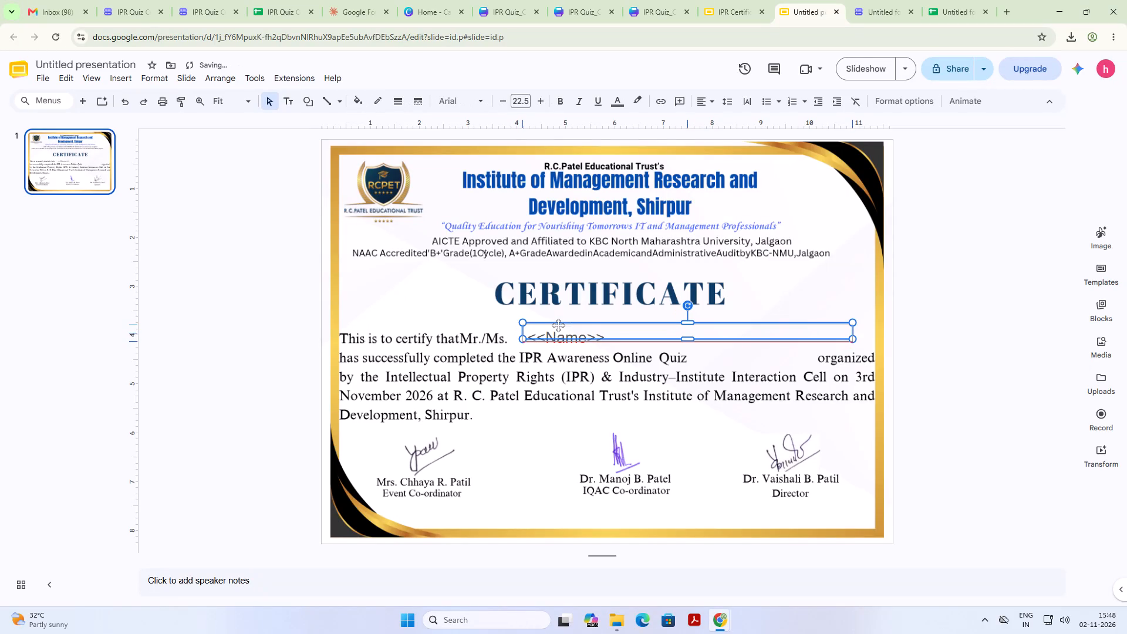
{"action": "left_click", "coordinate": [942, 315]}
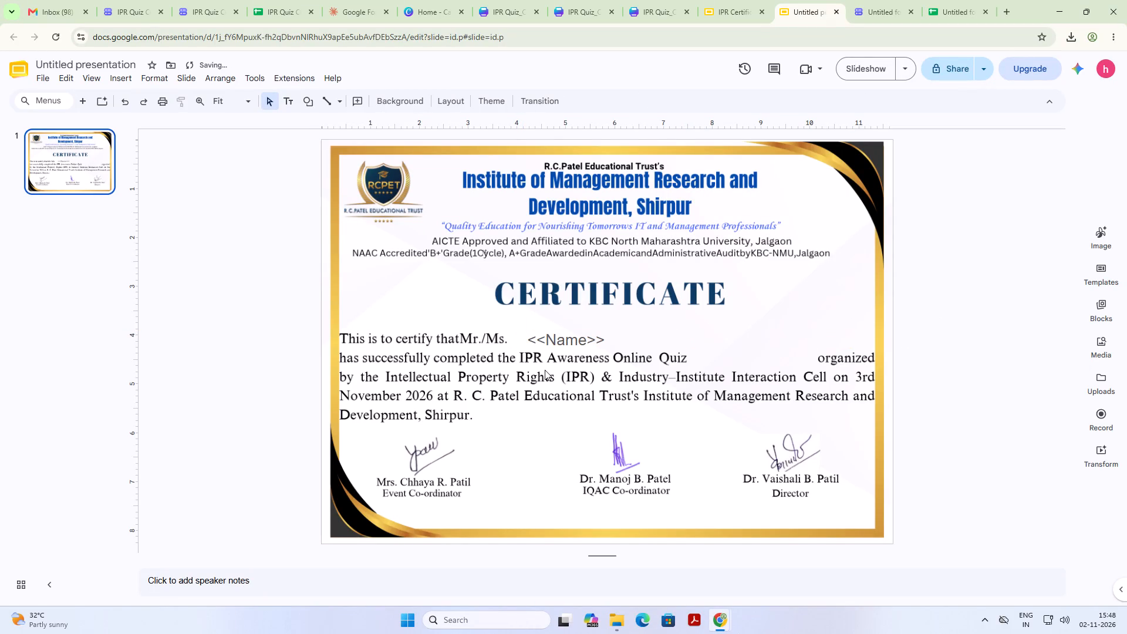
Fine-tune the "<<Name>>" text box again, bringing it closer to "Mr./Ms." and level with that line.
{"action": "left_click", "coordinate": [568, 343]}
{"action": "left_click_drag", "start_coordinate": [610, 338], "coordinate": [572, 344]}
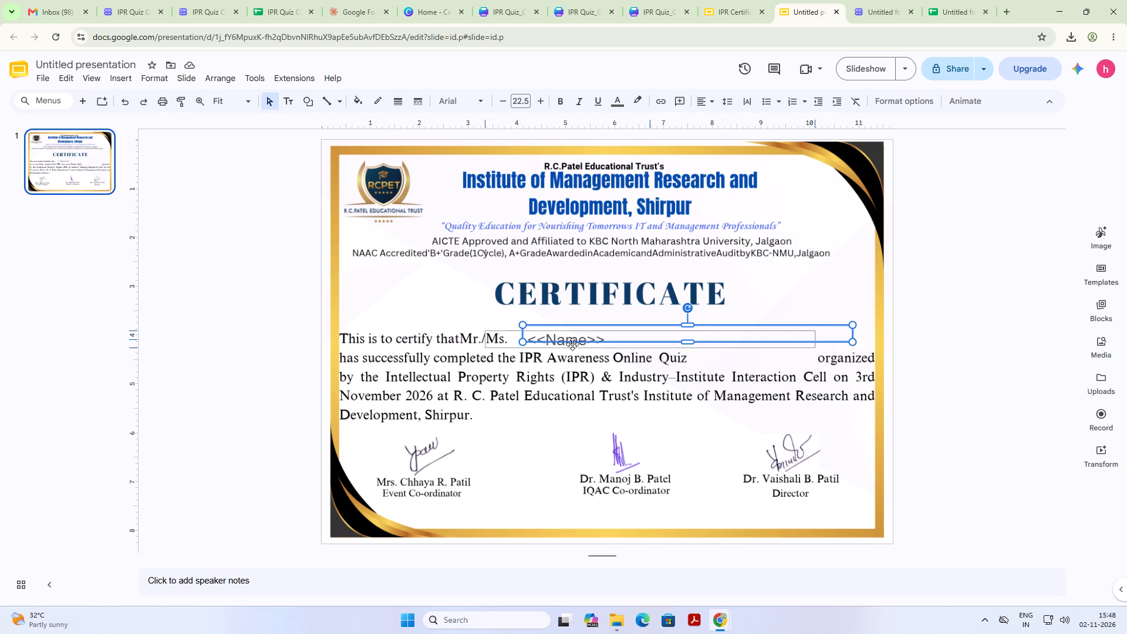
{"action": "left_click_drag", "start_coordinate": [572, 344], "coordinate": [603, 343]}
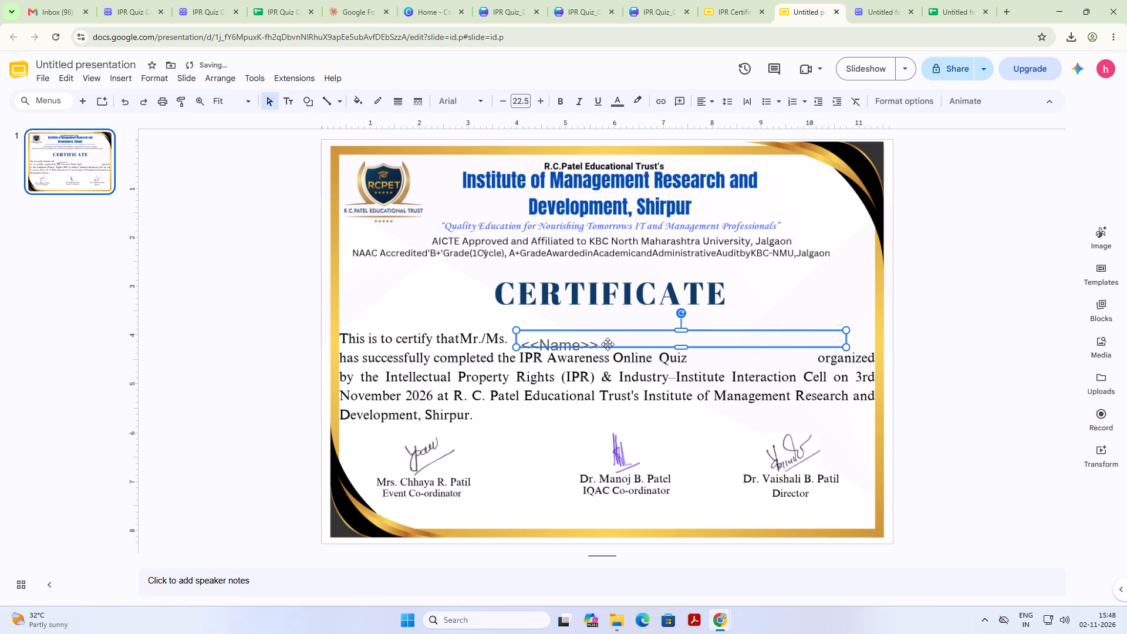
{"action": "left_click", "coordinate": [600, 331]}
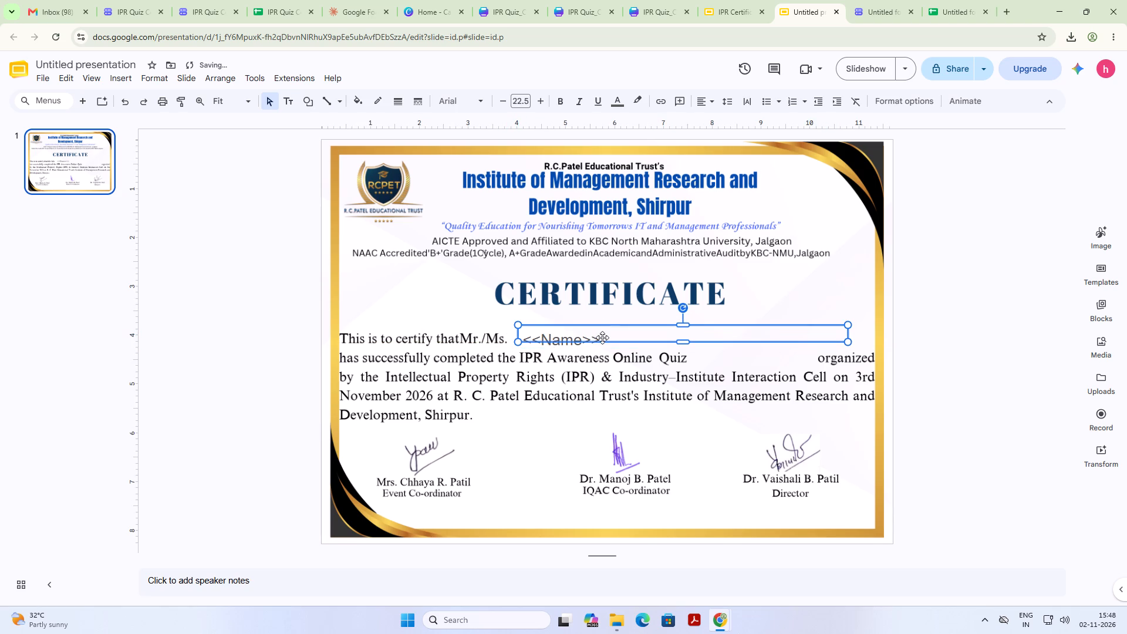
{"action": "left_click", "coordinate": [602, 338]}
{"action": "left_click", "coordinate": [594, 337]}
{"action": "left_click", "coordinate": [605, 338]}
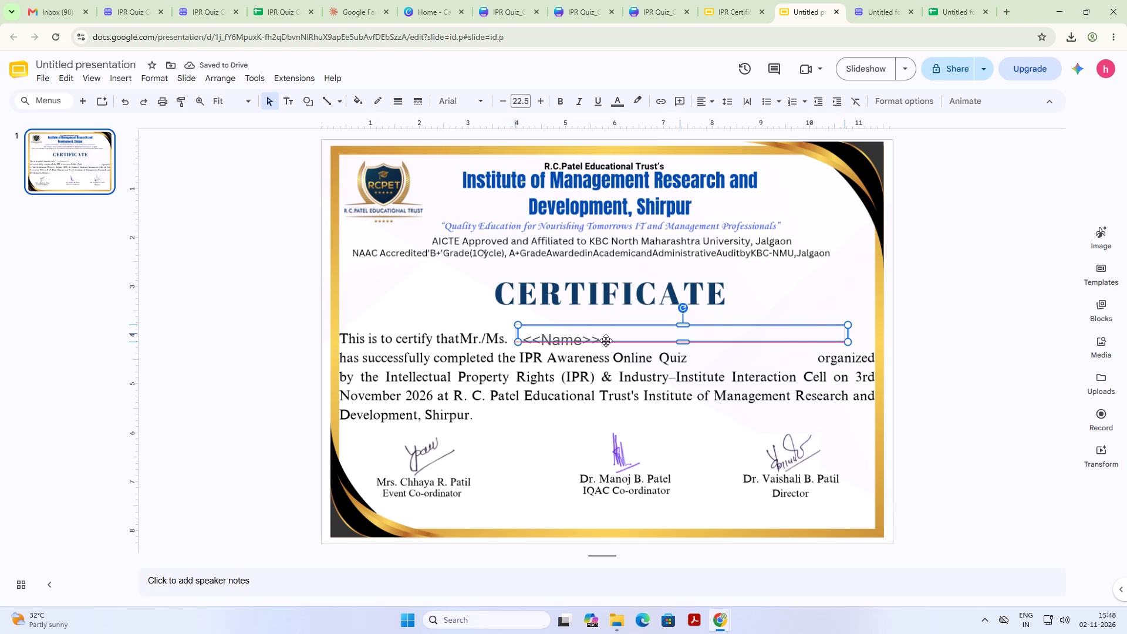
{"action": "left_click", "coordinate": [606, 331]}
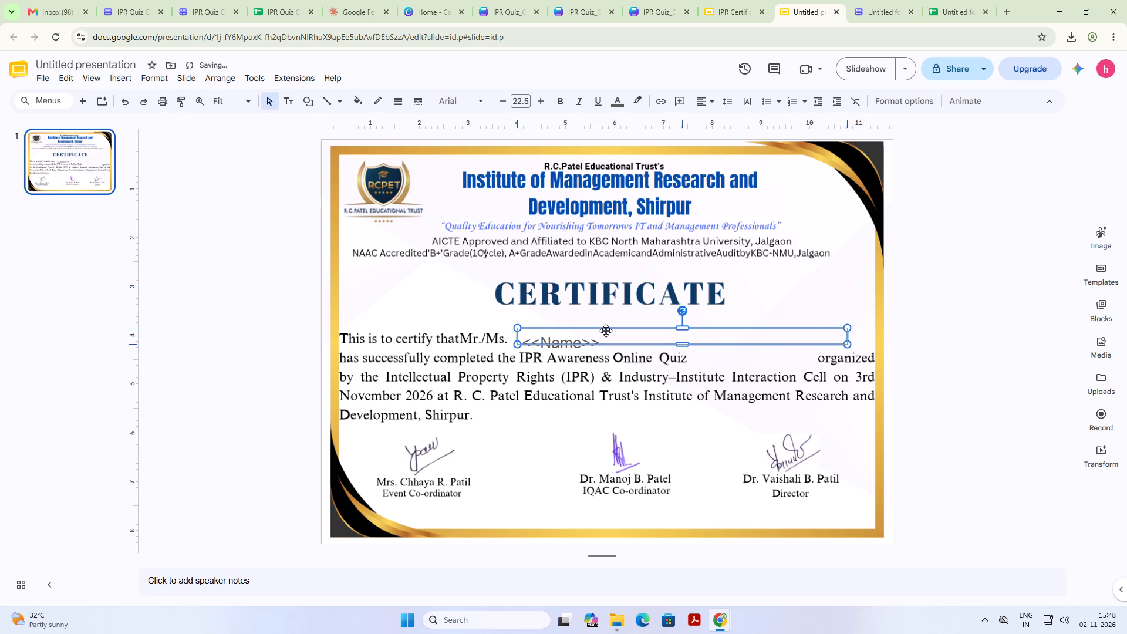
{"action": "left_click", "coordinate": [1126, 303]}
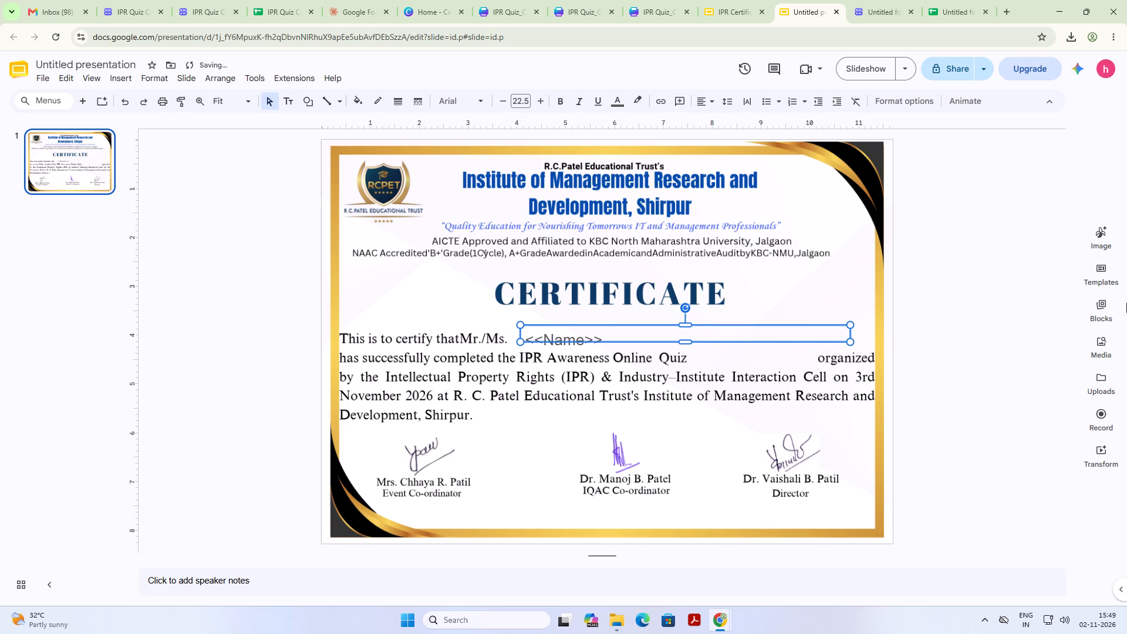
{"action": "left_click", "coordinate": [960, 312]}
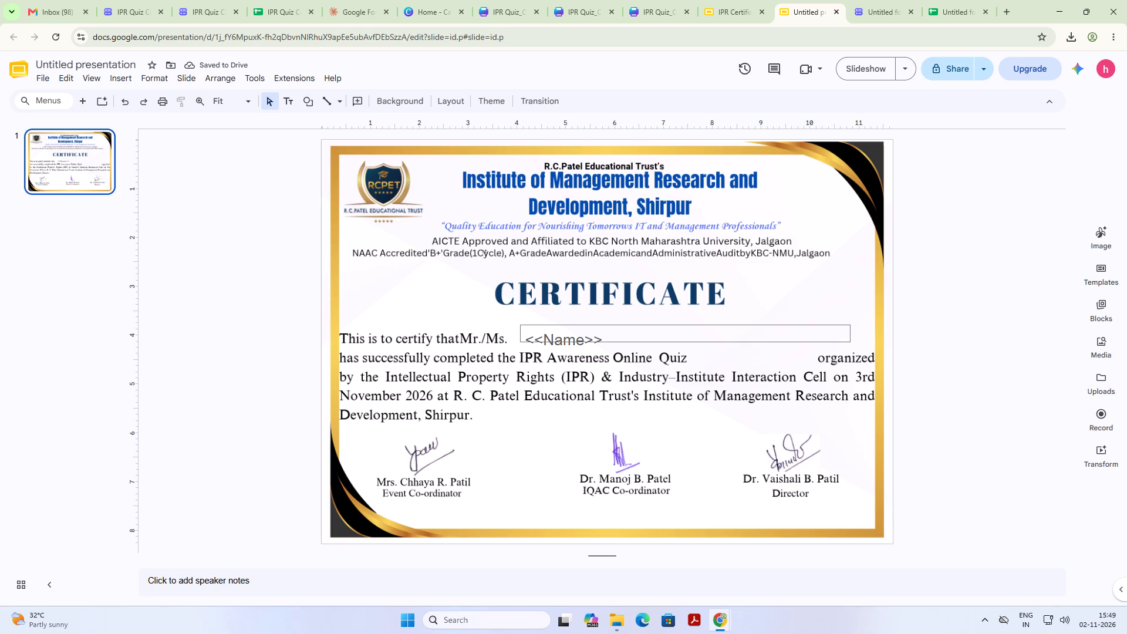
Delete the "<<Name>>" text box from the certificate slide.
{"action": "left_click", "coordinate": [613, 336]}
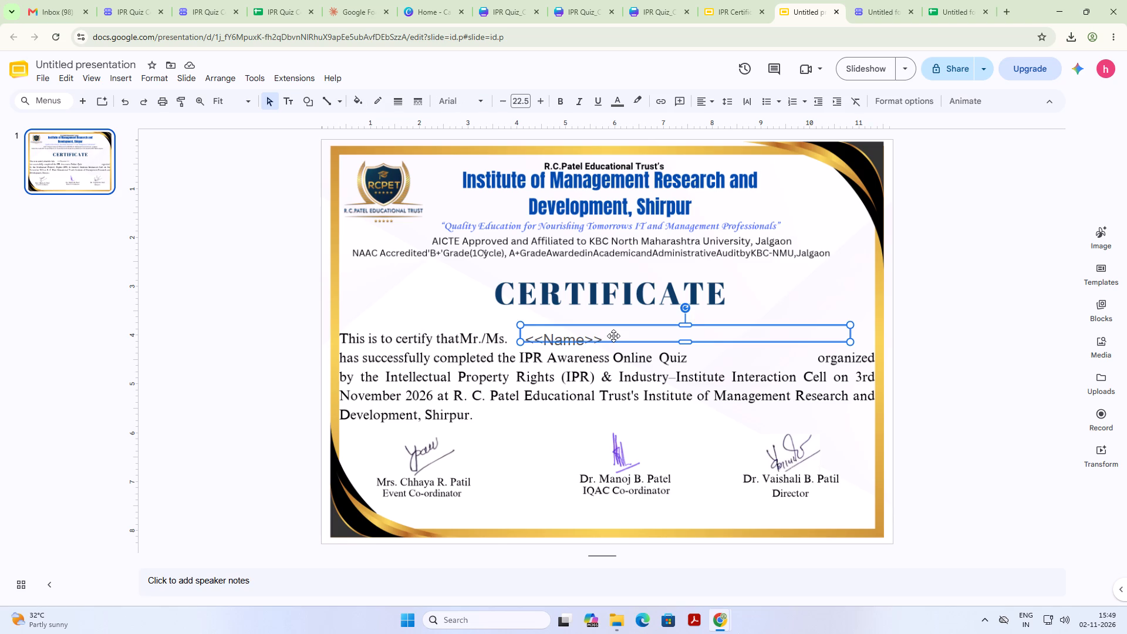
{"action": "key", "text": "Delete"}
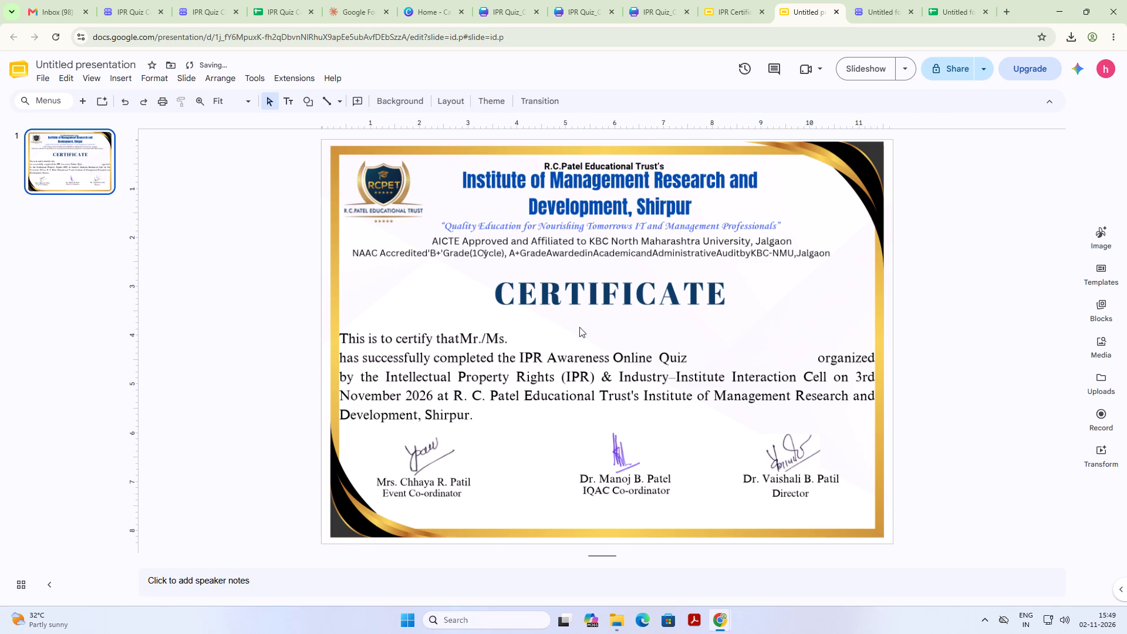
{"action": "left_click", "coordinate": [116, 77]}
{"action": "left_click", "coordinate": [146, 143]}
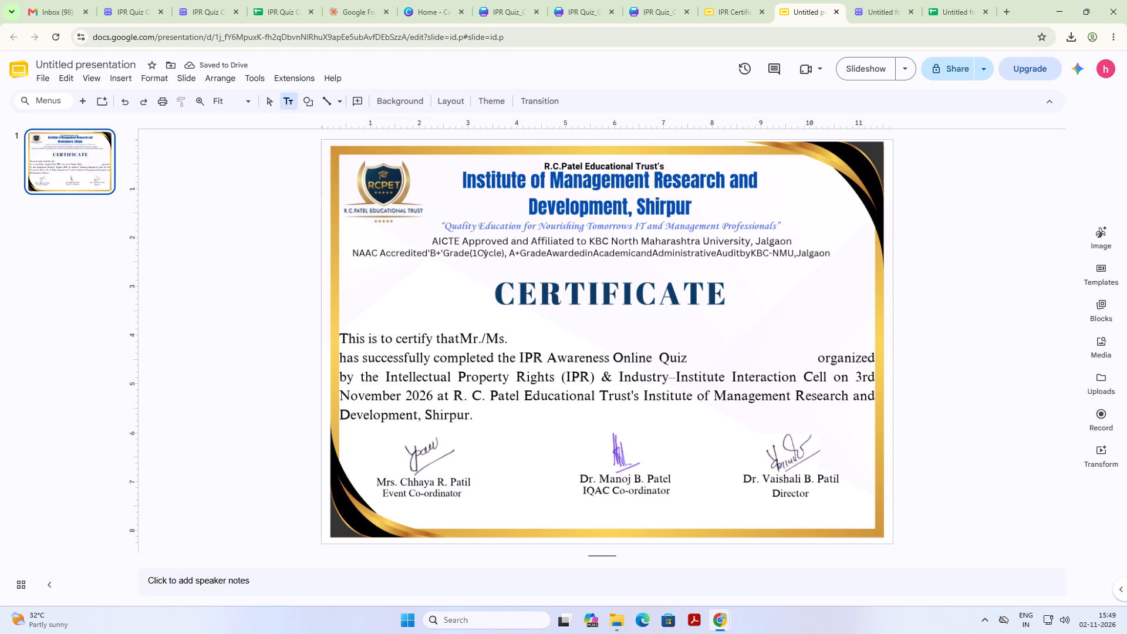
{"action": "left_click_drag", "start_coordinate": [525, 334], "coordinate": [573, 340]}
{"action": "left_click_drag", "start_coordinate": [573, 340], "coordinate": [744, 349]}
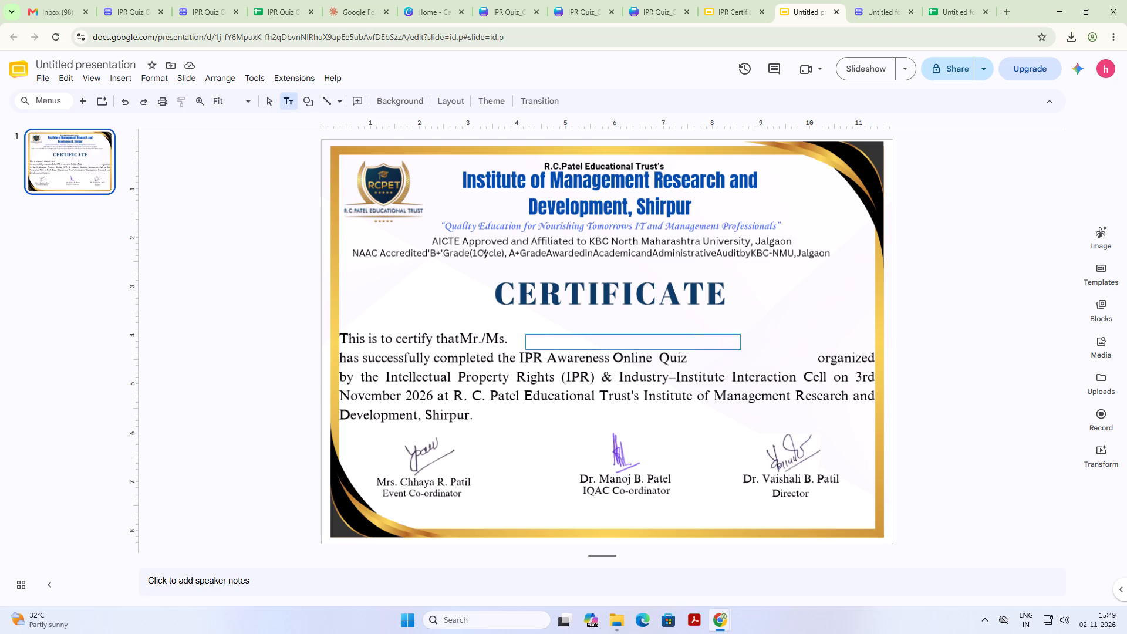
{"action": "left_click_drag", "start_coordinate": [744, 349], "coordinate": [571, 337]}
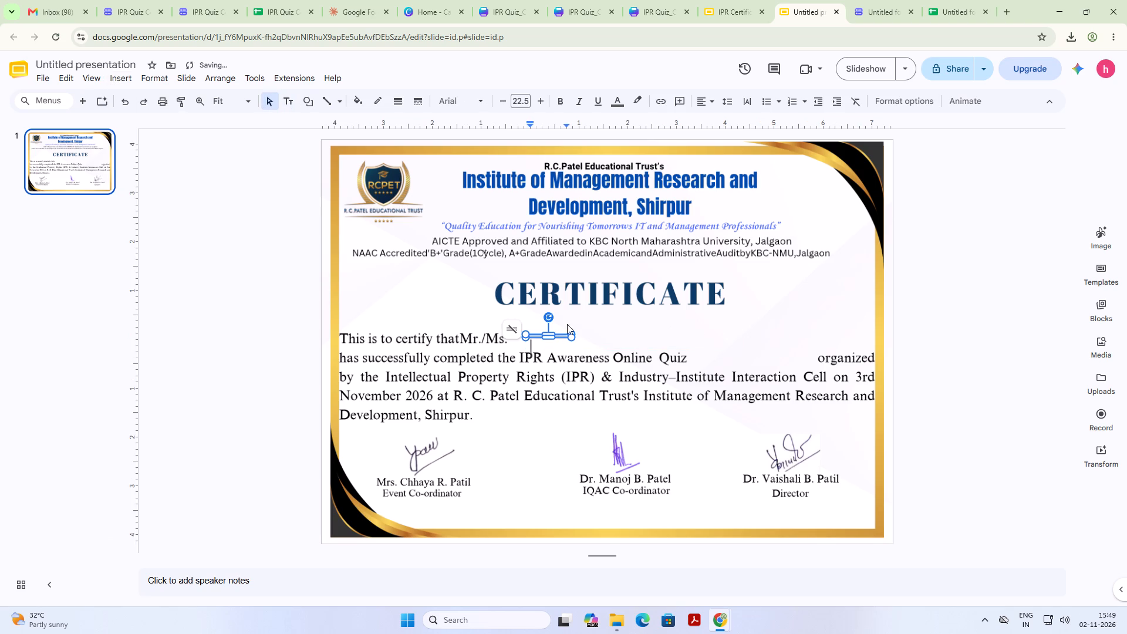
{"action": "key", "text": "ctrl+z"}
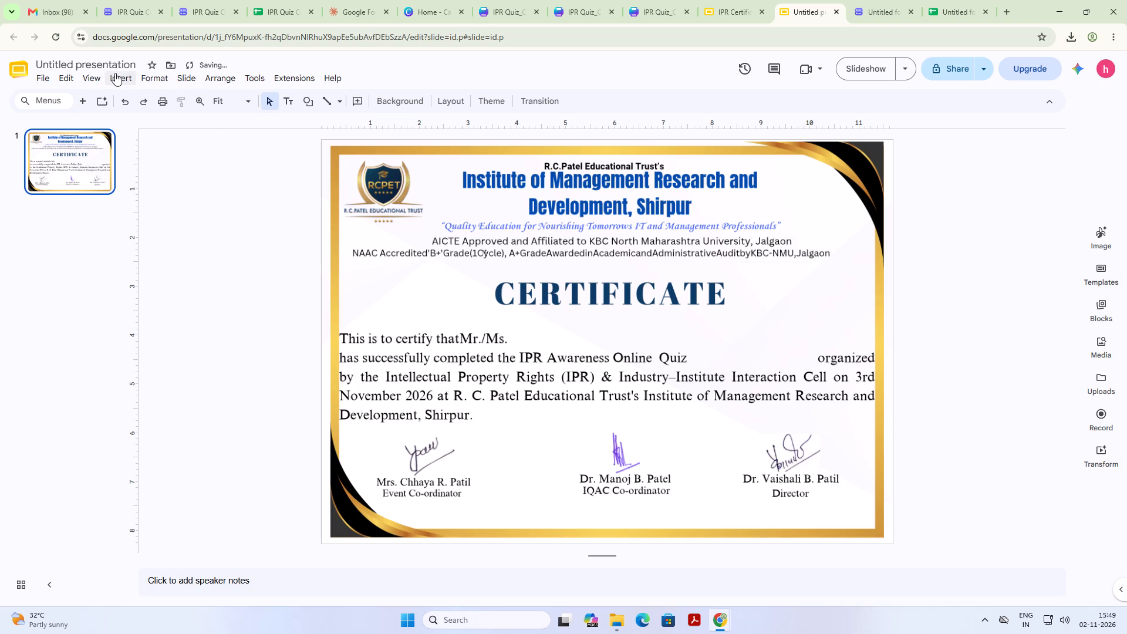
Insert a wide text box after "Mr./Ms." on the certificate and enter "<<Name>>" in it.
{"action": "left_click", "coordinate": [115, 73]}
{"action": "left_click", "coordinate": [174, 141]}
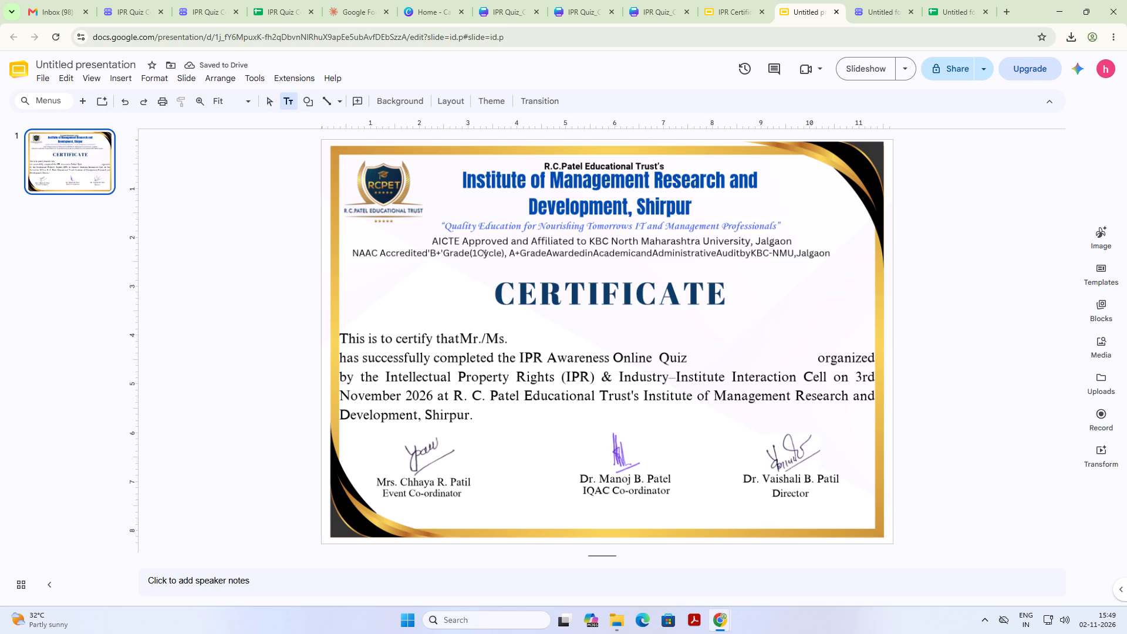
{"action": "left_click_drag", "start_coordinate": [524, 333], "coordinate": [763, 346]}
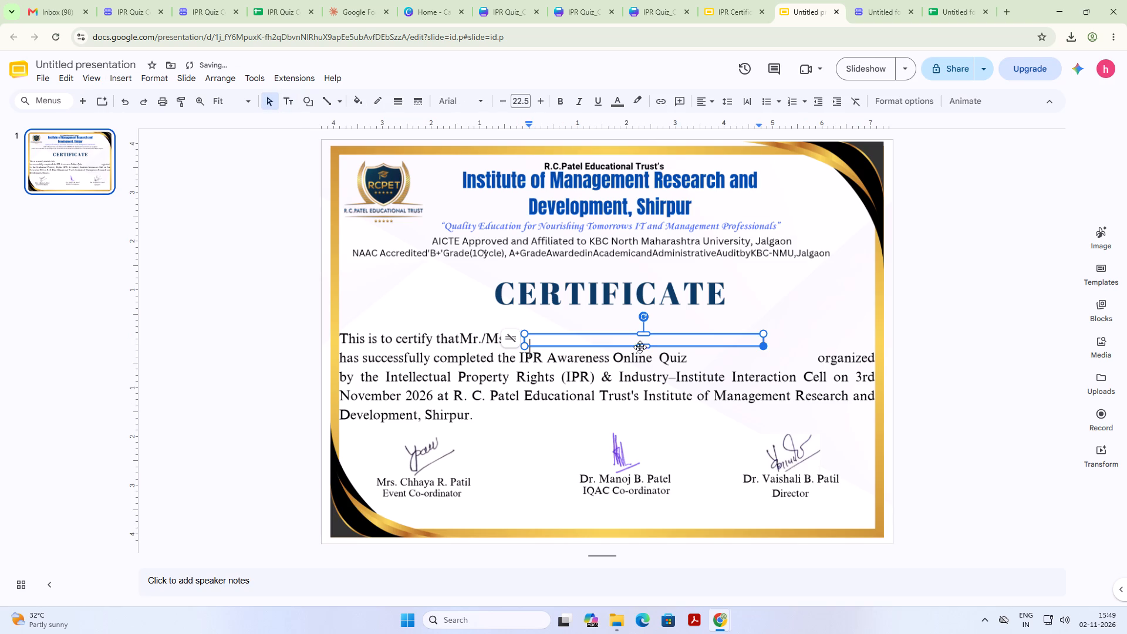
{"action": "left_click", "coordinate": [552, 336]}
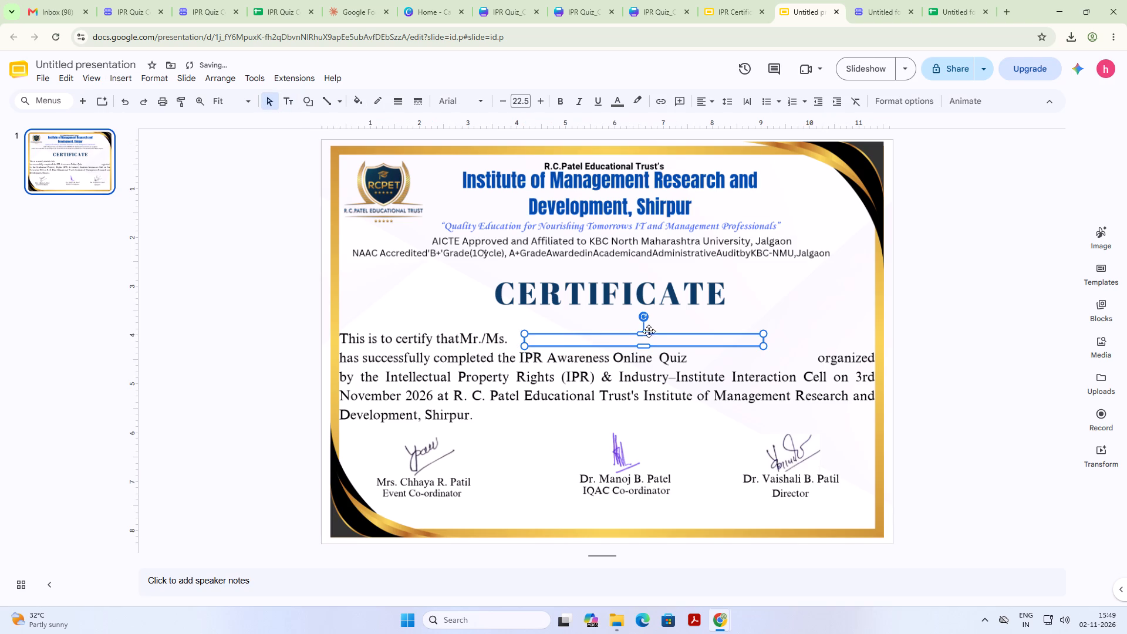
{"action": "left_click", "coordinate": [1031, 282]}
{"action": "left_click", "coordinate": [534, 342]}
{"action": "left_click", "coordinate": [535, 339]}
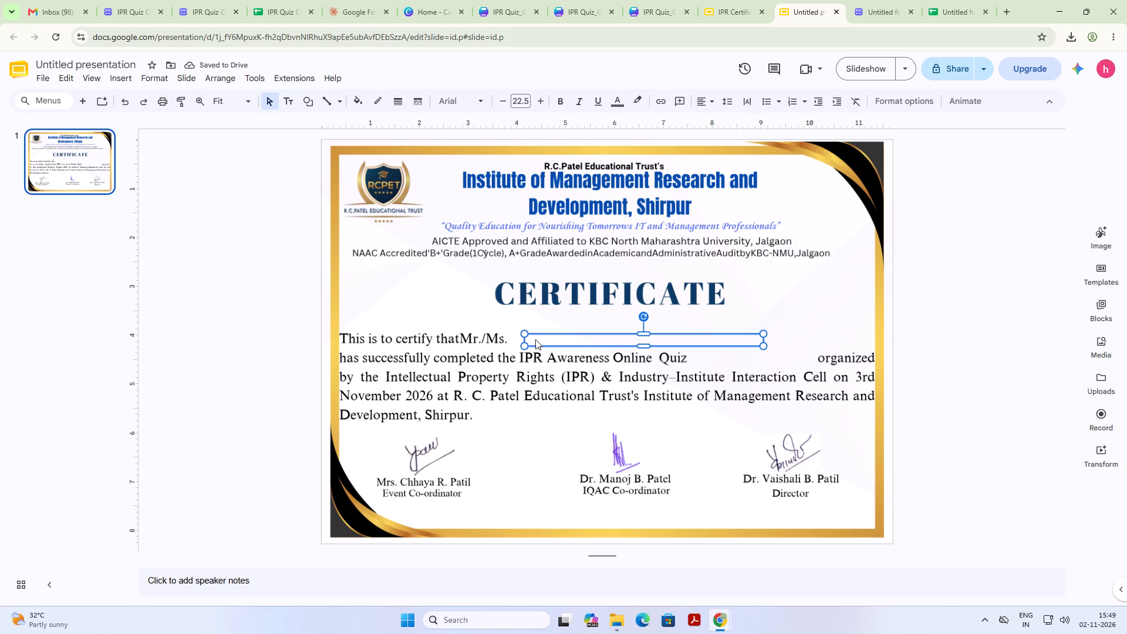
{"action": "left_click", "coordinate": [535, 339]}
{"action": "type", "text": "<<"}
{"action": "type", "text": "Name"}
{"action": "key", "text": "shift+greater"}
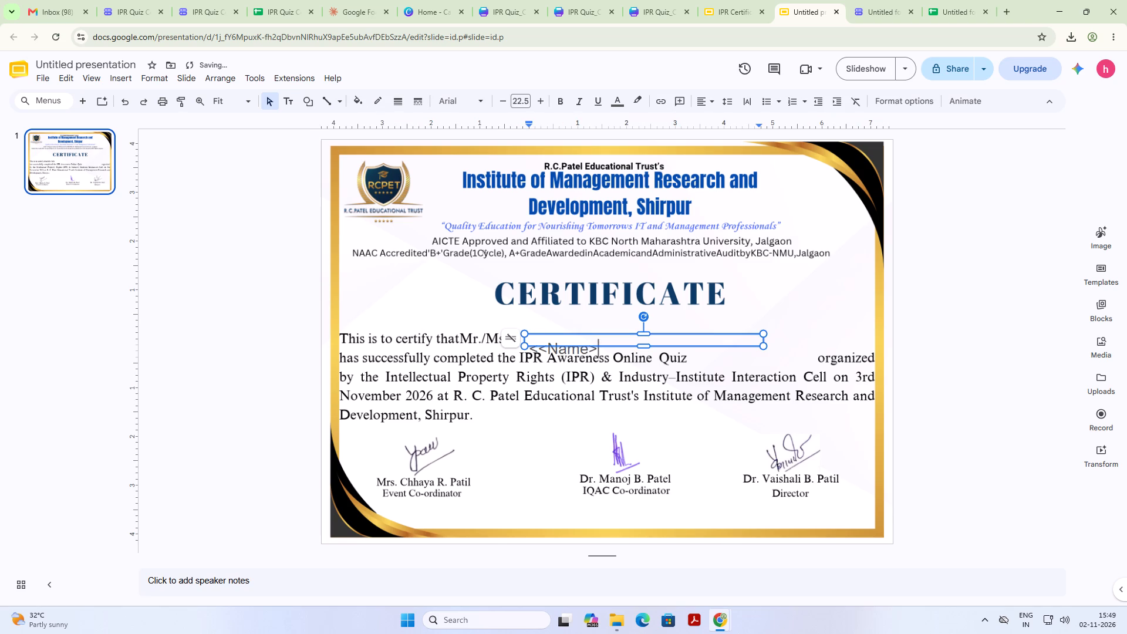
{"action": "key", "text": "shift+greater"}
{"action": "left_click", "coordinate": [935, 317]}
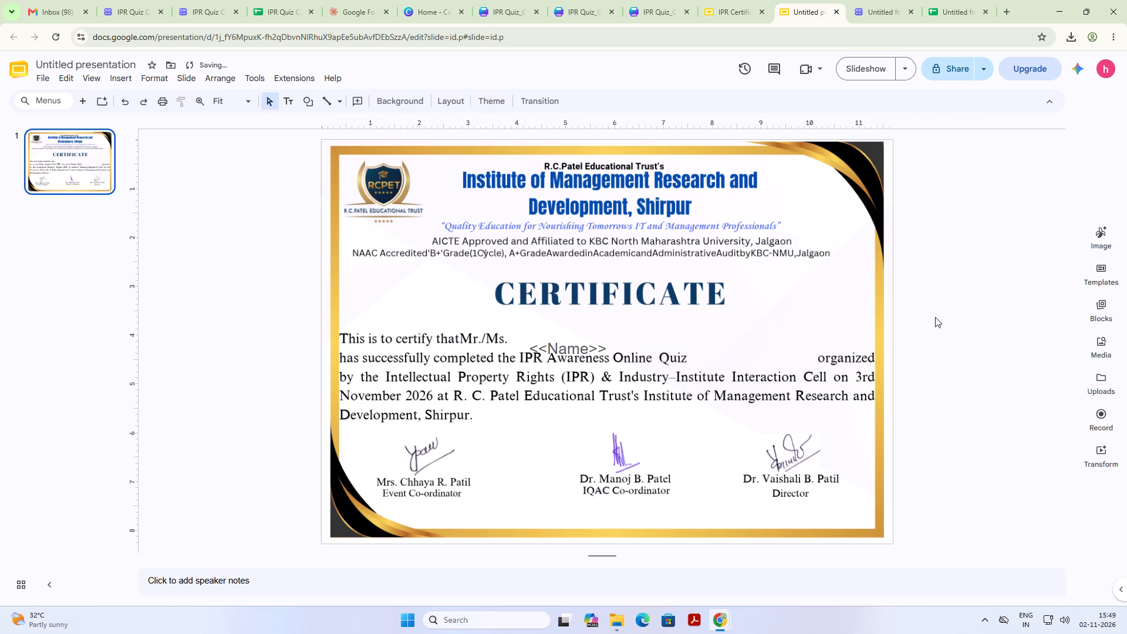
Nudge the "<<Name>>" text box slightly upward toward the "This is to certify that Mr./Ms." line.
{"action": "left_click", "coordinate": [551, 345]}
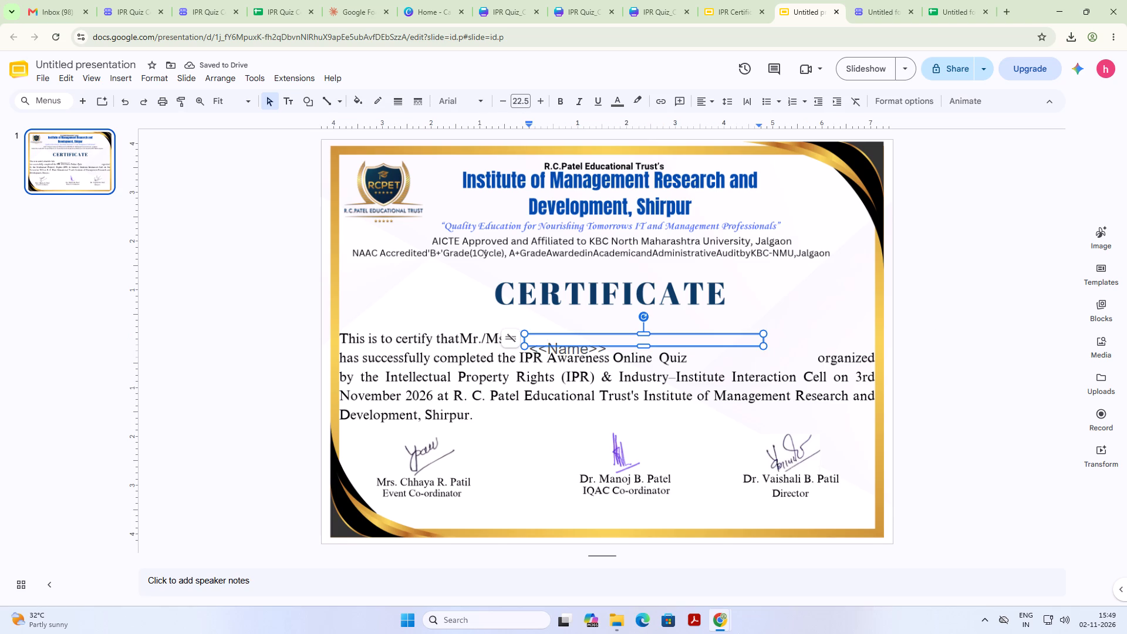
{"action": "left_click", "coordinate": [555, 346]}
{"action": "left_click", "coordinate": [606, 362]}
{"action": "left_click_drag", "start_coordinate": [600, 348], "coordinate": [600, 338]}
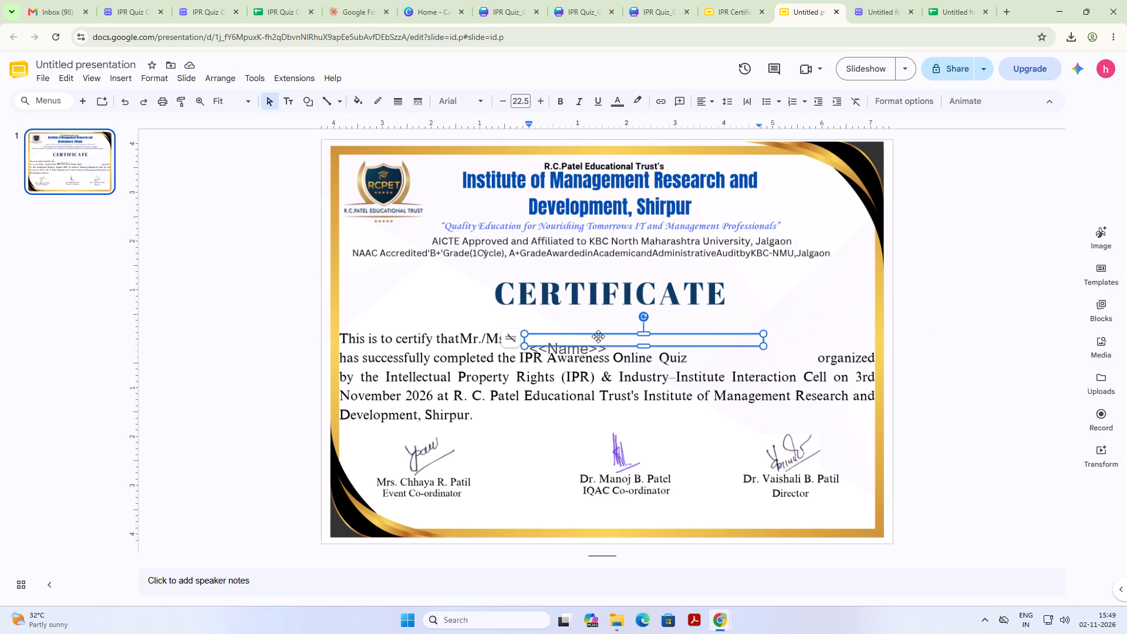
{"action": "left_click", "coordinate": [592, 334]}
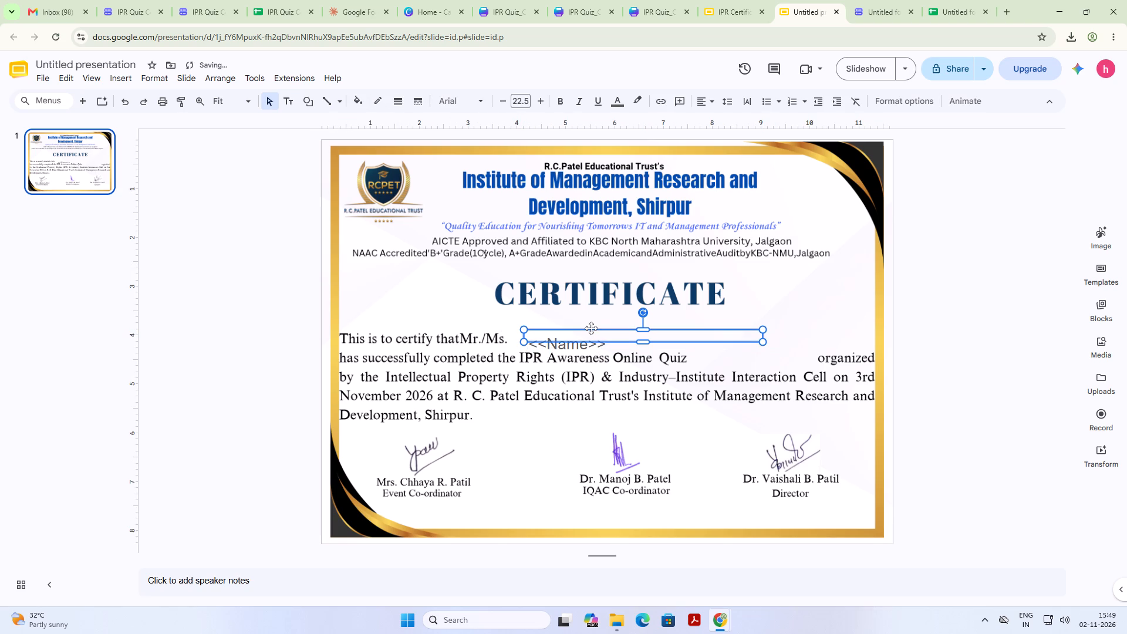
{"action": "left_click", "coordinate": [591, 328]}
Enlarge the "<<Name>>" text box to enclose its text, stretching it from just after "Mr./Ms." to near the gold border.
{"action": "left_click_drag", "start_coordinate": [645, 340], "coordinate": [645, 349]}
{"action": "left_click_drag", "start_coordinate": [643, 352], "coordinate": [643, 358]}
{"action": "left_click_drag", "start_coordinate": [526, 347], "coordinate": [521, 347]}
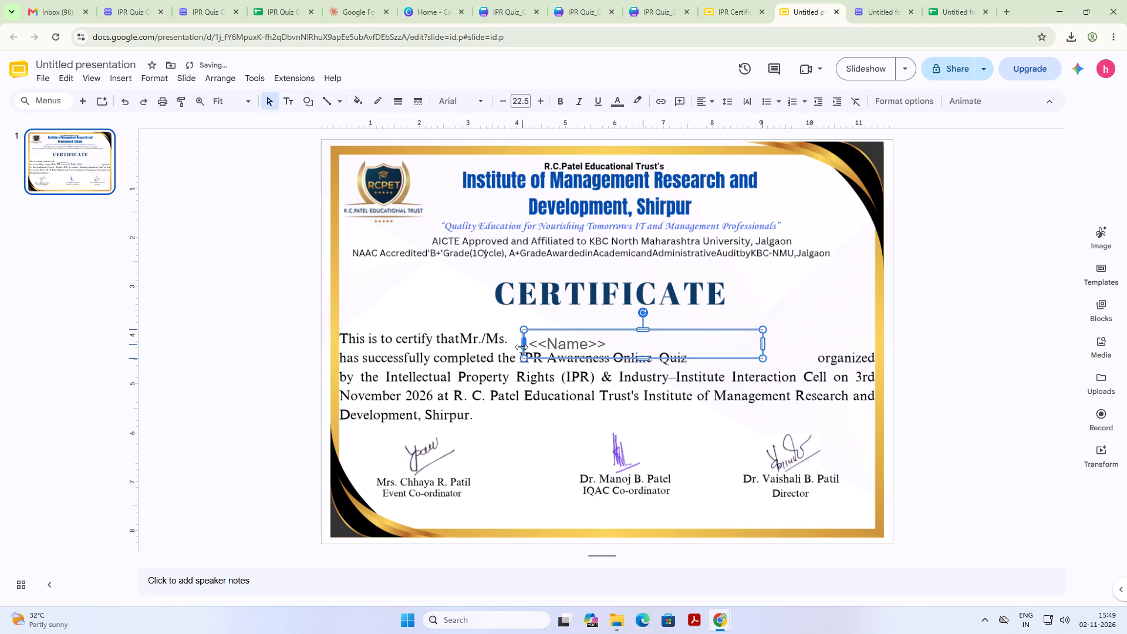
{"action": "left_click_drag", "start_coordinate": [521, 347], "coordinate": [519, 347]}
{"action": "left_click_drag", "start_coordinate": [767, 343], "coordinate": [782, 343]}
{"action": "left_click", "coordinate": [556, 345]}
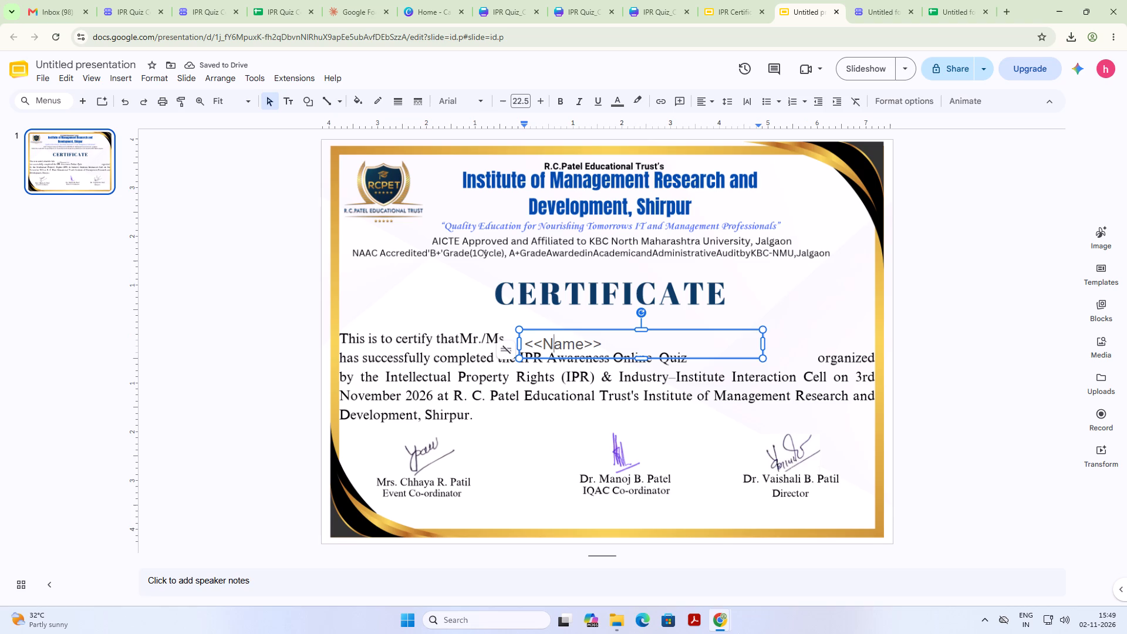
{"action": "left_click_drag", "start_coordinate": [766, 343], "coordinate": [772, 343]}
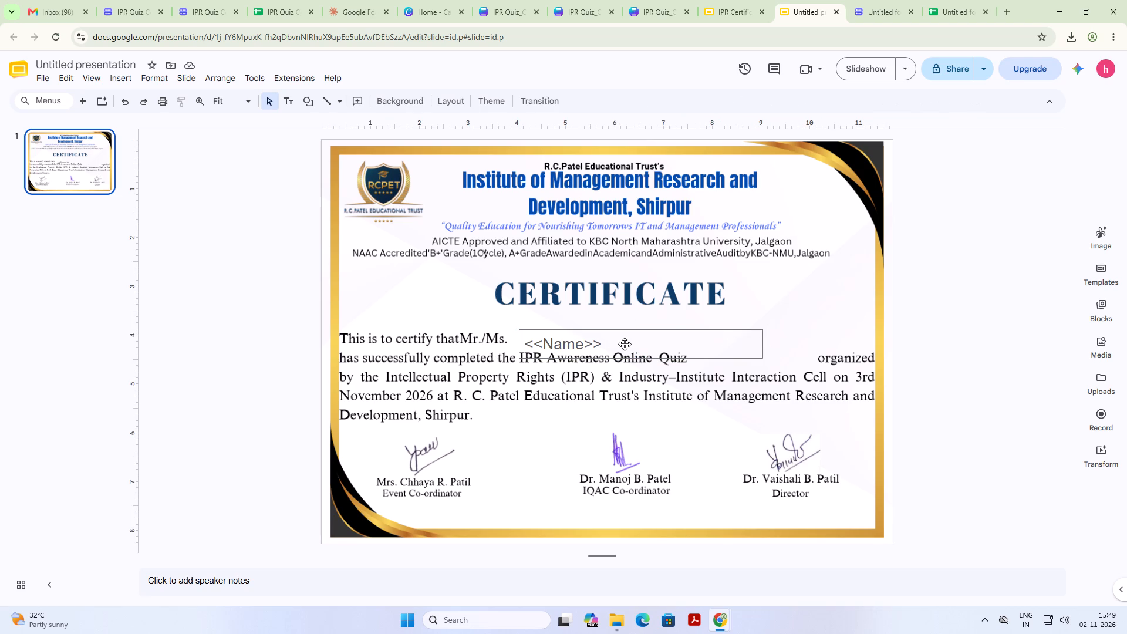
{"action": "left_click", "coordinate": [625, 344]}
{"action": "left_click", "coordinate": [766, 339]}
{"action": "left_click", "coordinate": [649, 343]}
{"action": "left_click_drag", "start_coordinate": [762, 342], "coordinate": [787, 340]}
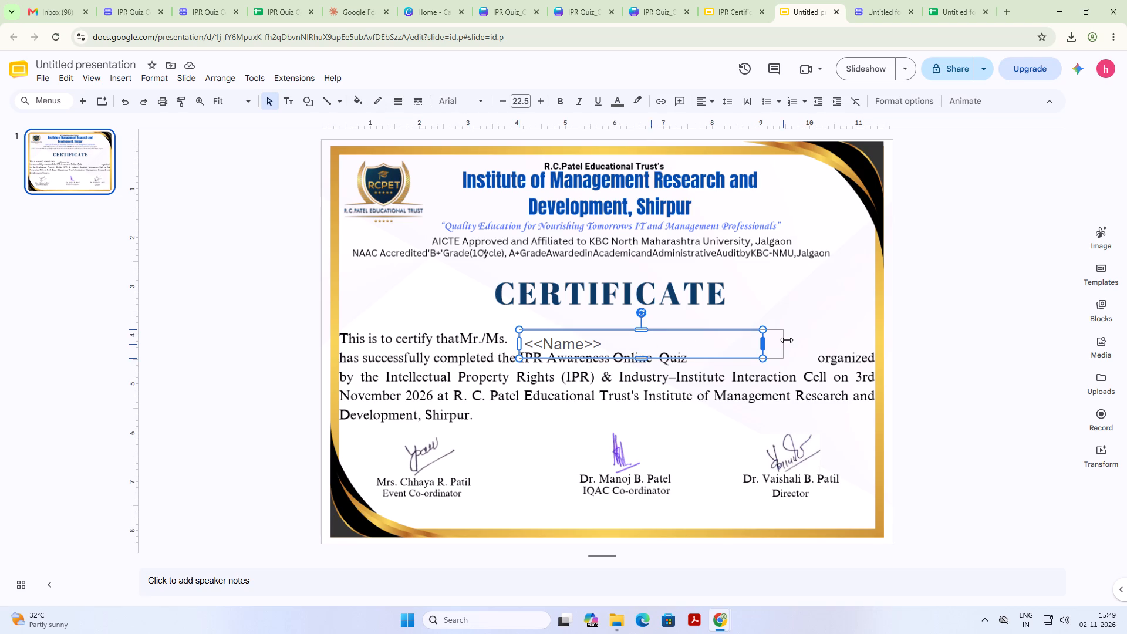
{"action": "left_click_drag", "start_coordinate": [787, 340], "coordinate": [865, 330]}
Raise the "<<Name>>" text box level with the "Mr./Ms." line and trim its height to sit above the line below.
{"action": "left_click_drag", "start_coordinate": [573, 333], "coordinate": [571, 327]}
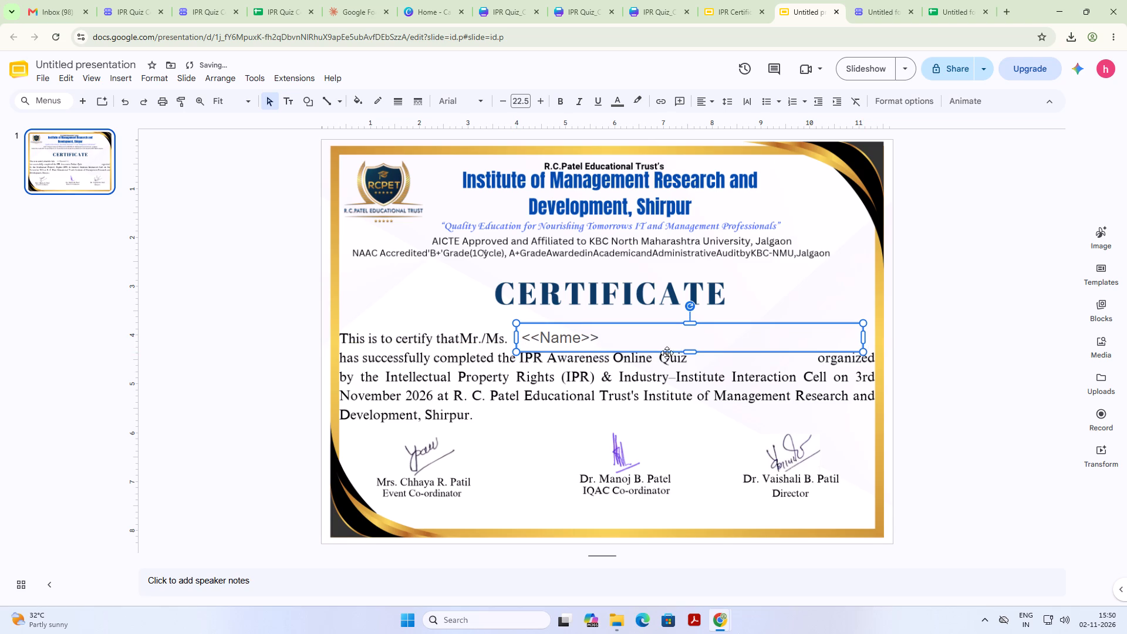
{"action": "left_click_drag", "start_coordinate": [691, 353], "coordinate": [691, 347]}
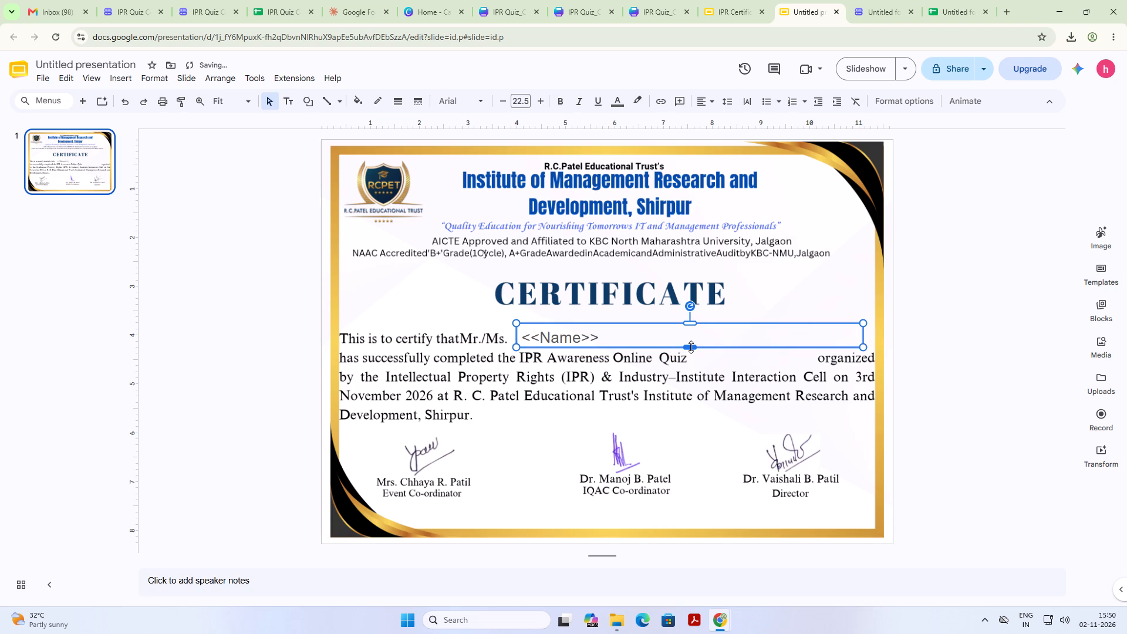
{"action": "left_click", "coordinate": [691, 347]}
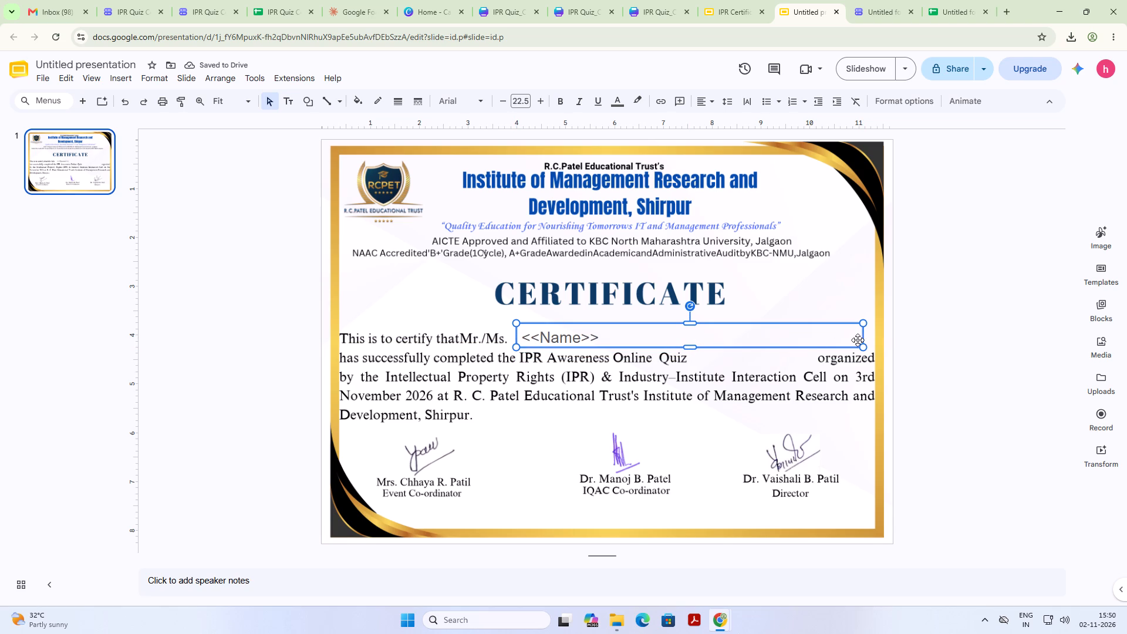
{"action": "left_click", "coordinate": [865, 338]}
{"action": "left_click", "coordinate": [906, 317]}
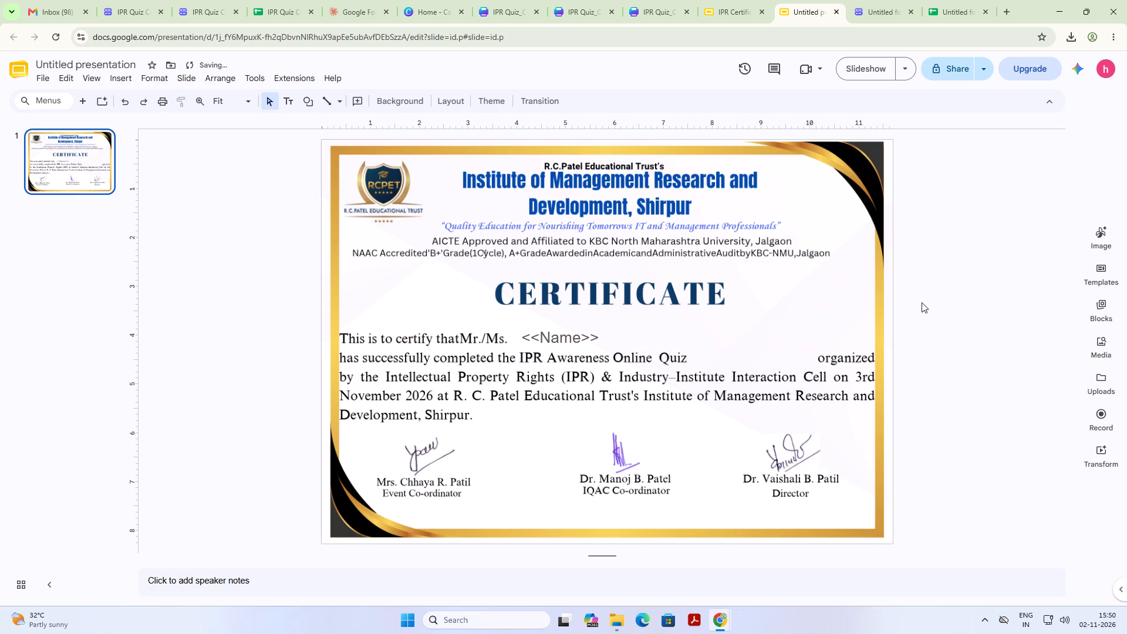
Format the "<<Name>>" text in black Times New Roman at size 20.5.
{"action": "left_click", "coordinate": [583, 333]}
{"action": "left_click_drag", "start_coordinate": [624, 337], "coordinate": [566, 339]}
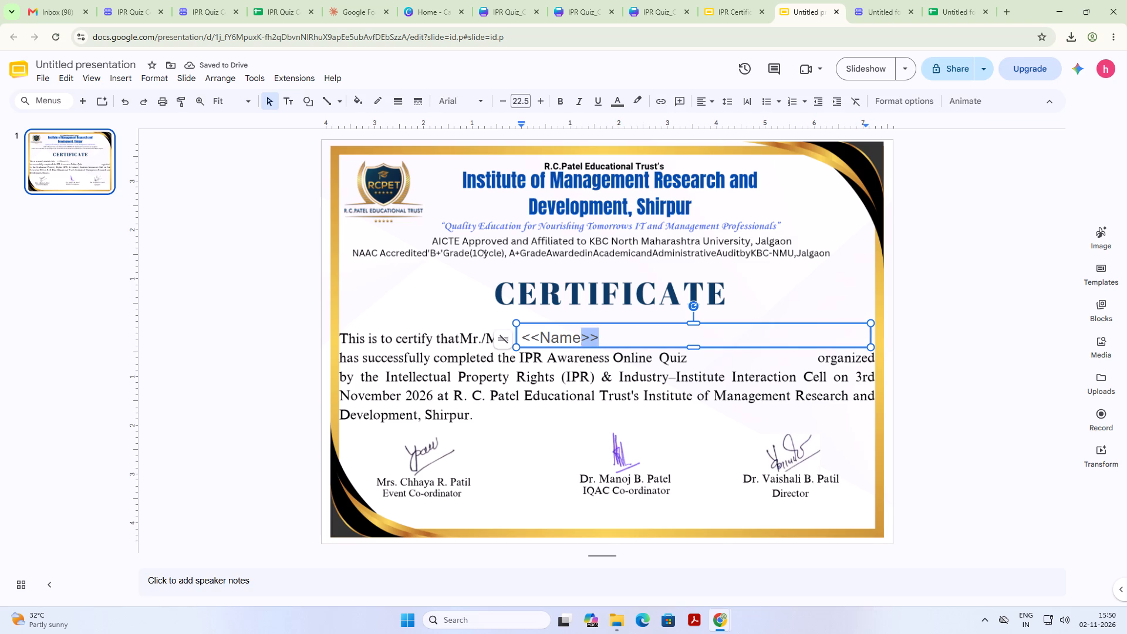
{"action": "left_click_drag", "start_coordinate": [566, 339], "coordinate": [521, 339]}
{"action": "left_click", "coordinate": [608, 97]}
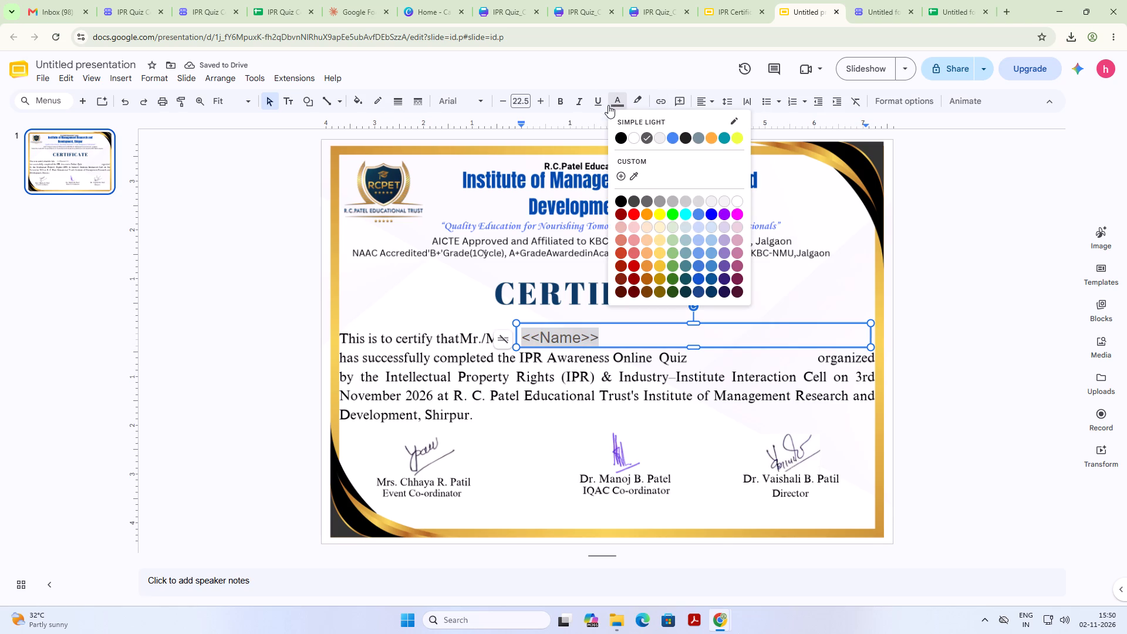
{"action": "left_click", "coordinate": [617, 140]}
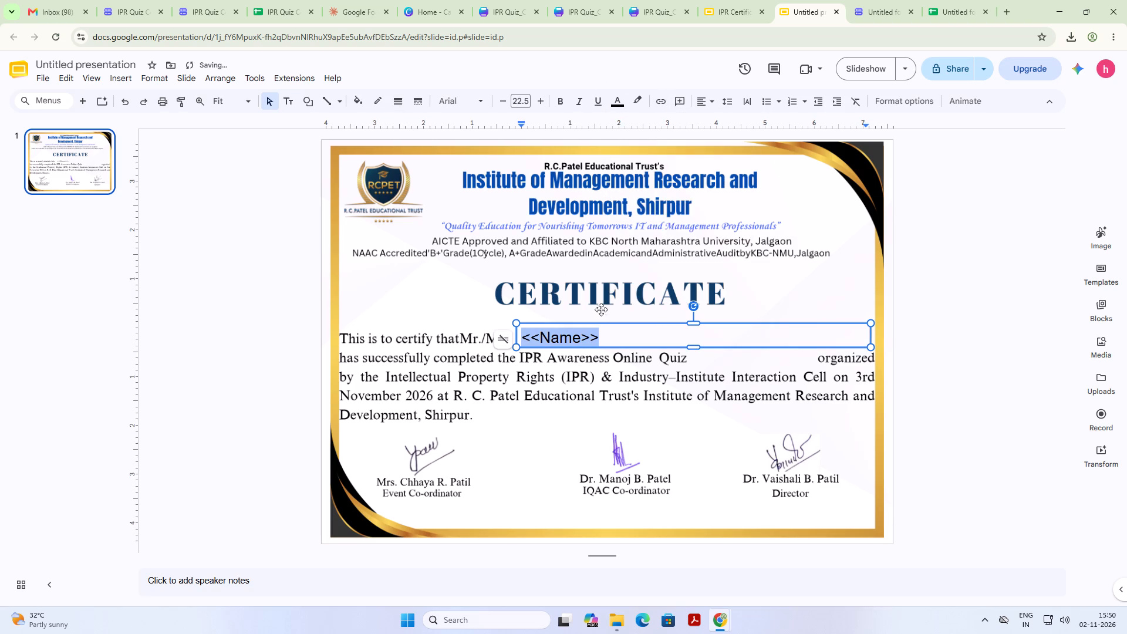
{"action": "left_click", "coordinate": [441, 97]}
{"action": "left_click", "coordinate": [477, 224]}
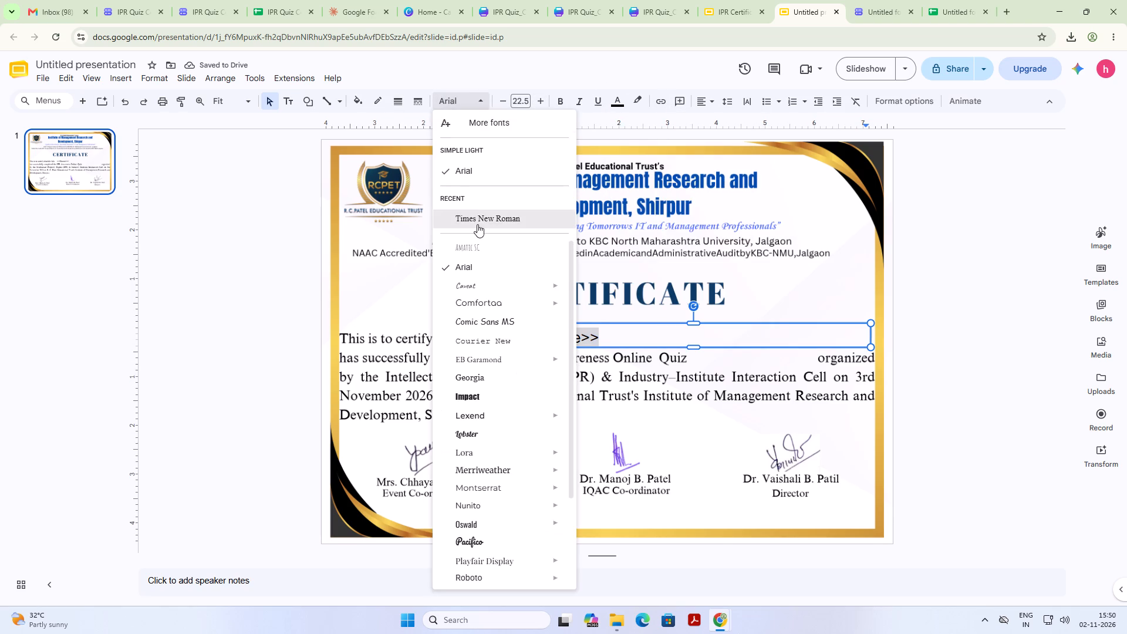
{"action": "double_click", "coordinate": [502, 103]}
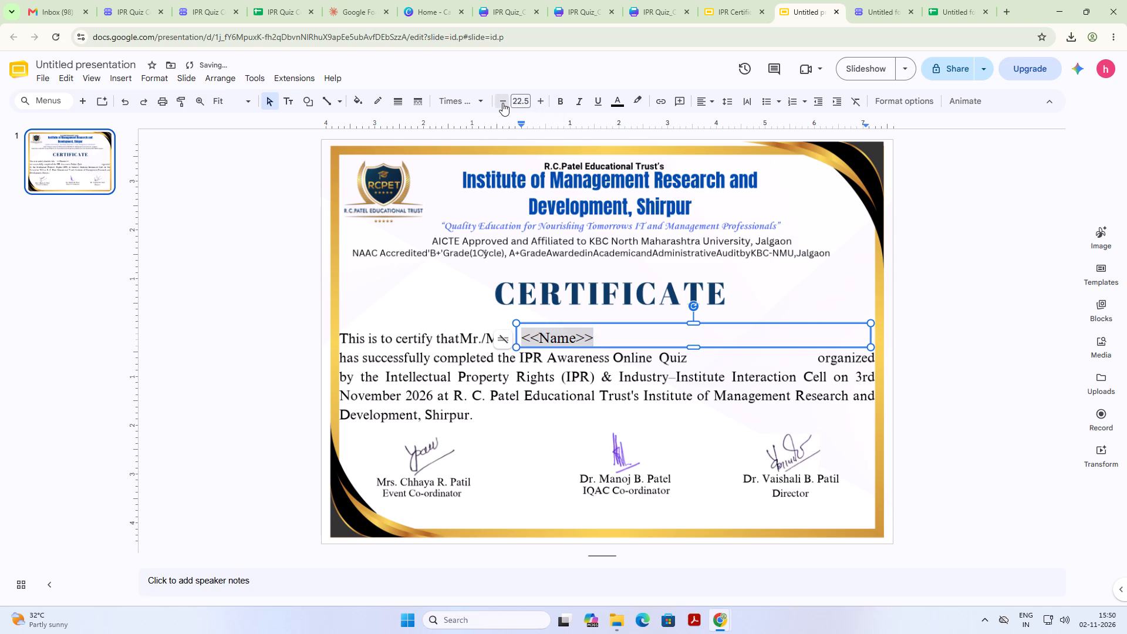
{"action": "left_click", "coordinate": [984, 299]}
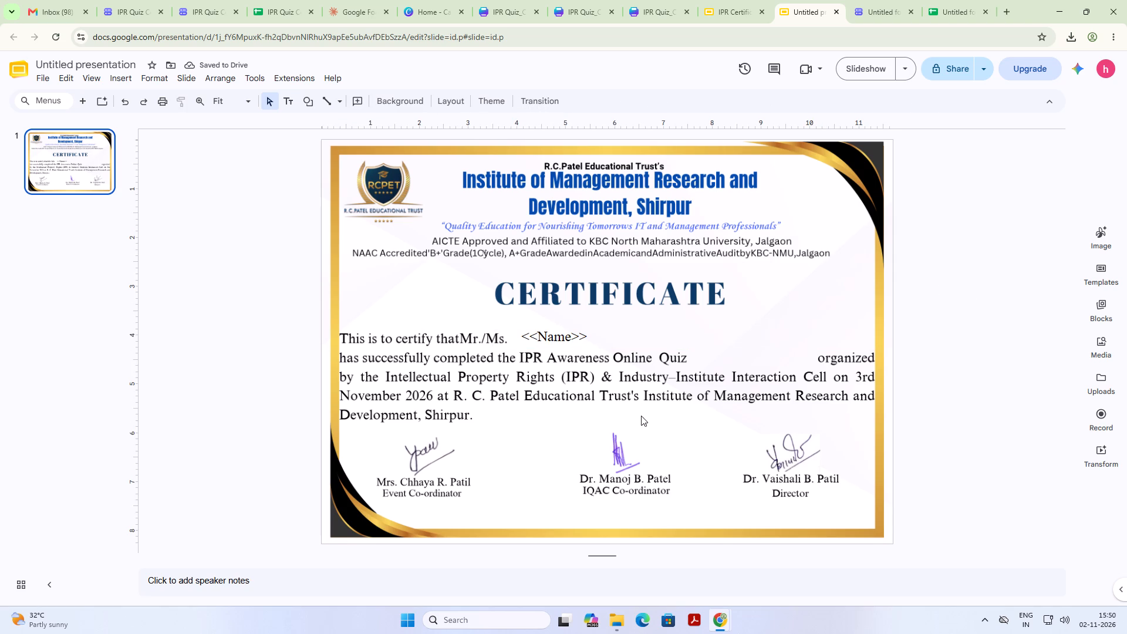
{"action": "left_click", "coordinate": [576, 333]}
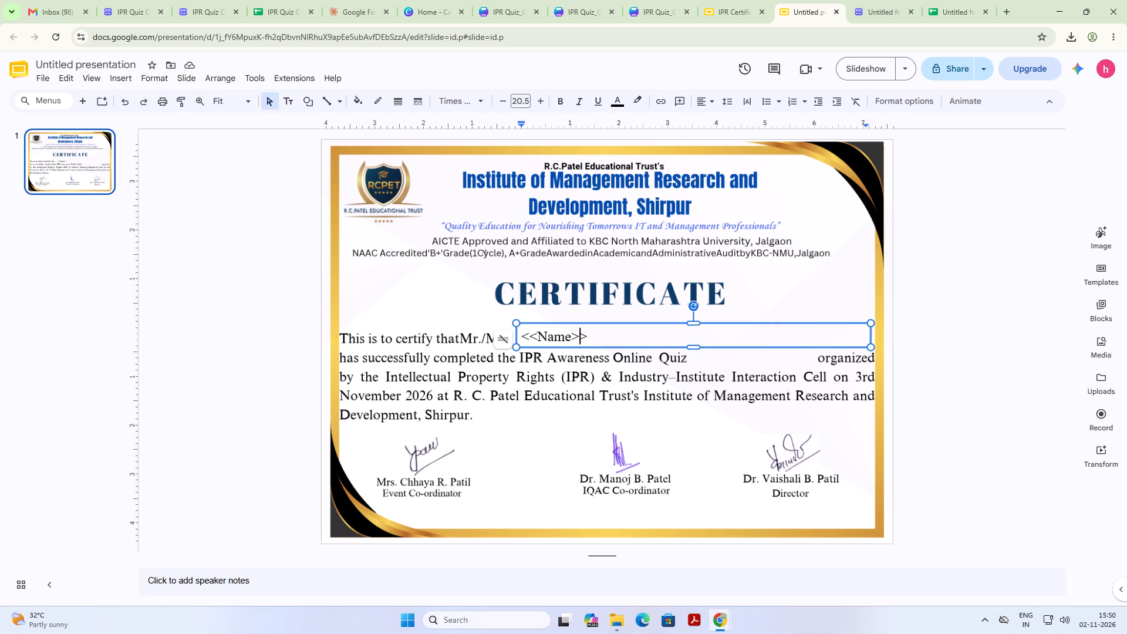
{"action": "left_click", "coordinate": [593, 333]}
{"action": "left_click", "coordinate": [751, 393]}
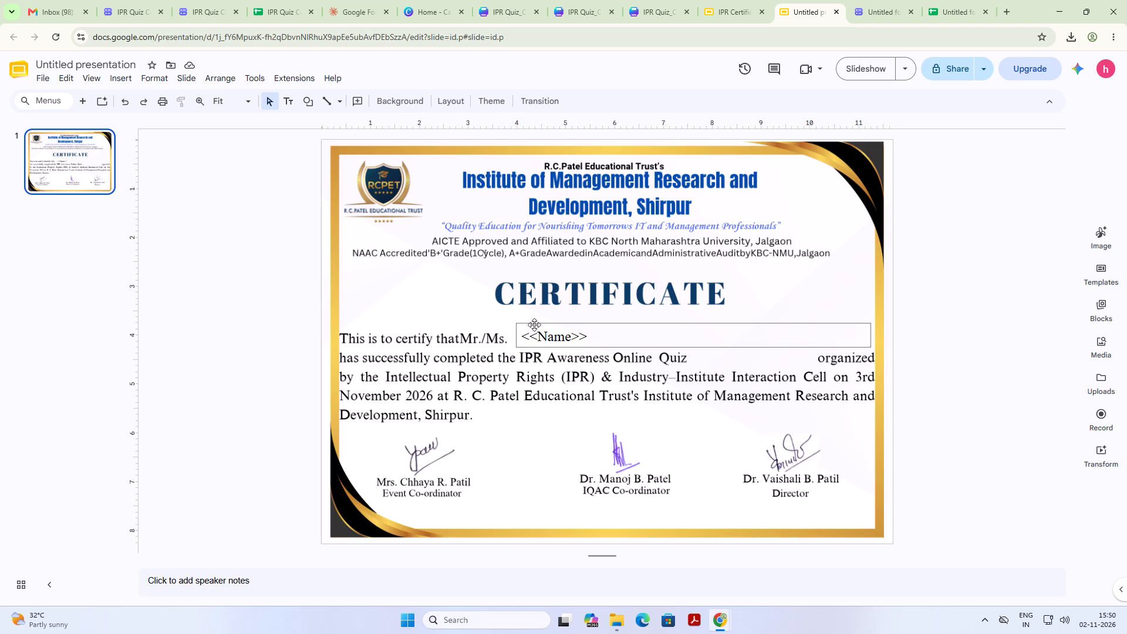
Duplicate the "<<Name>>" text box and place the copy in the gap just after "IPR Awareness Online Quiz".
{"action": "left_click", "coordinate": [534, 325]}
{"action": "key", "text": "ctrl+c"}
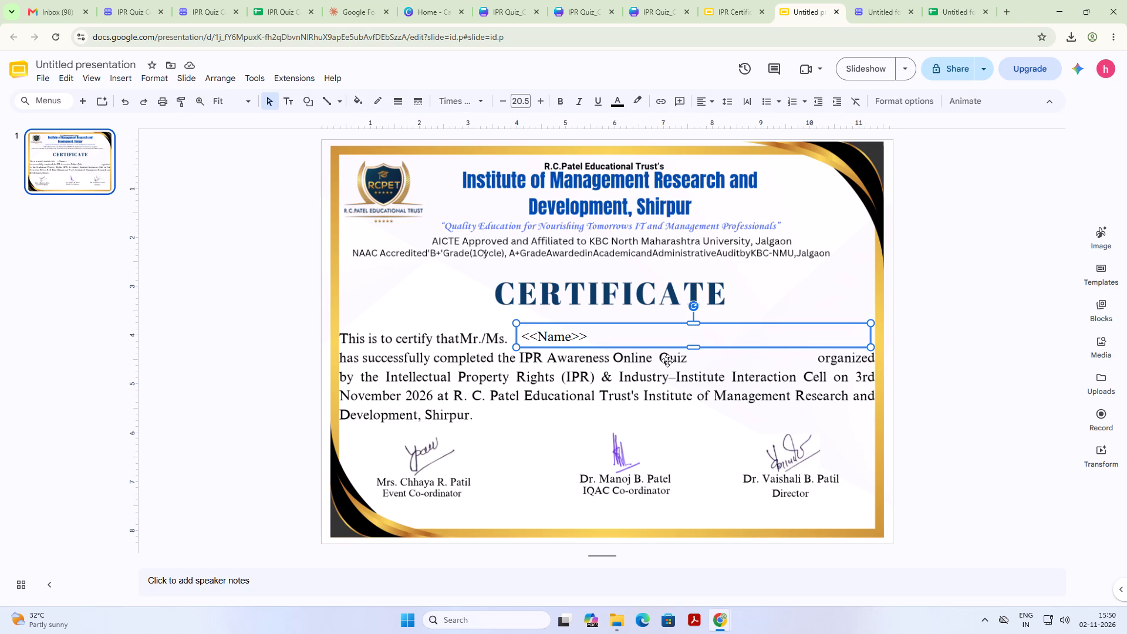
{"action": "left_click", "coordinate": [717, 365]}
{"action": "key", "text": "ctrl+v"}
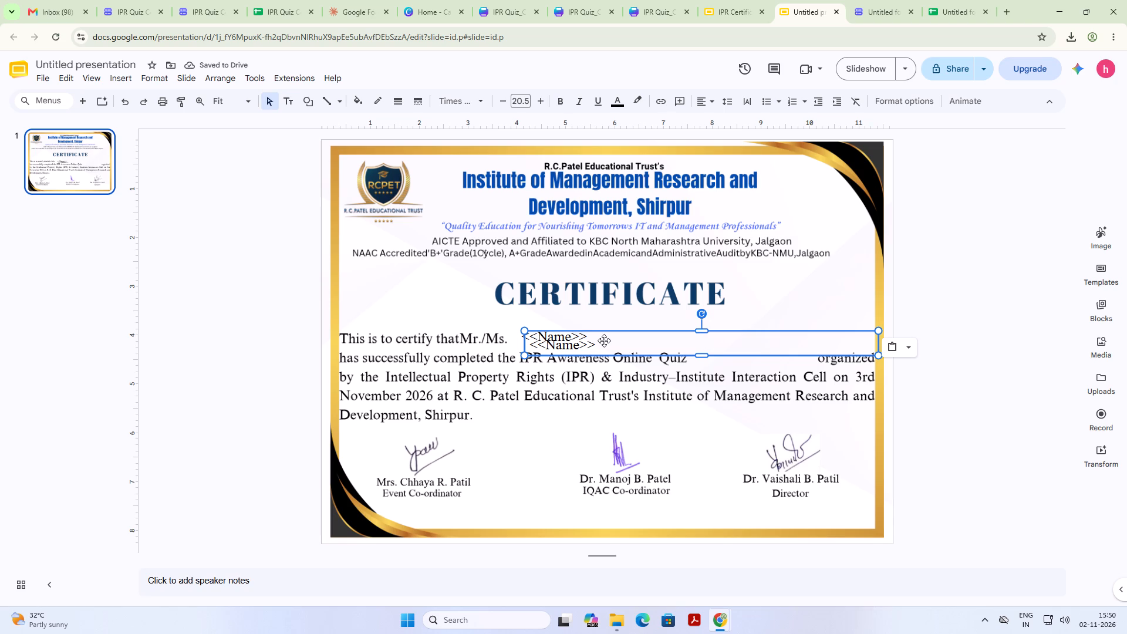
{"action": "left_click_drag", "start_coordinate": [612, 334], "coordinate": [699, 356]}
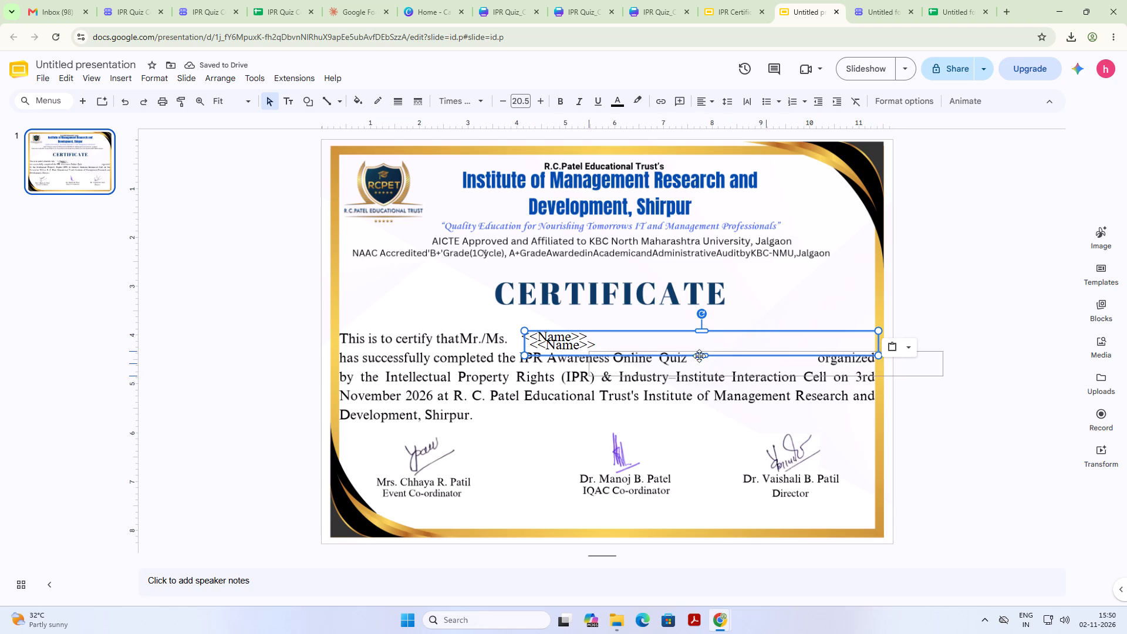
{"action": "left_click_drag", "start_coordinate": [699, 356], "coordinate": [709, 356]}
{"action": "left_click_drag", "start_coordinate": [711, 352], "coordinate": [780, 344]}
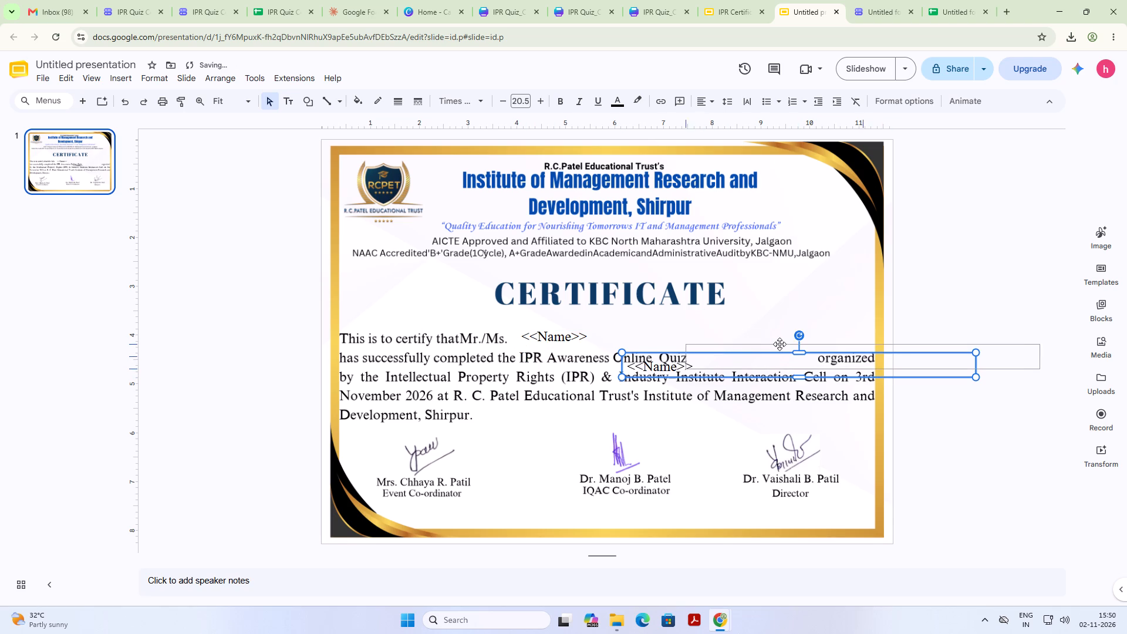
{"action": "left_click_drag", "start_coordinate": [780, 344], "coordinate": [780, 348]}
{"action": "left_click", "coordinate": [762, 348]}
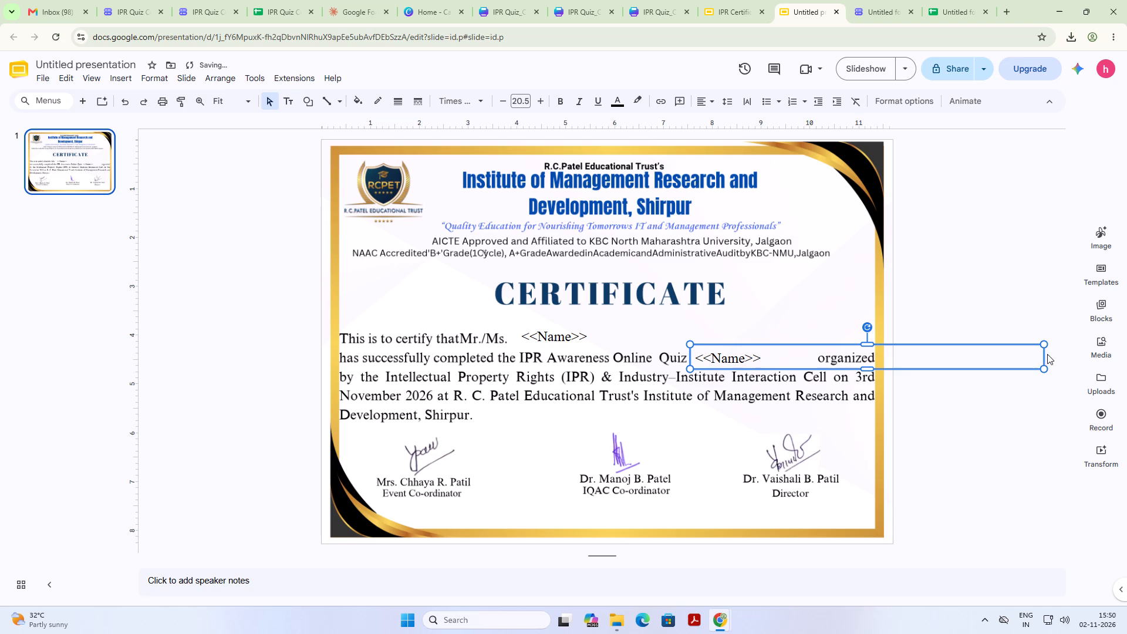
Narrow the copied text box so that it ends just before the word "organized".
{"action": "left_click_drag", "start_coordinate": [1044, 355], "coordinate": [809, 366]}
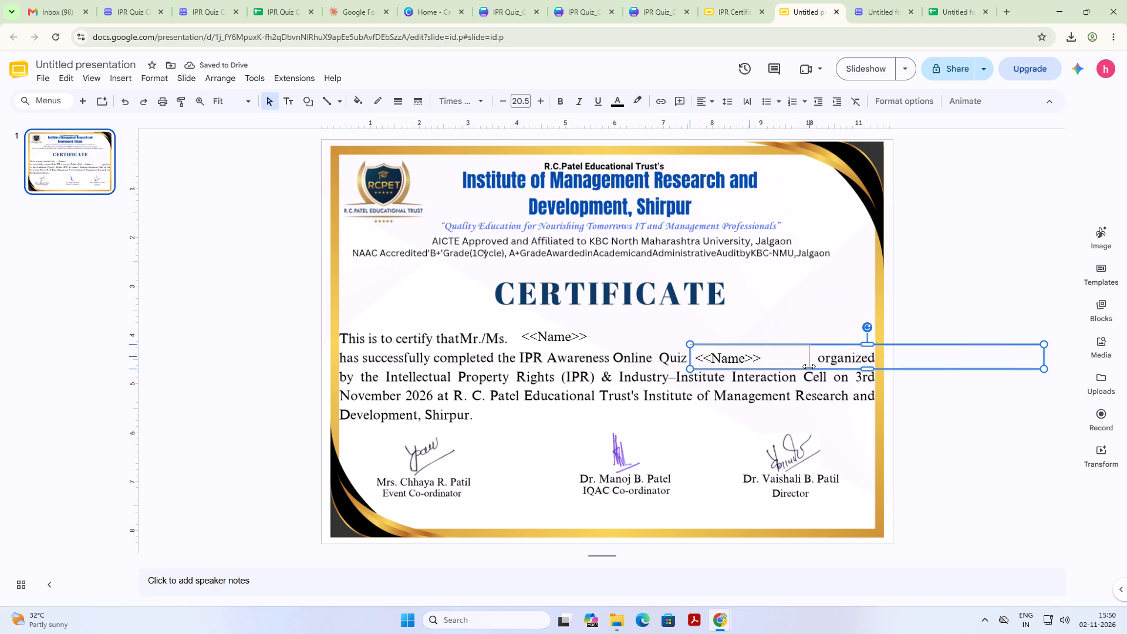
{"action": "left_click_drag", "start_coordinate": [809, 366], "coordinate": [801, 363]}
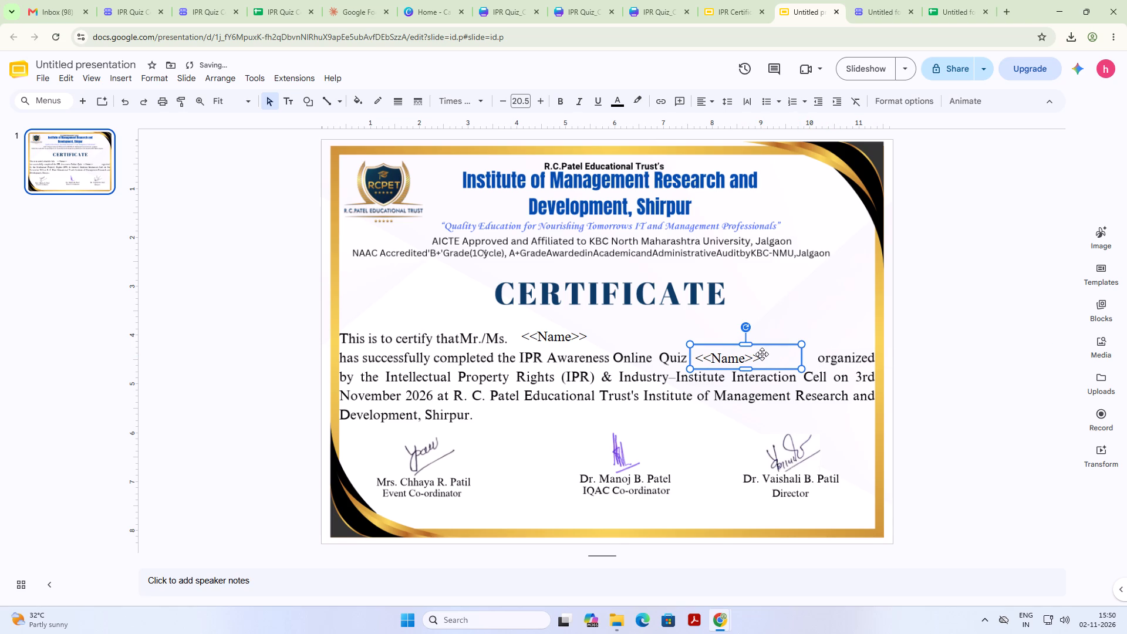
Replace "Name" inside the angle brackets of the copied text box with "Per".
{"action": "left_click", "coordinate": [762, 354]}
{"action": "left_click", "coordinate": [747, 356]}
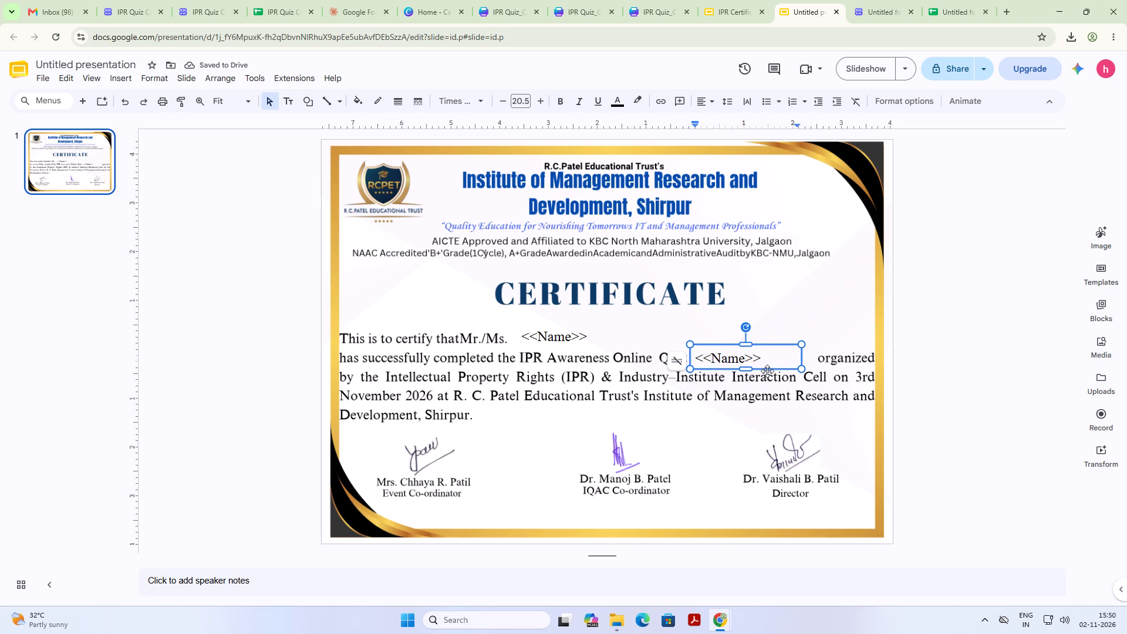
{"action": "key", "text": "BackSpace"}
{"action": "key", "text": "BackSpace"}
{"action": "key", "text": "BackSpace"}
{"action": "key", "text": "BackSpace"}
{"action": "type", "text": "PErc"}
{"action": "key", "text": "BackSpace"}
{"action": "key", "text": "BackSpace"}
{"action": "key", "text": "BackSpace"}
{"action": "type", "text": "er"}
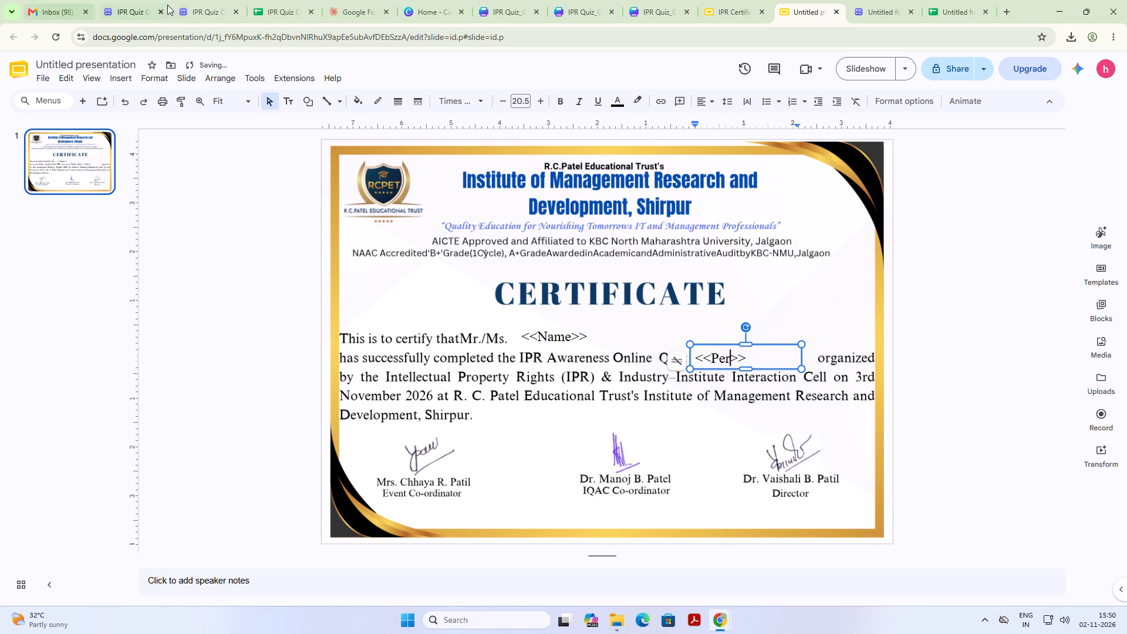
Copy the "Percntage" column header text from the Untitled form (Responses) spreadsheet.
{"action": "left_click", "coordinate": [298, 0]}
{"action": "scroll", "coordinate": [225, 208], "scroll_direction": "up", "scroll_amount": 3}
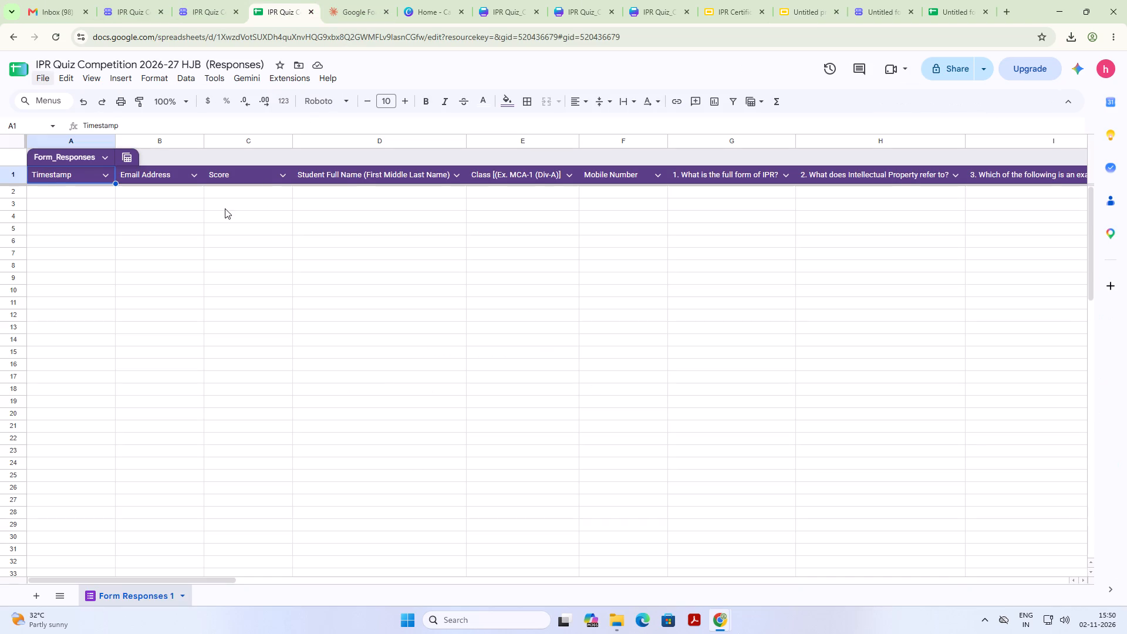
{"action": "left_click", "coordinate": [953, 0]}
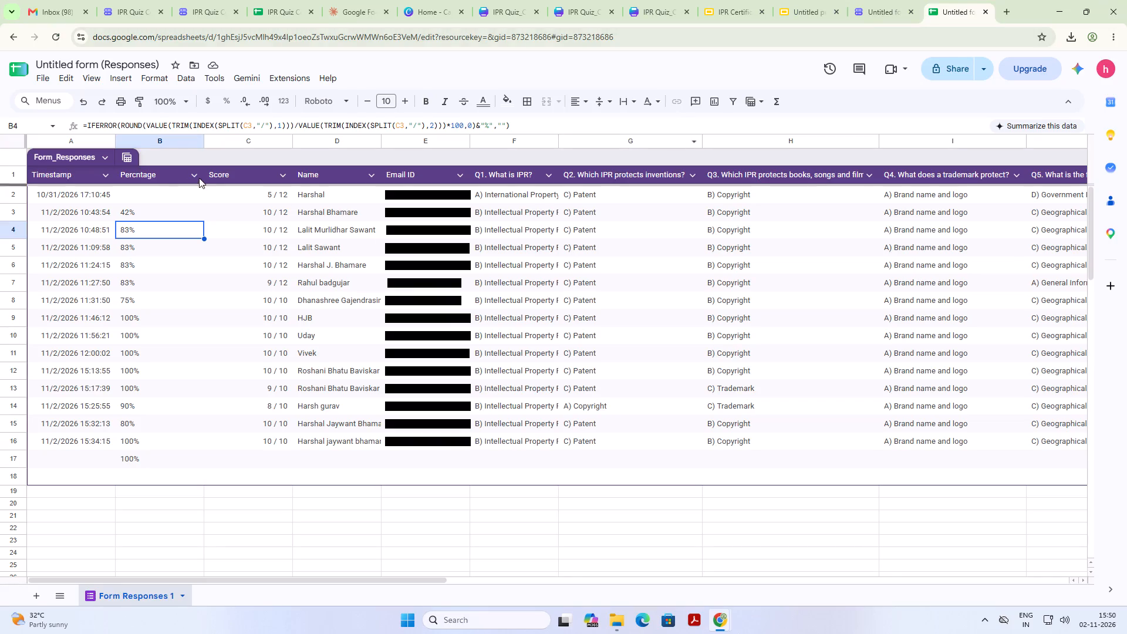
{"action": "left_click", "coordinate": [149, 174]}
{"action": "left_click", "coordinate": [154, 174]}
{"action": "left_click", "coordinate": [166, 176]}
{"action": "left_click", "coordinate": [126, 178]}
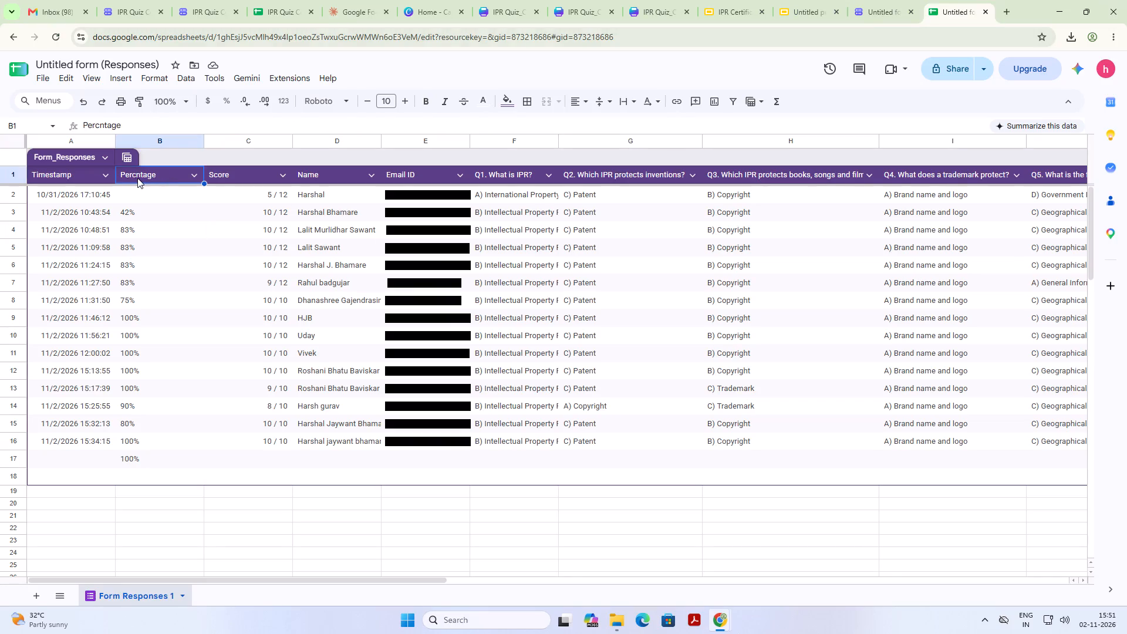
{"action": "double_click", "coordinate": [137, 178]}
{"action": "left_click_drag", "start_coordinate": [160, 170], "coordinate": [119, 172]}
{"action": "key", "text": "ctrl+c"}
{"action": "key", "text": "ctrl+c"}
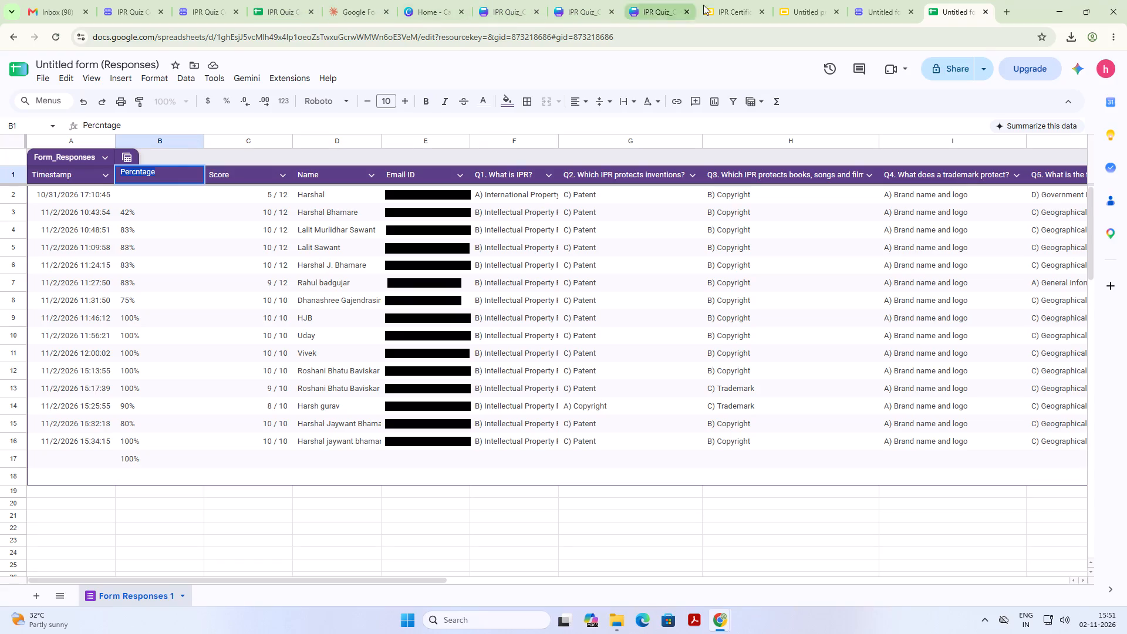
Back in the certificate presentation, replace "Per" in the placeholder with the copied header text to make "<<Percntage>>".
{"action": "left_click", "coordinate": [801, 0]}
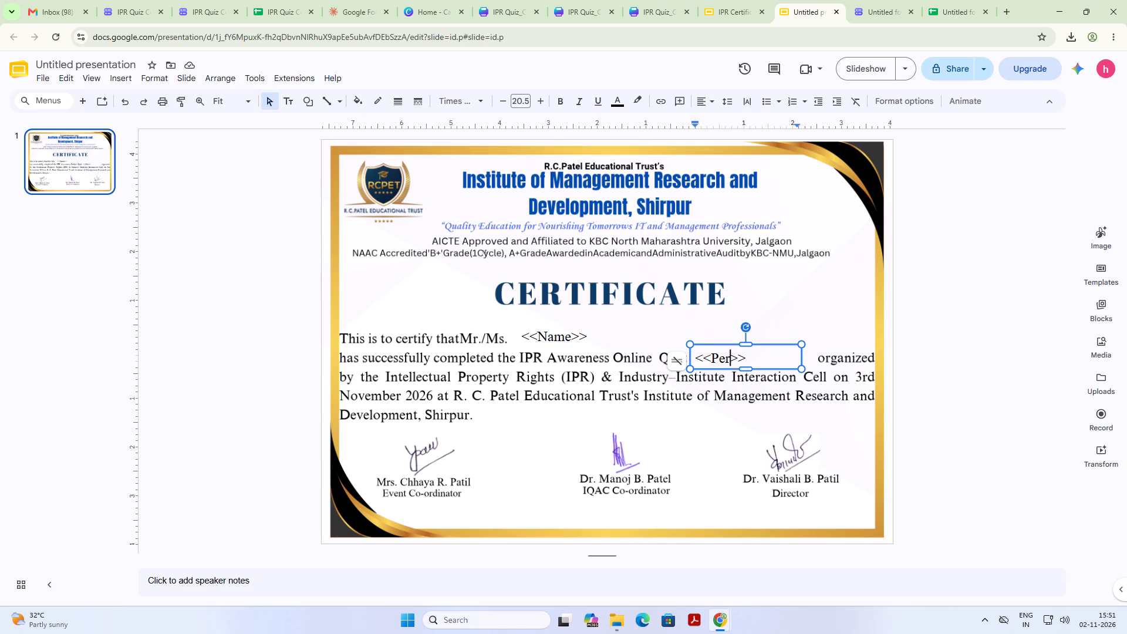
{"action": "key", "text": "shift+Left"}
{"action": "key", "text": "shift+Left"}
{"action": "key", "text": "shift+Left"}
{"action": "key", "text": "ctrl+v"}
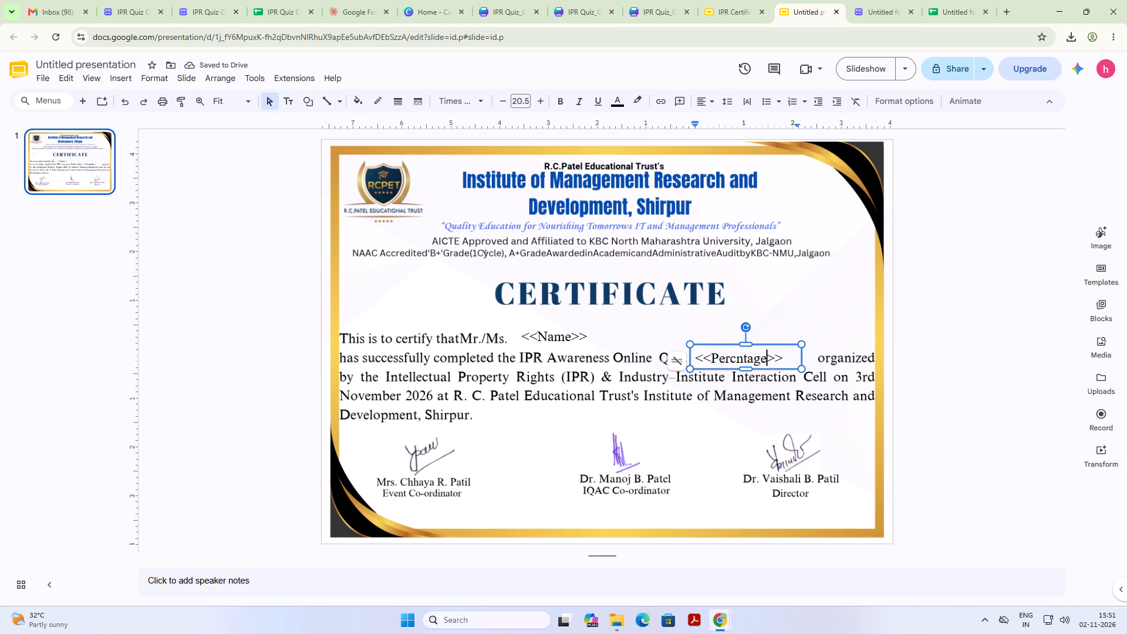
Correct the placeholder's spelling to "<<Percentage>>" using the suggested correction.
{"action": "key", "text": "Left"}
{"action": "key", "text": "Left"}
{"action": "key", "text": "Left"}
{"action": "key", "text": "Left"}
{"action": "key", "text": "Left"}
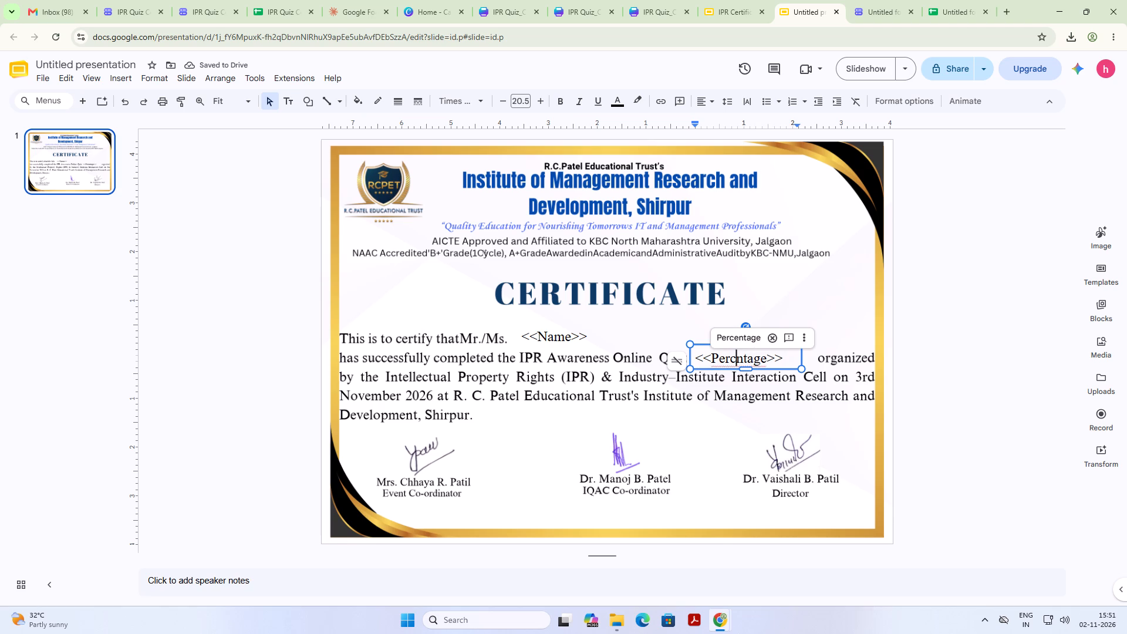
{"action": "key", "text": "Left"}
{"action": "left_click", "coordinate": [739, 333]}
{"action": "left_click", "coordinate": [951, 348]}
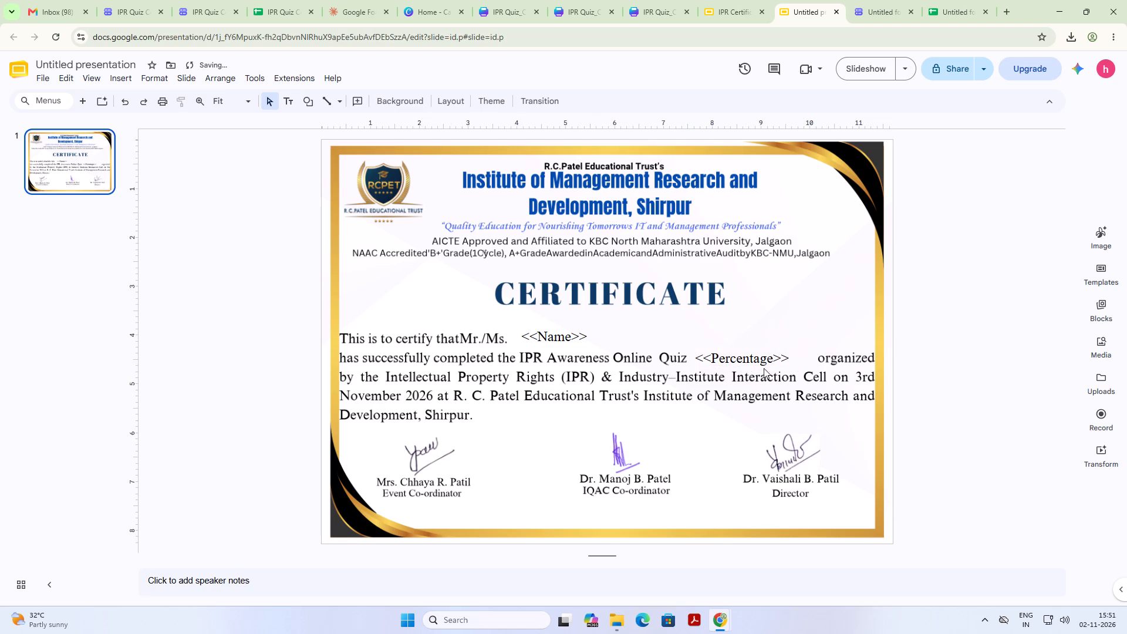
Nudge the "<<Percentage>>" text box to sit midway between "Quiz" and "organized", level with that line.
{"action": "left_click_drag", "start_coordinate": [723, 346], "coordinate": [729, 345]}
{"action": "left_click", "coordinate": [723, 342]}
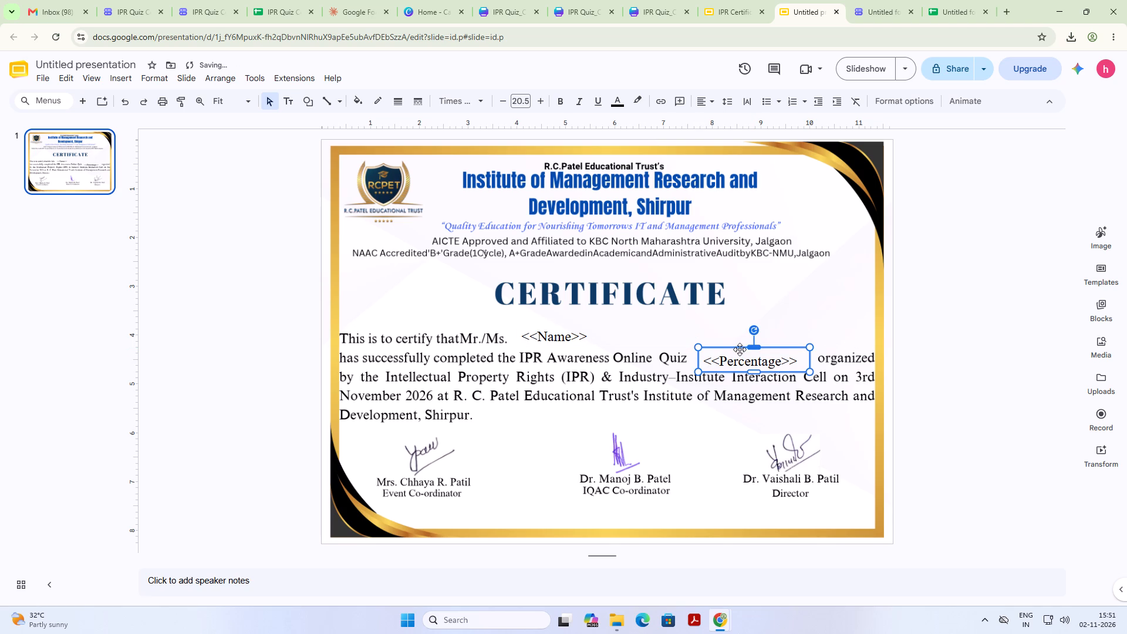
{"action": "left_click", "coordinate": [736, 349]}
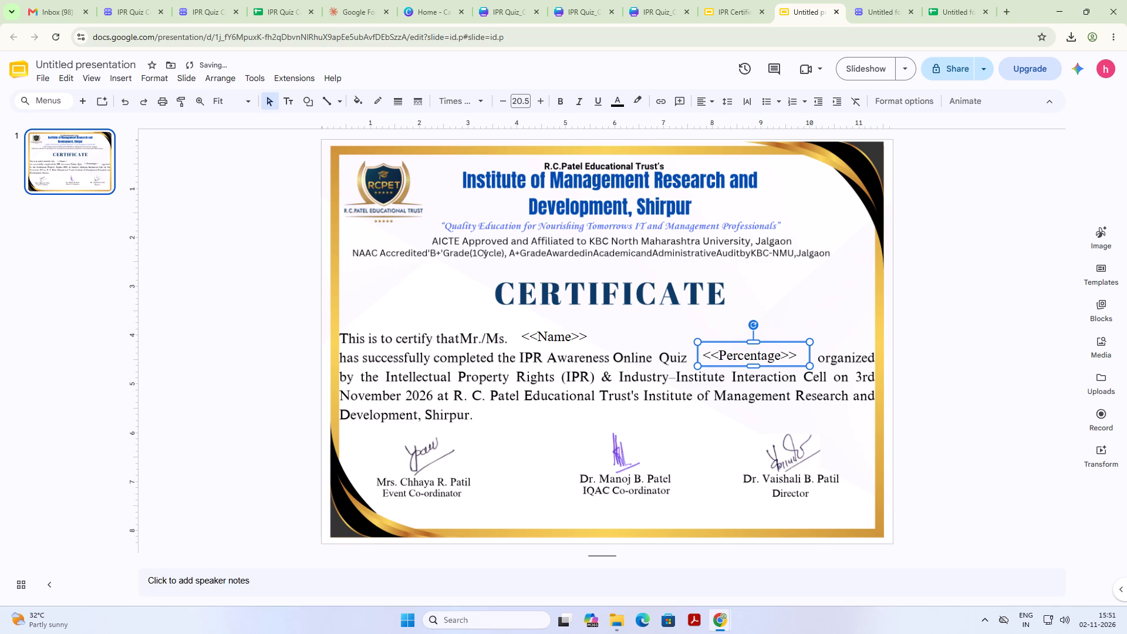
{"action": "left_click", "coordinate": [737, 343]}
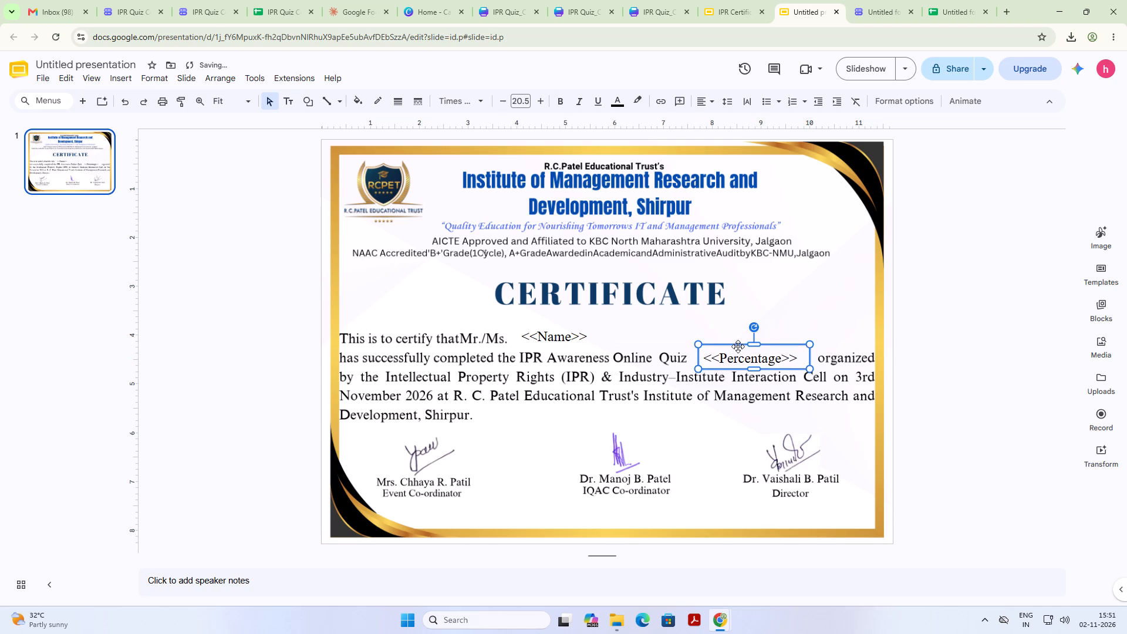
{"action": "left_click", "coordinate": [905, 340]}
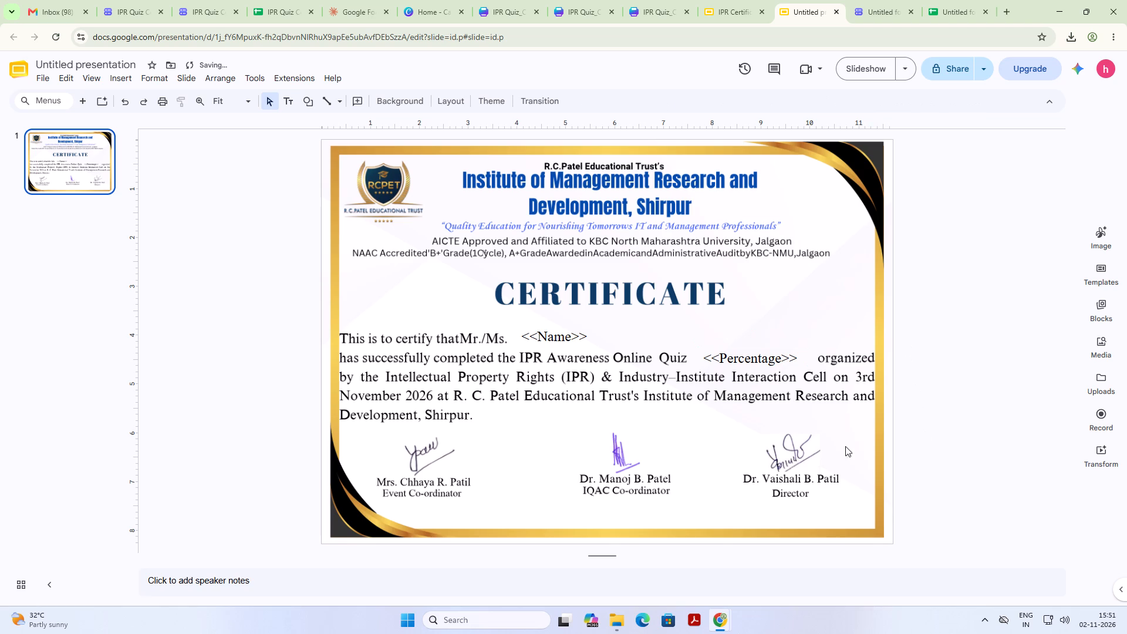
Duplicate the "<<Percentage>>" text box and place the copy below "Event Co-ordinator", just above the certificate's bottom border.
{"action": "left_click", "coordinate": [752, 350]}
{"action": "left_click", "coordinate": [745, 342]}
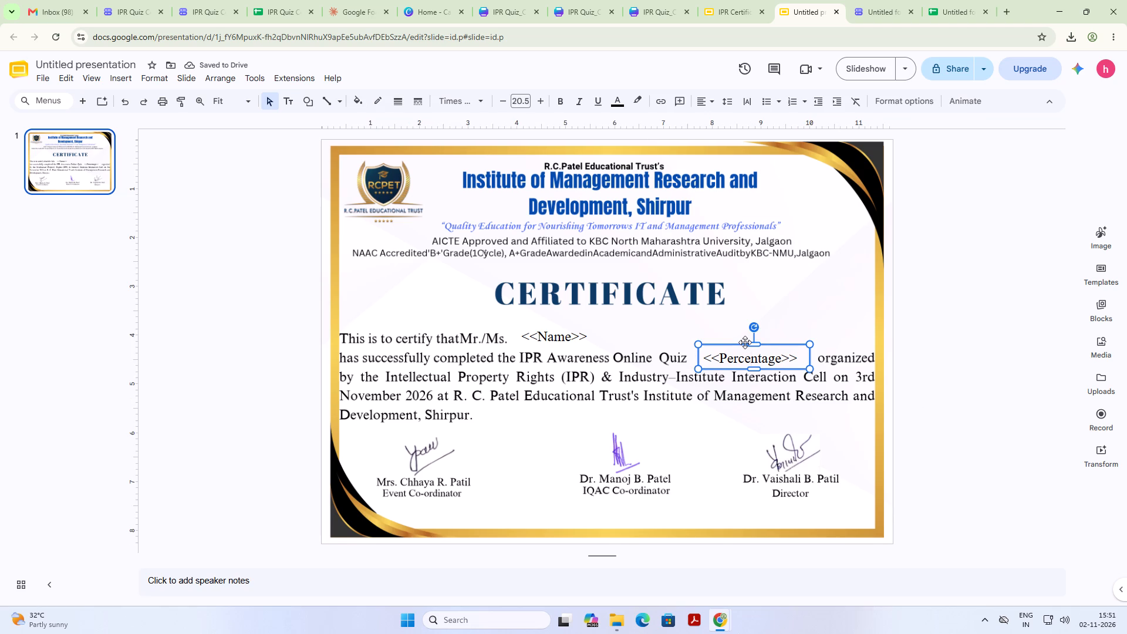
{"action": "key", "text": "ctrl+c"}
{"action": "key", "text": "ctrl+v"}
{"action": "left_click", "coordinate": [761, 354]}
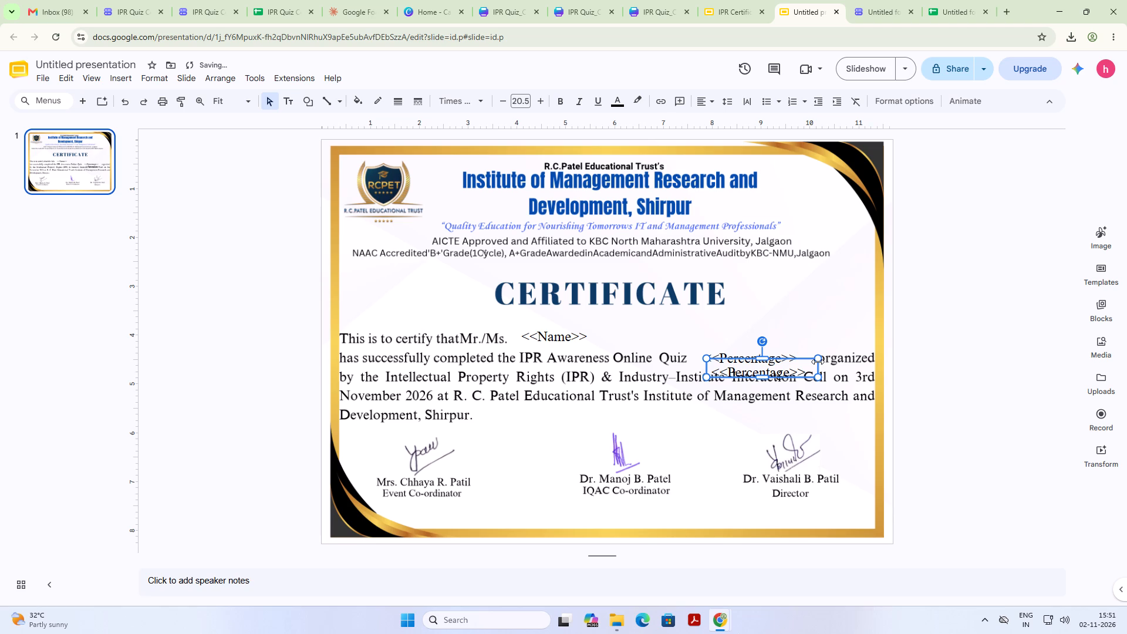
{"action": "left_click_drag", "start_coordinate": [810, 359], "coordinate": [497, 510]}
{"action": "left_click", "coordinate": [476, 520]}
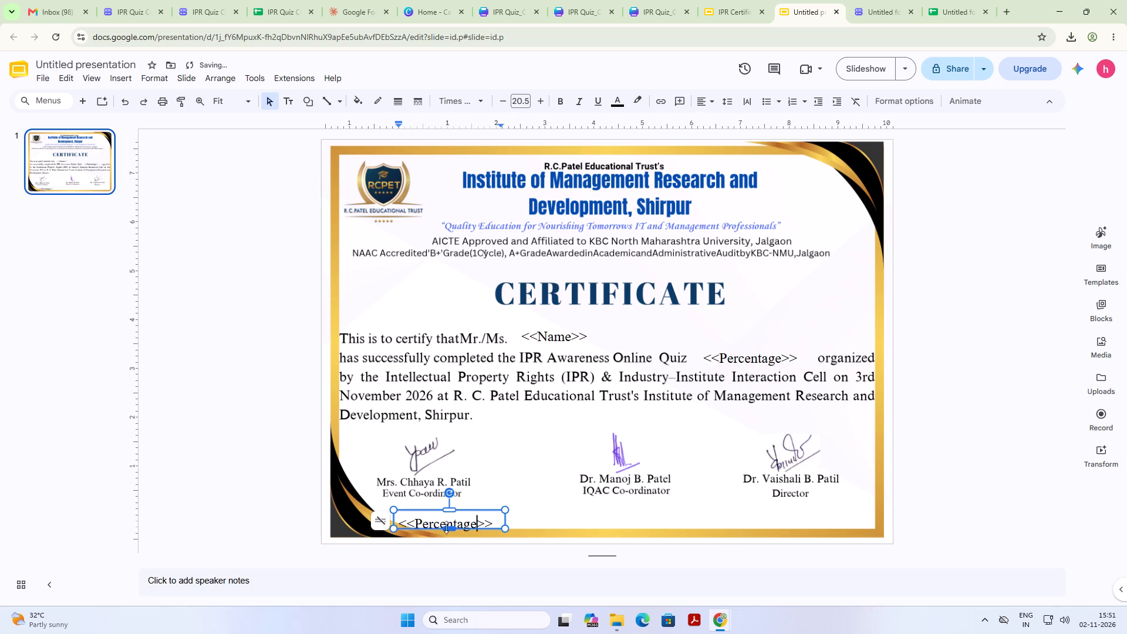
{"action": "left_click_drag", "start_coordinate": [455, 509], "coordinate": [461, 507]}
{"action": "left_click_drag", "start_coordinate": [471, 507], "coordinate": [484, 508]}
{"action": "left_click_drag", "start_coordinate": [505, 519], "coordinate": [511, 514]}
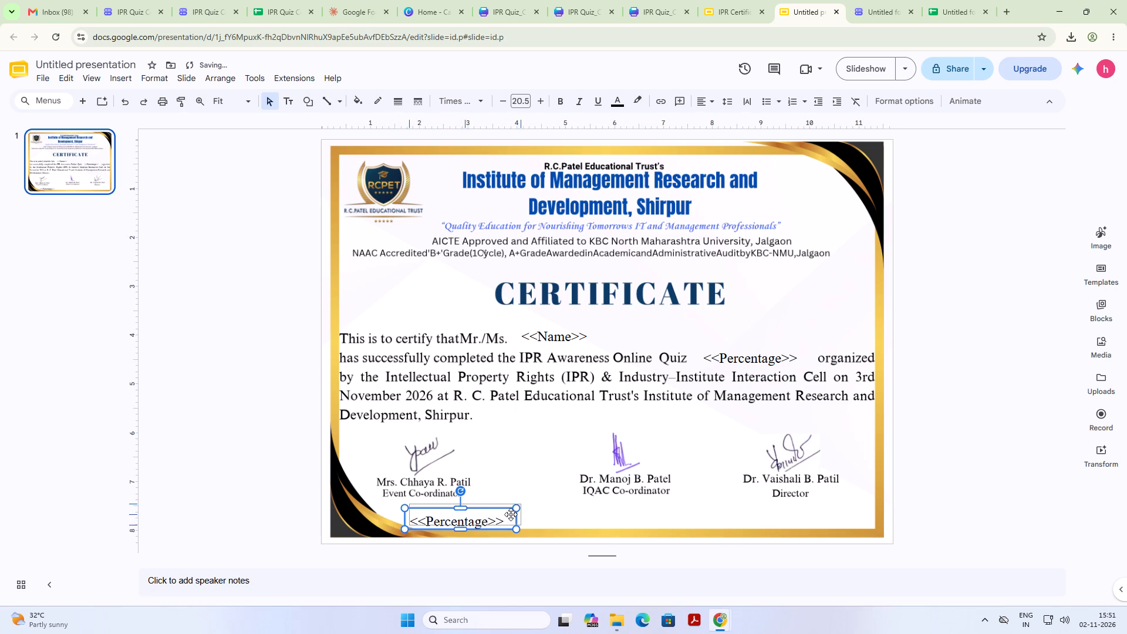
{"action": "left_click_drag", "start_coordinate": [511, 514], "coordinate": [534, 516]}
{"action": "left_click", "coordinate": [536, 519]}
Reduce the font size of the text in the lower placeholder box to 15.5.
{"action": "left_click", "coordinate": [531, 518]}
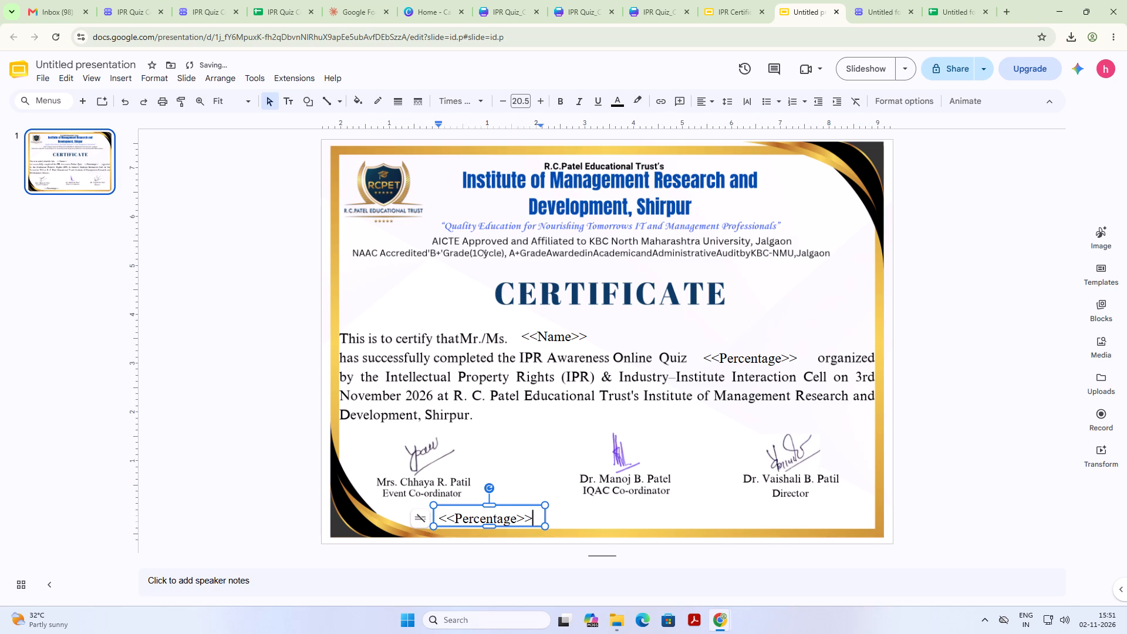
{"action": "left_click_drag", "start_coordinate": [529, 517], "coordinate": [439, 521]}
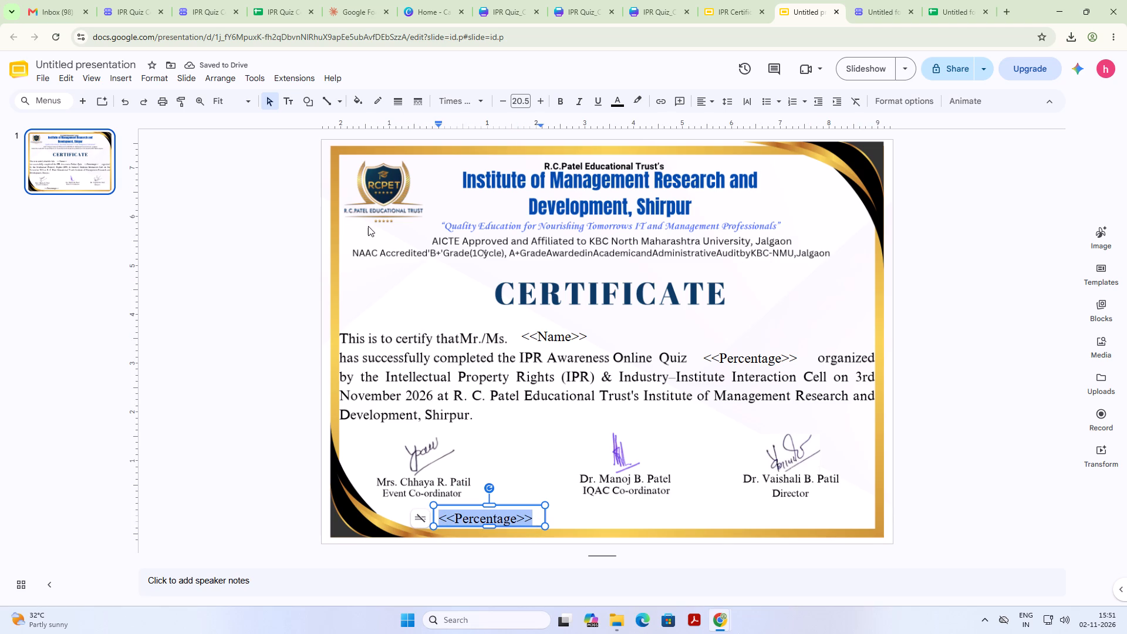
{"action": "triple_click", "coordinate": [500, 104]}
{"action": "left_click", "coordinate": [501, 104]}
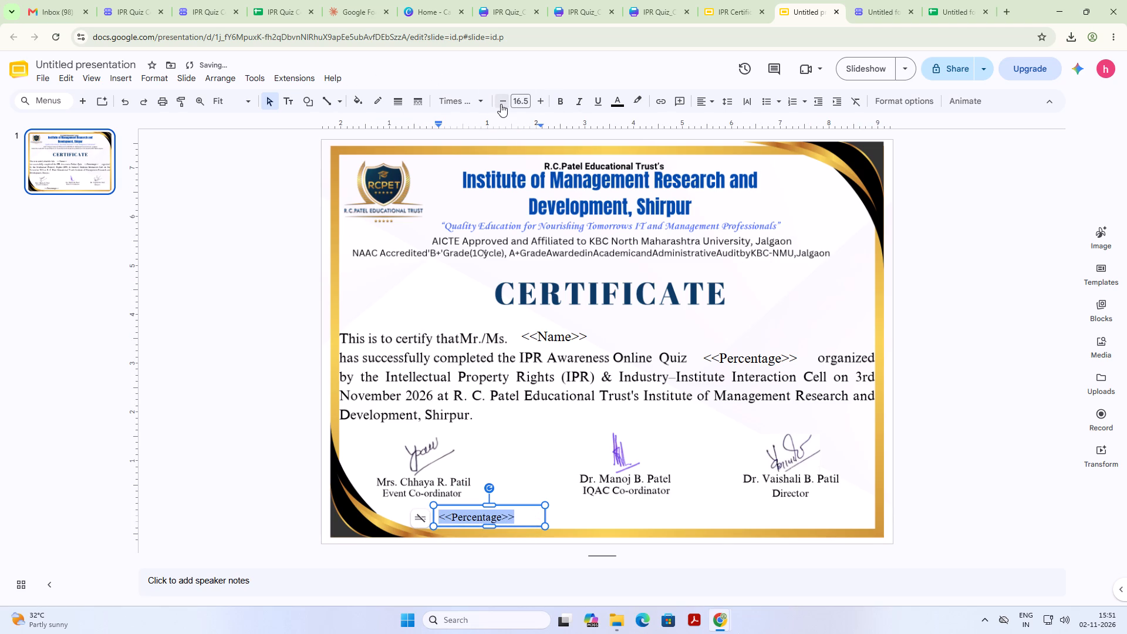
{"action": "left_click", "coordinate": [501, 104]}
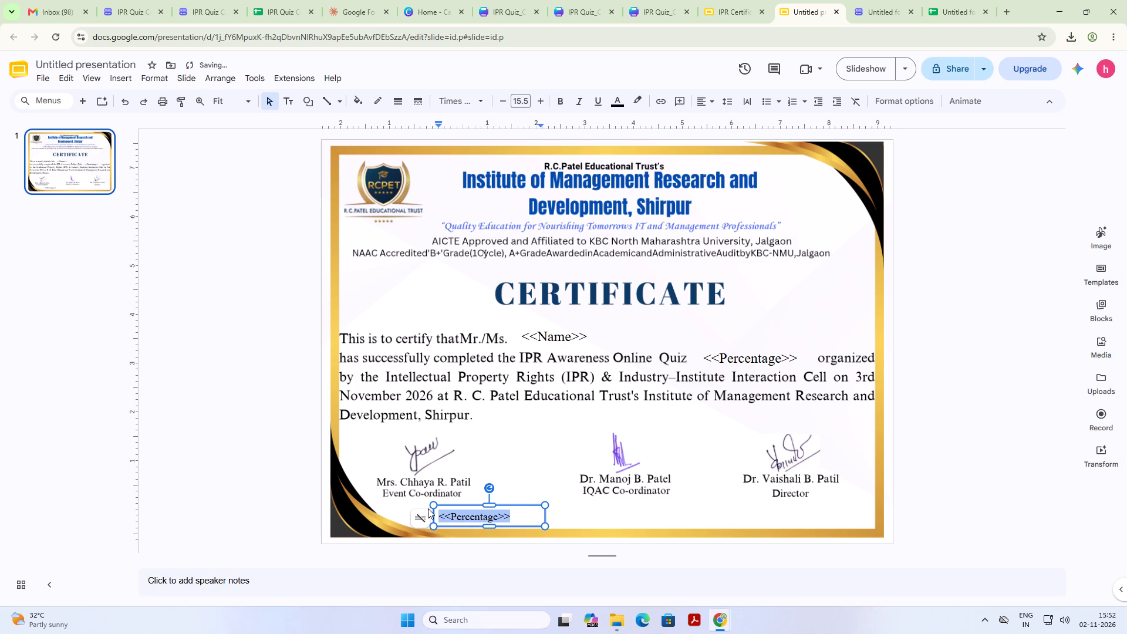
Change the lower placeholder's text to "<<Date>>".
{"action": "left_click", "coordinate": [491, 516]}
{"action": "key", "text": "Right"}
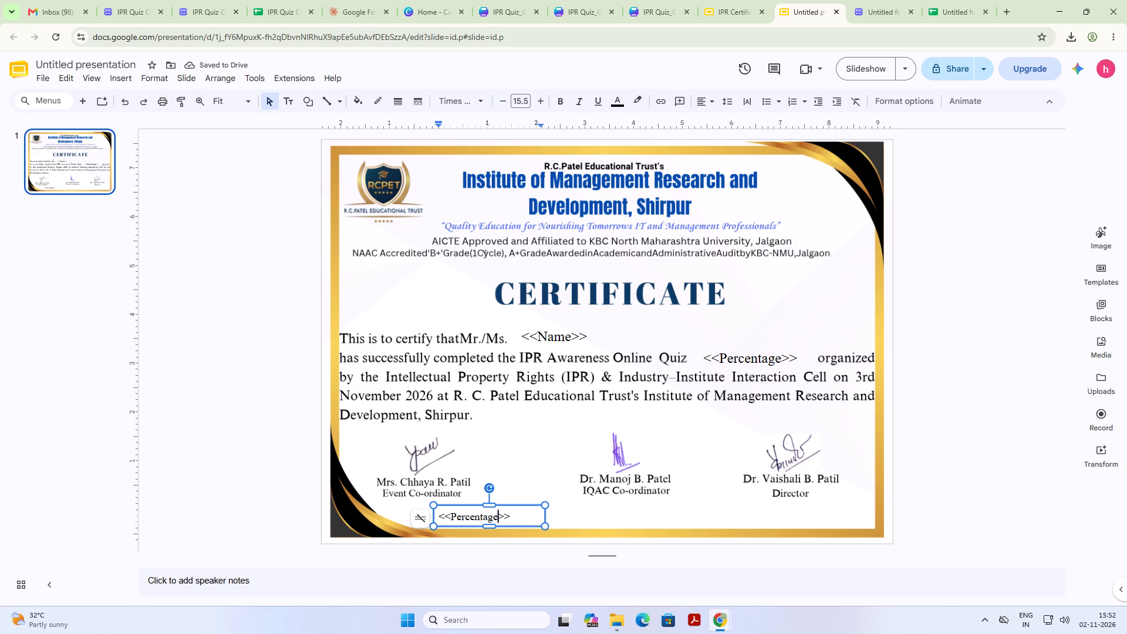
{"action": "key", "text": "BackSpace"}
{"action": "key", "text": "BackSpace"}
{"action": "key", "text": "BackSpace"}
{"action": "key", "text": "BackSpace"}
{"action": "key", "text": "BackSpace"}
{"action": "key", "text": "BackSpace"}
{"action": "key", "text": "BackSpace"}
{"action": "key", "text": "BackSpace"}
{"action": "key", "text": "BackSpace"}
{"action": "key", "text": "BackSpace"}
{"action": "type", "text": "Da"}
{"action": "type", "text": "te"}
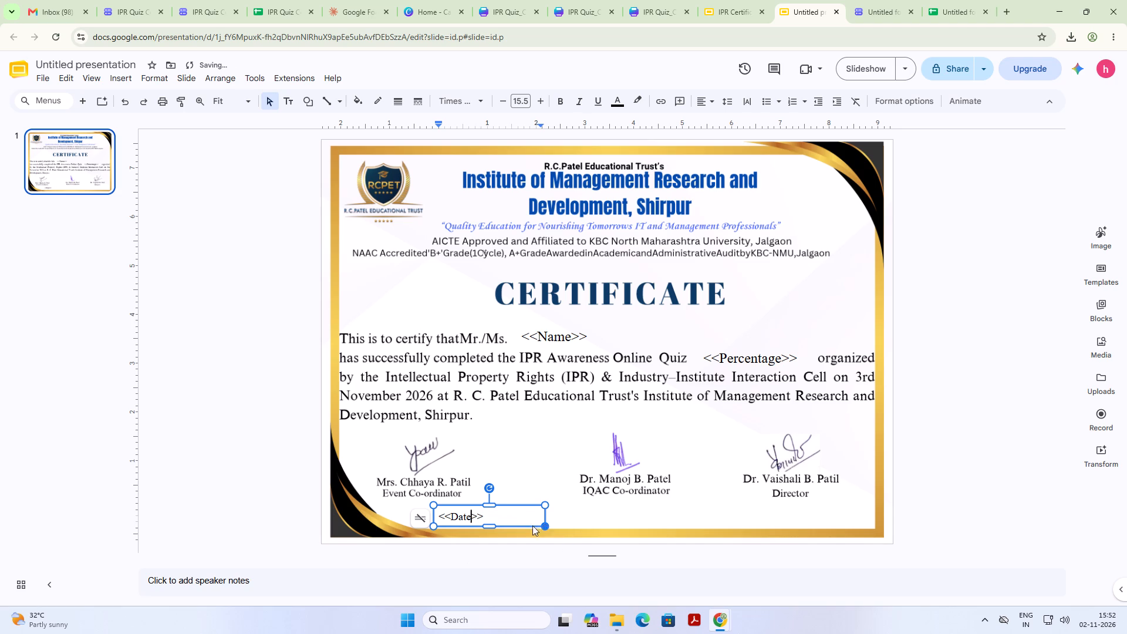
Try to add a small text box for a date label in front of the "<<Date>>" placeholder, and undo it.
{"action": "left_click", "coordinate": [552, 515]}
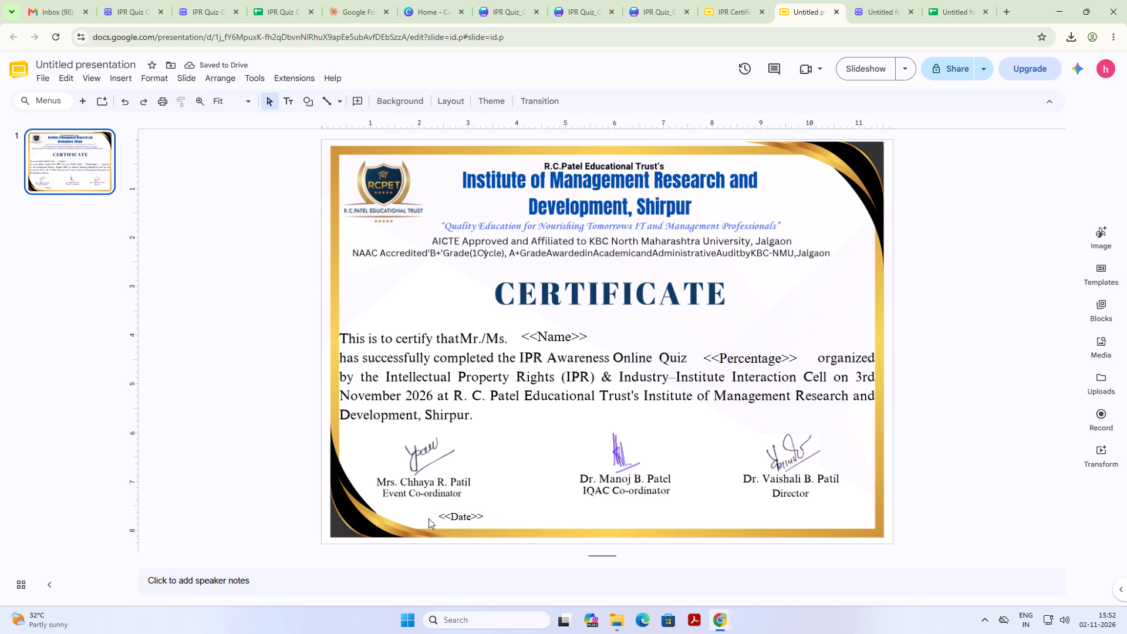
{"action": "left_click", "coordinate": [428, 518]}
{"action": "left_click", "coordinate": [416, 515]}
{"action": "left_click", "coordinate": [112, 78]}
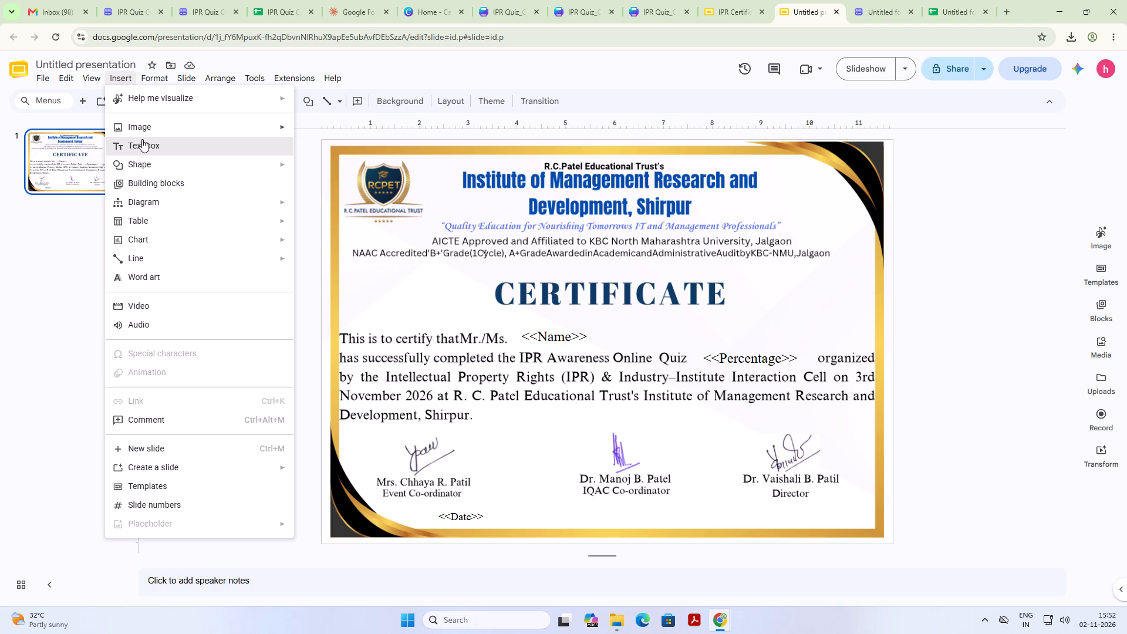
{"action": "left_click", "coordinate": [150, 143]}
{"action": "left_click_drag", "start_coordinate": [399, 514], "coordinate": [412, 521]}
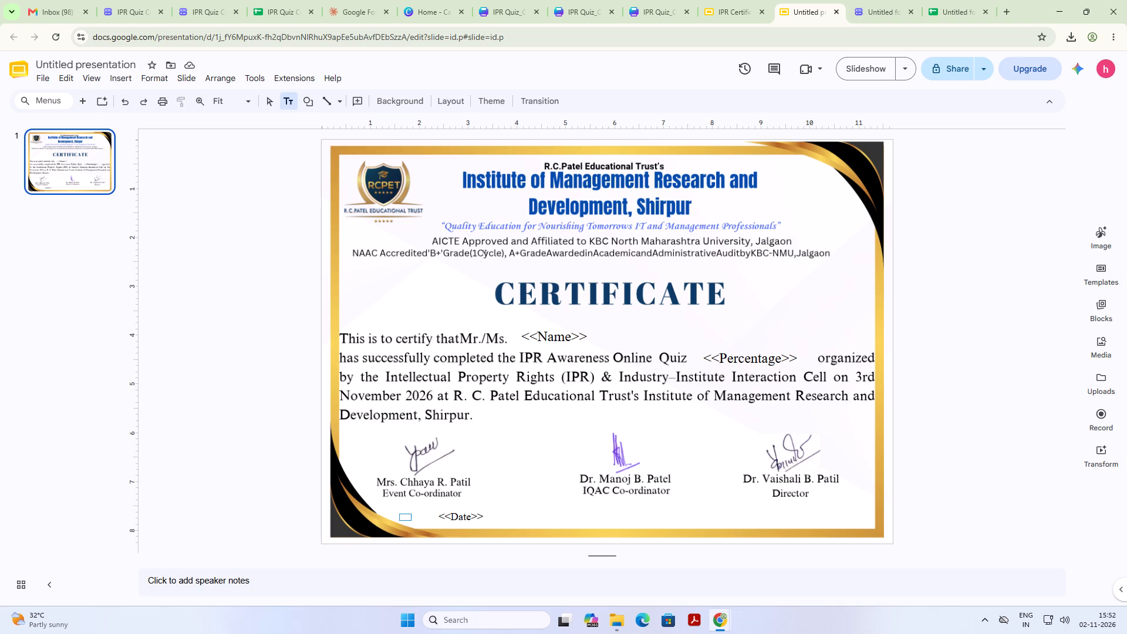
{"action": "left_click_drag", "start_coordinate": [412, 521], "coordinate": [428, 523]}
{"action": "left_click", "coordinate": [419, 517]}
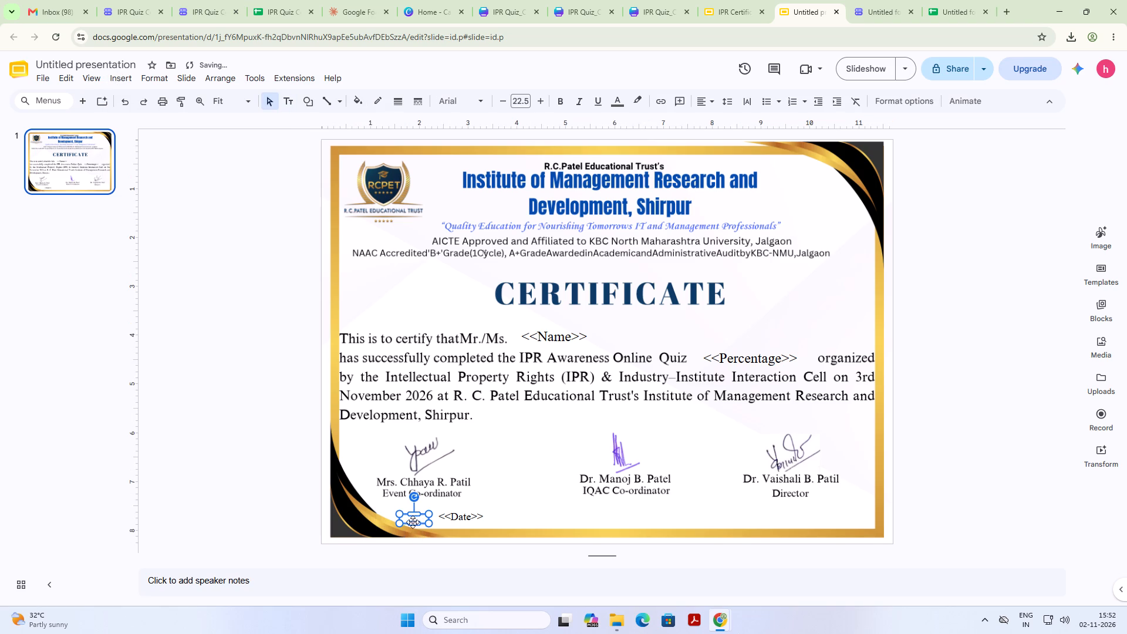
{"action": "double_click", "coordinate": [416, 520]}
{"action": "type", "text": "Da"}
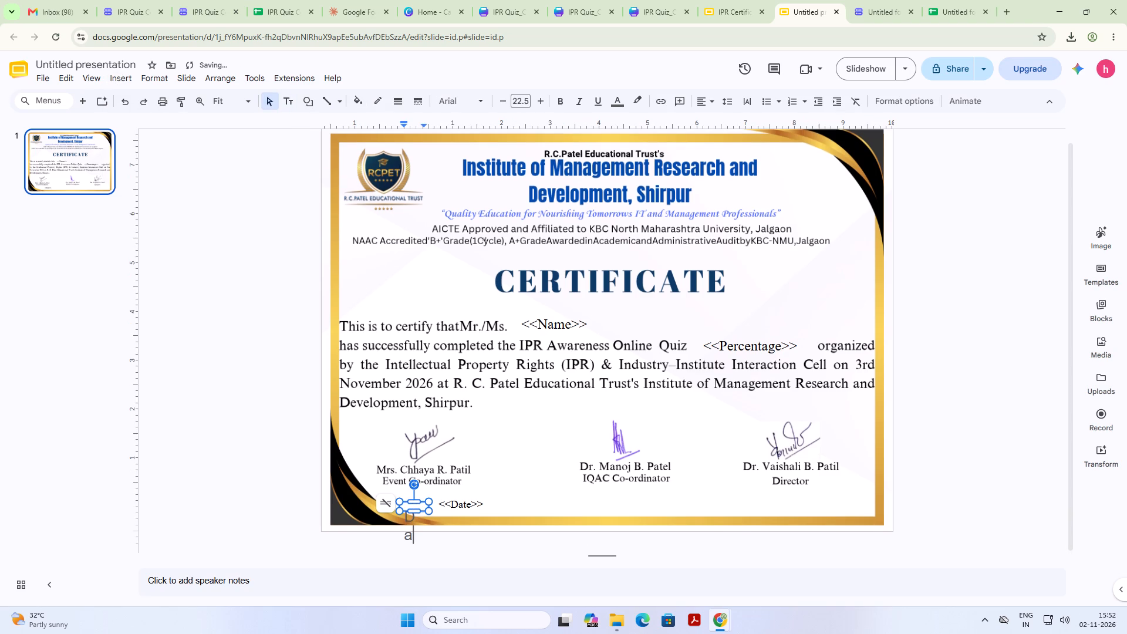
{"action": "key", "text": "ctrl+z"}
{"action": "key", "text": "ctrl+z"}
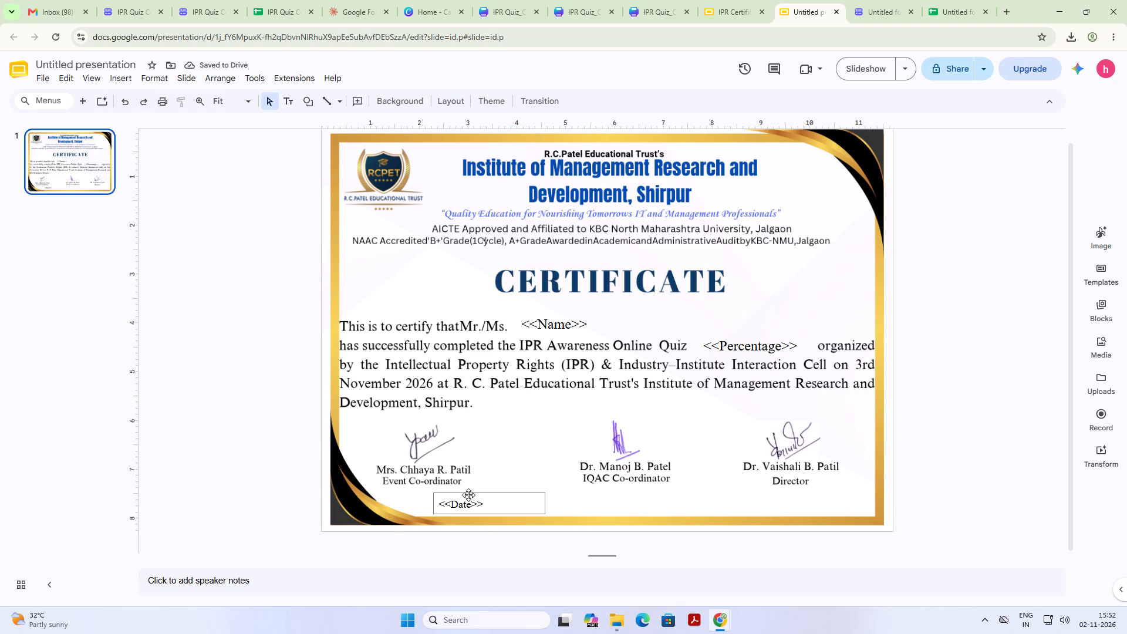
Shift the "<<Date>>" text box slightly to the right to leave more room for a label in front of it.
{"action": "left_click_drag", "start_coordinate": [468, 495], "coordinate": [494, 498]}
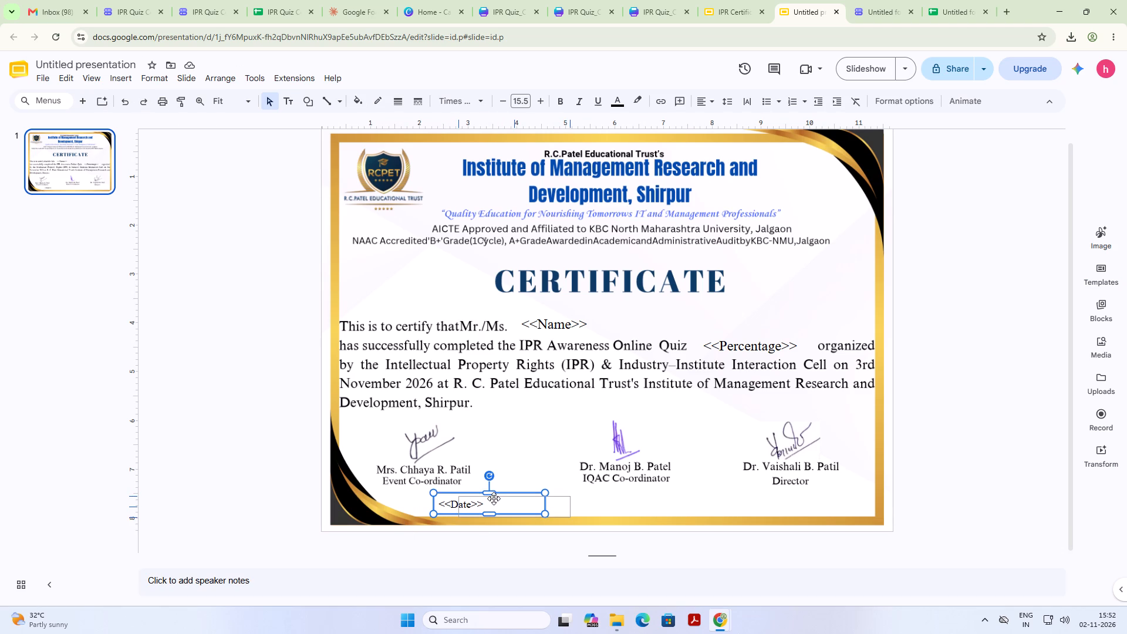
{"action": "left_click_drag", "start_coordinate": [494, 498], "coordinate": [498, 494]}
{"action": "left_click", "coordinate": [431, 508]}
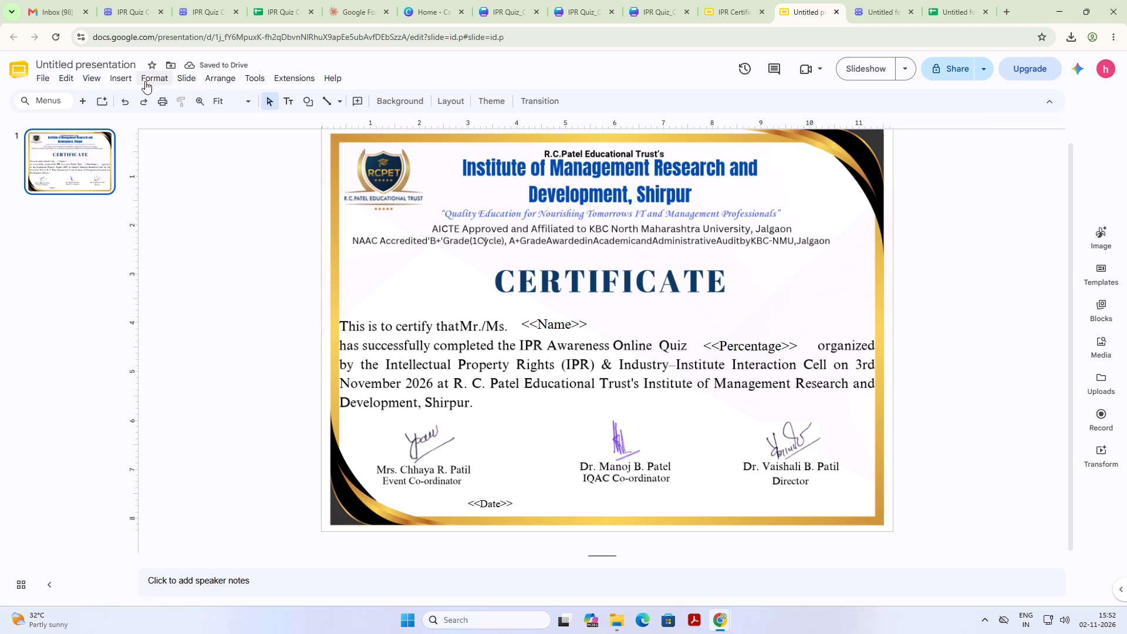
Insert a text box reading "Date" in front of the "<<Date>>" placeholder and enlarge it so the word fits on one line.
{"action": "left_click", "coordinate": [116, 77]}
{"action": "left_click", "coordinate": [149, 137]}
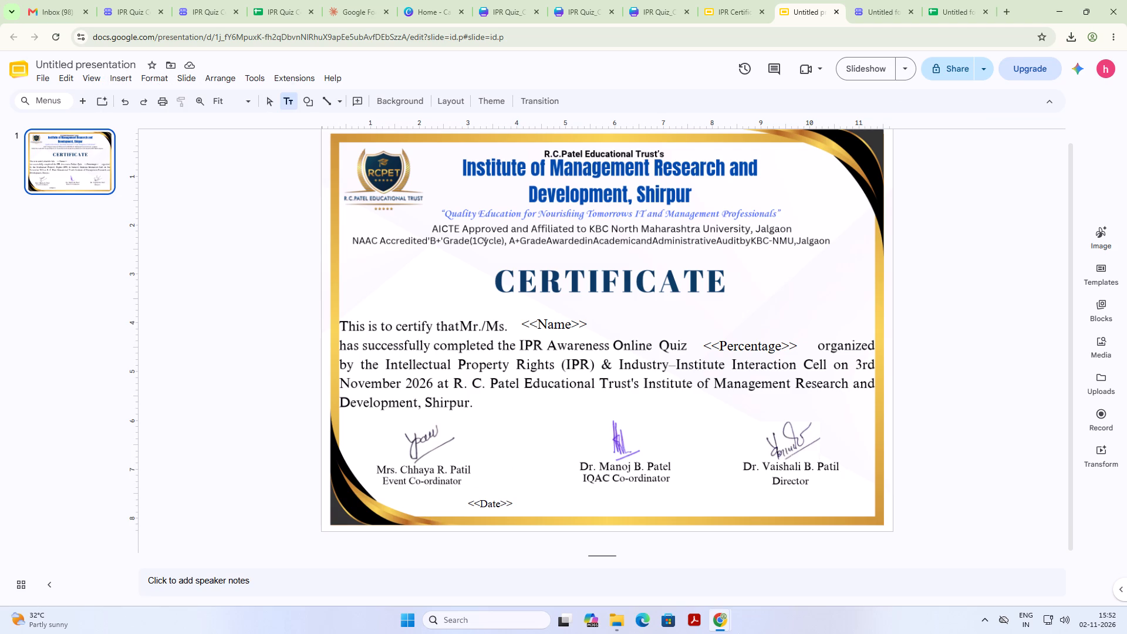
{"action": "left_click_drag", "start_coordinate": [409, 498], "coordinate": [446, 514]}
{"action": "type", "text": "Da"}
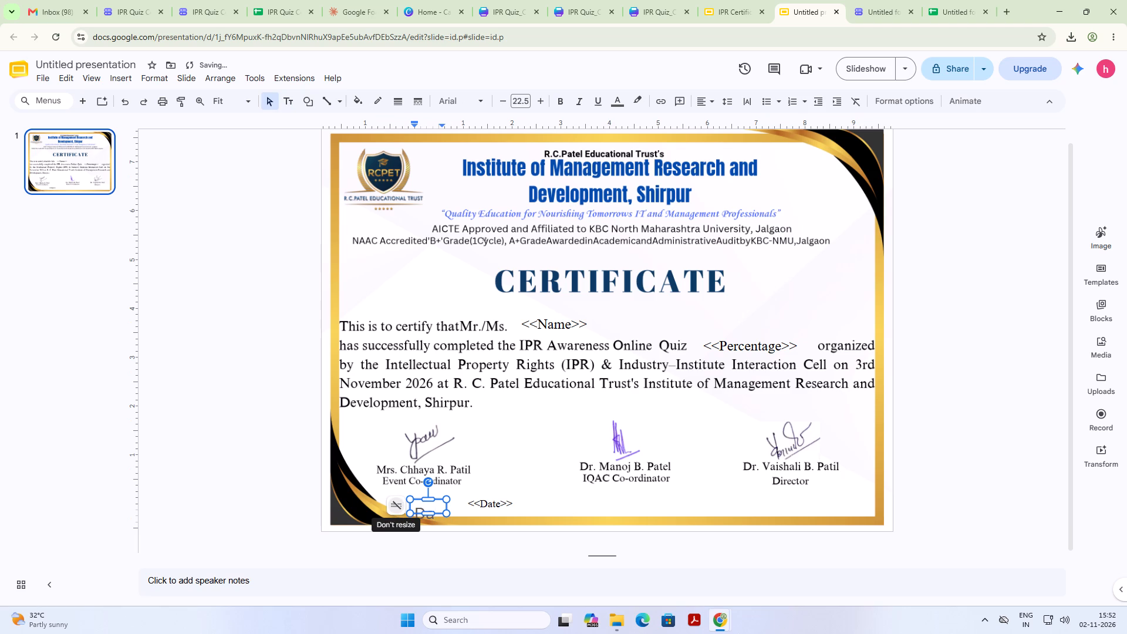
{"action": "type", "text": "te"}
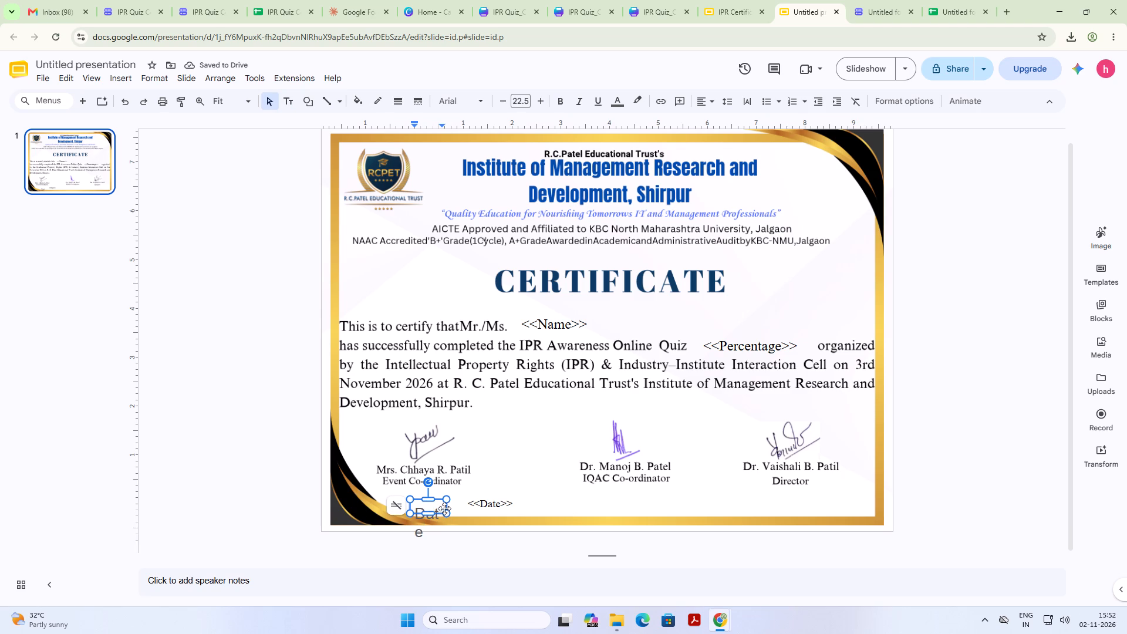
{"action": "left_click_drag", "start_coordinate": [448, 507], "coordinate": [464, 507]}
{"action": "left_click_drag", "start_coordinate": [440, 515], "coordinate": [438, 525]}
Move the "Date" label up and slightly left, level with "<<Date>>" and just below "Event Co-ordinator".
{"action": "left_click_drag", "start_coordinate": [448, 512], "coordinate": [439, 512]}
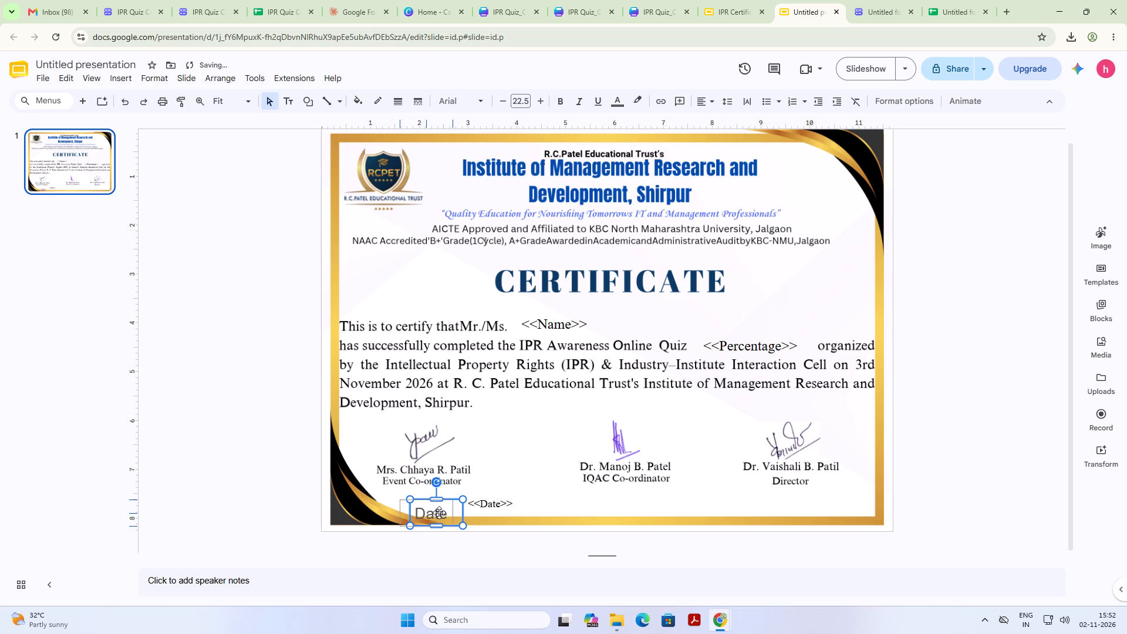
{"action": "left_click_drag", "start_coordinate": [439, 512], "coordinate": [440, 510]}
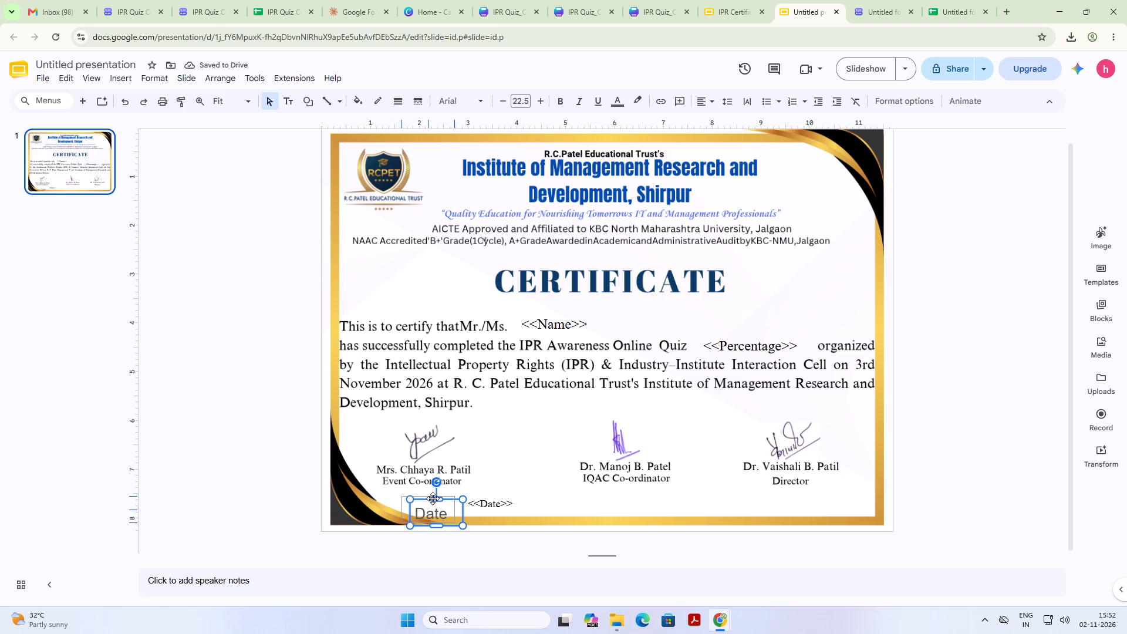
{"action": "left_click_drag", "start_coordinate": [433, 498], "coordinate": [438, 497]}
{"action": "left_click_drag", "start_coordinate": [447, 507], "coordinate": [436, 508]}
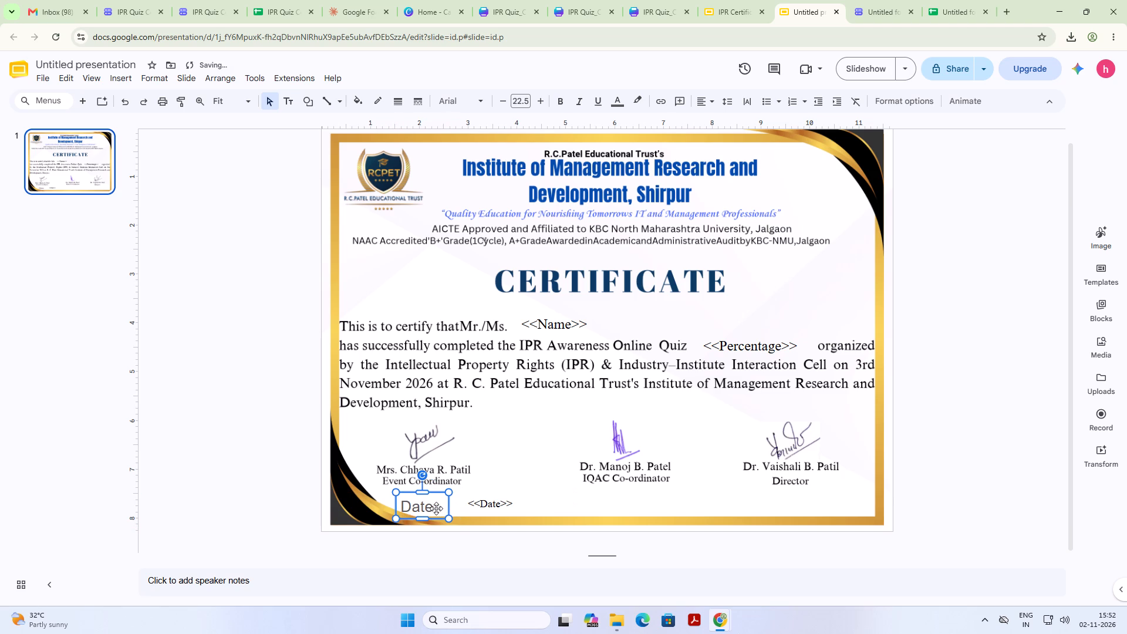
{"action": "left_click", "coordinate": [433, 493]}
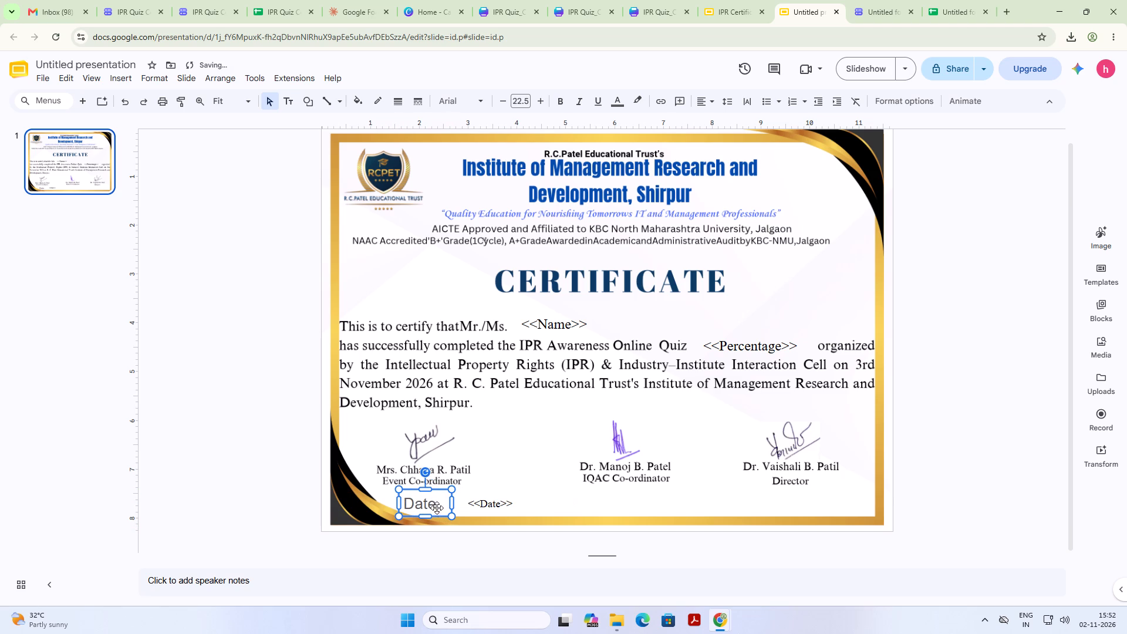
Format the "Date" label text as 16.5-point Times New Roman in black.
{"action": "left_click", "coordinate": [439, 508]}
{"action": "left_click", "coordinate": [431, 504]}
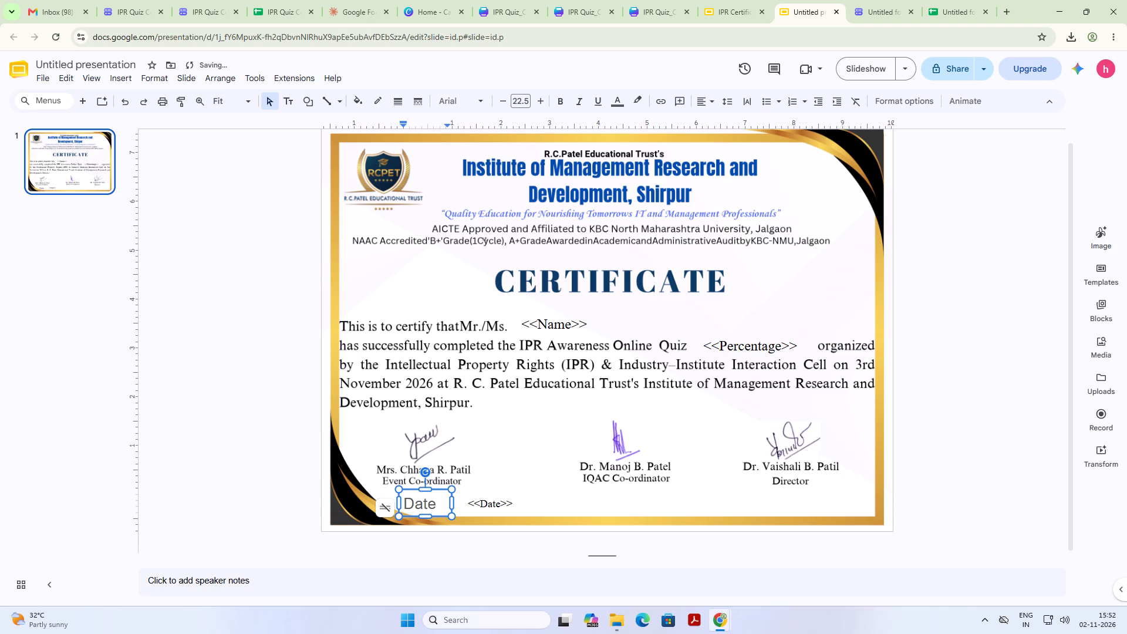
{"action": "left_click_drag", "start_coordinate": [441, 504], "coordinate": [399, 500]}
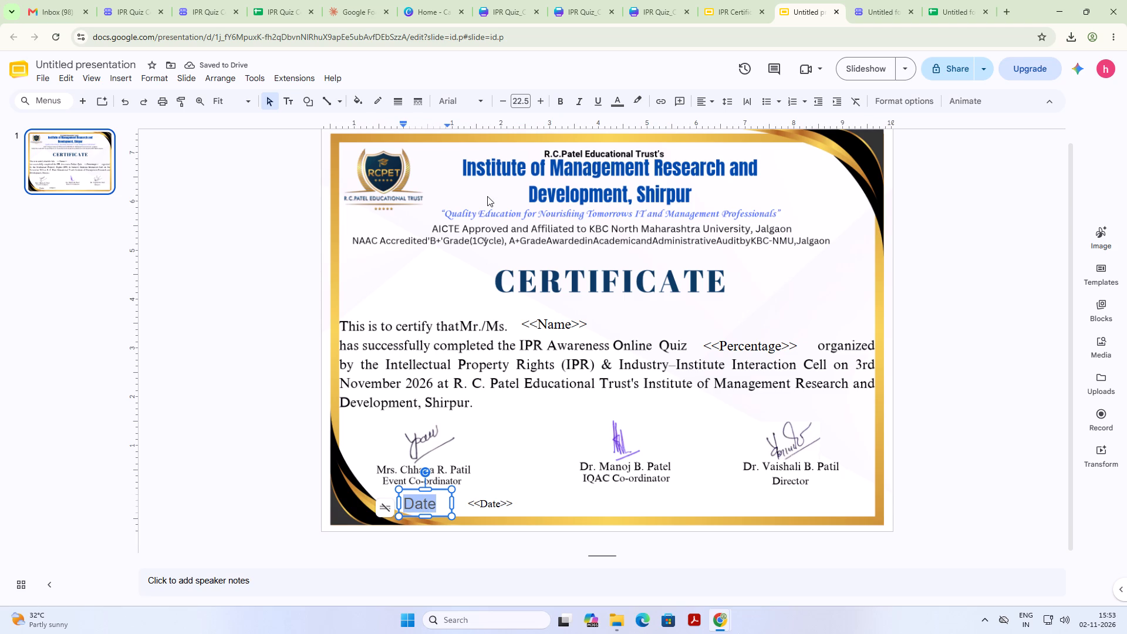
{"action": "left_click", "coordinate": [500, 97]}
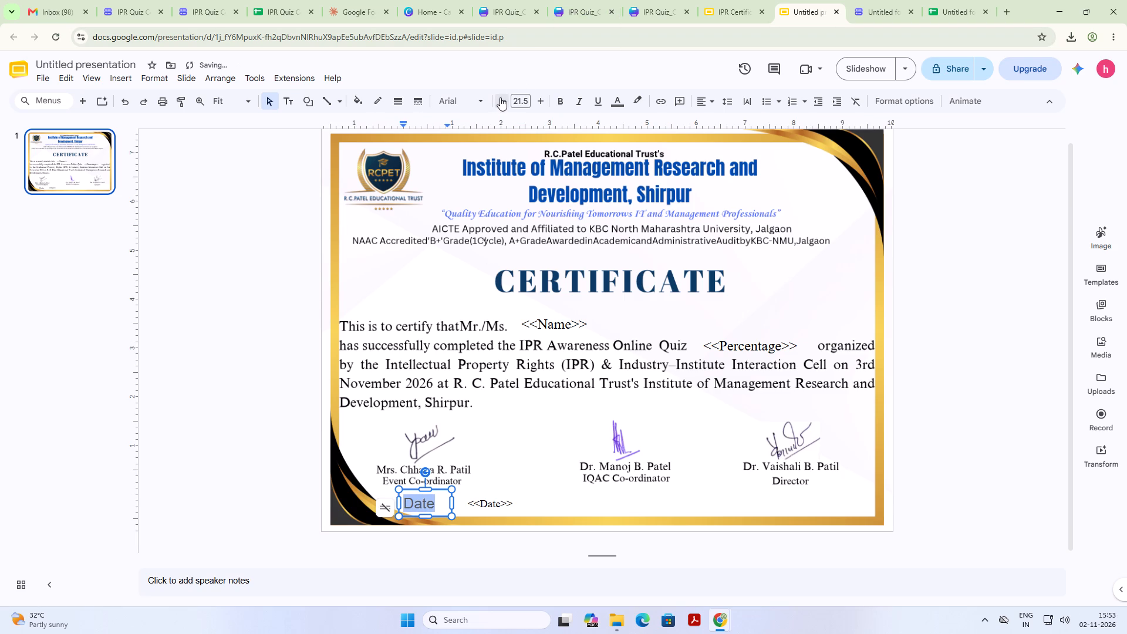
{"action": "left_click", "coordinate": [500, 97]}
{"action": "triple_click", "coordinate": [500, 97]}
{"action": "left_click", "coordinate": [500, 97]}
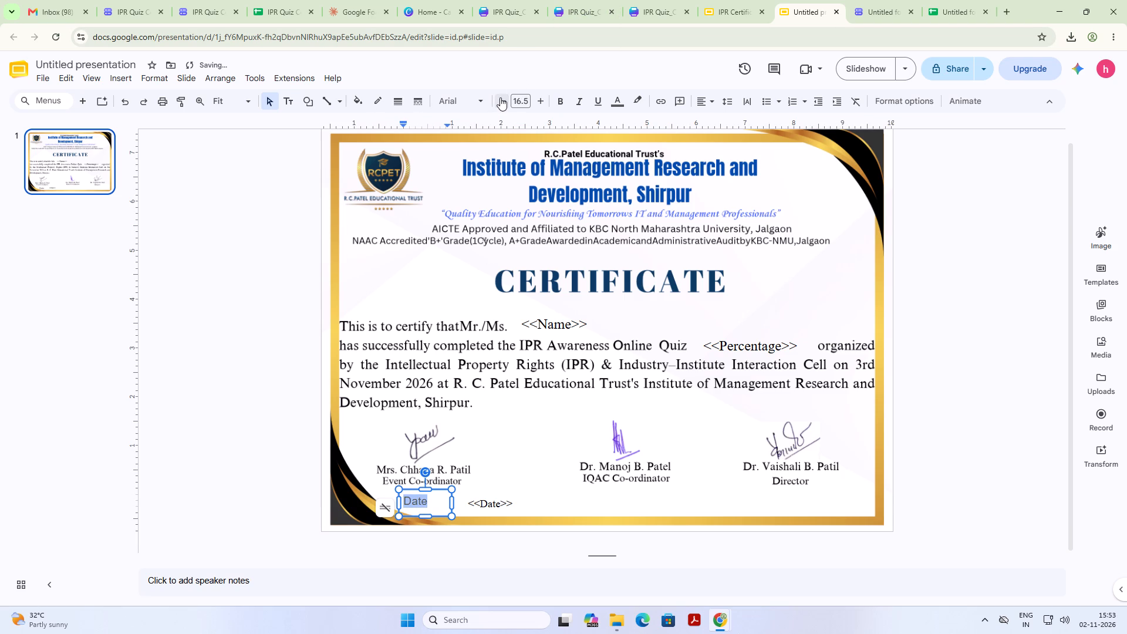
{"action": "left_click", "coordinate": [464, 97]}
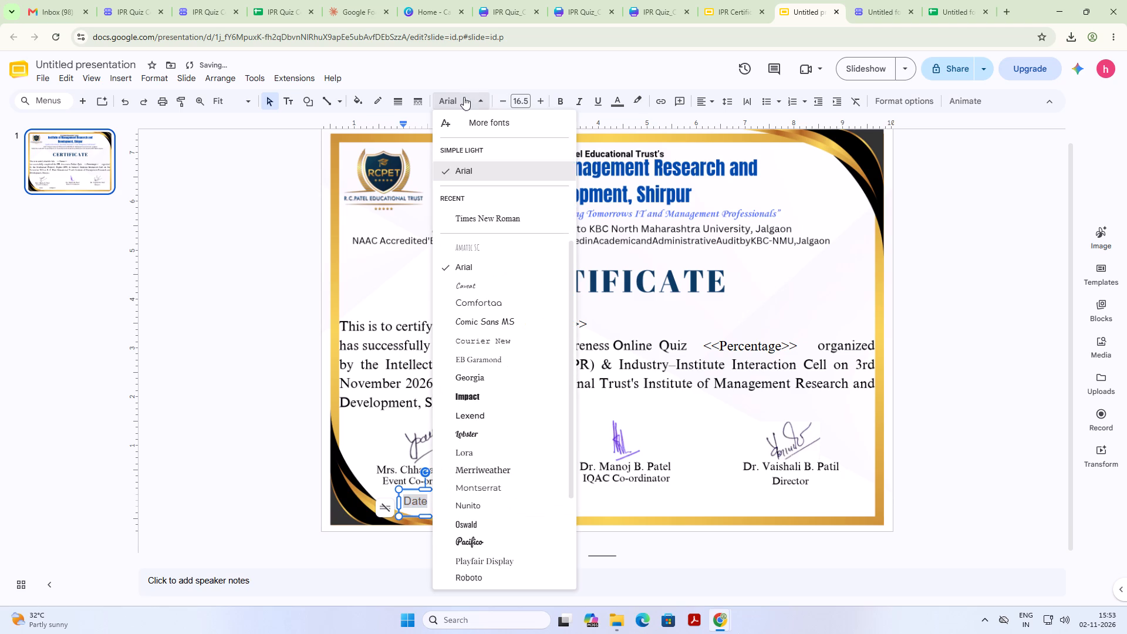
{"action": "left_click", "coordinate": [487, 221]}
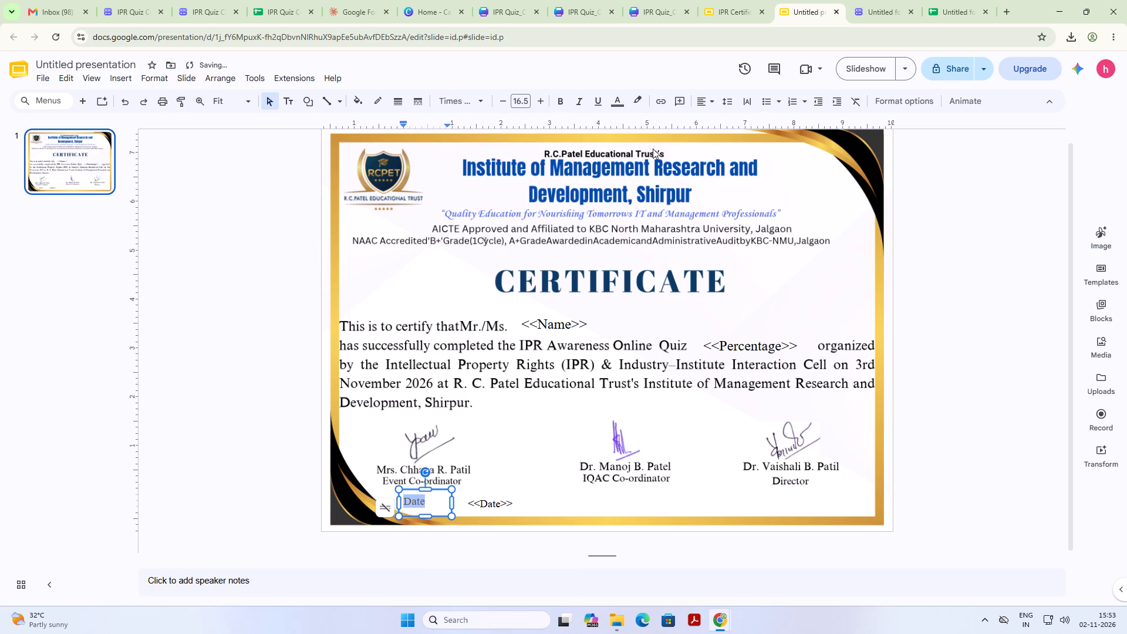
{"action": "left_click", "coordinate": [623, 100]}
{"action": "left_click", "coordinate": [620, 139]}
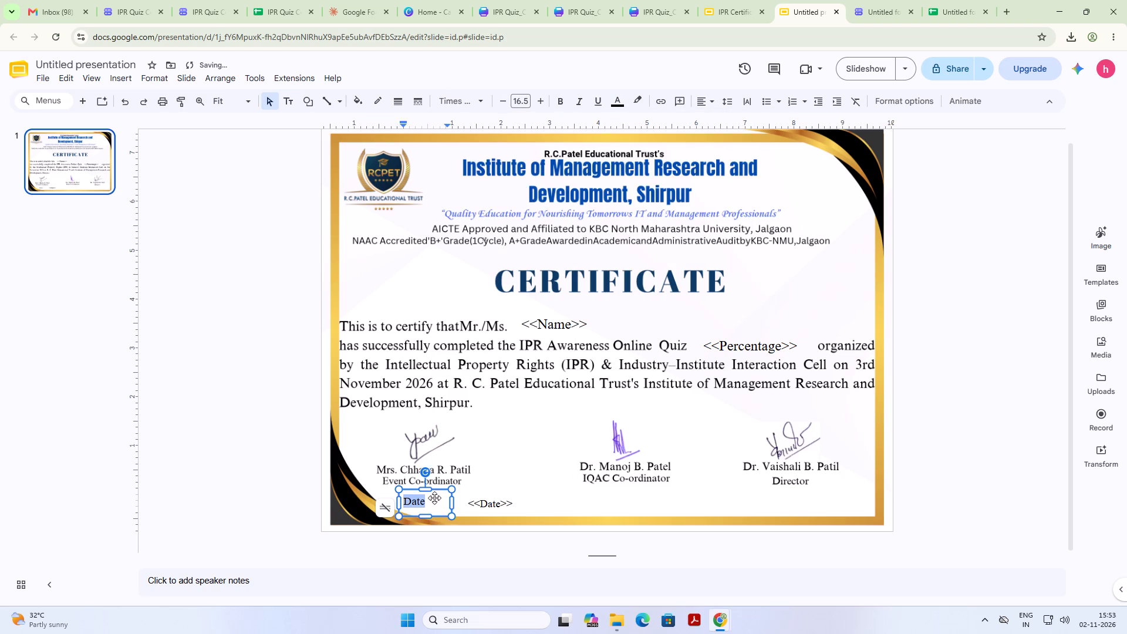
{"action": "left_click", "coordinate": [485, 512]}
Add a colon to the end of the label so it reads "Date:".
{"action": "double_click", "coordinate": [426, 504]}
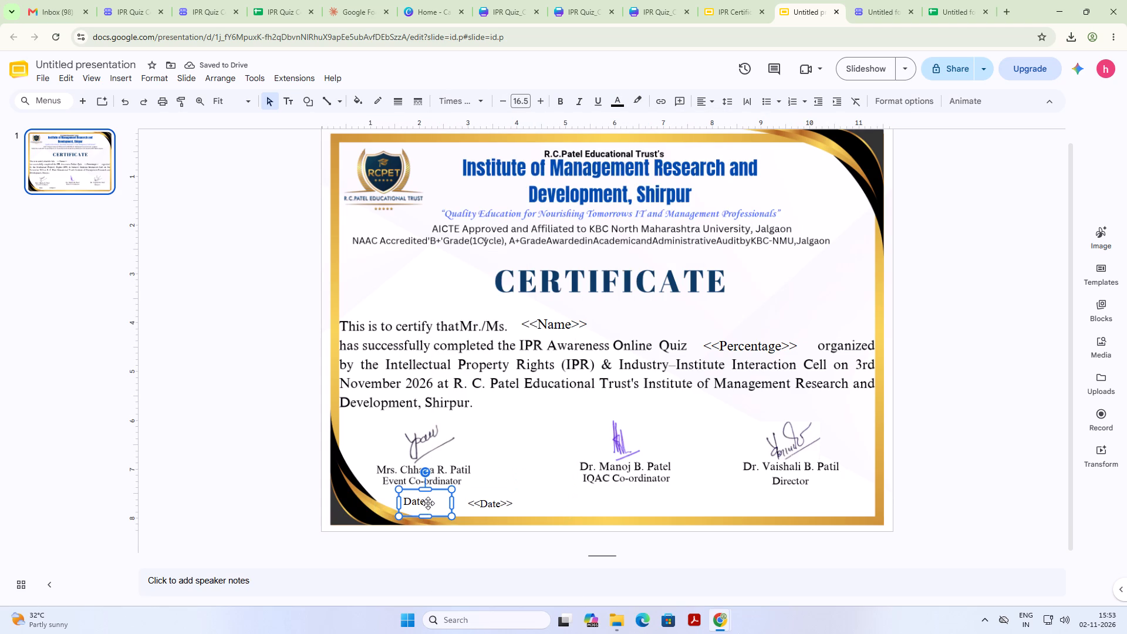
{"action": "left_click", "coordinate": [428, 500]}
{"action": "left_click", "coordinate": [424, 500]}
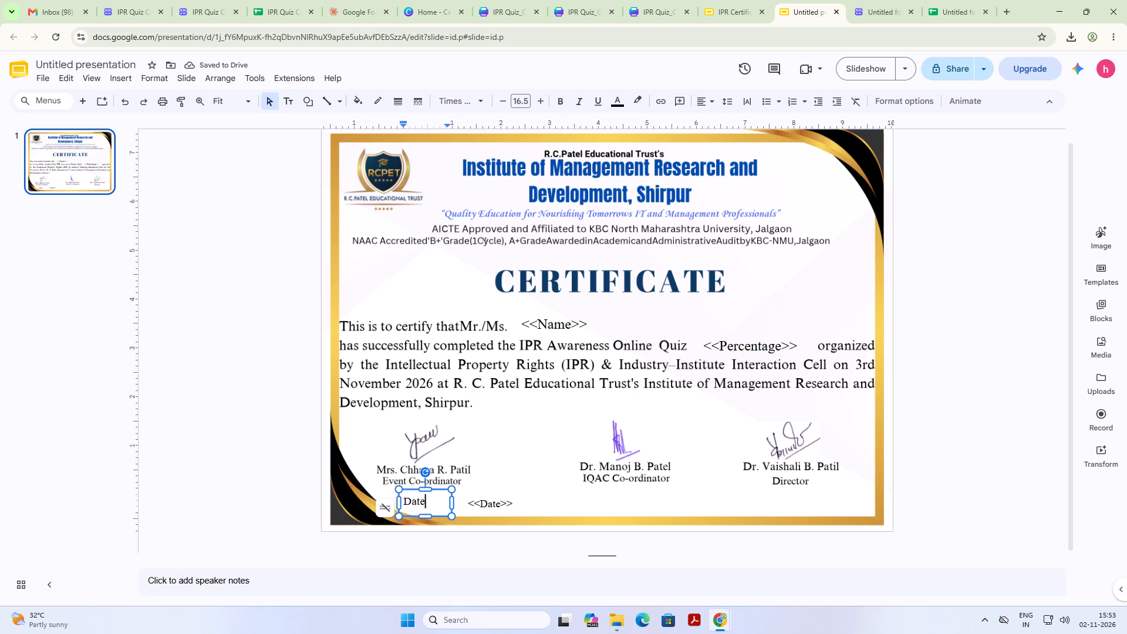
{"action": "key", "text": "shift+colon"}
{"action": "left_click", "coordinate": [478, 569]}
Move the "<<Date>>" text box right beside the "Date:" label, aligning both on the same line.
{"action": "left_click", "coordinate": [494, 505]}
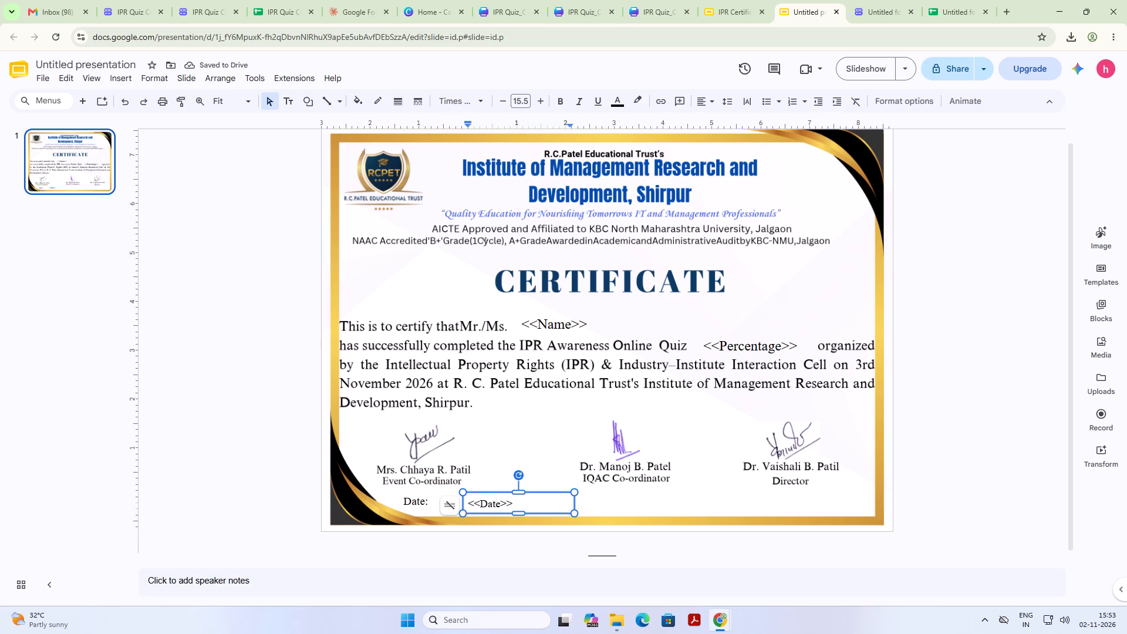
{"action": "left_click_drag", "start_coordinate": [487, 493], "coordinate": [453, 490]}
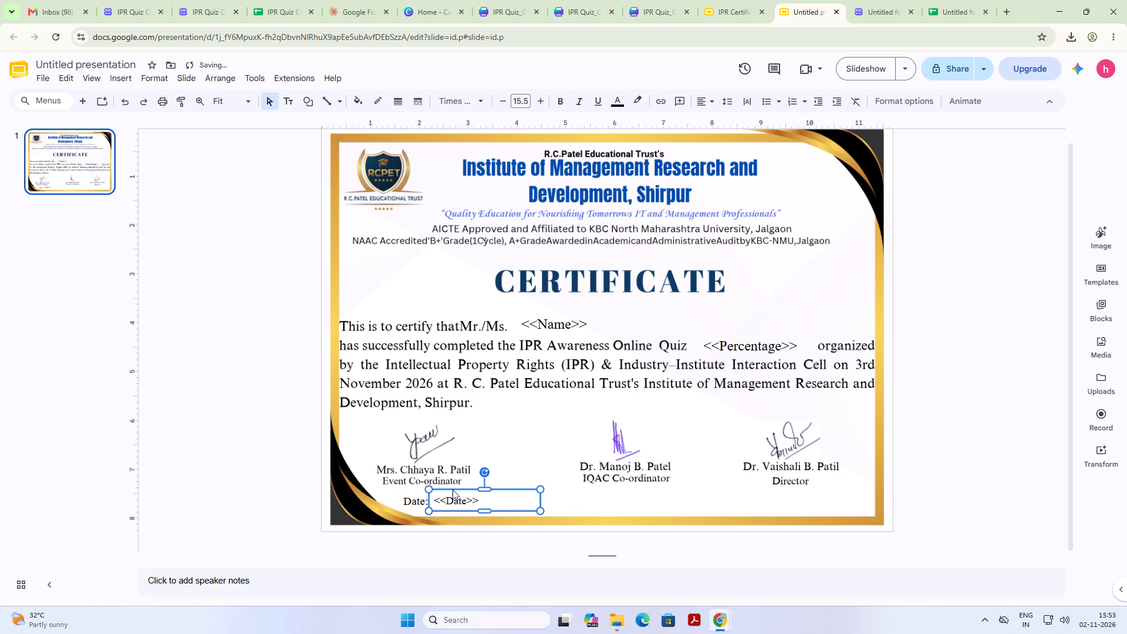
{"action": "left_click", "coordinate": [1038, 440]}
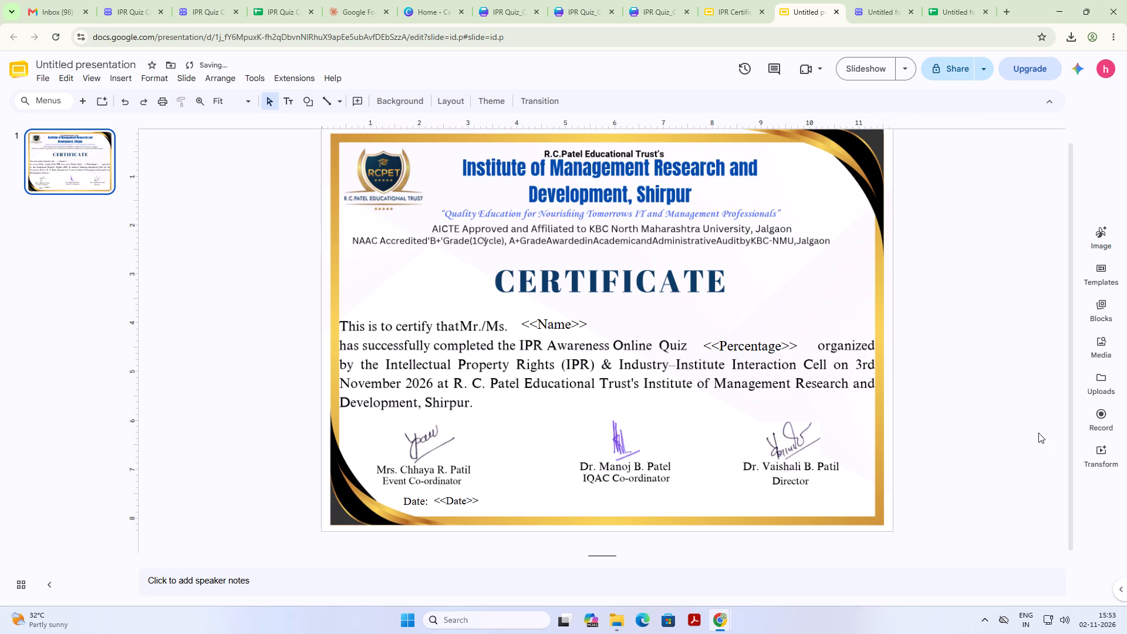
{"action": "left_click", "coordinate": [458, 497]}
{"action": "left_click", "coordinate": [450, 489]}
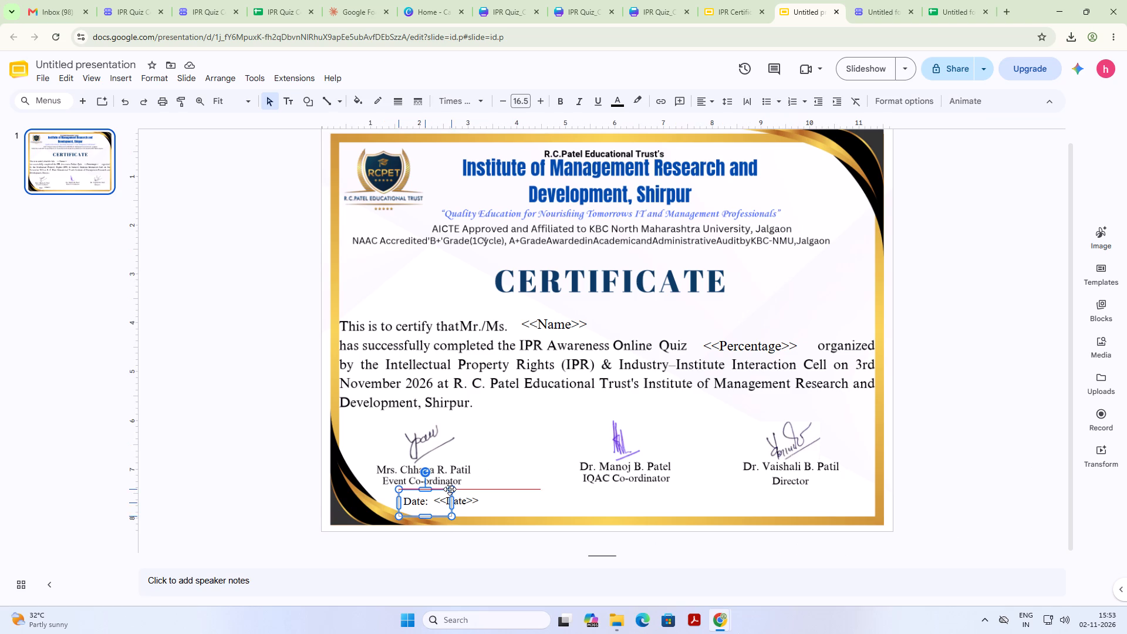
{"action": "left_click", "coordinate": [465, 490]}
{"action": "left_click", "coordinate": [468, 493]}
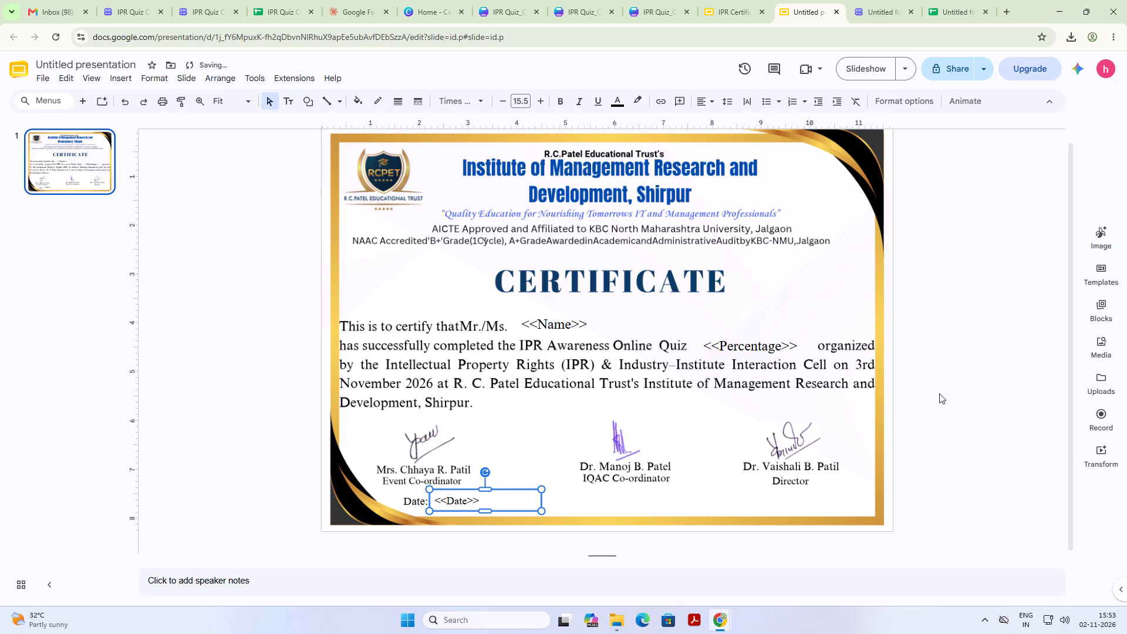
{"action": "left_click", "coordinate": [922, 387]}
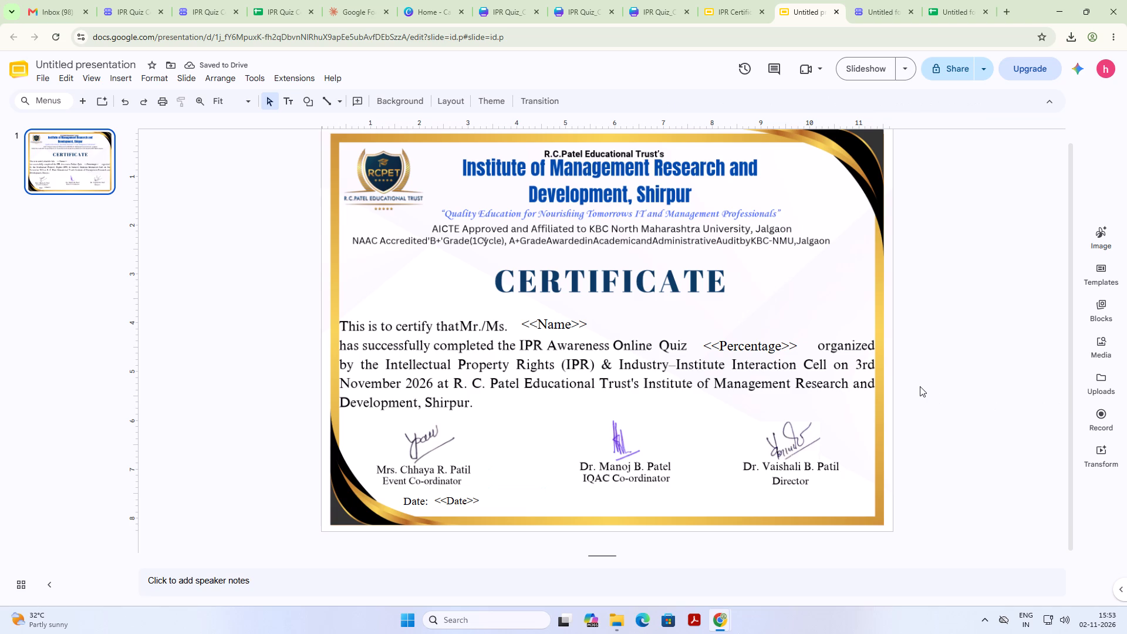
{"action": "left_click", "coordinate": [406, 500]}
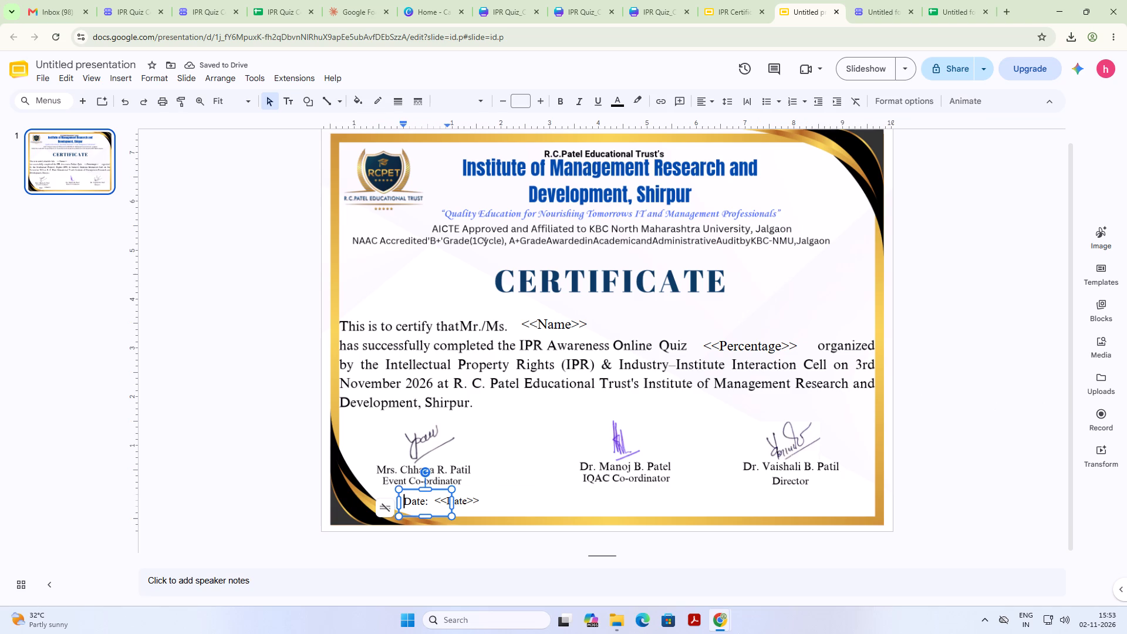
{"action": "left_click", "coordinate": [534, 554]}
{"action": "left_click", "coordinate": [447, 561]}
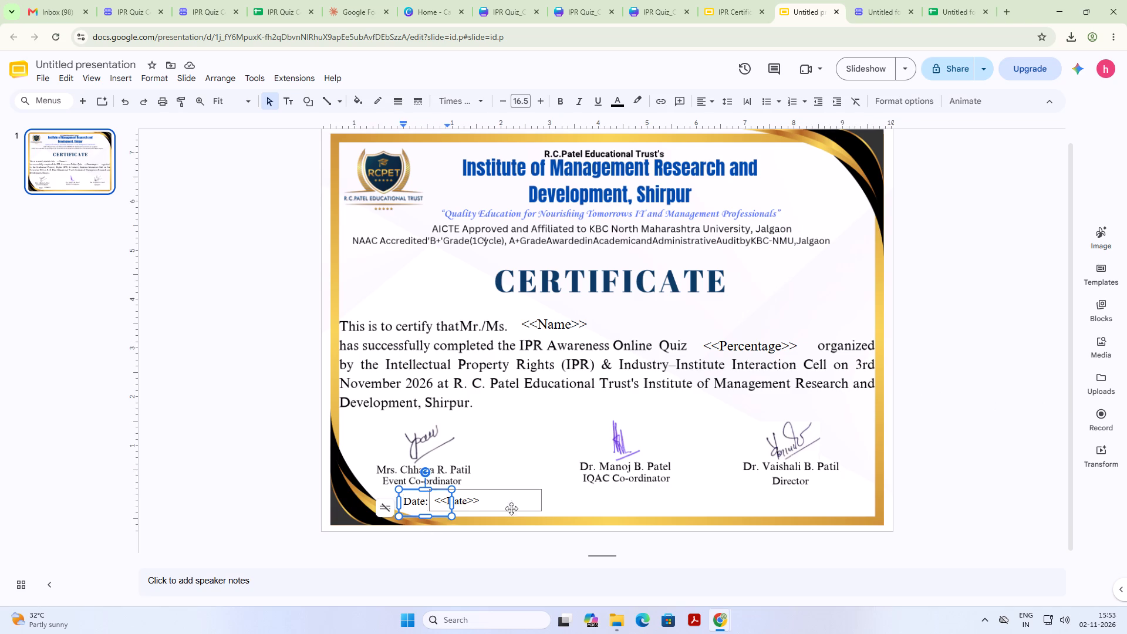
Shift the "Date:" label and the "<<Date>>" text box slightly lower, aligned on one line, and save the slide.
{"action": "left_click", "coordinate": [593, 491]}
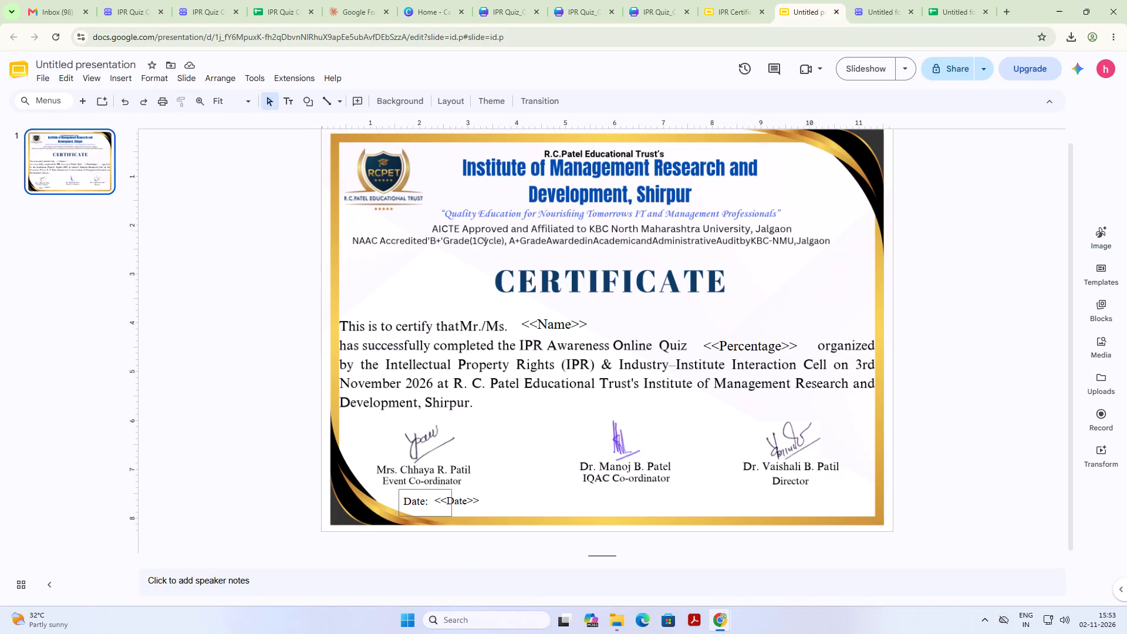
{"action": "left_click", "coordinate": [411, 501]}
{"action": "left_click", "coordinate": [446, 556]}
{"action": "left_click", "coordinate": [483, 513]}
{"action": "left_click", "coordinate": [507, 558]}
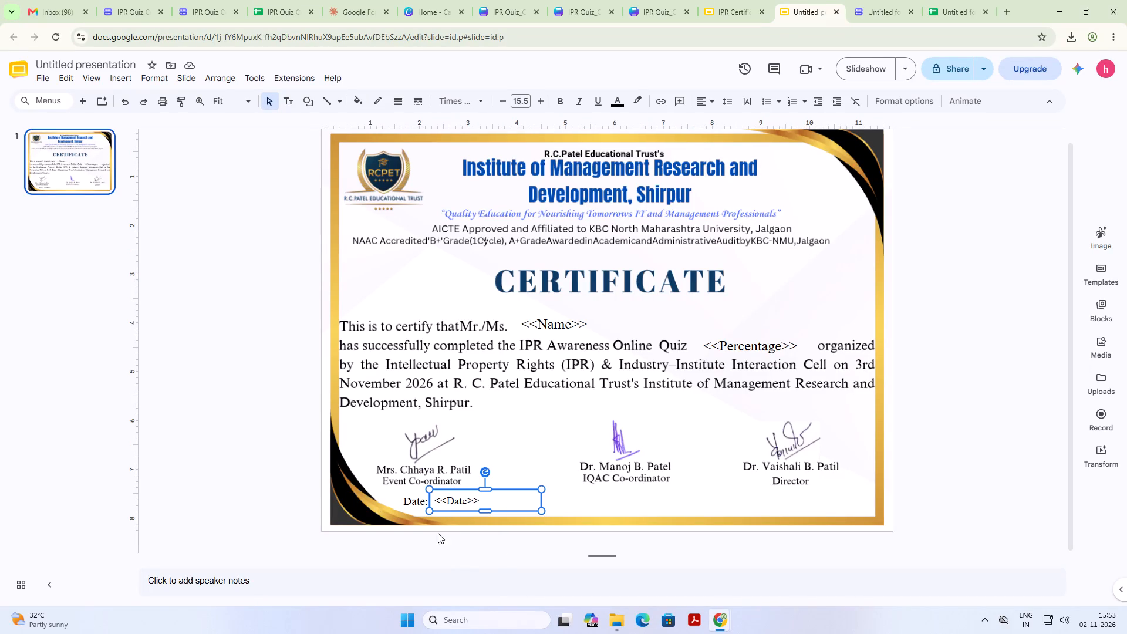
{"action": "left_click", "coordinate": [450, 557]}
{"action": "left_click", "coordinate": [408, 494]}
{"action": "left_click", "coordinate": [406, 488]}
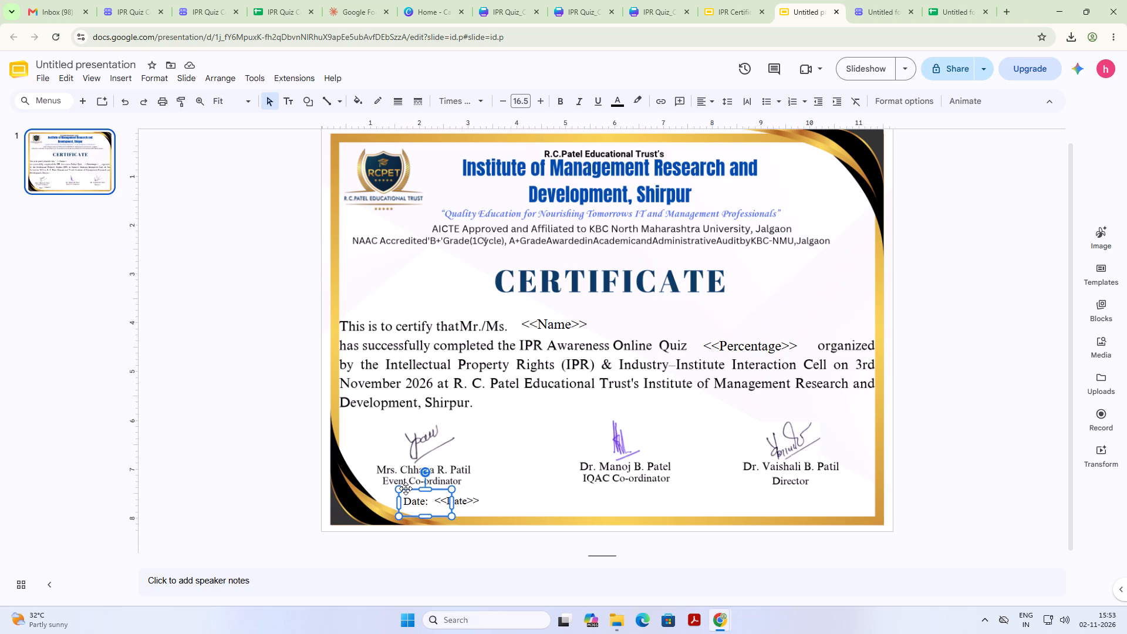
{"action": "left_click", "coordinate": [480, 501]}
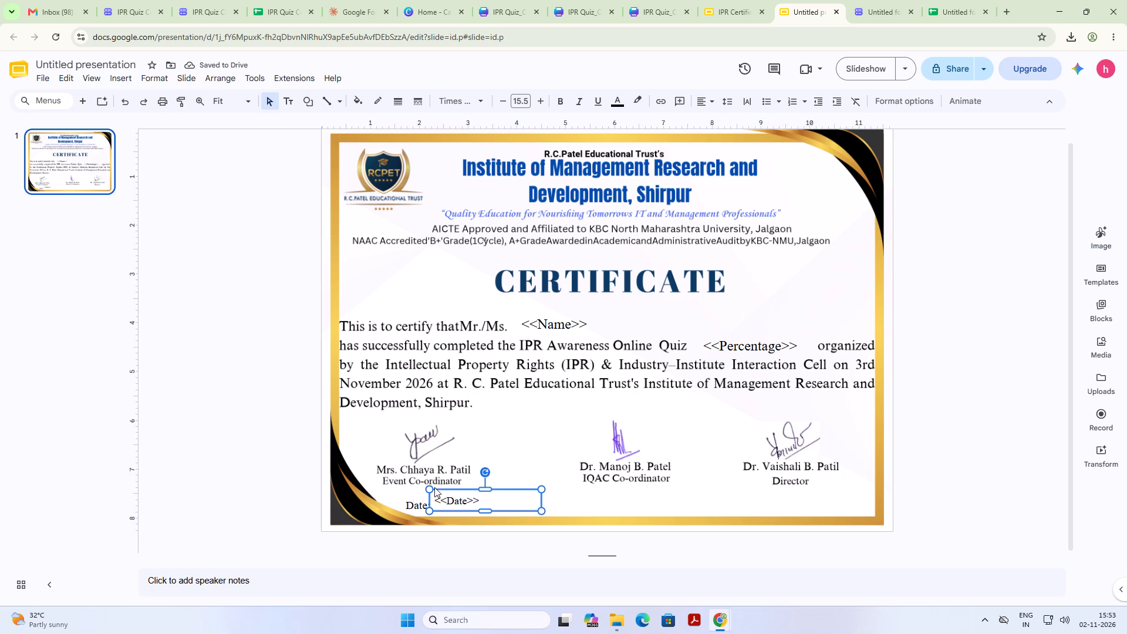
{"action": "left_click_drag", "start_coordinate": [504, 487], "coordinate": [506, 494]}
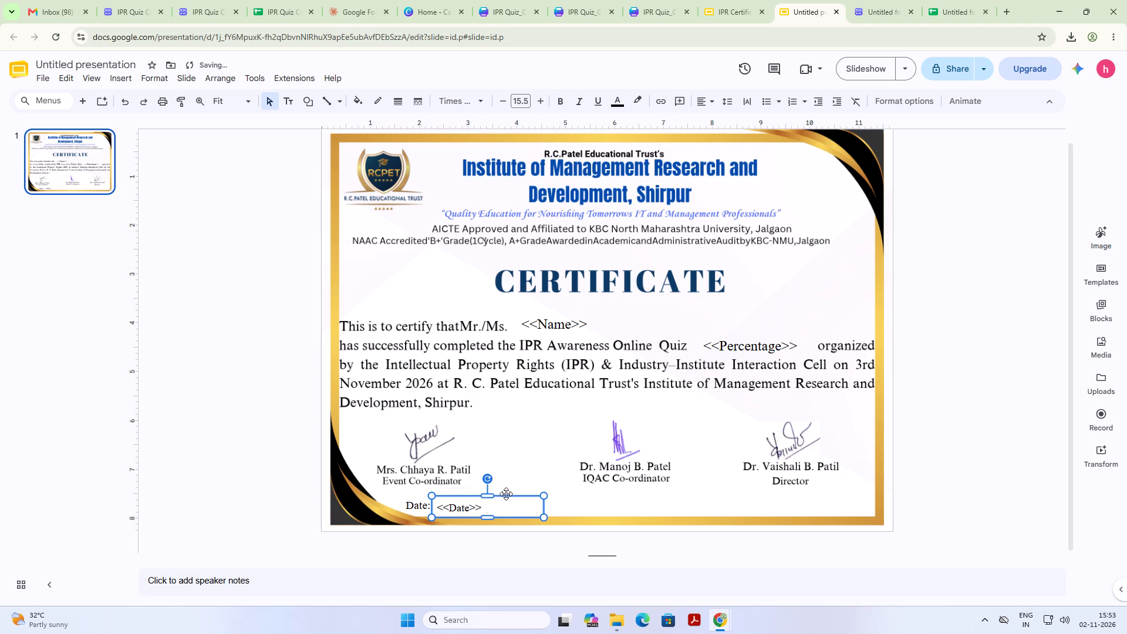
{"action": "left_click", "coordinate": [413, 505]}
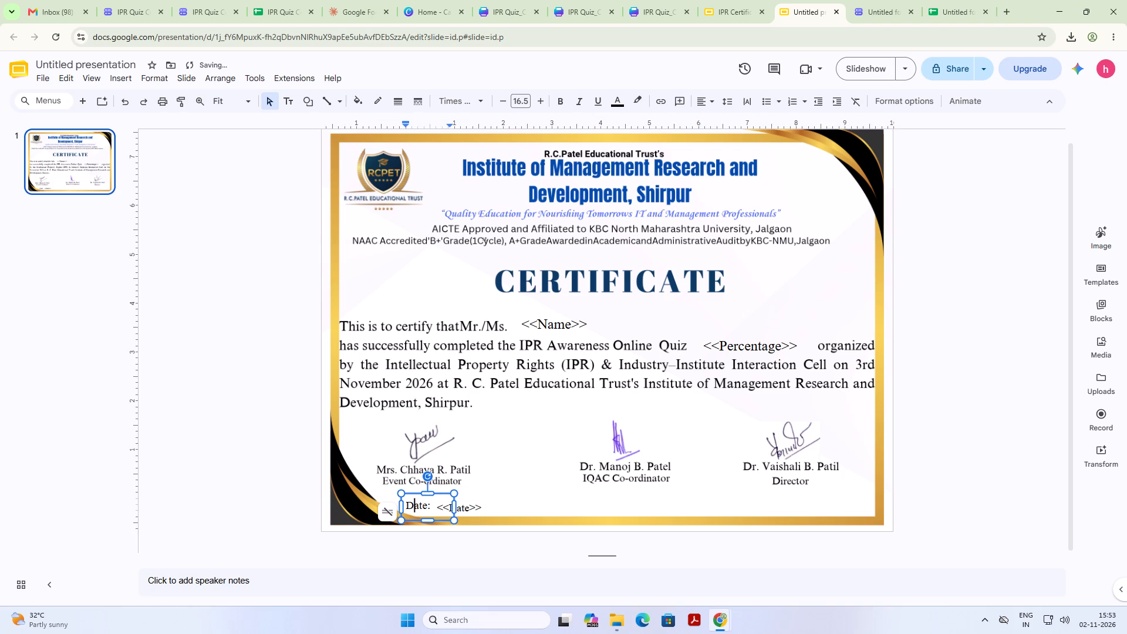
{"action": "left_click_drag", "start_coordinate": [416, 493], "coordinate": [418, 503]}
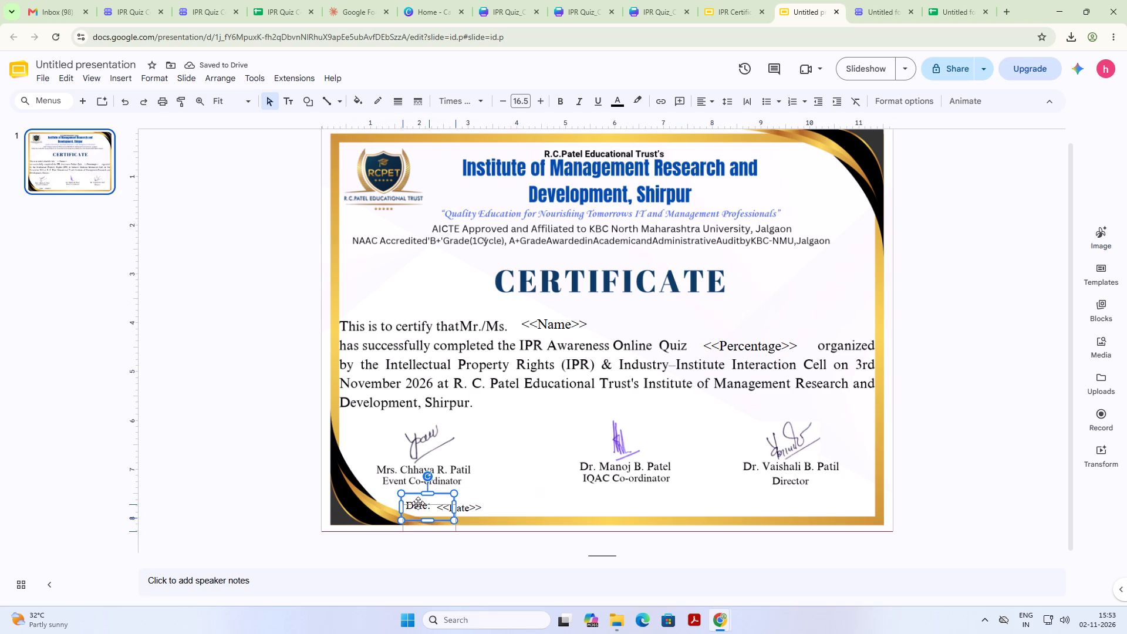
{"action": "left_click_drag", "start_coordinate": [418, 503], "coordinate": [418, 500]}
{"action": "left_click", "coordinate": [412, 502]}
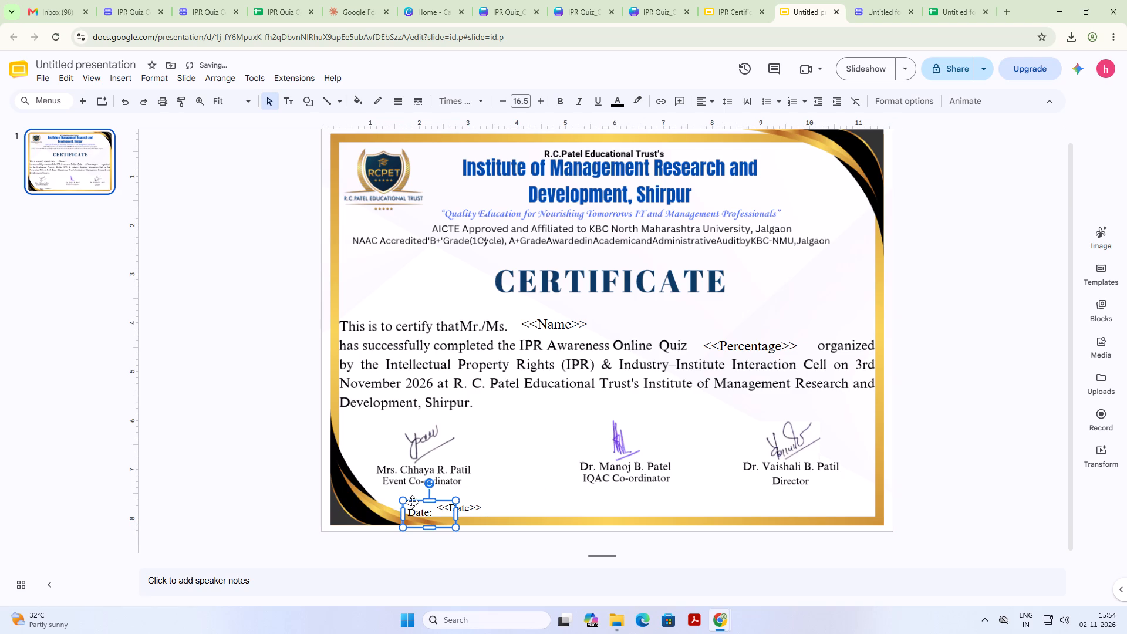
{"action": "left_click", "coordinate": [539, 564]}
{"action": "left_click", "coordinate": [551, 565]}
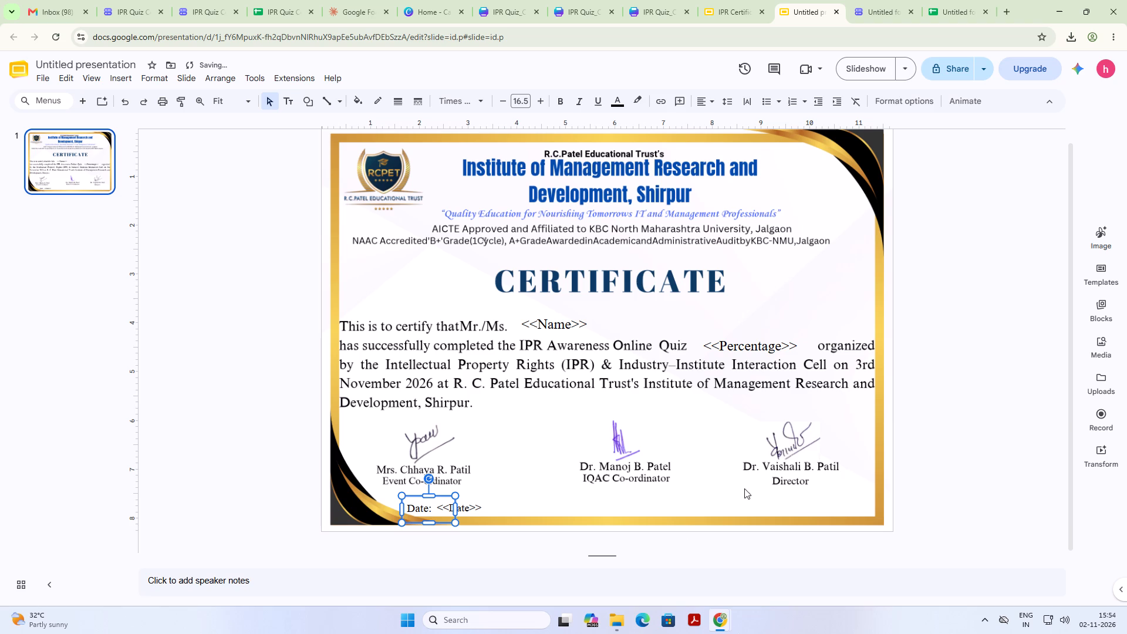
{"action": "left_click", "coordinate": [971, 368]}
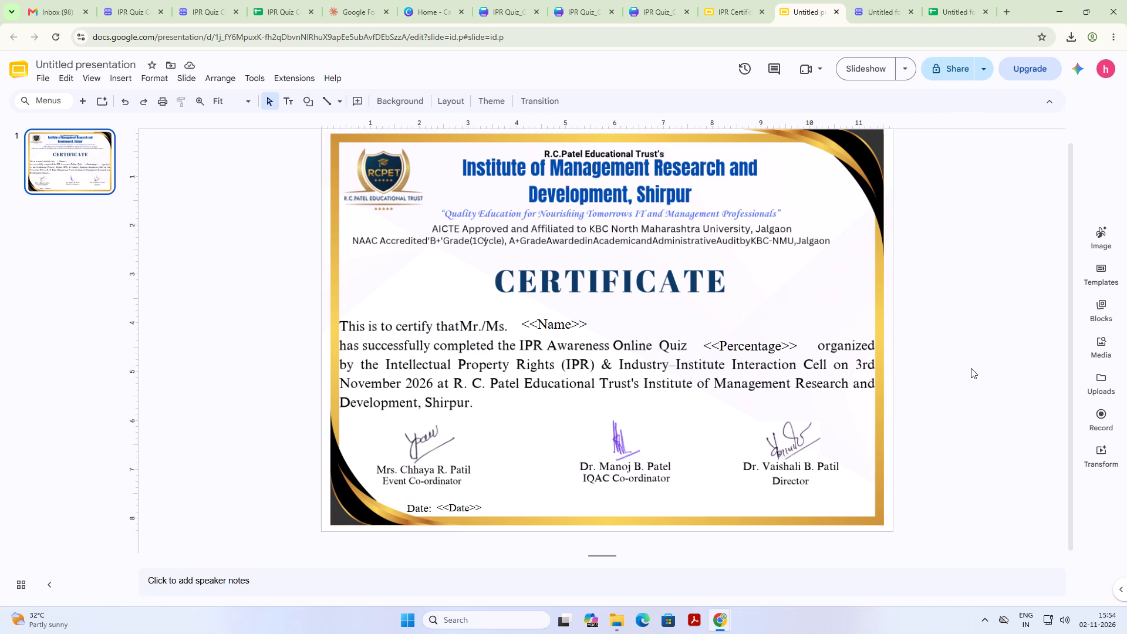
{"action": "key", "text": "ctrl+s"}
{"action": "key", "text": "ctrl+s"}
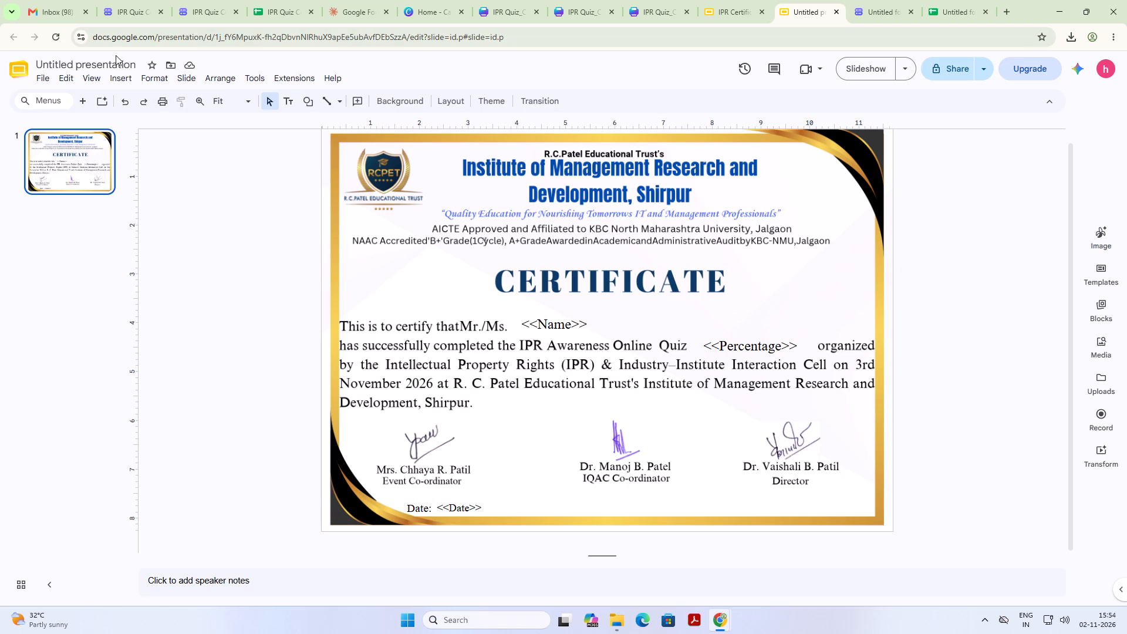
Rename the presentation as IPR_Certificate.
{"action": "left_click", "coordinate": [119, 64]}
{"action": "left_click", "coordinate": [134, 65]}
{"action": "left_click_drag", "start_coordinate": [134, 65], "coordinate": [52, 65]}
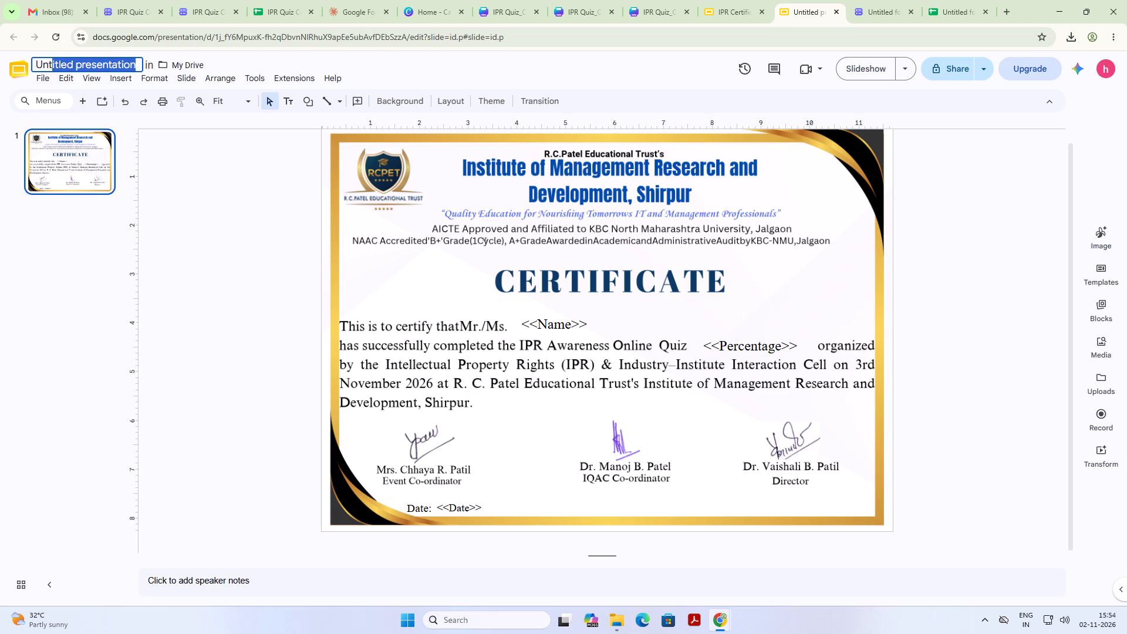
{"action": "left_click_drag", "start_coordinate": [52, 65], "coordinate": [28, 65]}
{"action": "key", "text": "BackSpace"}
{"action": "type", "text": "IPR_Certificate"}
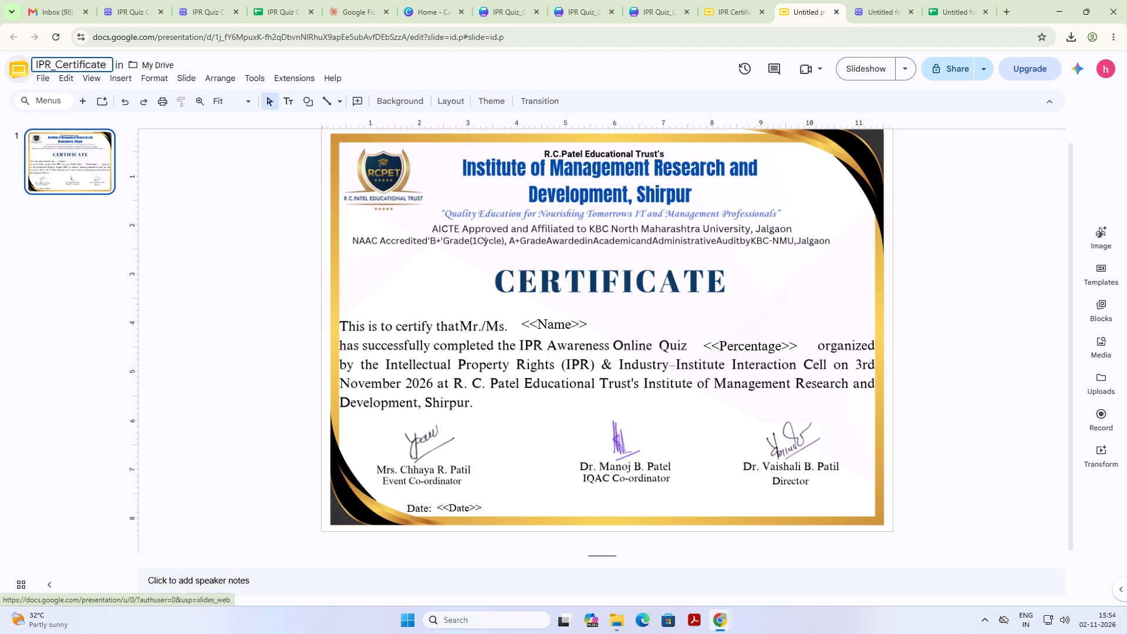
{"action": "left_click", "coordinate": [204, 262]}
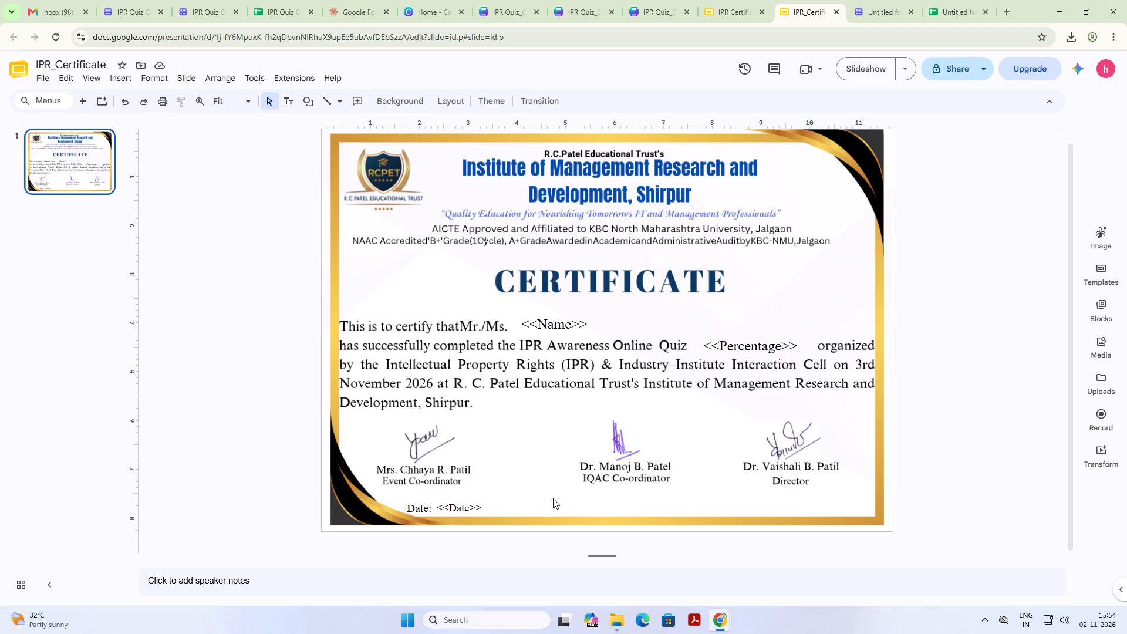
{"action": "left_click", "coordinate": [944, 376]}
Make the "<<Date>>" placeholder text bold and save the presentation.
{"action": "left_click", "coordinate": [457, 505]}
{"action": "left_click", "coordinate": [467, 505]}
{"action": "left_click_drag", "start_coordinate": [490, 505], "coordinate": [455, 508]}
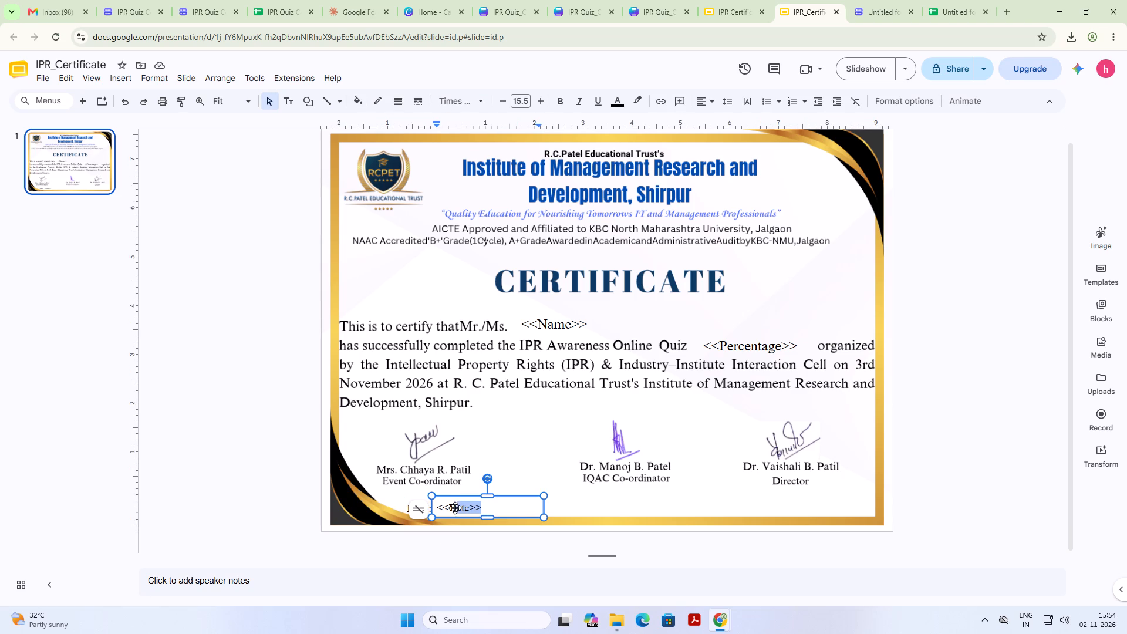
{"action": "left_click_drag", "start_coordinate": [455, 508], "coordinate": [437, 511]}
{"action": "key", "text": "ctrl+b"}
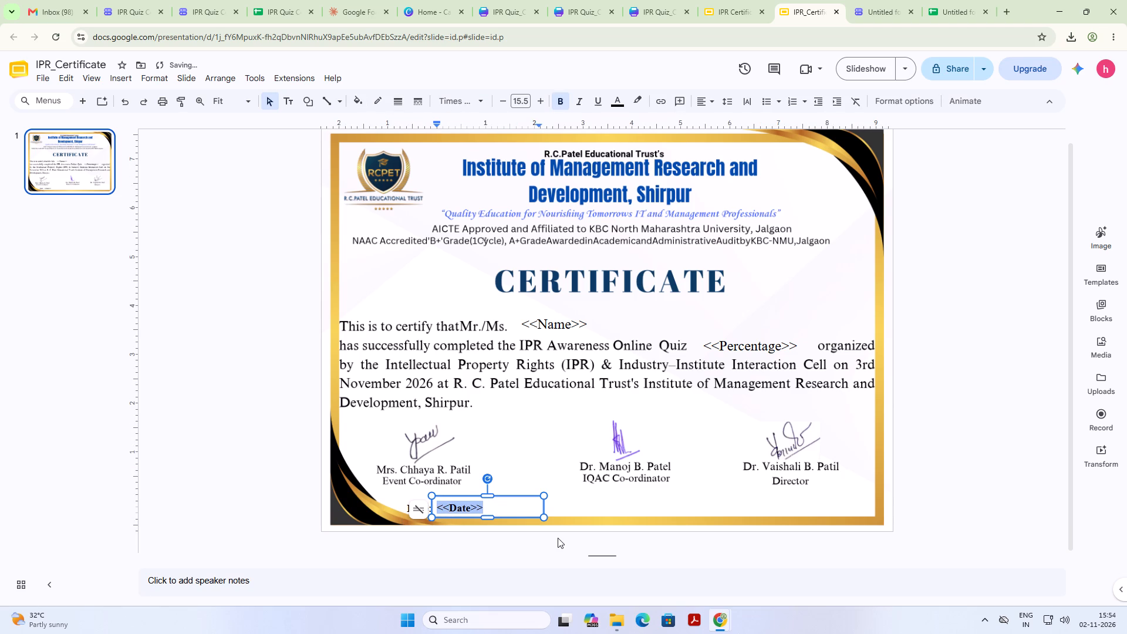
{"action": "left_click", "coordinate": [957, 431]}
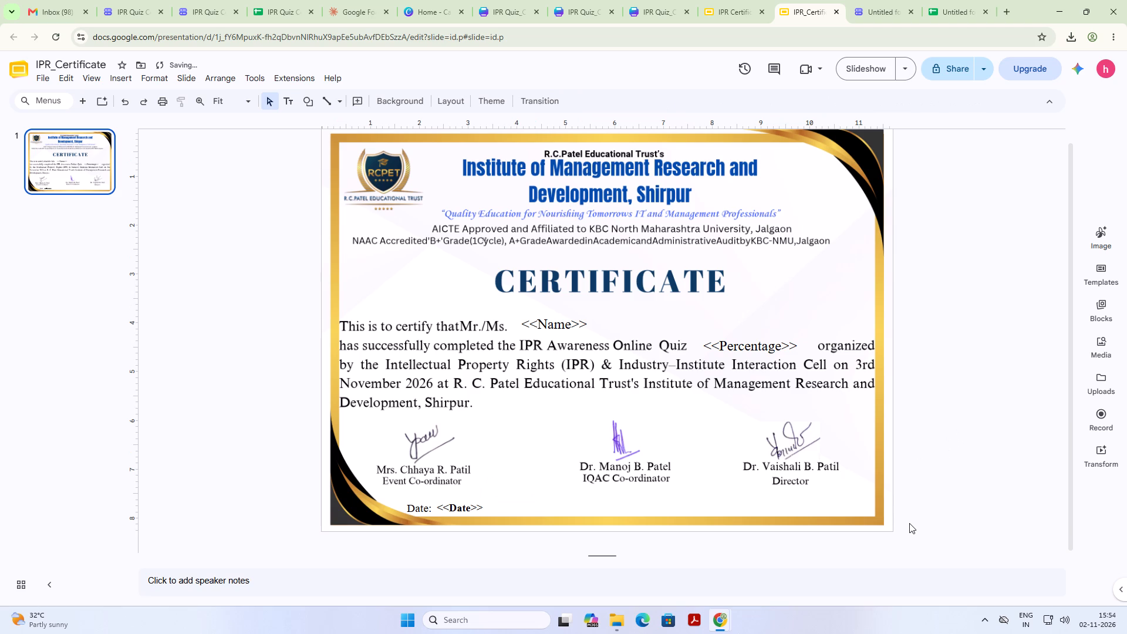
{"action": "key", "text": "ctrl+s"}
{"action": "key", "text": "ctrl+s"}
{"action": "key", "text": "ctrl+s"}
{"action": "key", "text": "ctrl+s"}
{"action": "key", "text": "ctrl+s"}
{"action": "key", "text": "ctrl+s"}
Append "_Final" to the presentation name so it reads IPR_Certificate_Final, and save.
{"action": "left_click", "coordinate": [46, 75]}
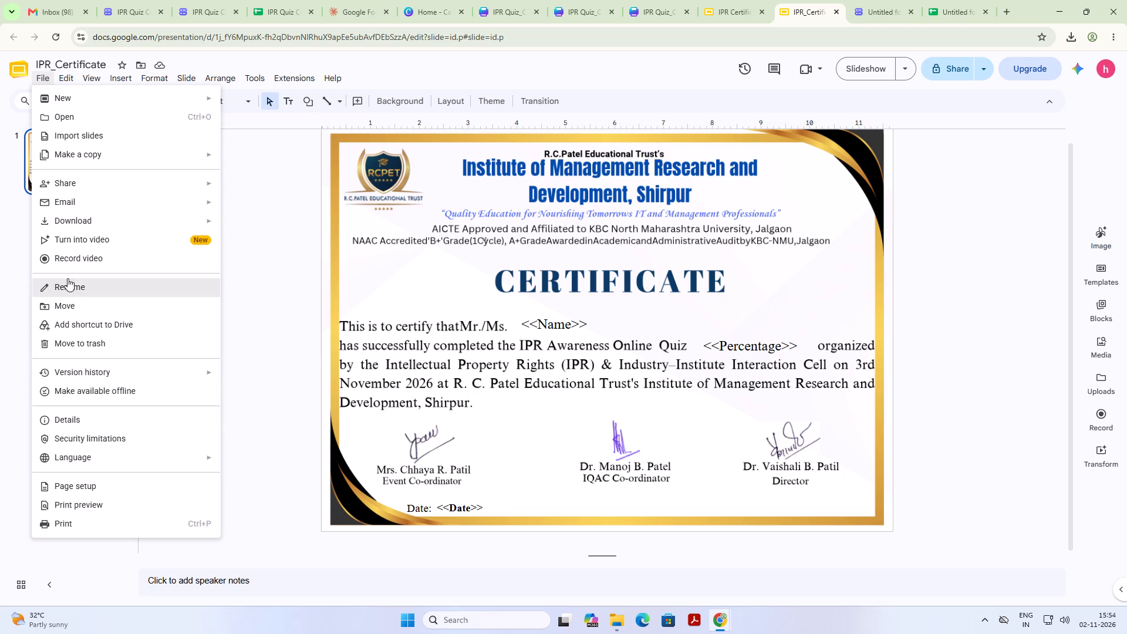
{"action": "left_click", "coordinate": [235, 278]}
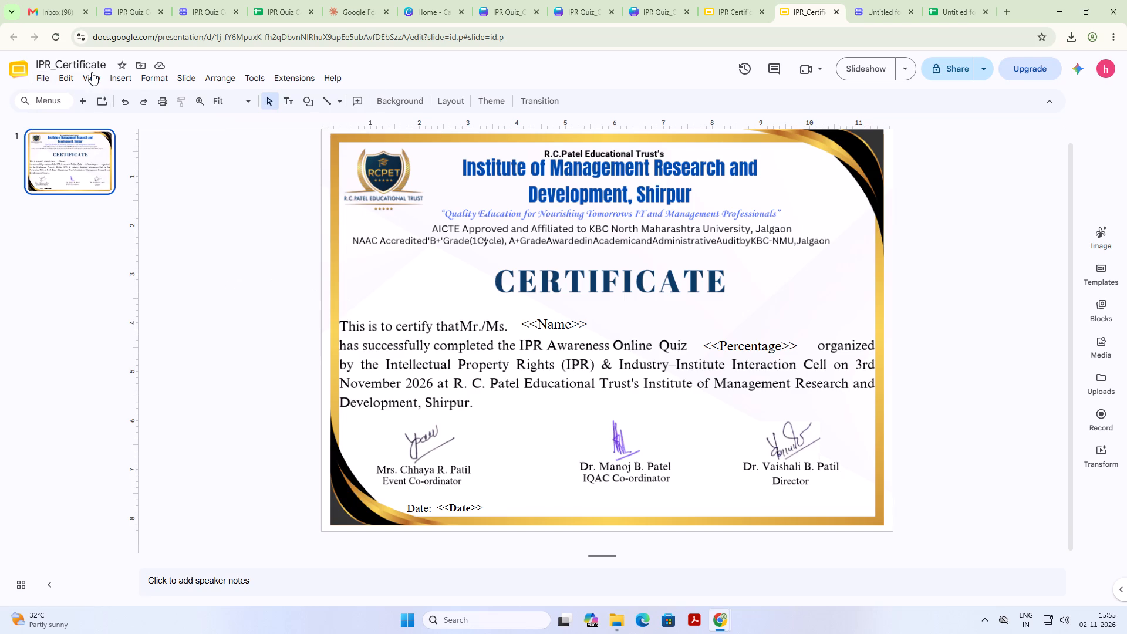
{"action": "left_click", "coordinate": [92, 66]}
{"action": "left_click", "coordinate": [95, 62]}
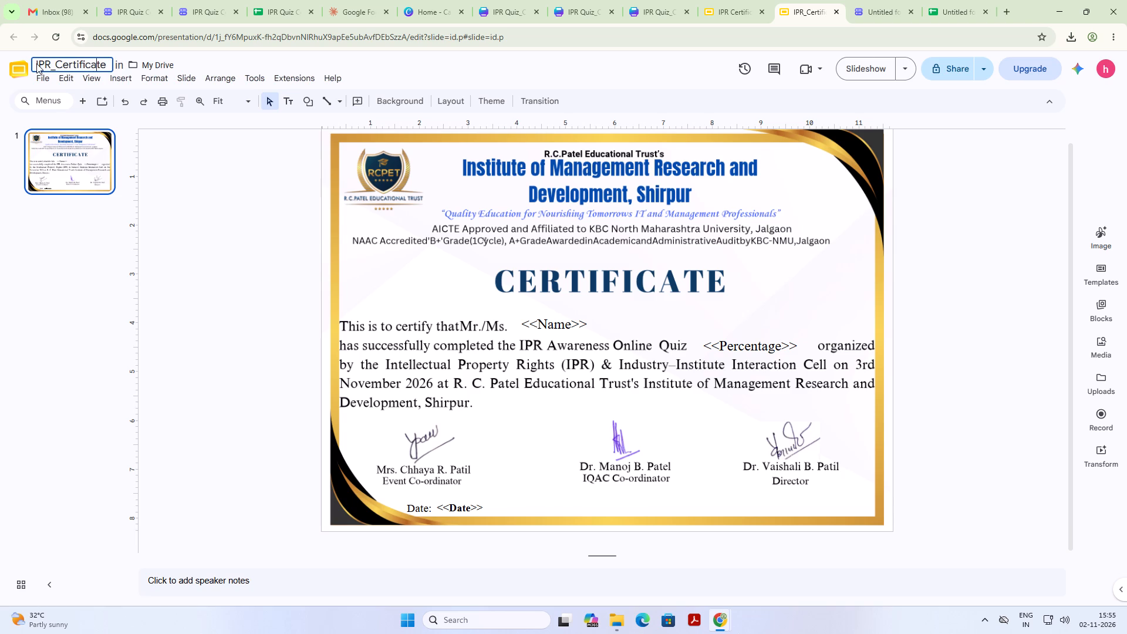
{"action": "key", "text": "Right"}
{"action": "key", "text": "Right"}
{"action": "type", "text": "_Final"}
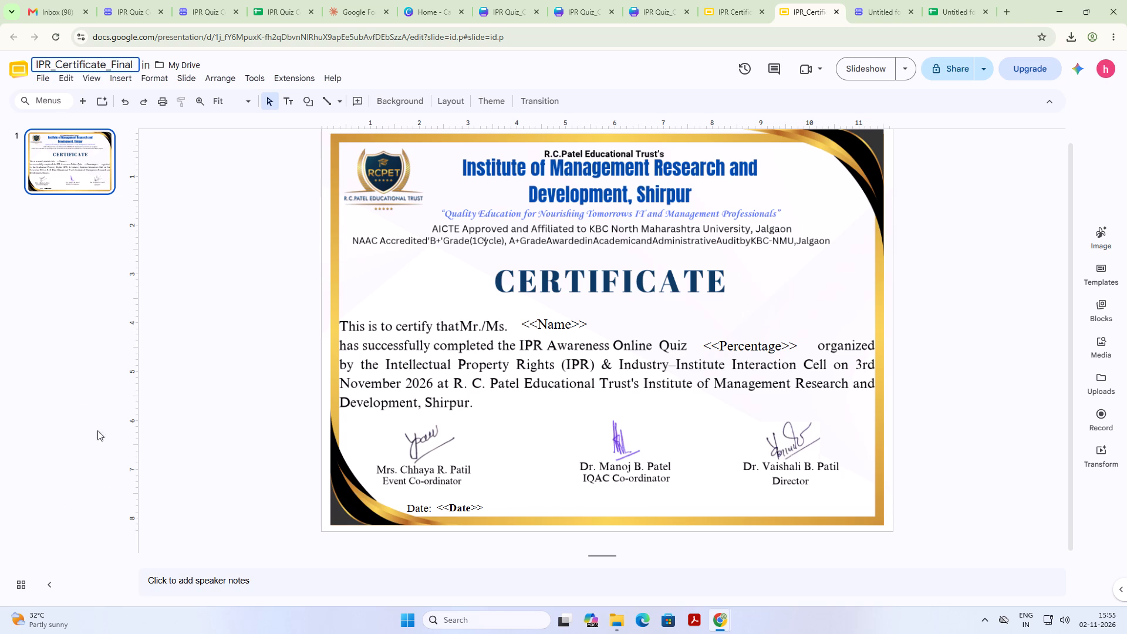
{"action": "left_click", "coordinate": [73, 329]}
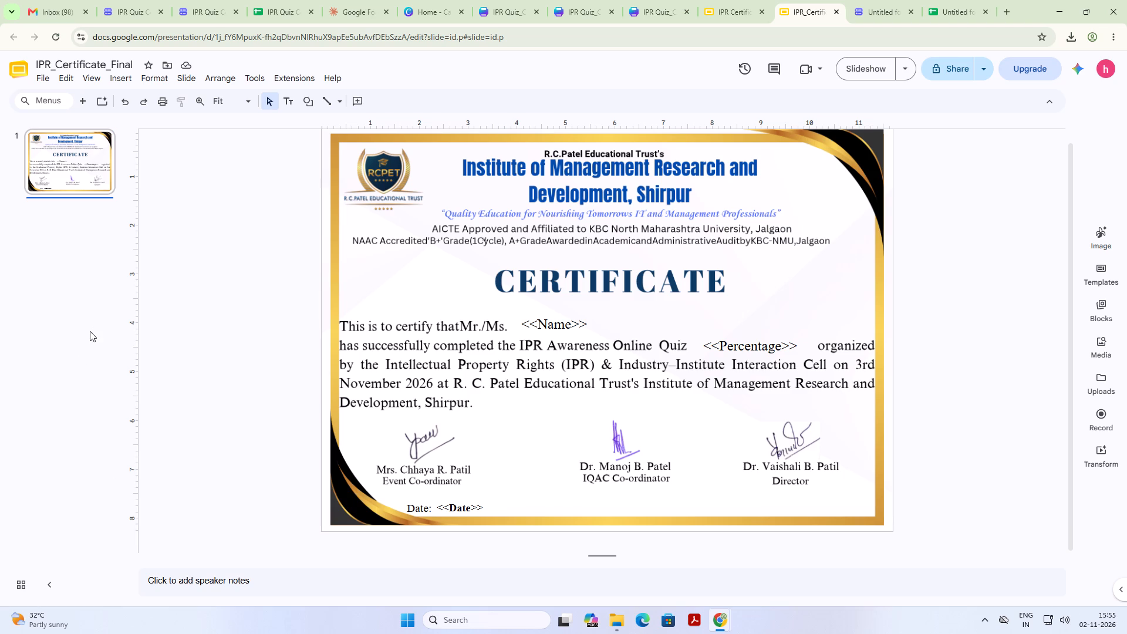
{"action": "key", "text": "ctrl+s"}
{"action": "key", "text": "ctrl+s"}
{"action": "key", "text": "ctrl+s"}
{"action": "key", "text": "ctrl+s"}
{"action": "key", "text": "ctrl+s"}
{"action": "key", "text": "ctrl+s"}
Switch to the "IPR Quiz Competition 2026-27 HJB (Responses)" spreadsheet and try to launch the Autocrat add-on.
{"action": "left_click", "coordinate": [296, 0]}
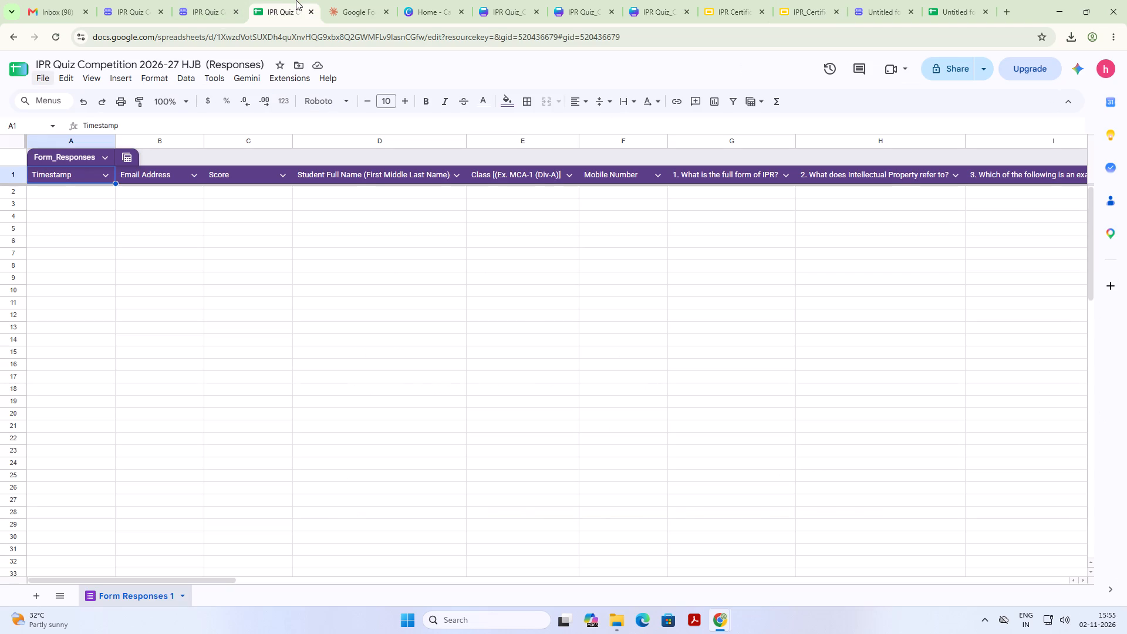
{"action": "scroll", "coordinate": [529, 186], "scroll_direction": "up", "scroll_amount": 3}
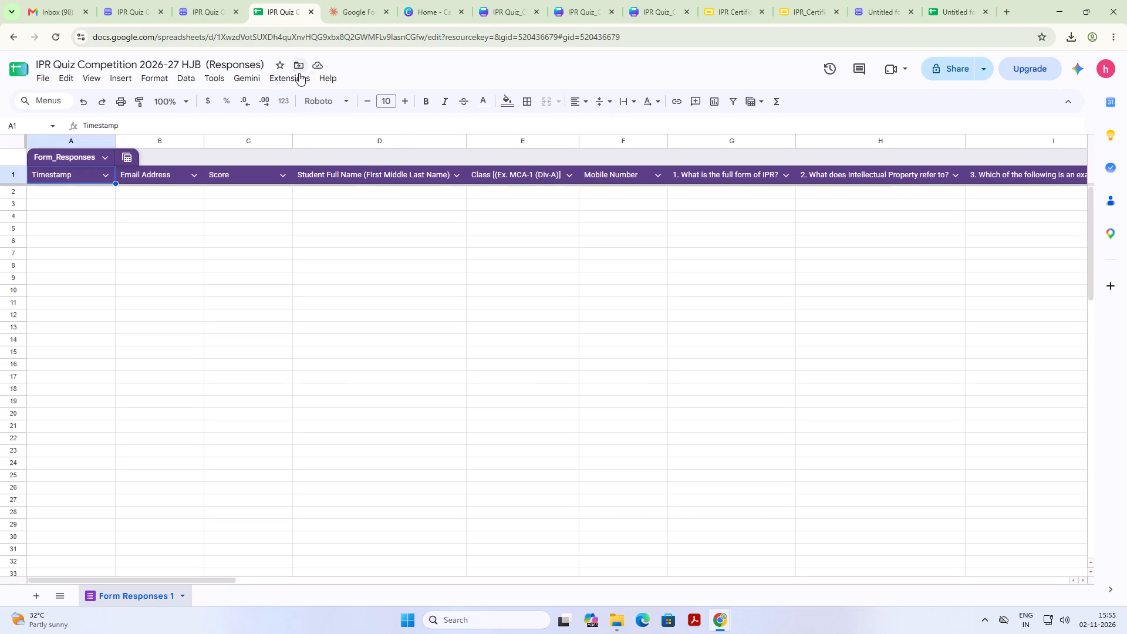
{"action": "left_click", "coordinate": [299, 73]}
{"action": "left_click", "coordinate": [728, 204]}
{"action": "left_click", "coordinate": [285, 81]}
{"action": "left_click", "coordinate": [315, 207]}
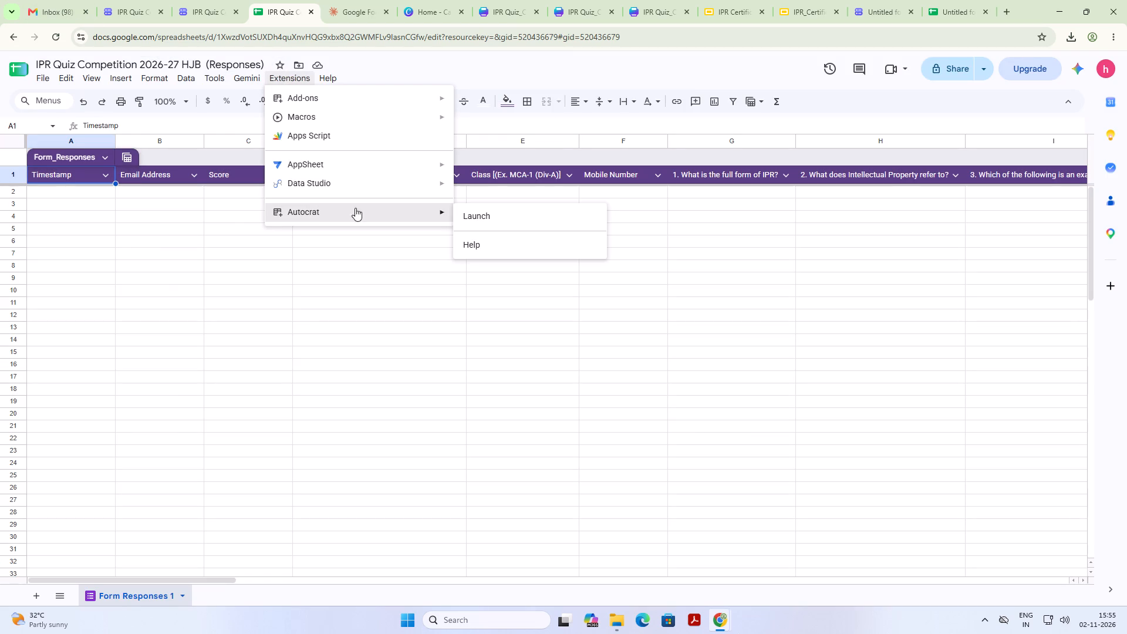
{"action": "left_click", "coordinate": [482, 217]}
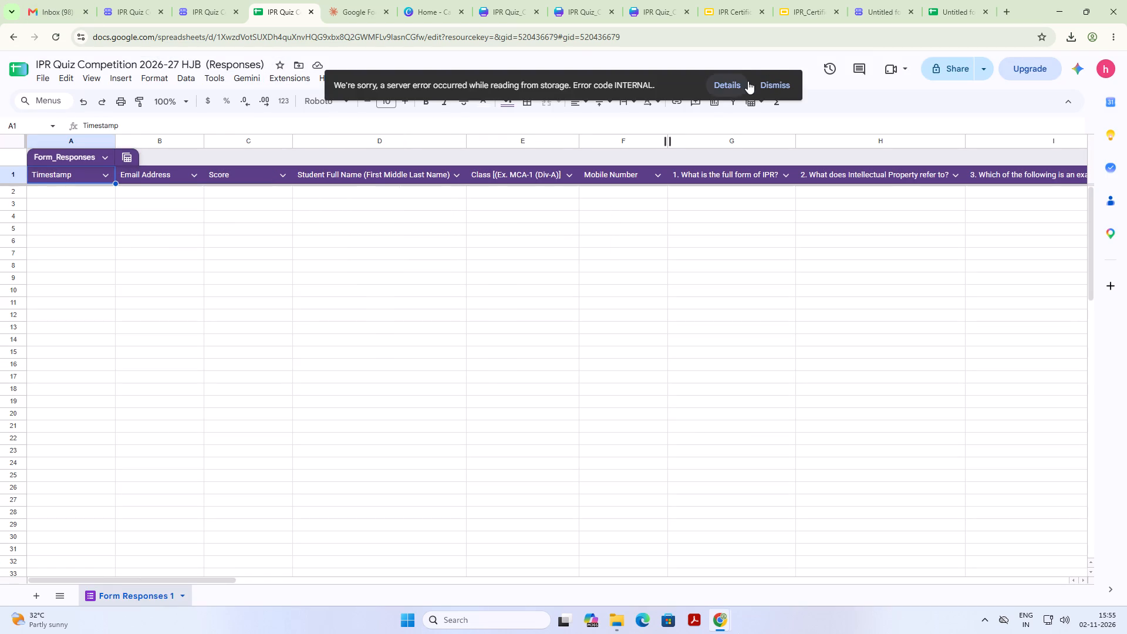
Reload the IPR Quiz Competition responses spreadsheet and launch the Autocrat add-on.
{"action": "left_click", "coordinate": [57, 36]}
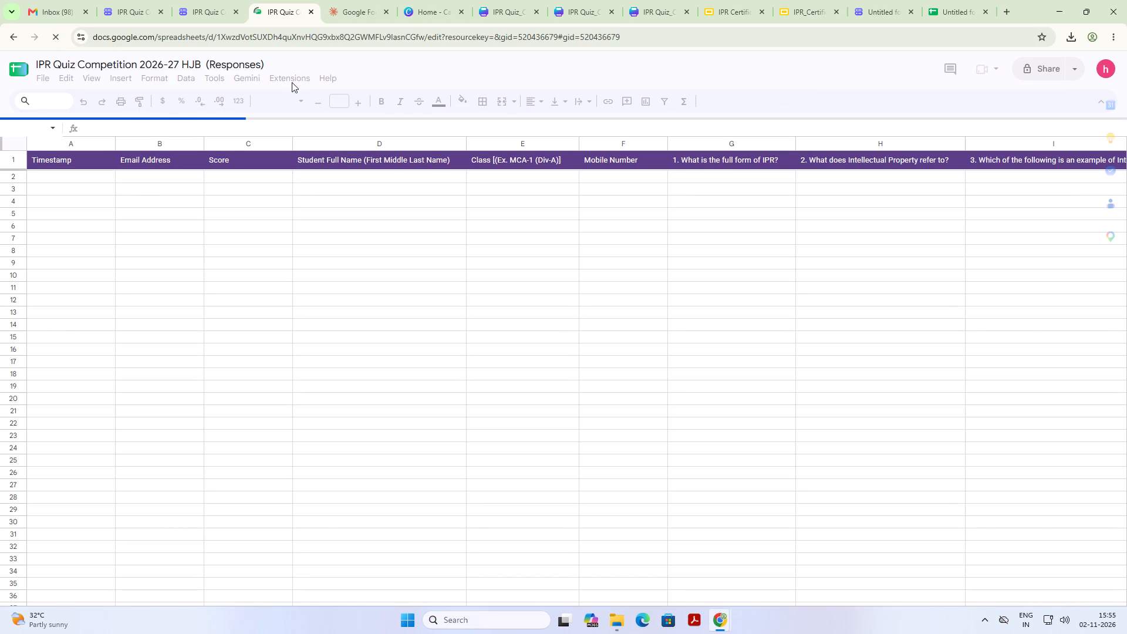
{"action": "left_click", "coordinate": [279, 80]}
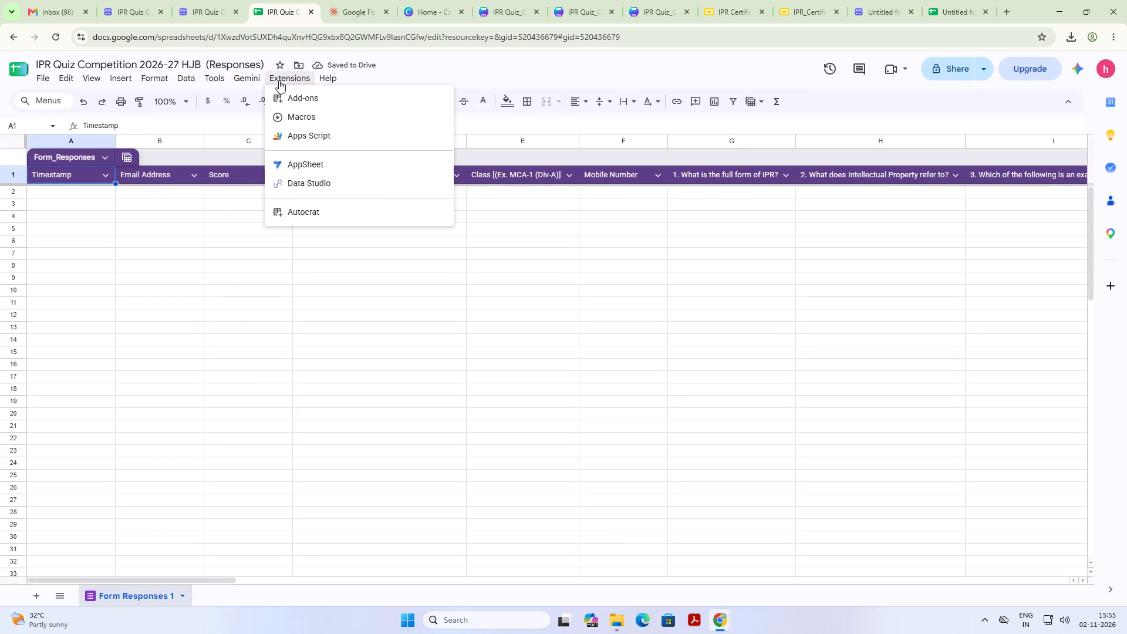
{"action": "left_click", "coordinate": [329, 203]}
{"action": "left_click", "coordinate": [477, 217]}
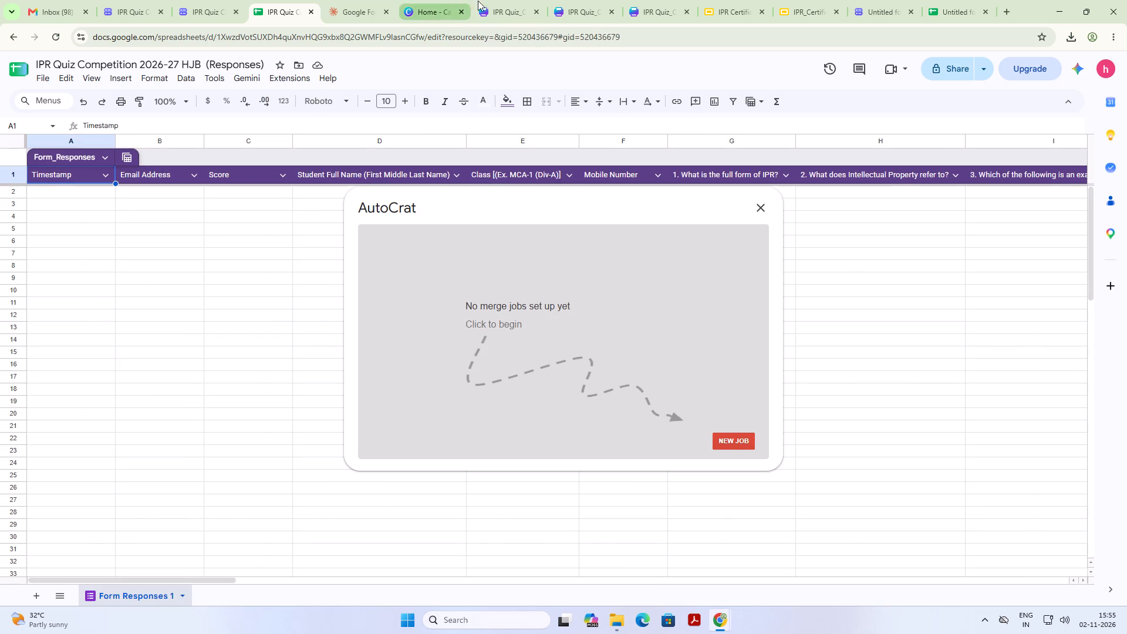
Create a new Autocrat merge job named IPR_Certificate and proceed to its template selection.
{"action": "left_click", "coordinate": [731, 430]}
{"action": "left_click", "coordinate": [739, 448]}
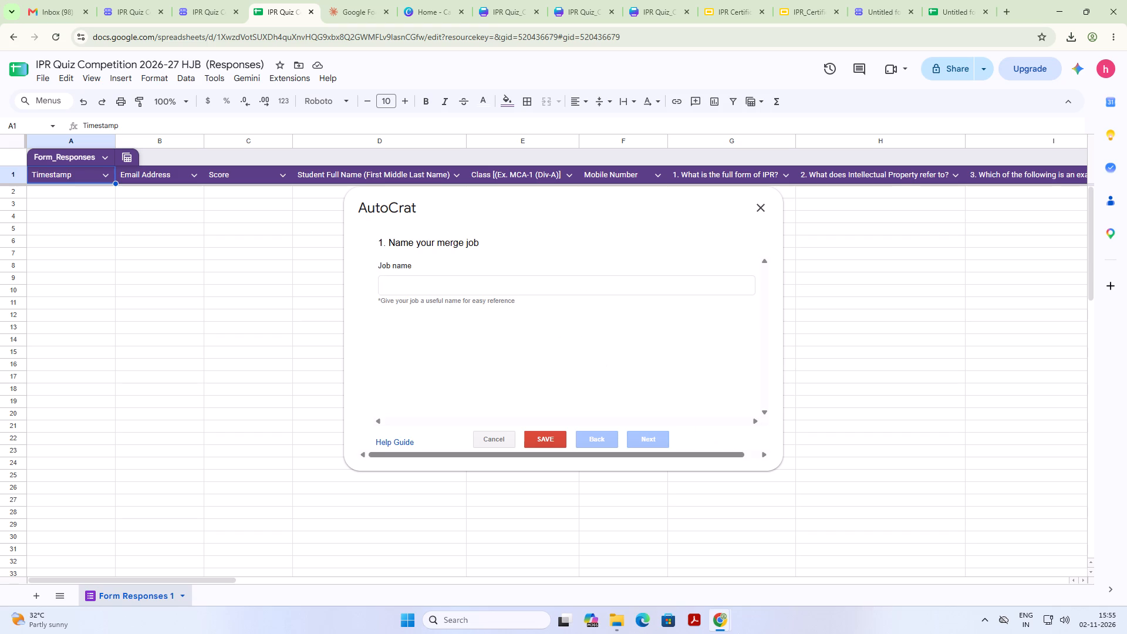
{"action": "left_click", "coordinate": [504, 284]}
{"action": "type", "text": "IPR"}
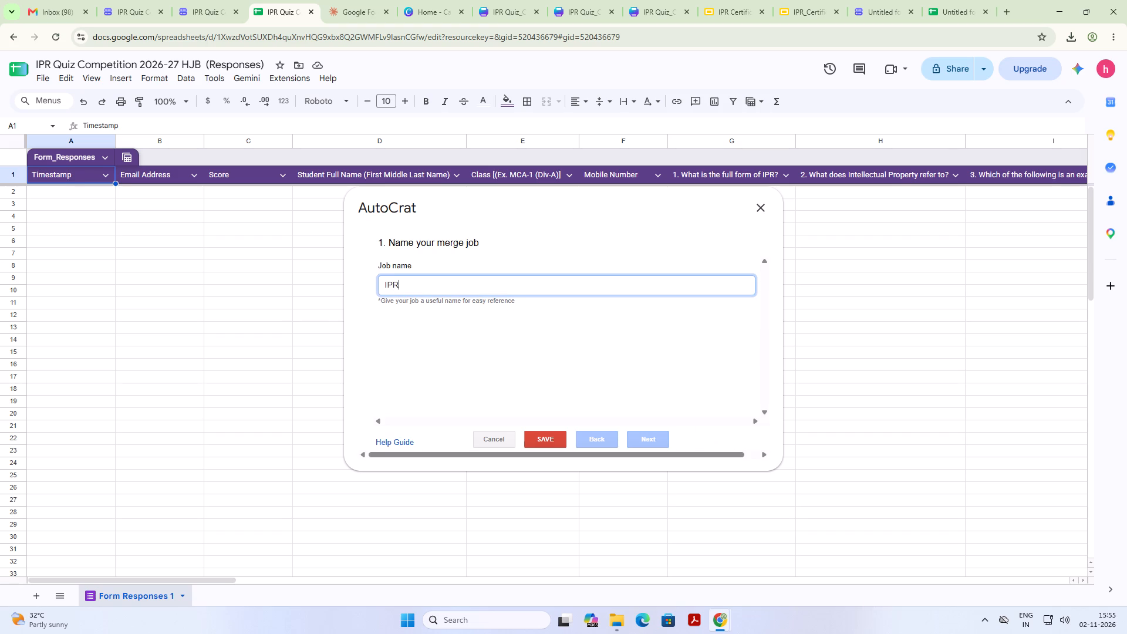
{"action": "type", "text": "_Certificat"}
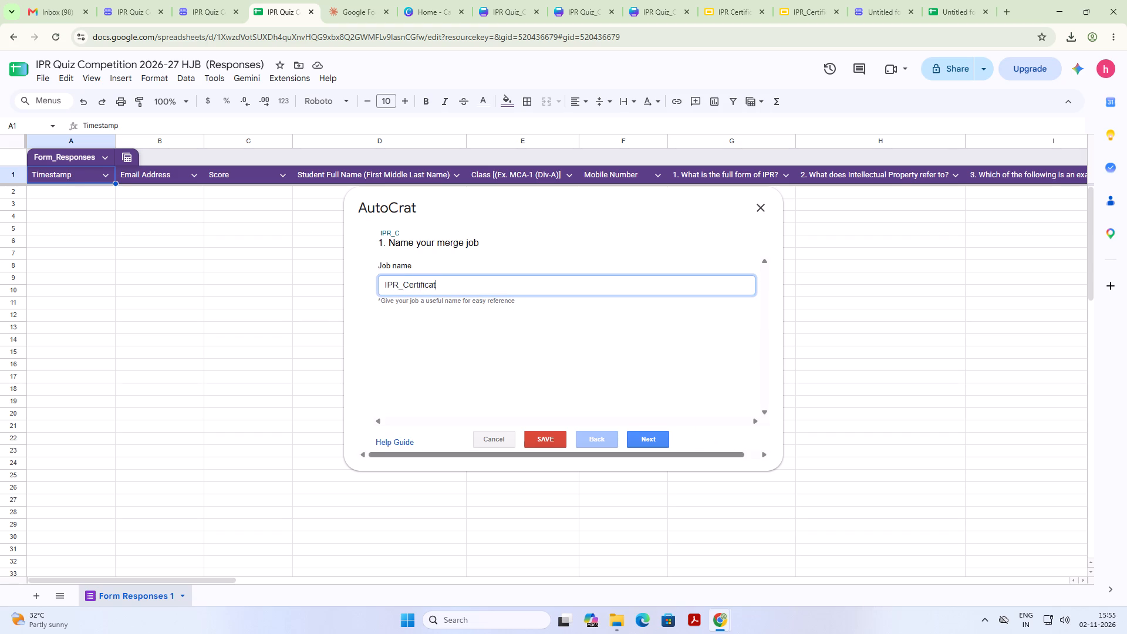
{"action": "key", "text": "e"}
{"action": "key", "text": "space"}
{"action": "left_click", "coordinate": [558, 433]}
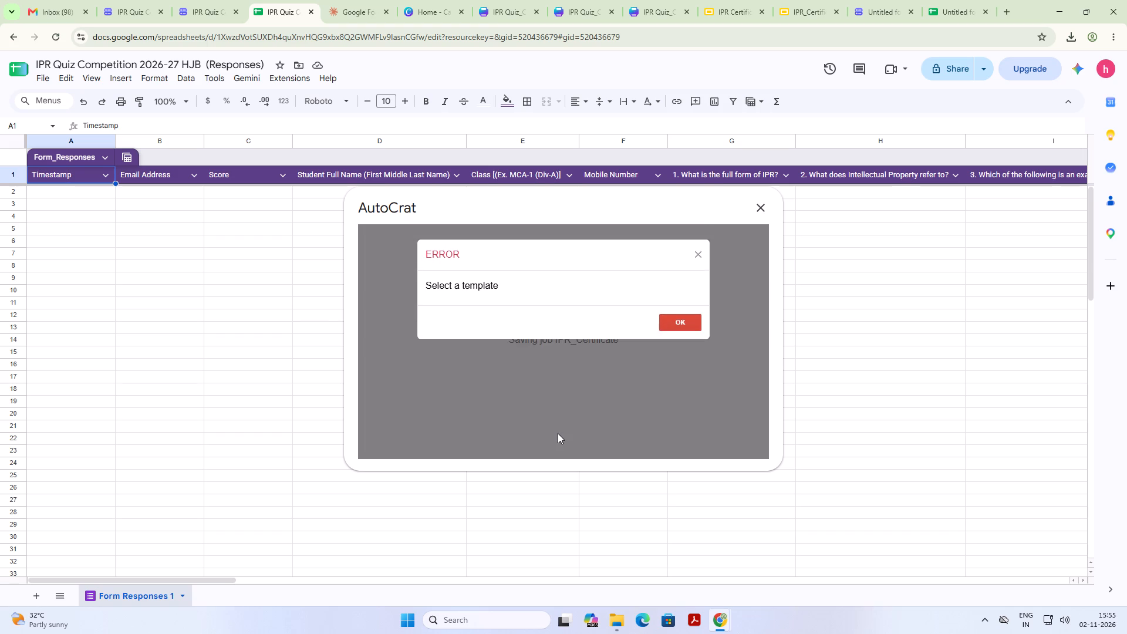
{"action": "left_click", "coordinate": [689, 329]}
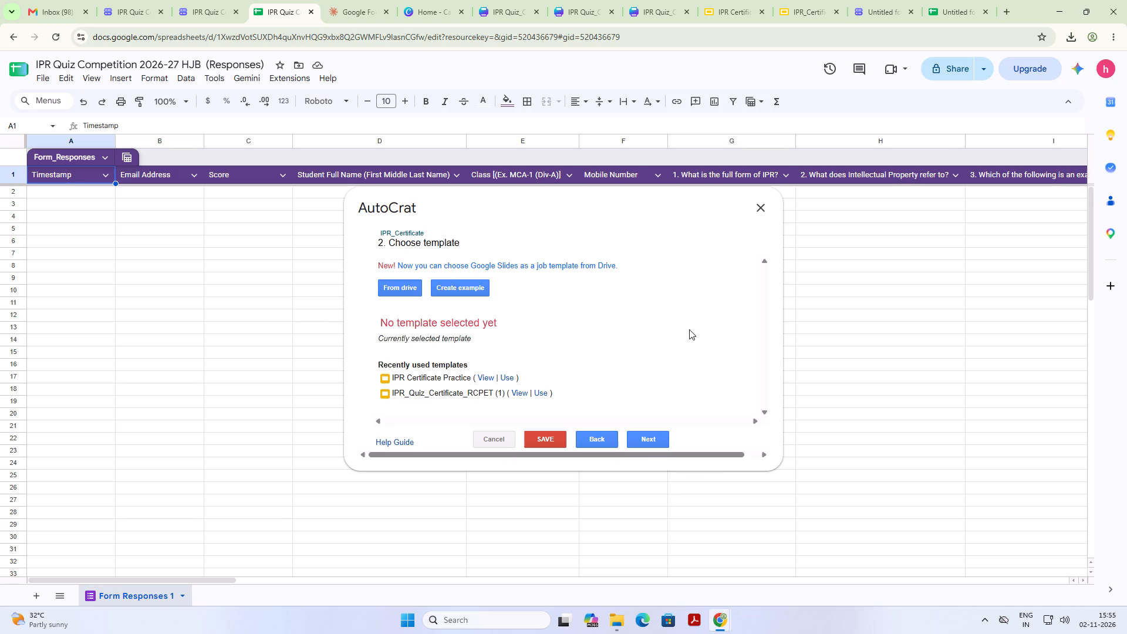
Choose the IPR_Certificate_Final presentation from Drive as the merge job's template and proceed to the file settings.
{"action": "left_click", "coordinate": [394, 284]}
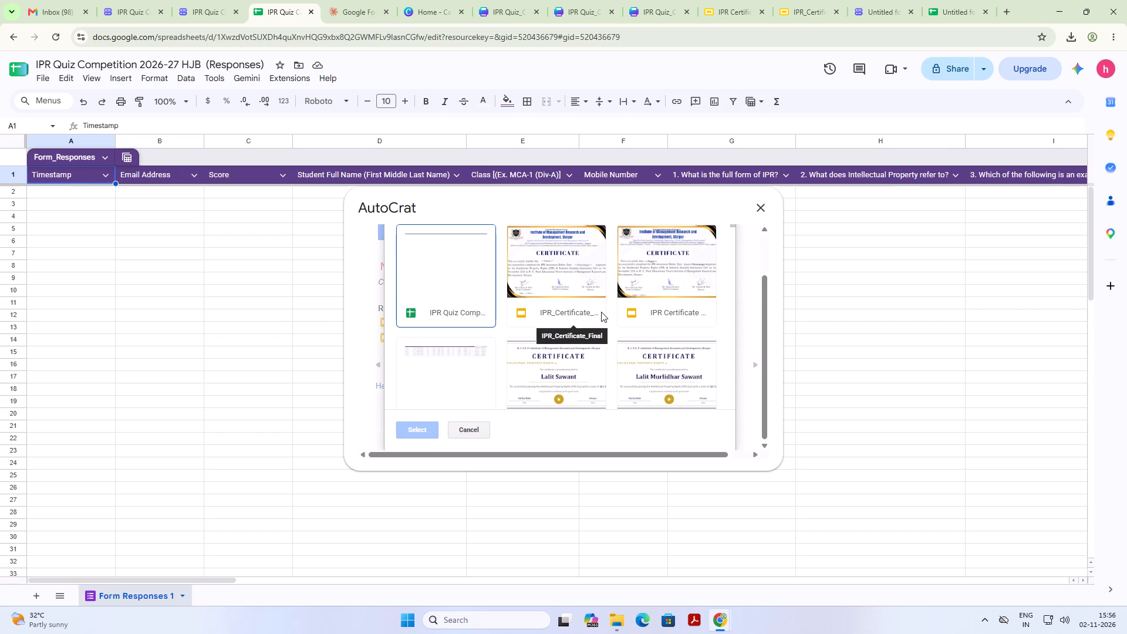
{"action": "left_click", "coordinate": [576, 278]}
{"action": "left_click", "coordinate": [410, 427]}
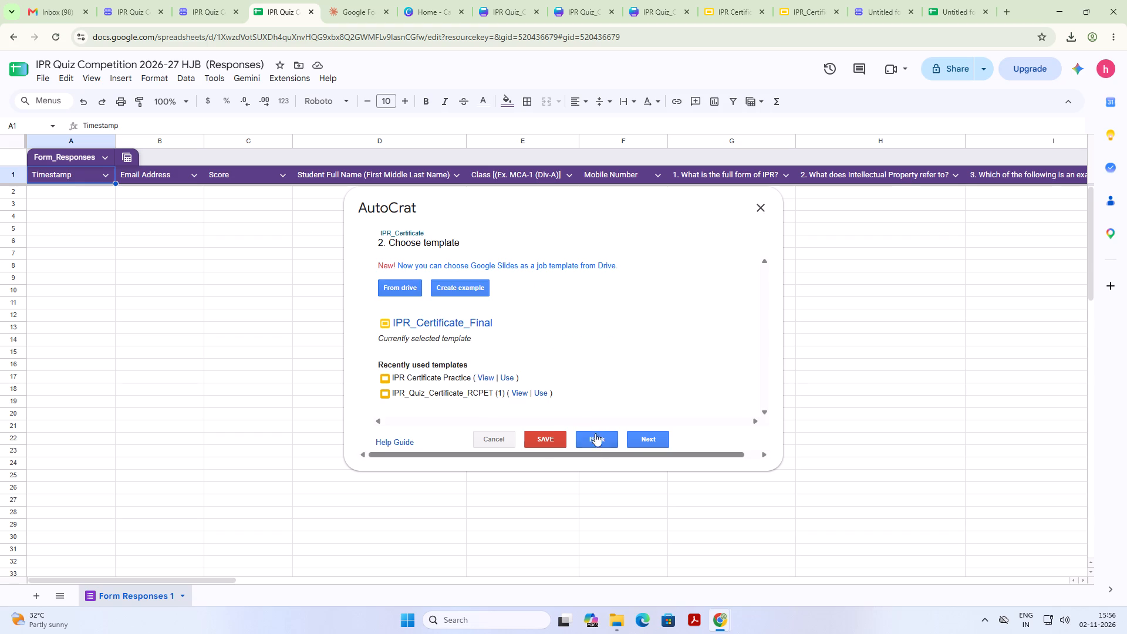
{"action": "left_click", "coordinate": [545, 439]}
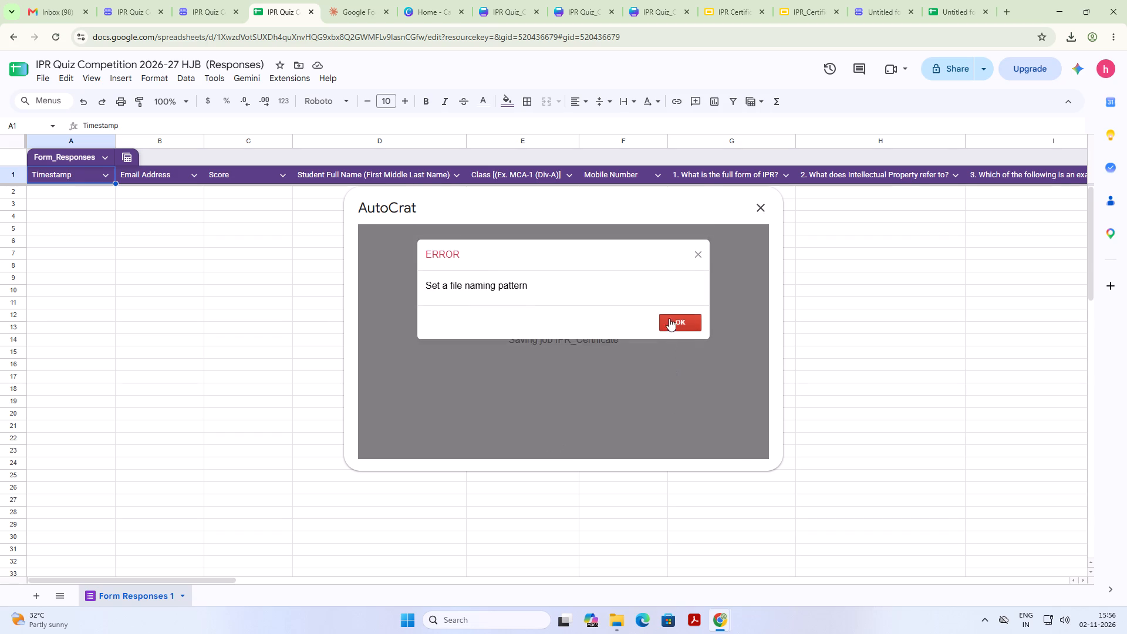
{"action": "left_click", "coordinate": [673, 322]}
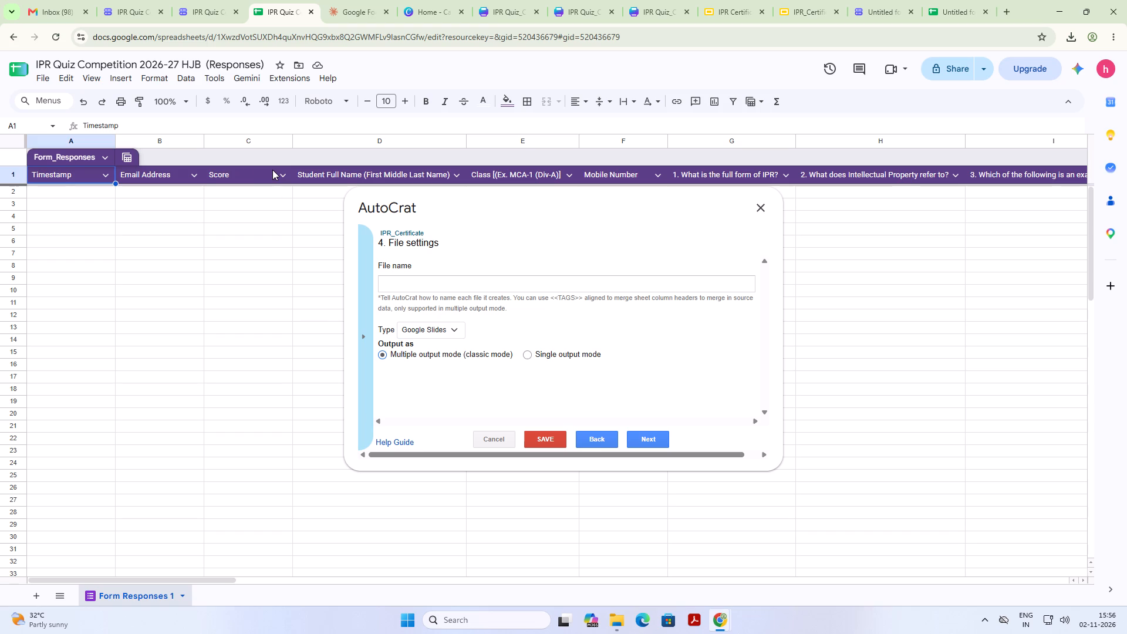
Insert a column before Score in the responses sheet and head it Percentage, copying the word from the IPR_Certificate_Final slide's placeholder.
{"action": "left_click", "coordinate": [239, 170]}
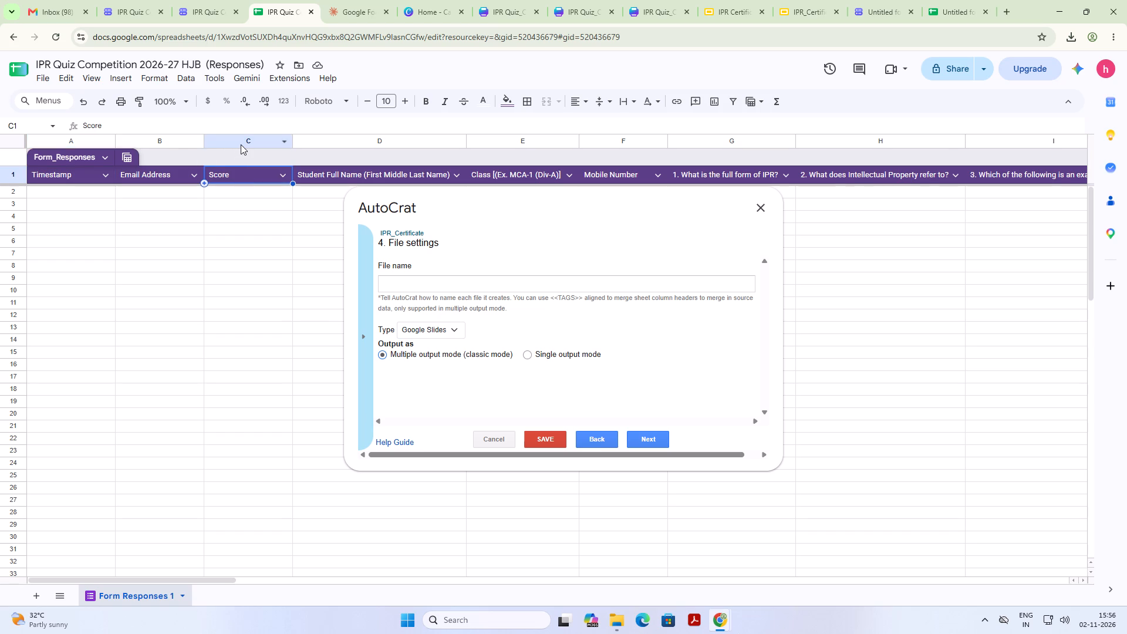
{"action": "right_click", "coordinate": [241, 144]}
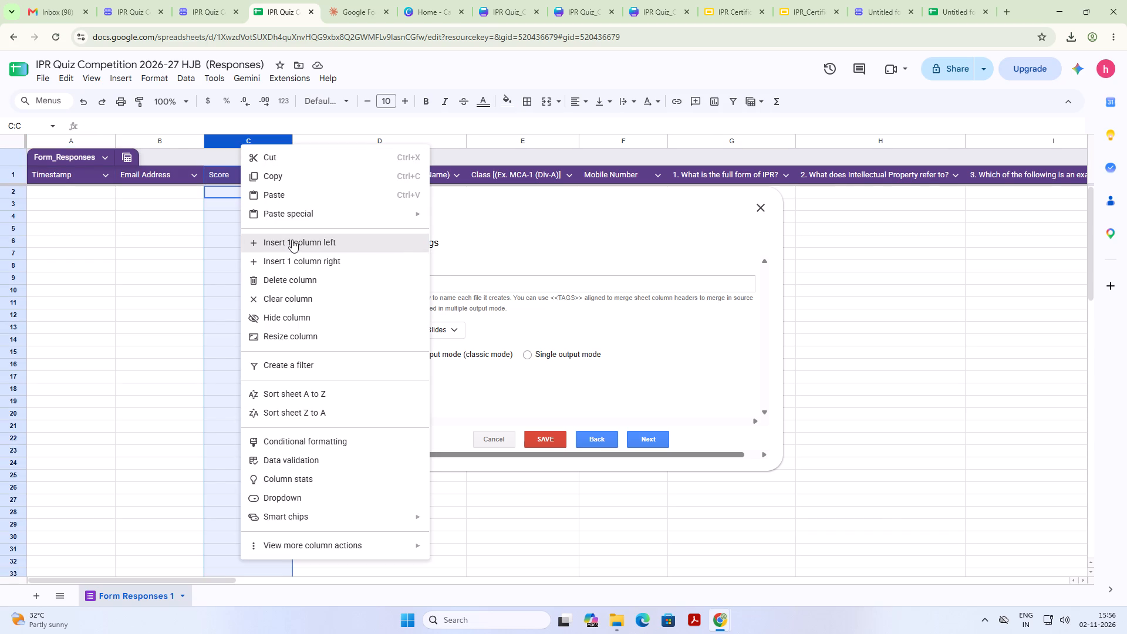
{"action": "left_click", "coordinate": [292, 240]}
{"action": "left_click", "coordinate": [254, 174]}
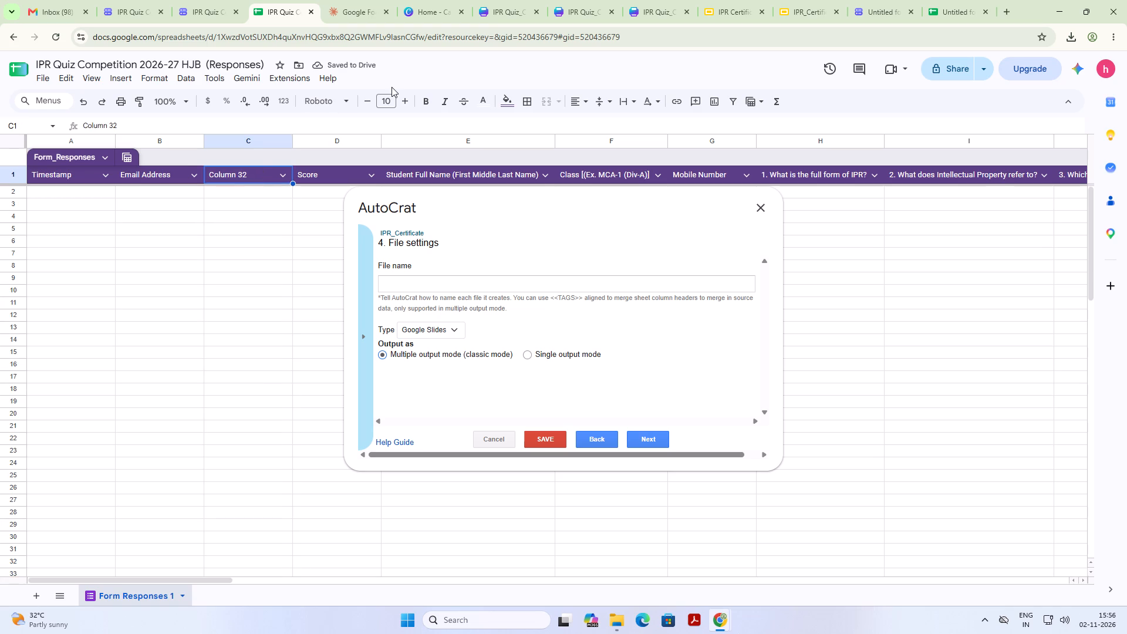
{"action": "left_click", "coordinate": [798, 0]}
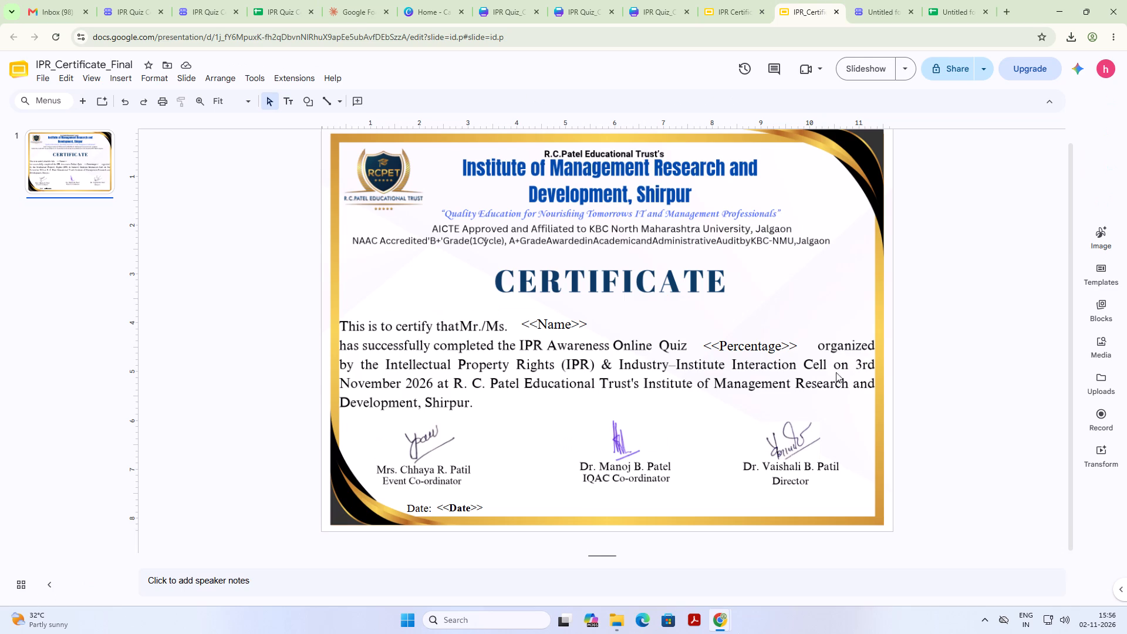
{"action": "left_click_drag", "start_coordinate": [782, 348], "coordinate": [723, 352]}
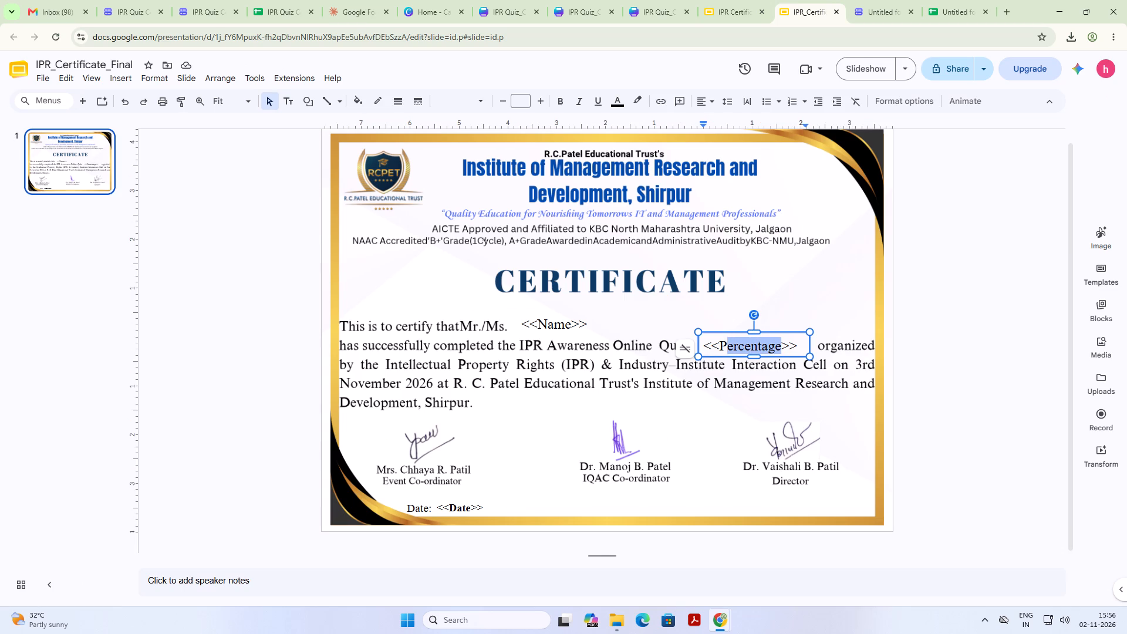
{"action": "left_click_drag", "start_coordinate": [723, 352], "coordinate": [718, 352]}
{"action": "key", "text": "ctrl+c"}
{"action": "left_click", "coordinate": [293, 0]}
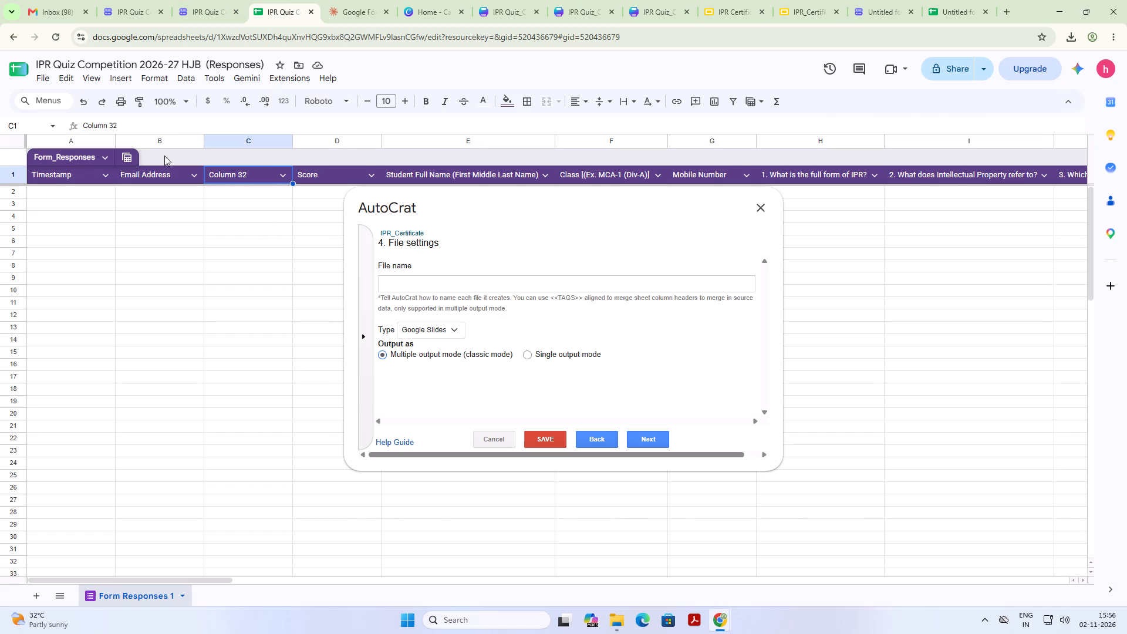
{"action": "left_click_drag", "start_coordinate": [128, 124], "coordinate": [82, 130]}
{"action": "key", "text": "ctrl+v"}
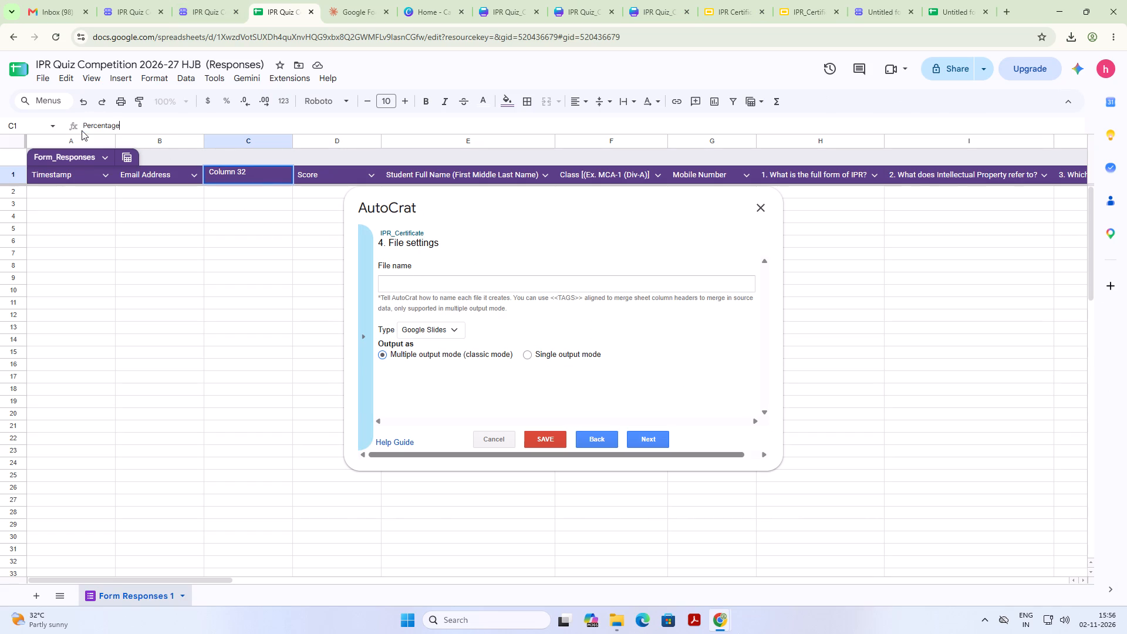
{"action": "left_click", "coordinate": [259, 191]}
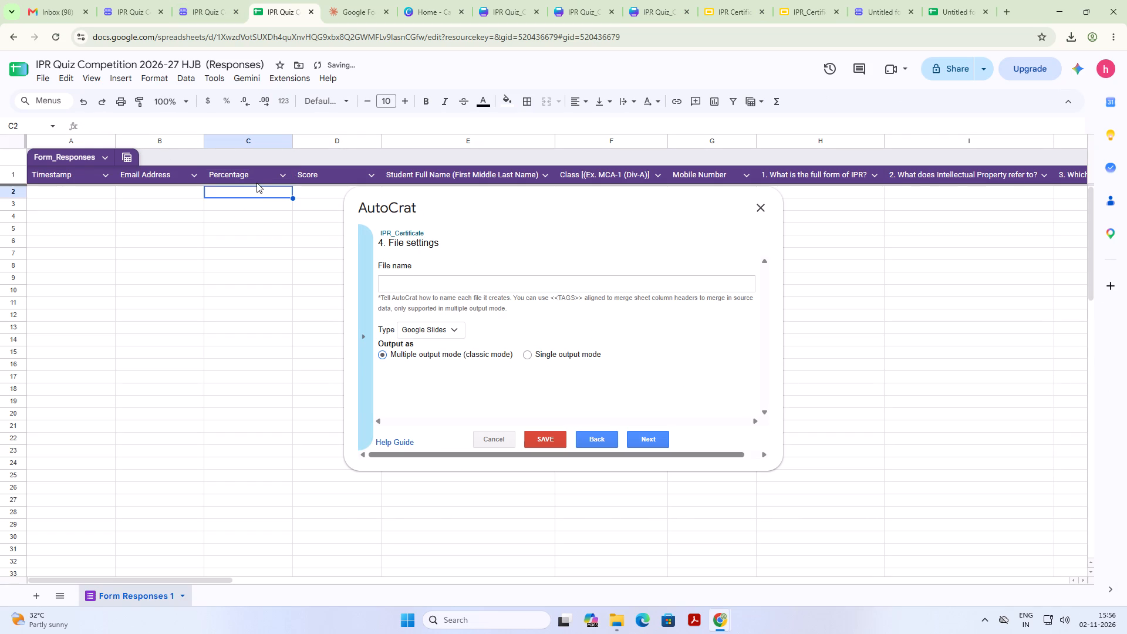
Copy the IFERROR percentage formula from cell B3 of the "Untitled form (Responses)" spreadsheet and return to the IPR Quiz Competition responses sheet.
{"action": "left_click", "coordinate": [950, 0]}
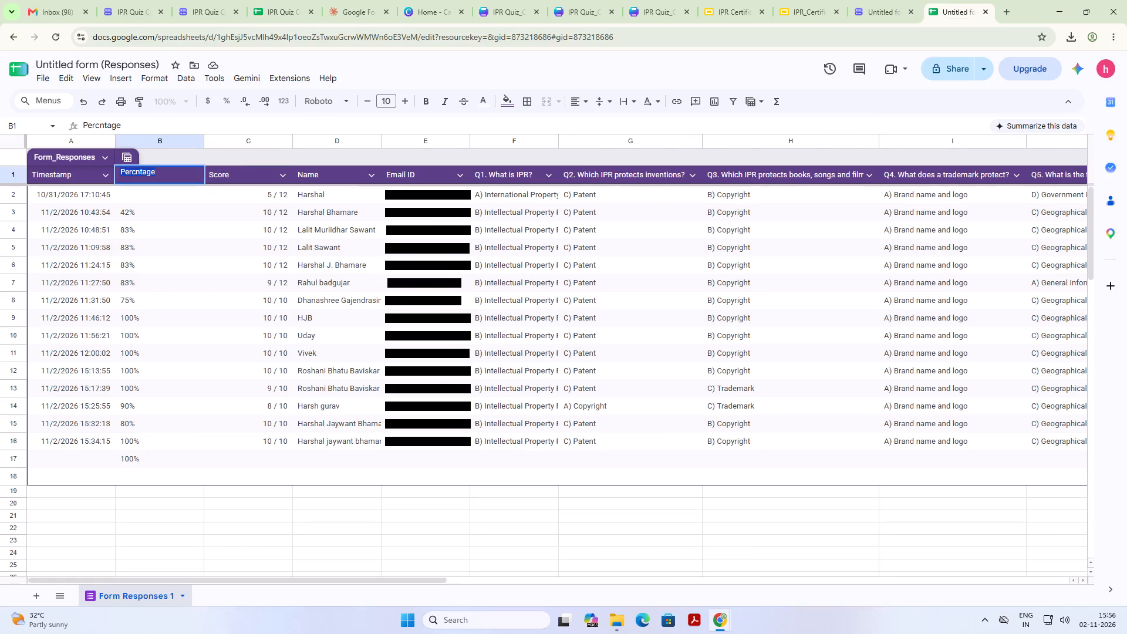
{"action": "left_click", "coordinate": [141, 212]}
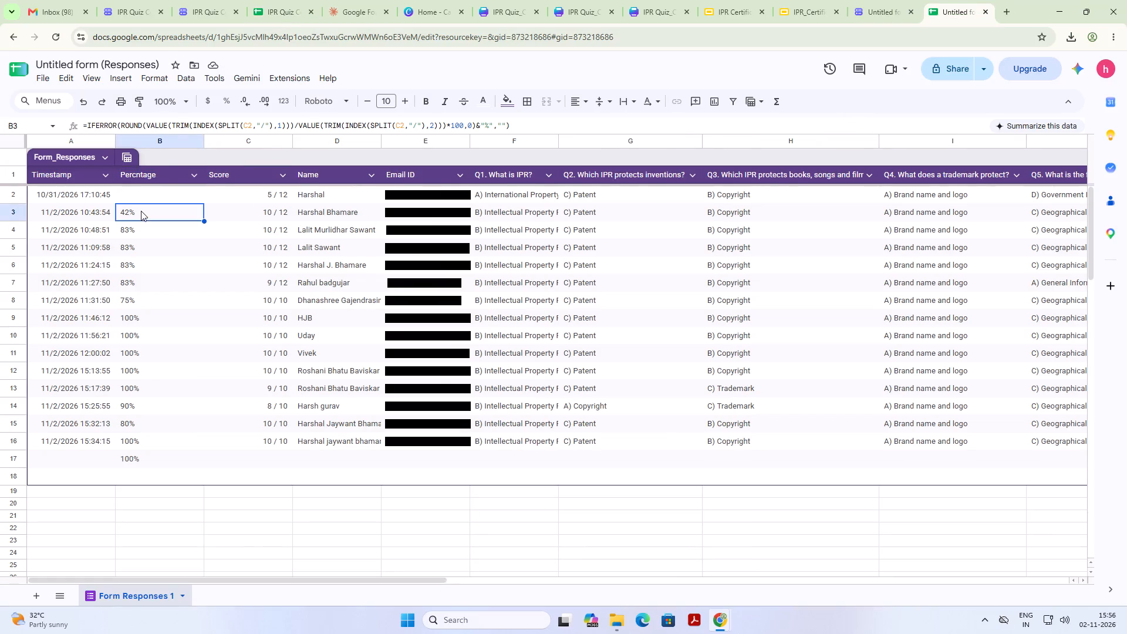
{"action": "left_click_drag", "start_coordinate": [556, 122], "coordinate": [72, 126]}
{"action": "key", "text": "ctrl+c"}
{"action": "key", "text": "ctrl+c"}
{"action": "key", "text": "ctrl+c"}
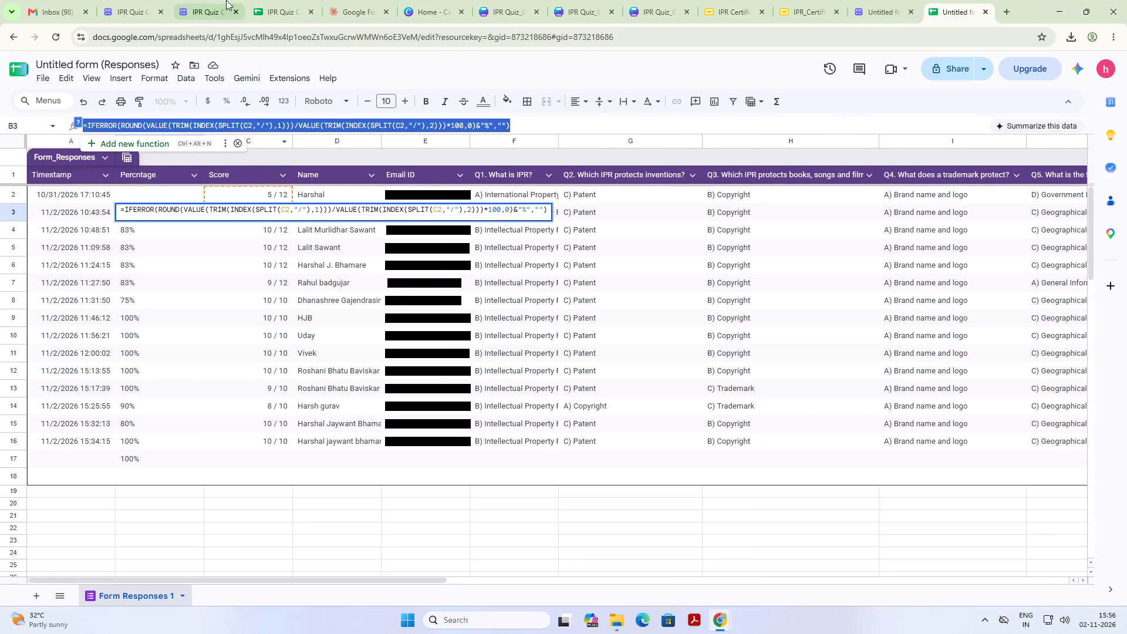
{"action": "left_click", "coordinate": [277, 0]}
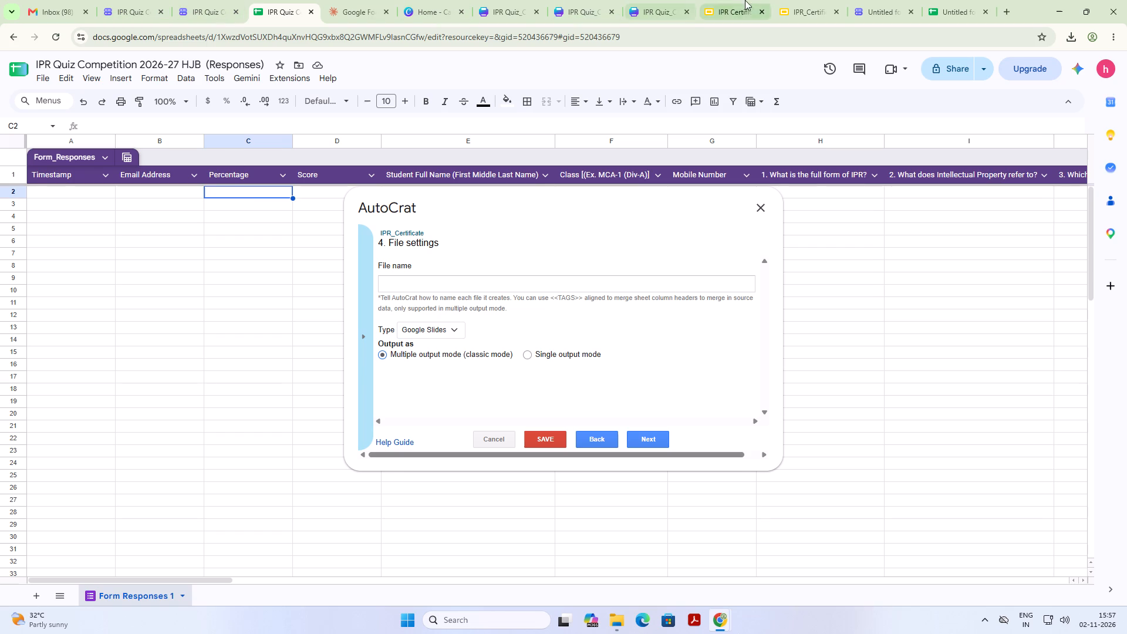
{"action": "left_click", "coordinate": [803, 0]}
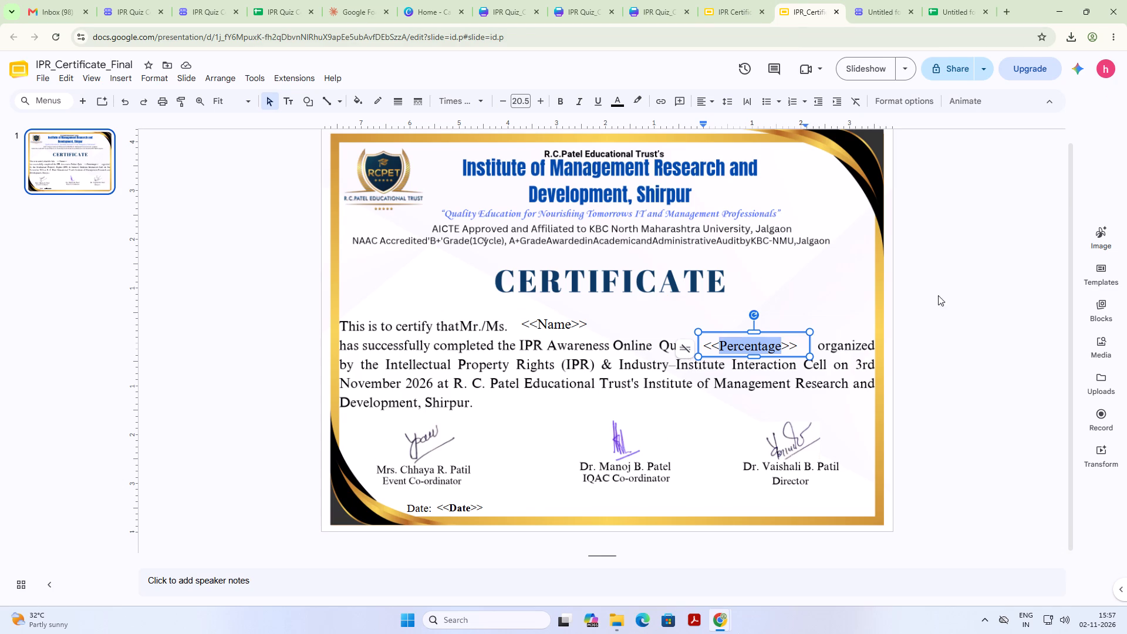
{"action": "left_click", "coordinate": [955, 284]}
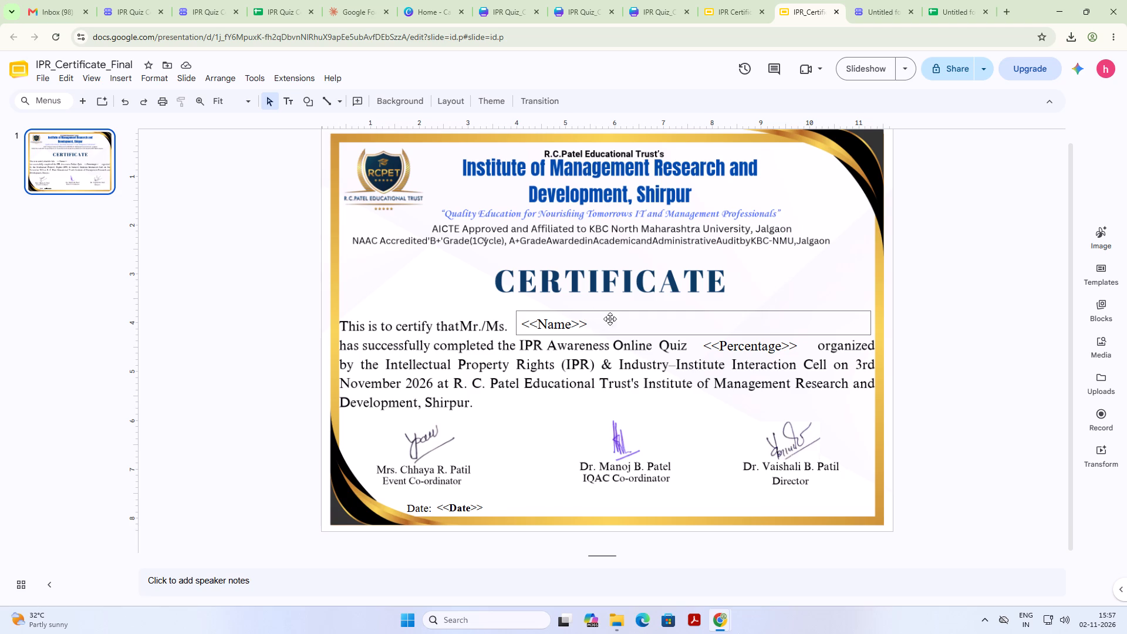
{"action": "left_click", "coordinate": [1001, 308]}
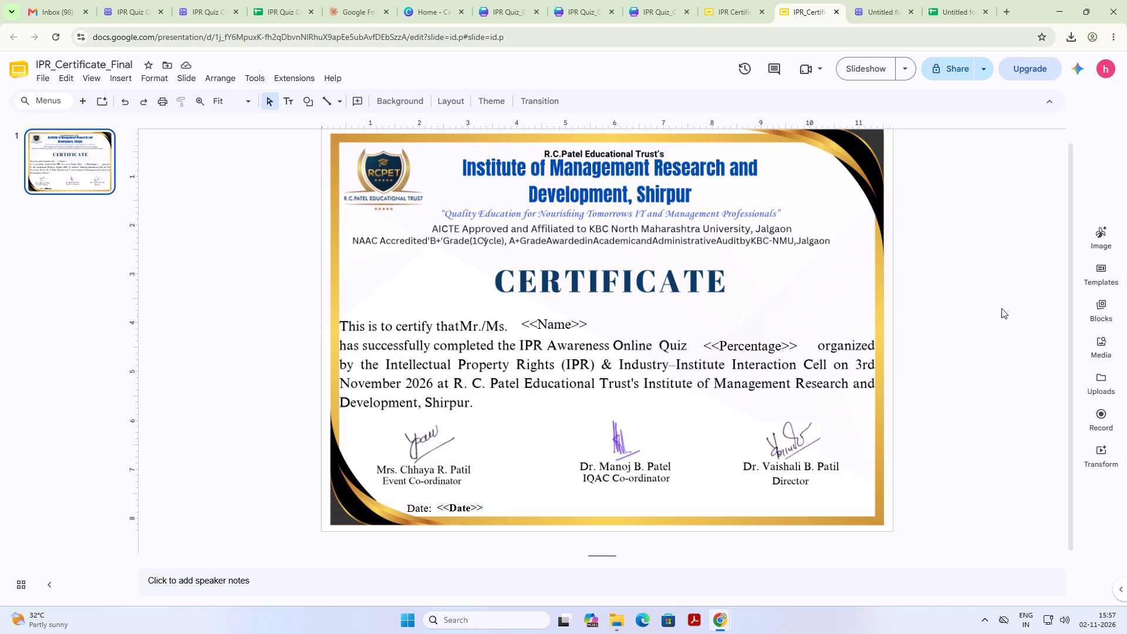
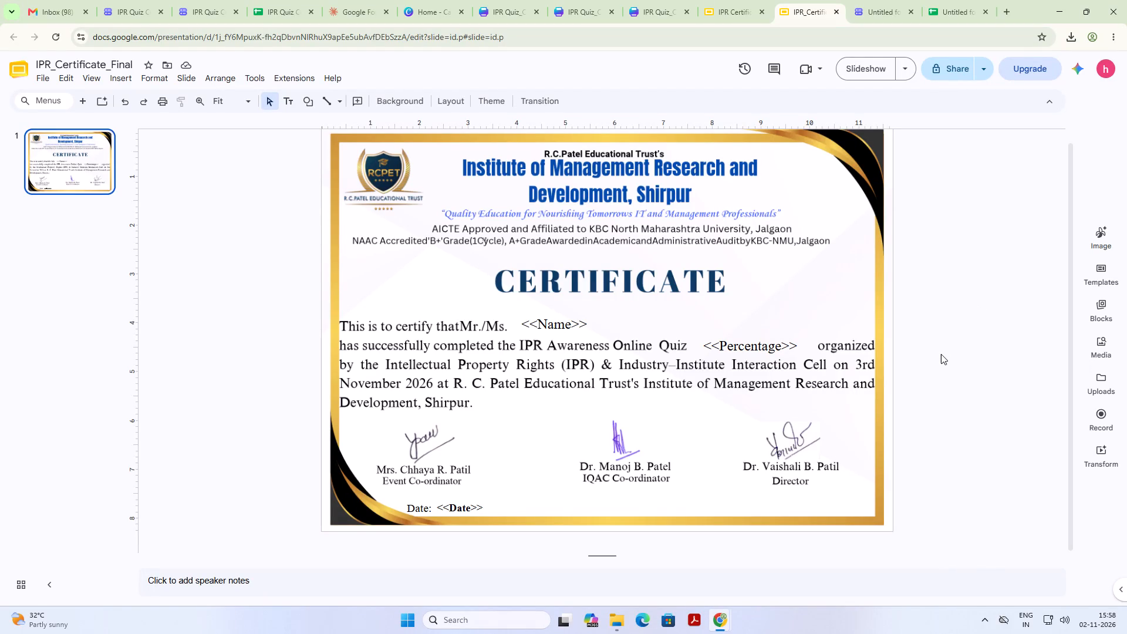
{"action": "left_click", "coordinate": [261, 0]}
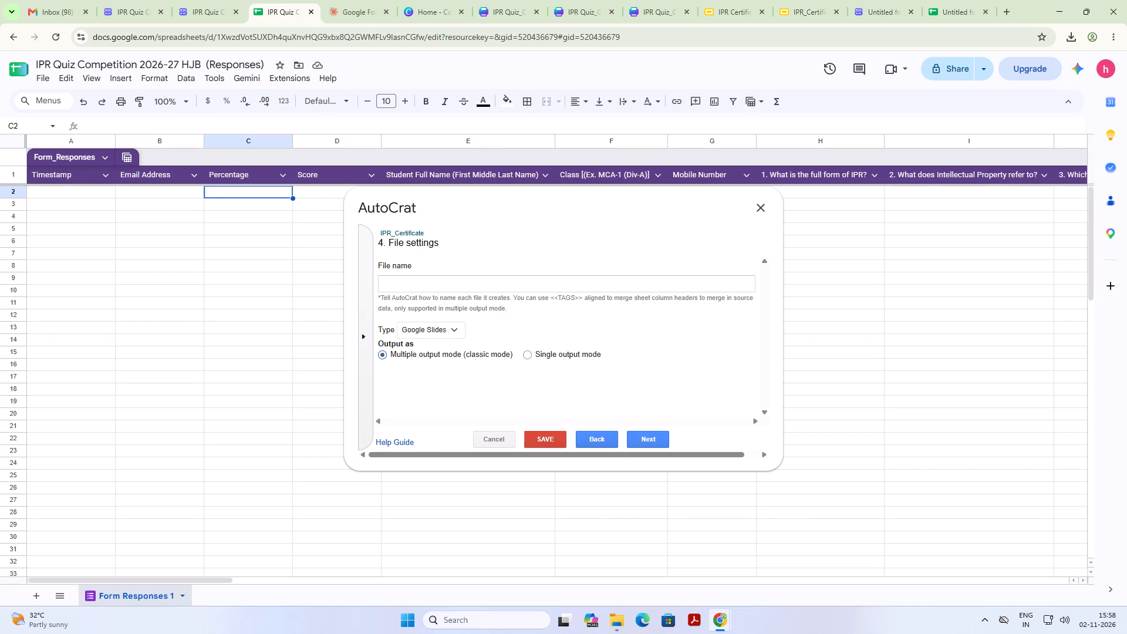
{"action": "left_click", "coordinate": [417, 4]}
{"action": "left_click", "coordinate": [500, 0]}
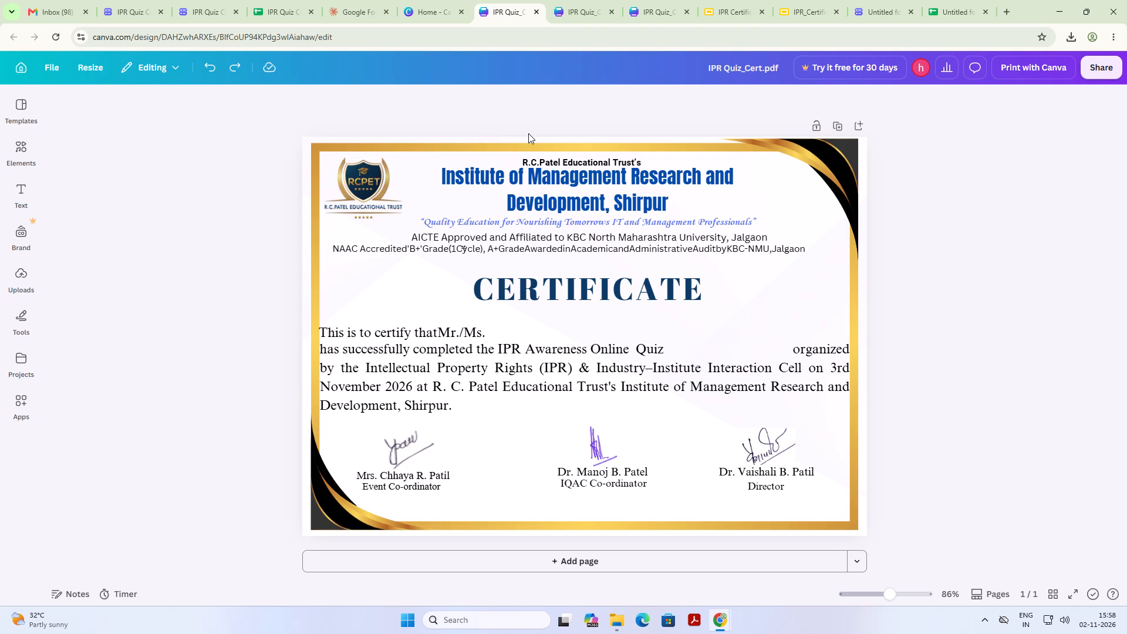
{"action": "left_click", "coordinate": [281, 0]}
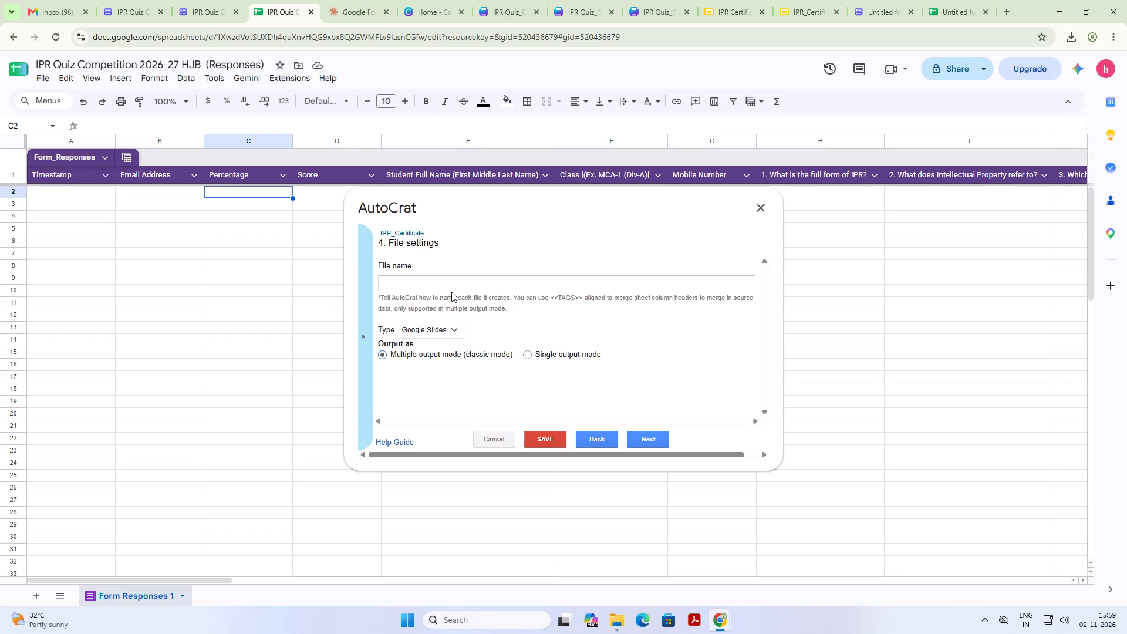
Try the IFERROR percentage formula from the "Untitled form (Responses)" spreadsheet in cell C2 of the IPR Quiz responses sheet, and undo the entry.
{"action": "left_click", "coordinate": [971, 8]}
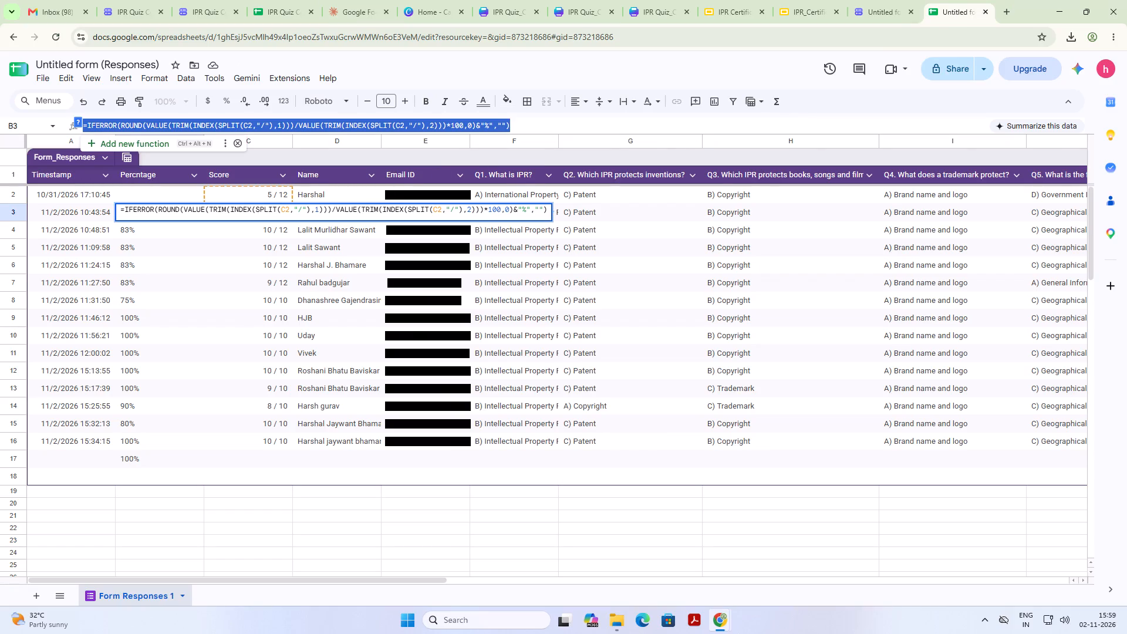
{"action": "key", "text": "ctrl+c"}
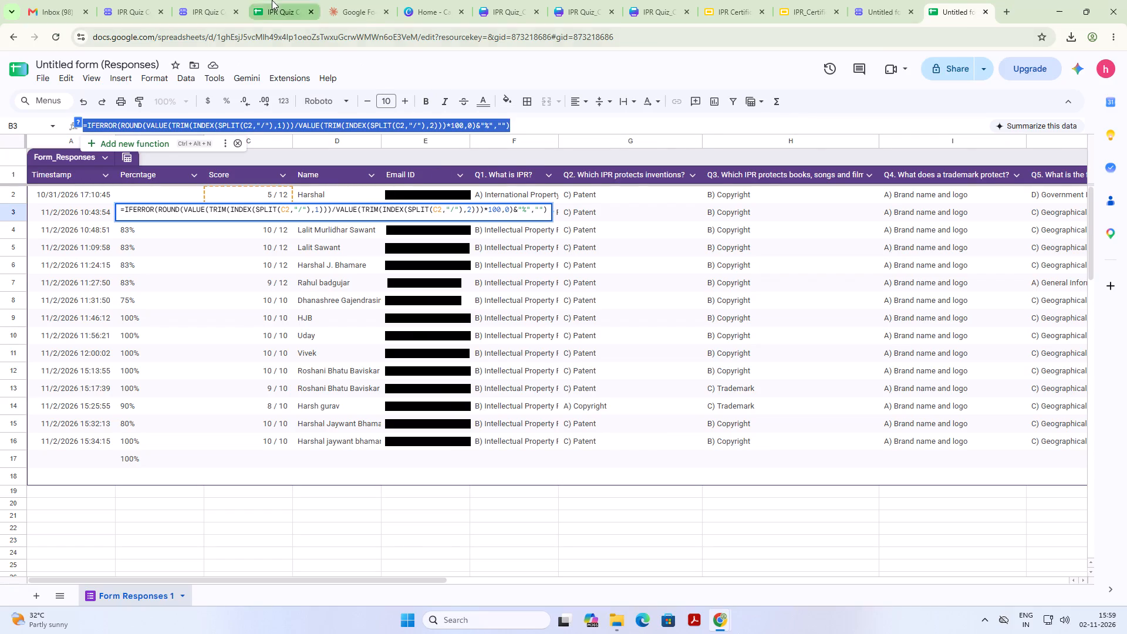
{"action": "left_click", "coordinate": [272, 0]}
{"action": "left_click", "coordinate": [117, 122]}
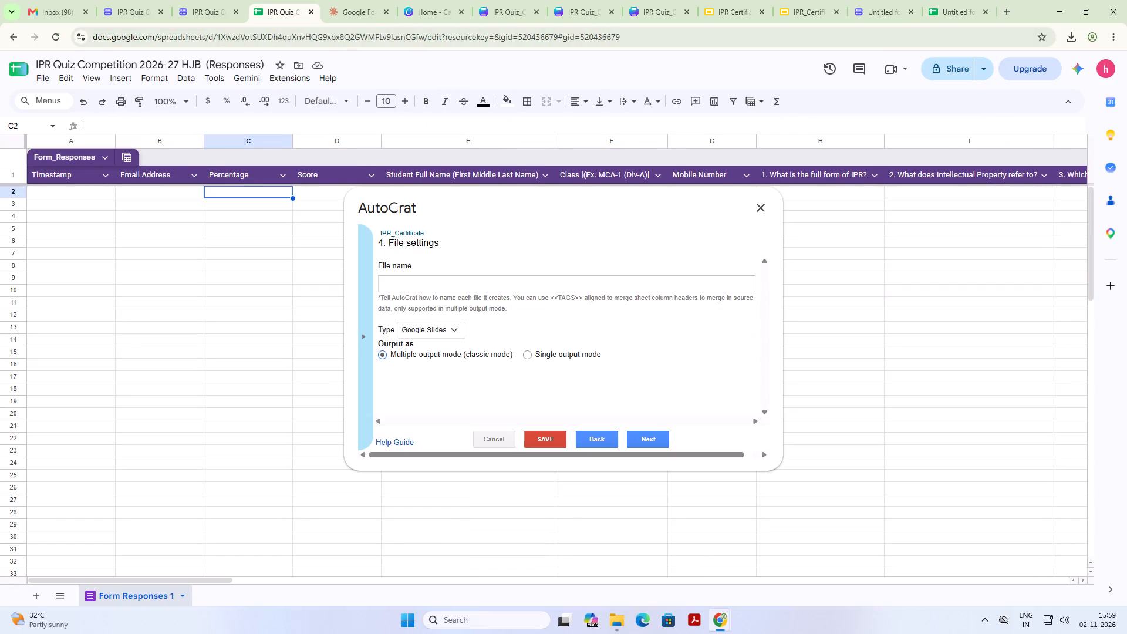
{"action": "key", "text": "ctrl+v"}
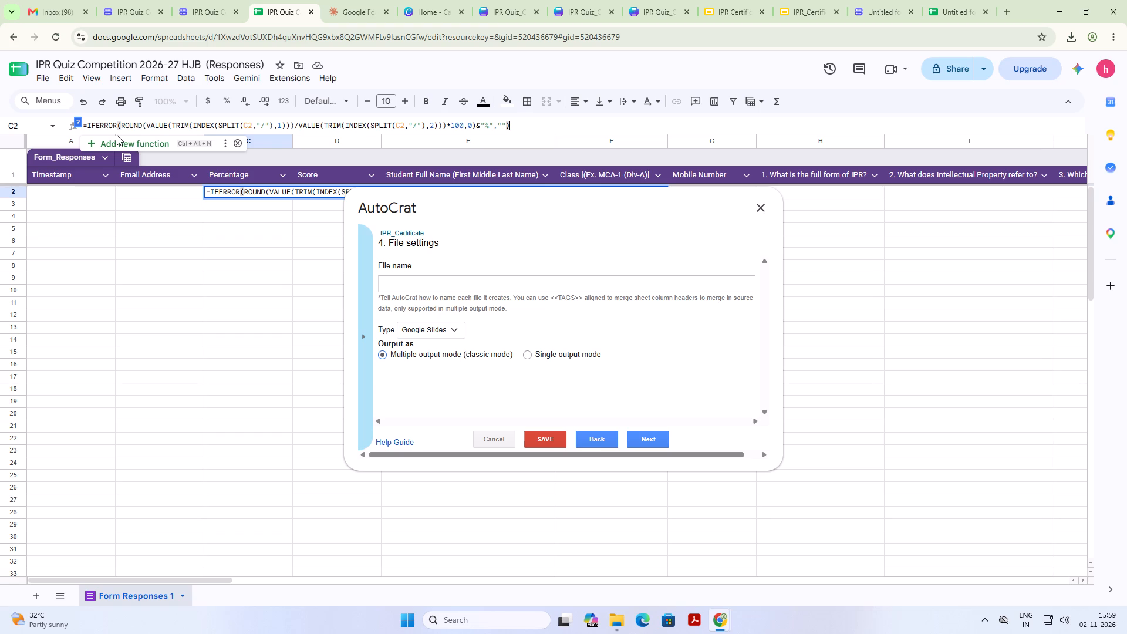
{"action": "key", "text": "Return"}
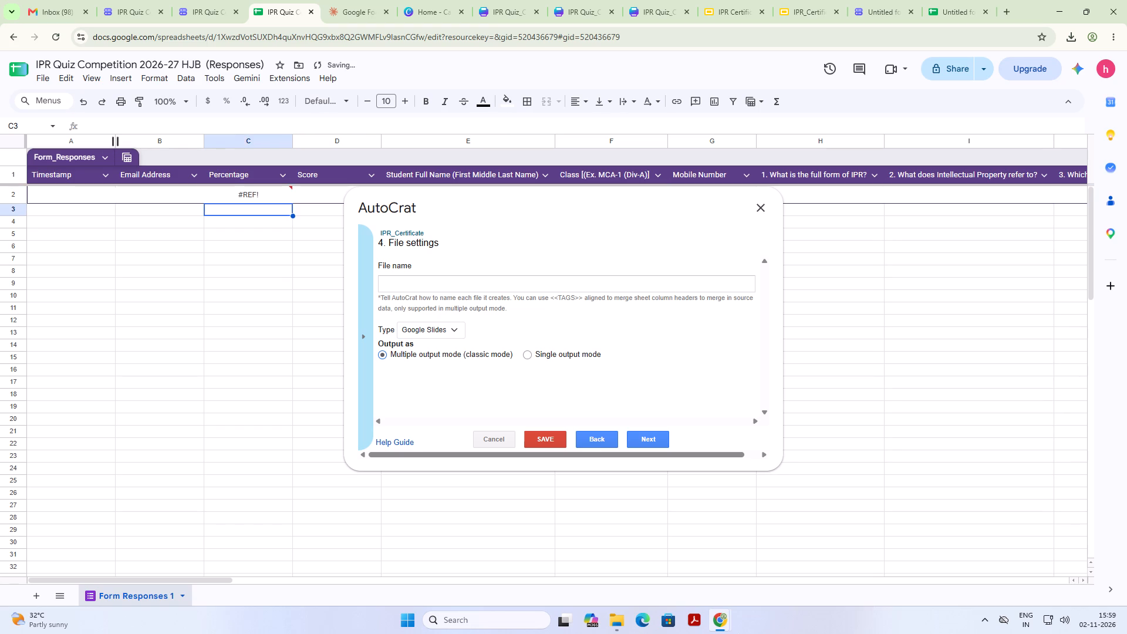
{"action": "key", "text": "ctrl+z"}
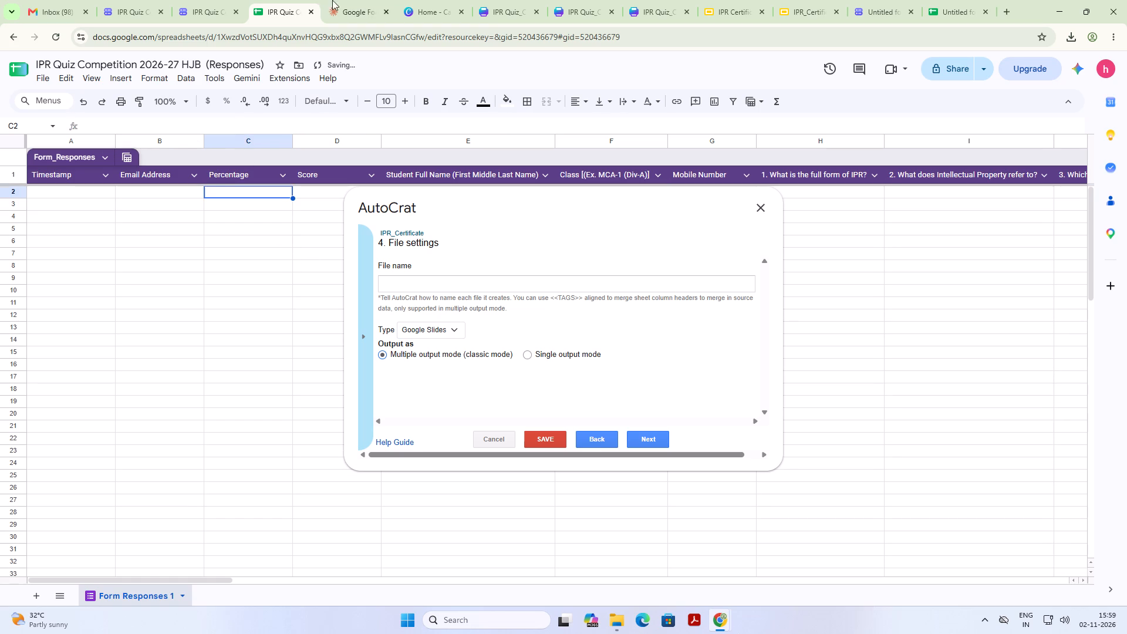
Copy the complete IFERROR percentage formula from cell B3 of the "Untitled form (Responses)" spreadsheet.
{"action": "left_click", "coordinate": [953, 0]}
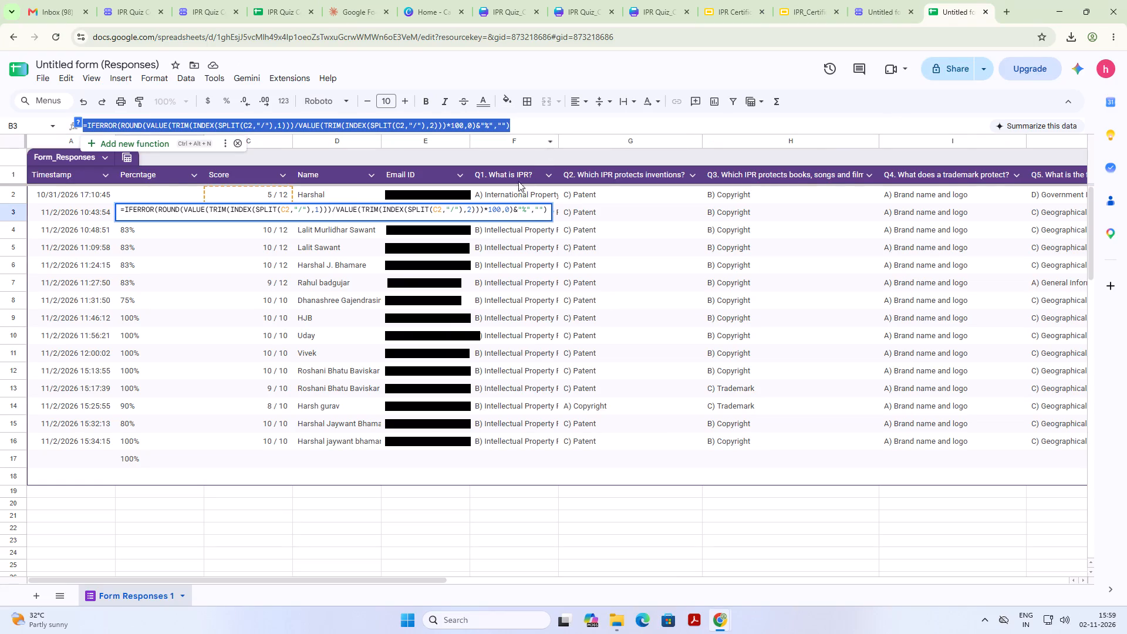
{"action": "left_click", "coordinate": [467, 564]}
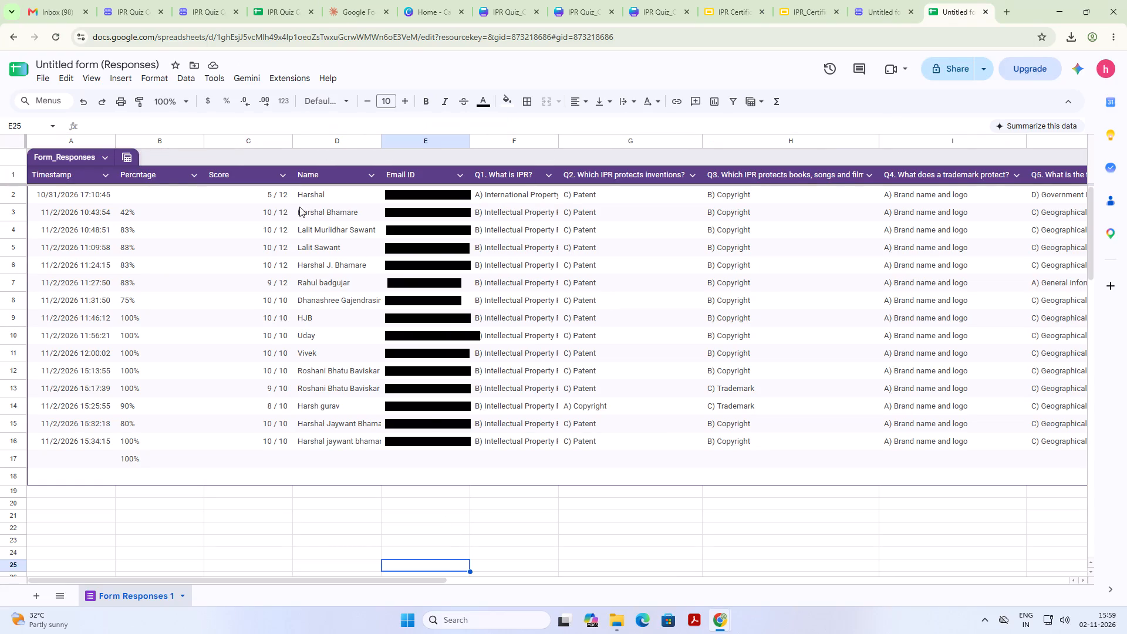
{"action": "left_click", "coordinate": [267, 194]}
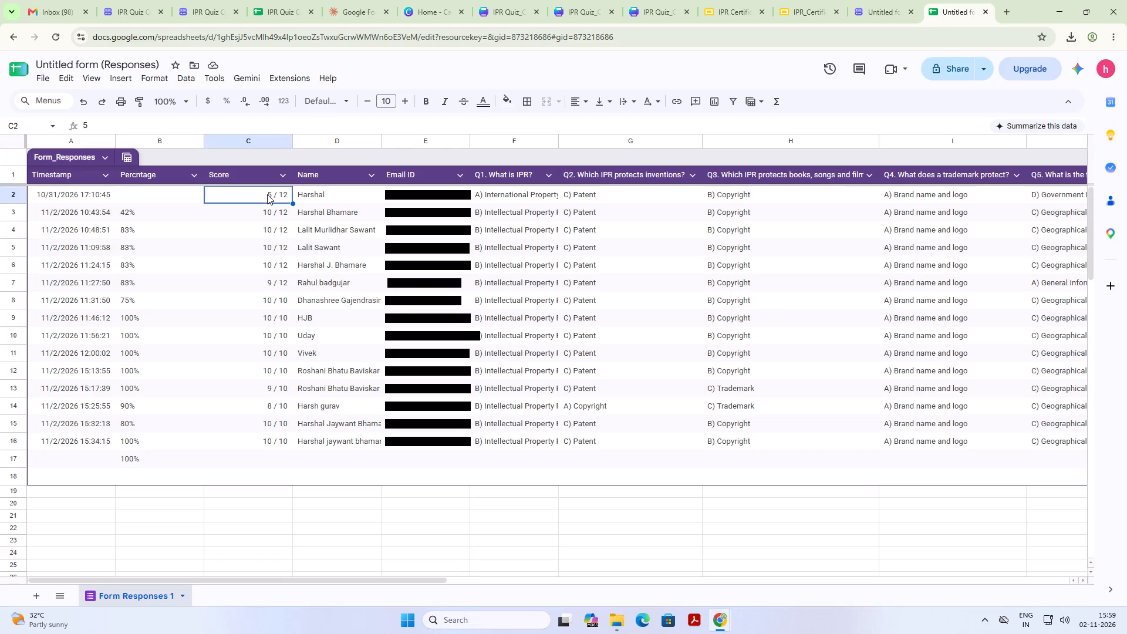
{"action": "left_click", "coordinate": [135, 211]}
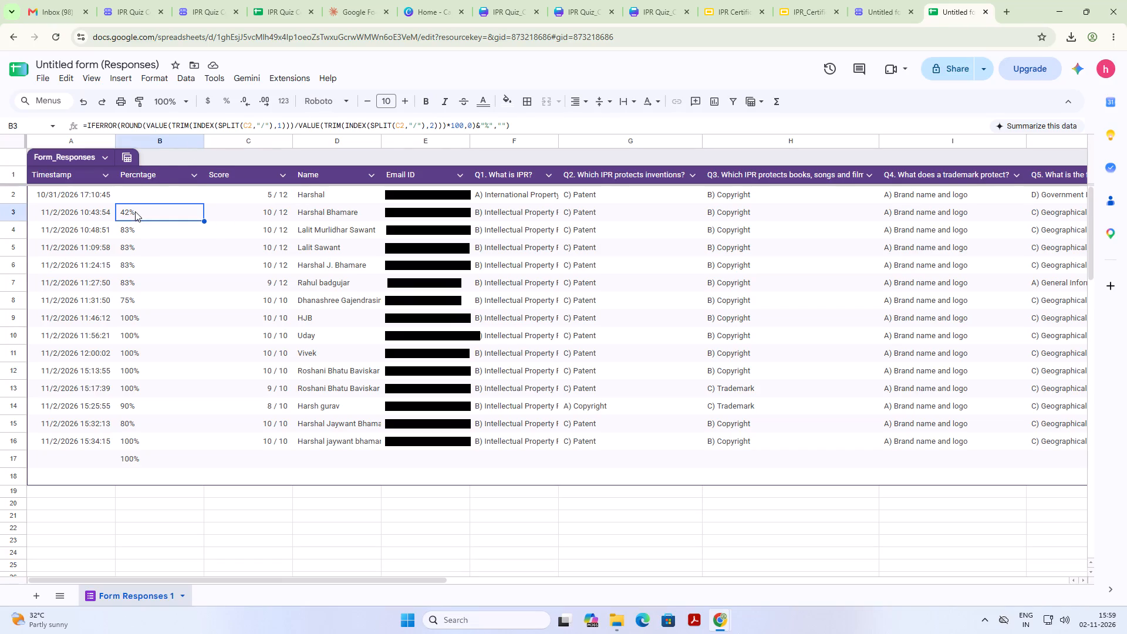
{"action": "left_click_drag", "start_coordinate": [522, 127], "coordinate": [195, 132]}
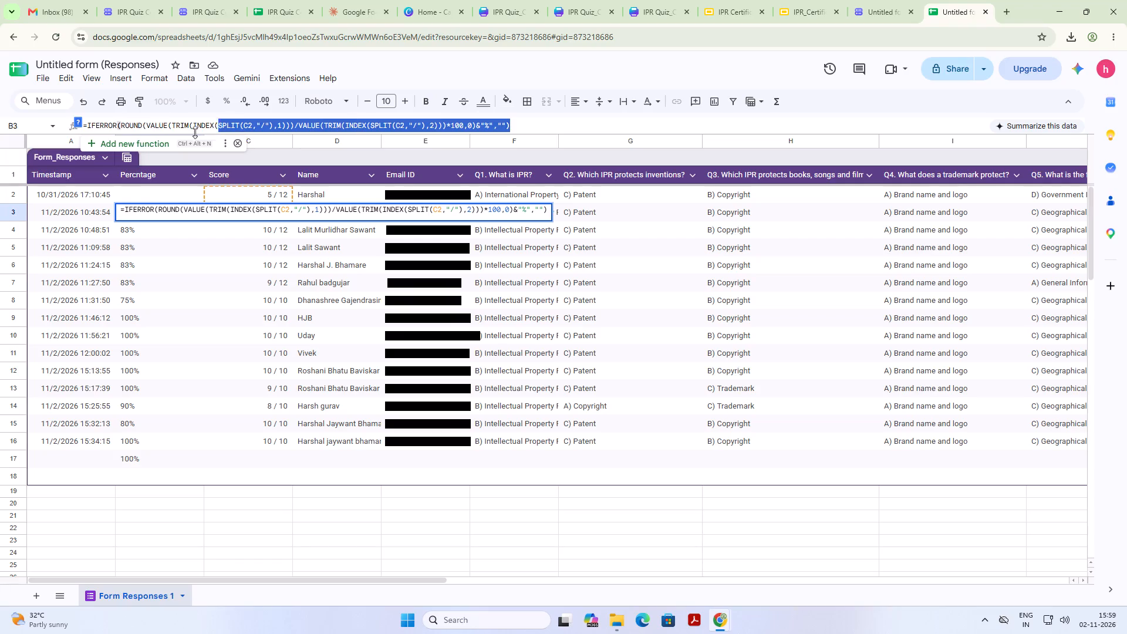
{"action": "left_click_drag", "start_coordinate": [195, 132], "coordinate": [68, 132]}
{"action": "key", "text": "ctrl+c"}
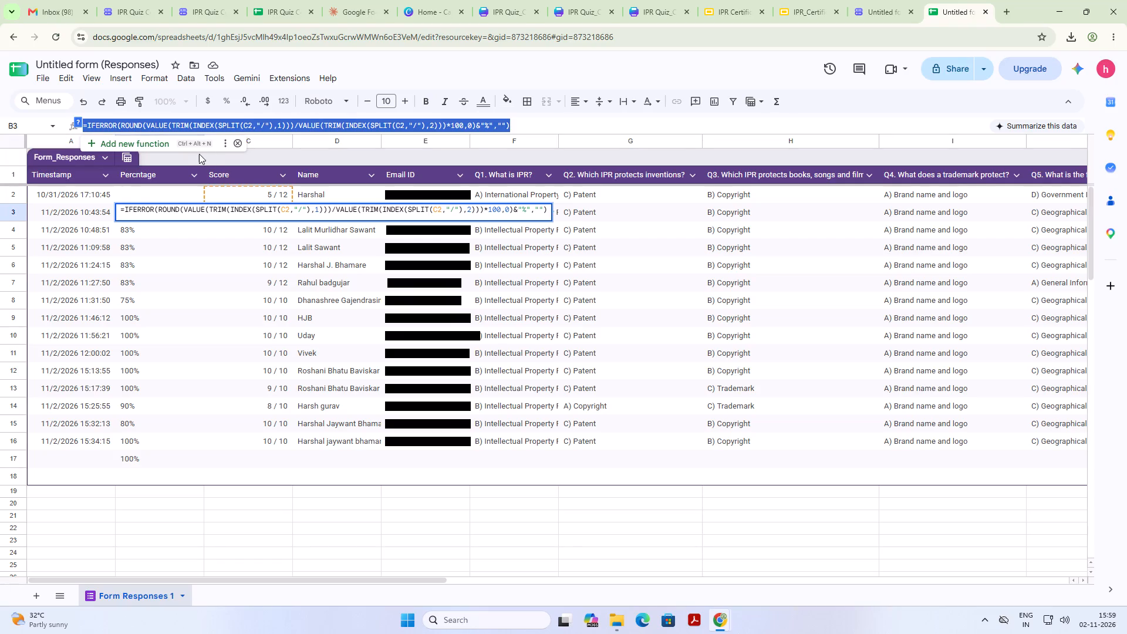
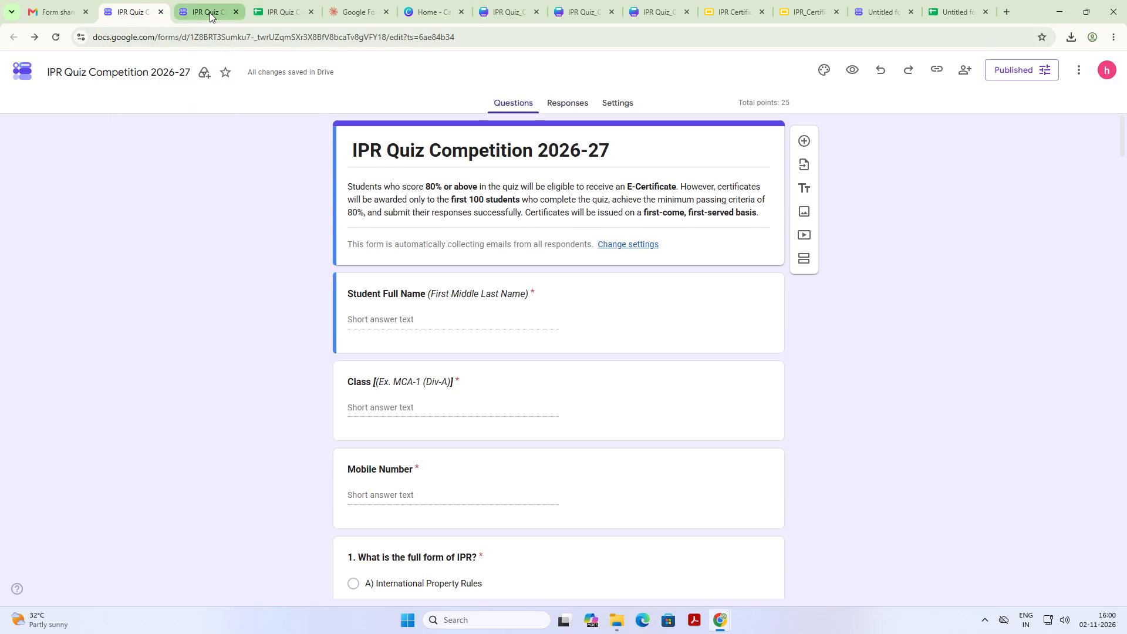
Open the sharing settings of the IPR Quiz Competition 2026-27 HJB form.
{"action": "left_click", "coordinate": [210, 12]}
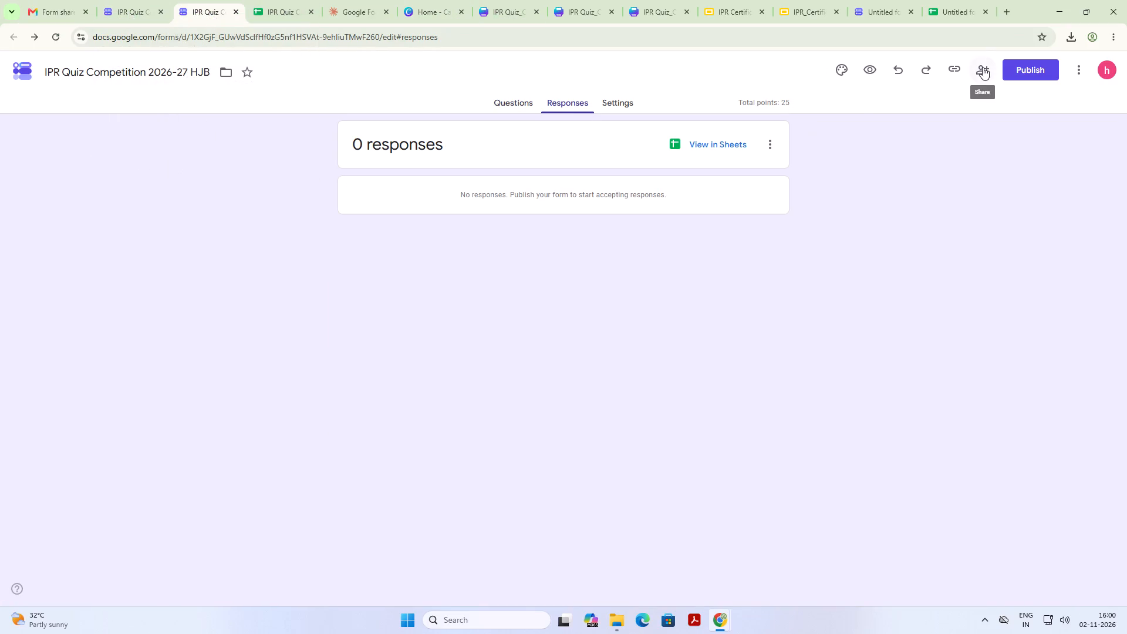
{"action": "left_click", "coordinate": [983, 67]}
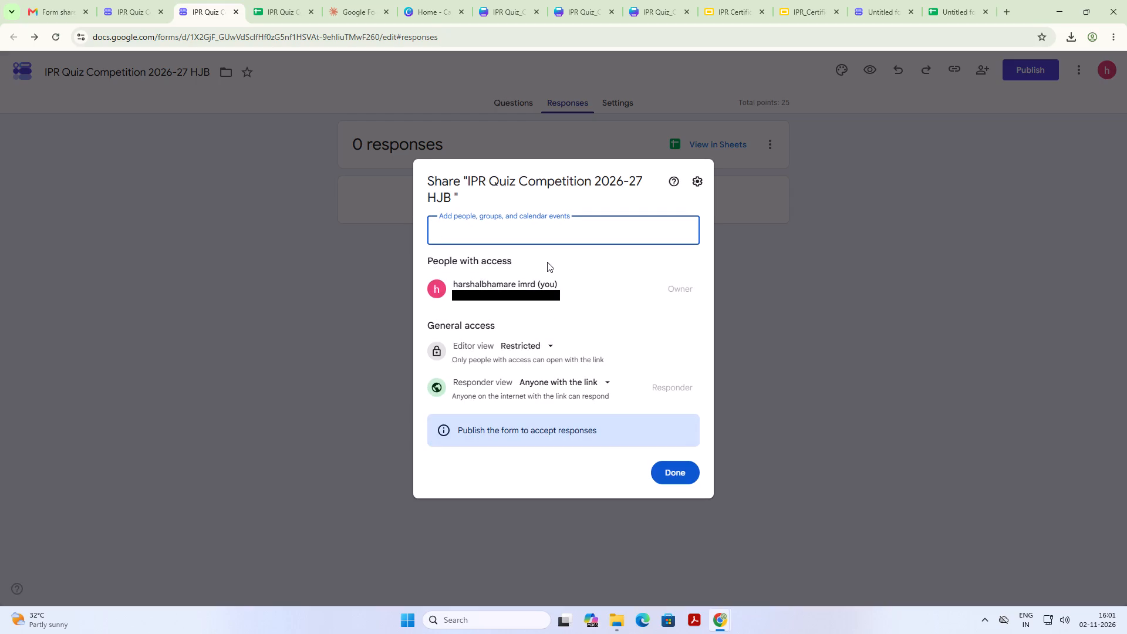
Share the IPR Quiz Competition 2026-27 HJB form with the invited colleague as Editor, notifying them.
{"action": "type", "text": "rosh"}
{"action": "key", "text": "Return"}
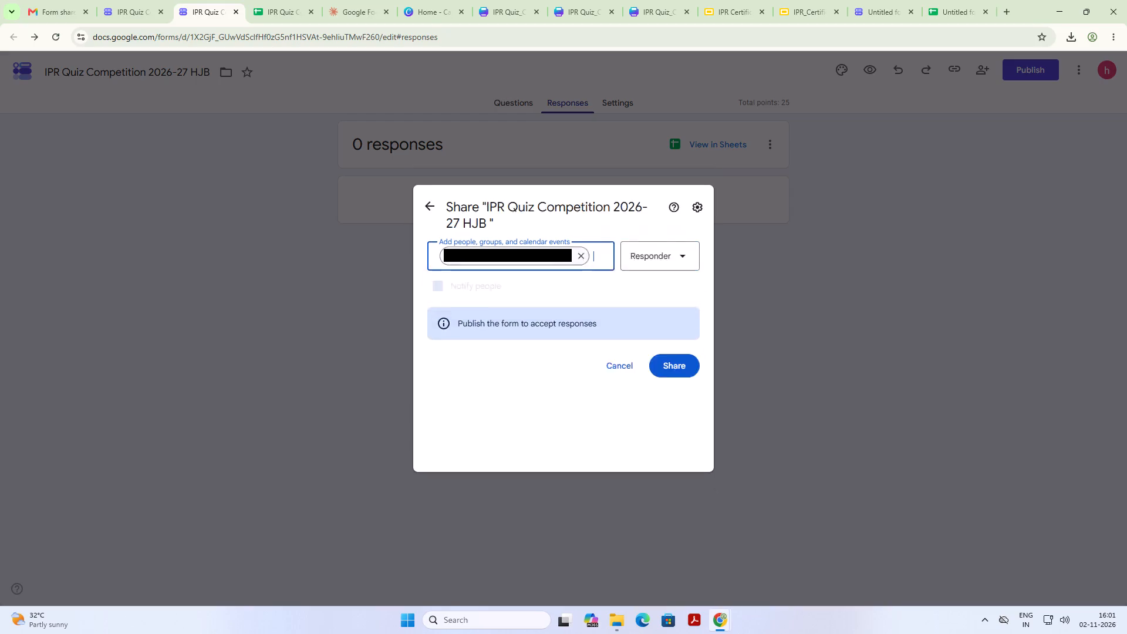
{"action": "left_click", "coordinate": [659, 295]}
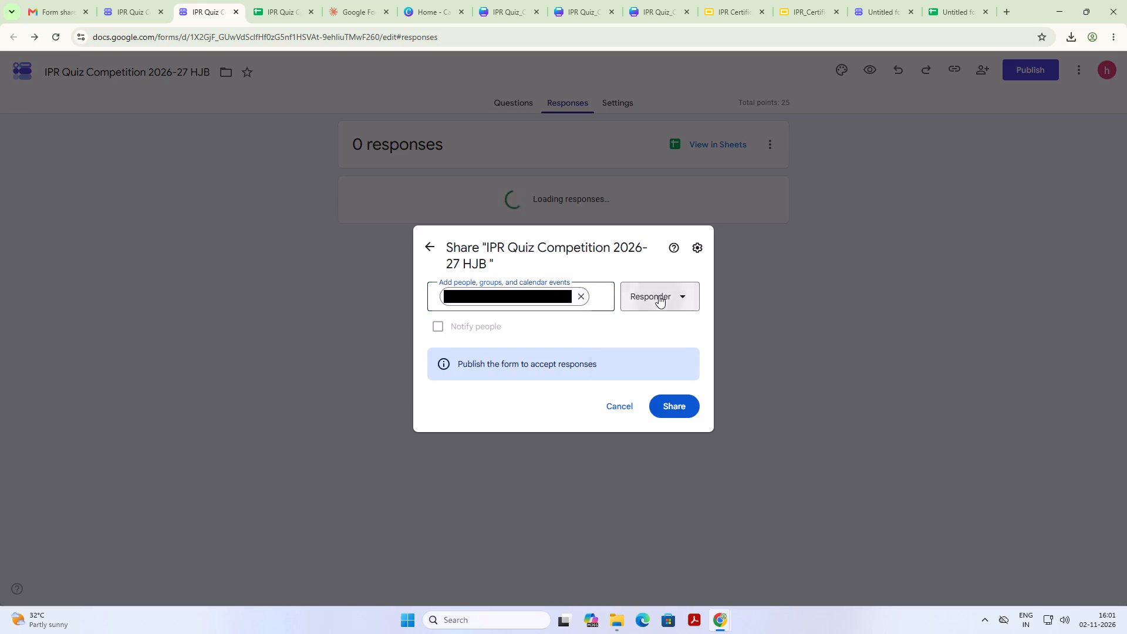
{"action": "left_click", "coordinate": [635, 353]}
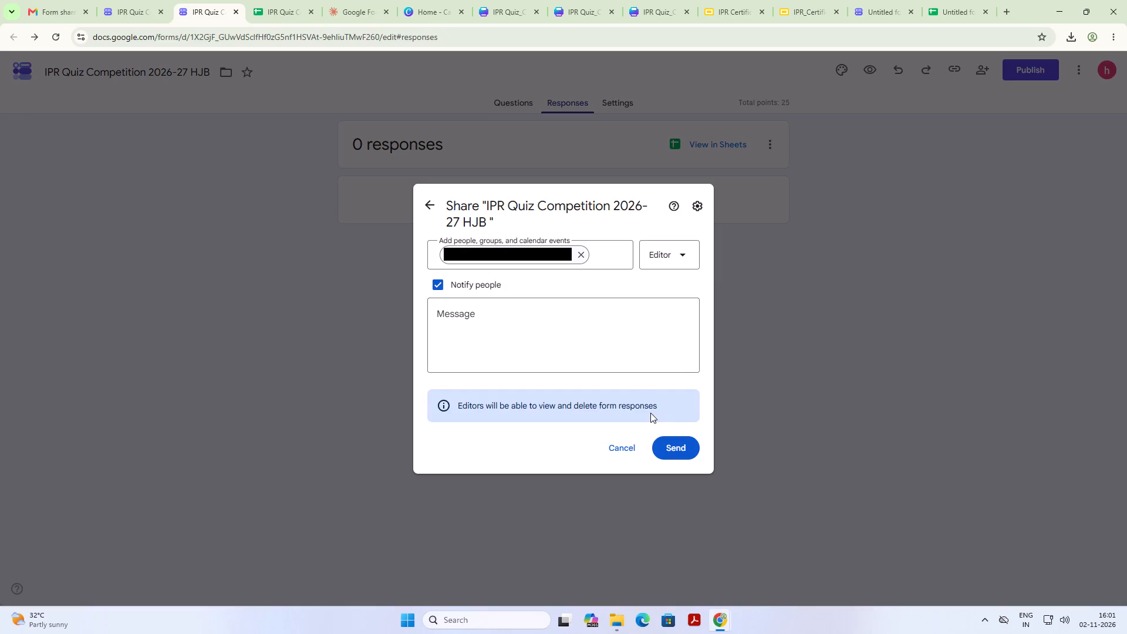
{"action": "left_click", "coordinate": [682, 447]}
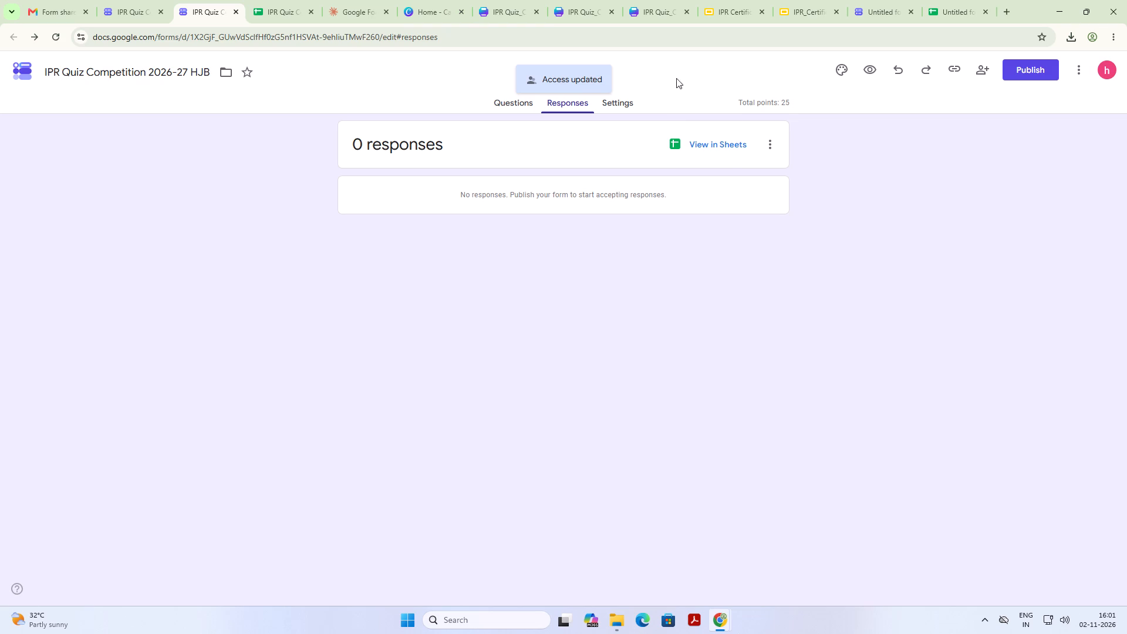
Check the invited colleague's access role in the quiz form's sharing settings.
{"action": "left_click", "coordinate": [575, 3]}
{"action": "left_click", "coordinate": [508, 3]}
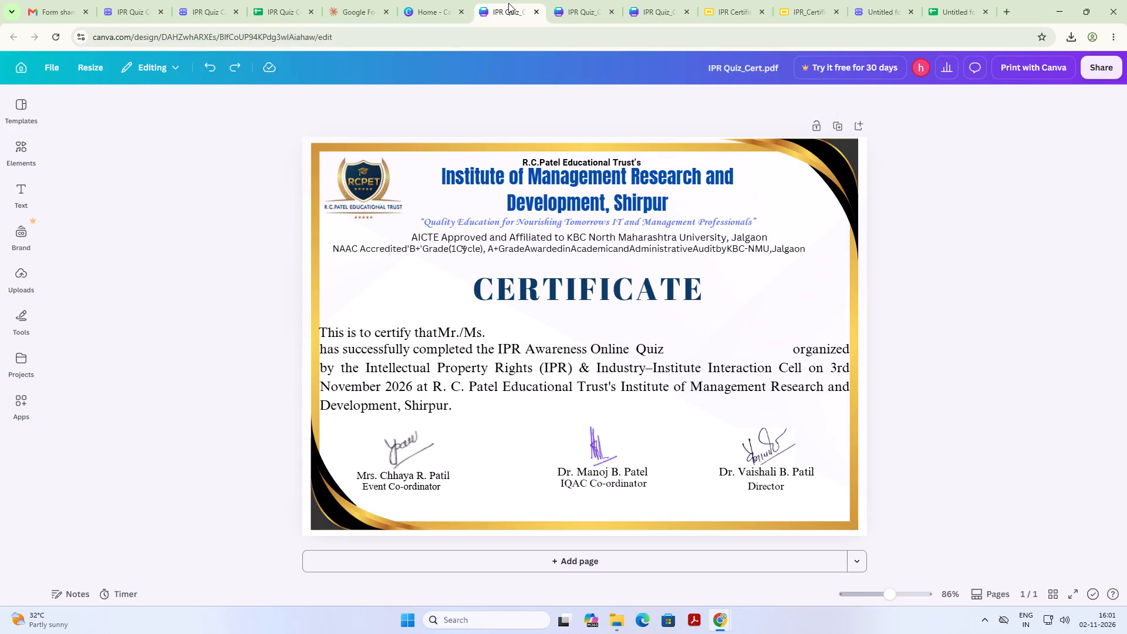
{"action": "left_click", "coordinate": [147, 0]}
{"action": "left_click", "coordinate": [176, 0]}
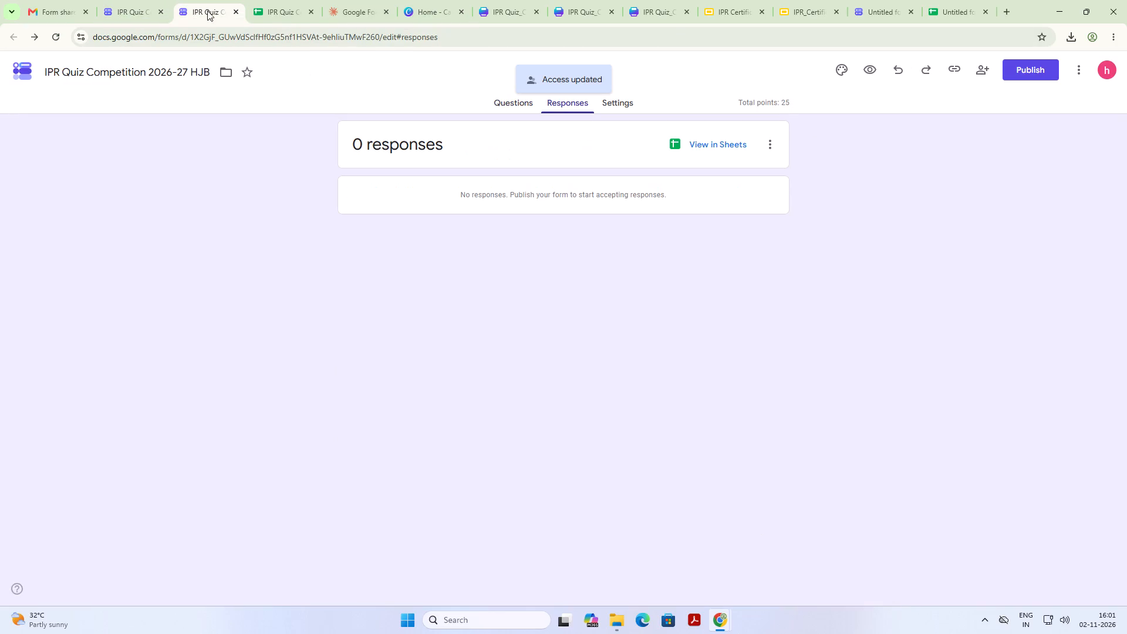
{"action": "left_click", "coordinate": [974, 65]}
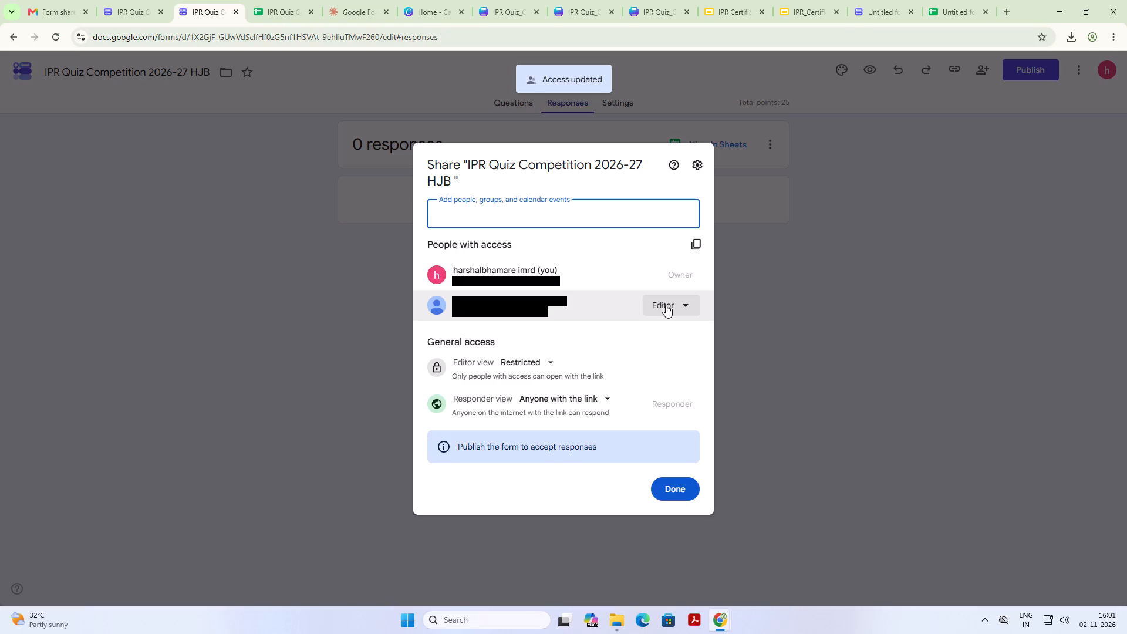
{"action": "left_click", "coordinate": [666, 305]}
{"action": "left_click", "coordinate": [826, 308]}
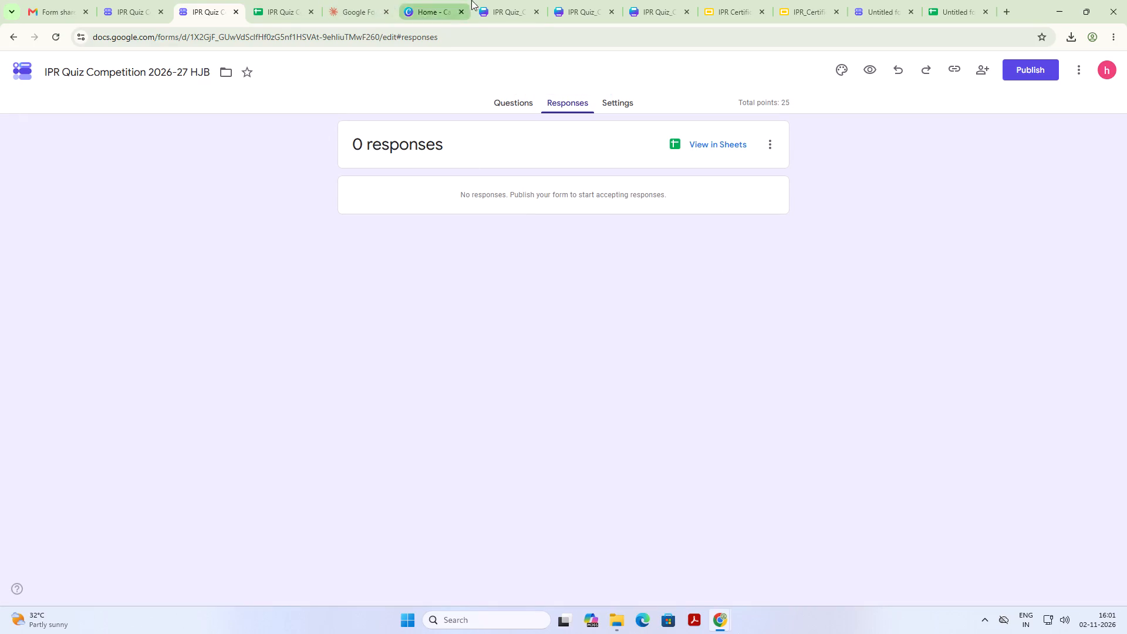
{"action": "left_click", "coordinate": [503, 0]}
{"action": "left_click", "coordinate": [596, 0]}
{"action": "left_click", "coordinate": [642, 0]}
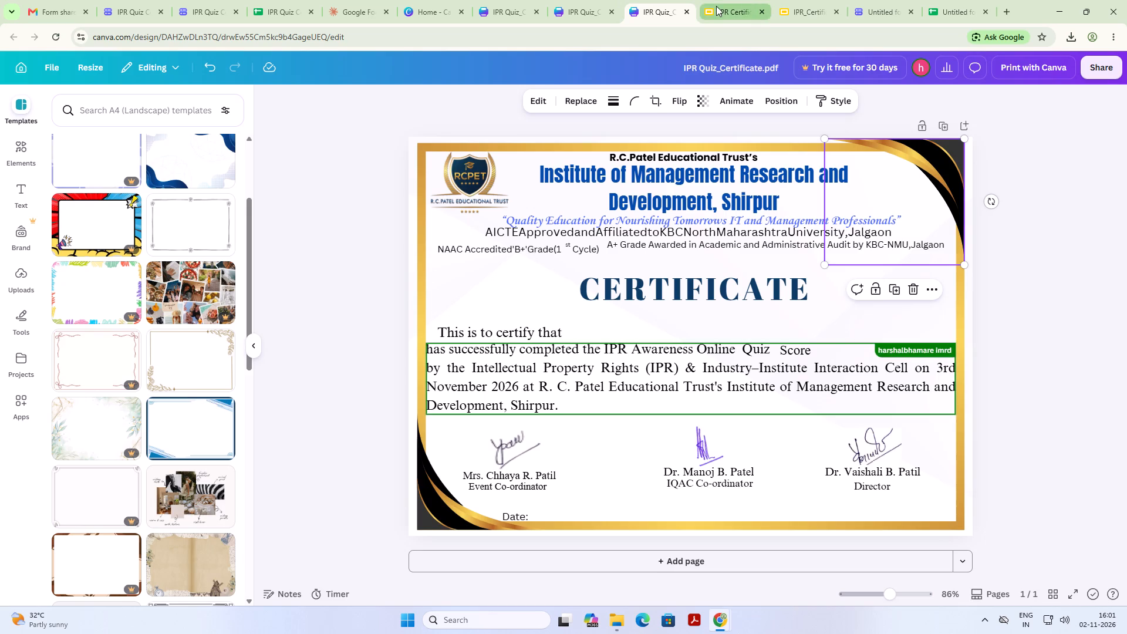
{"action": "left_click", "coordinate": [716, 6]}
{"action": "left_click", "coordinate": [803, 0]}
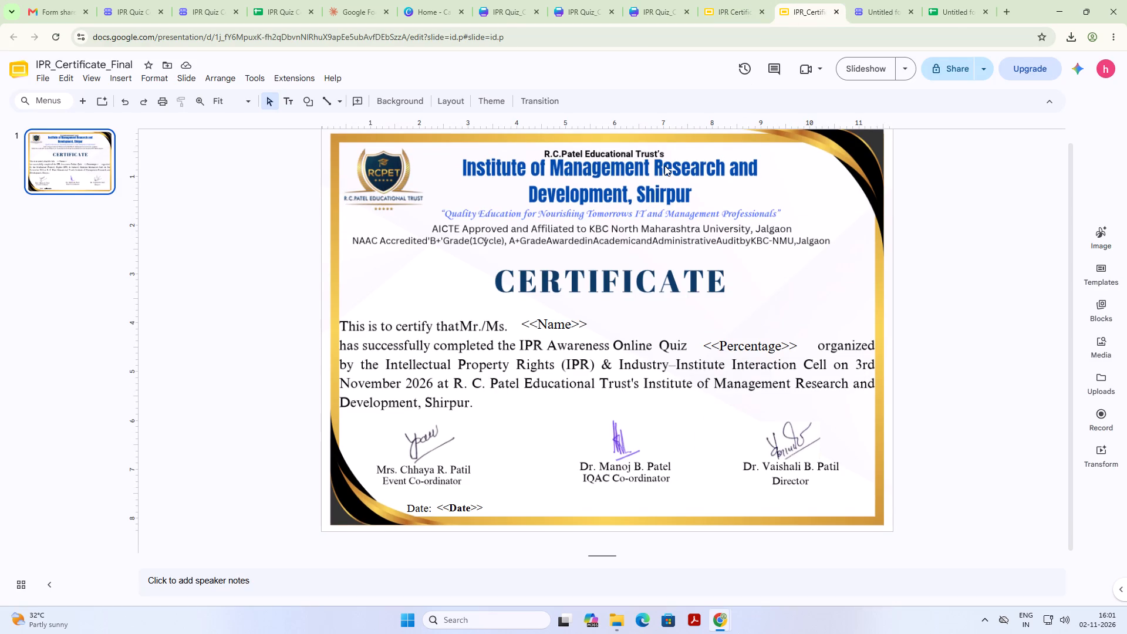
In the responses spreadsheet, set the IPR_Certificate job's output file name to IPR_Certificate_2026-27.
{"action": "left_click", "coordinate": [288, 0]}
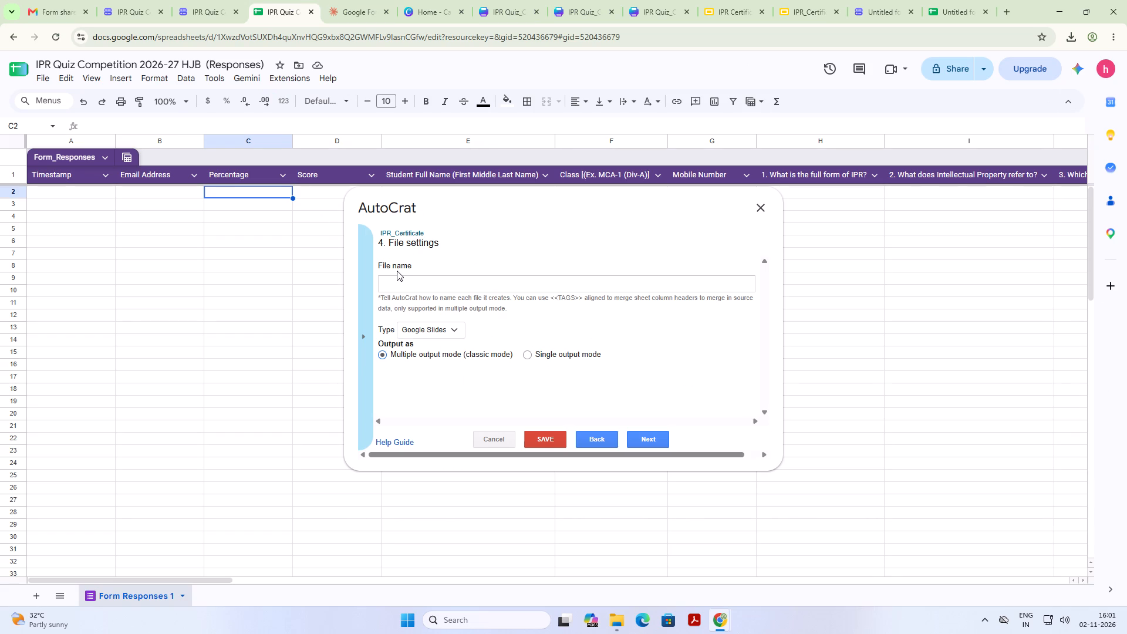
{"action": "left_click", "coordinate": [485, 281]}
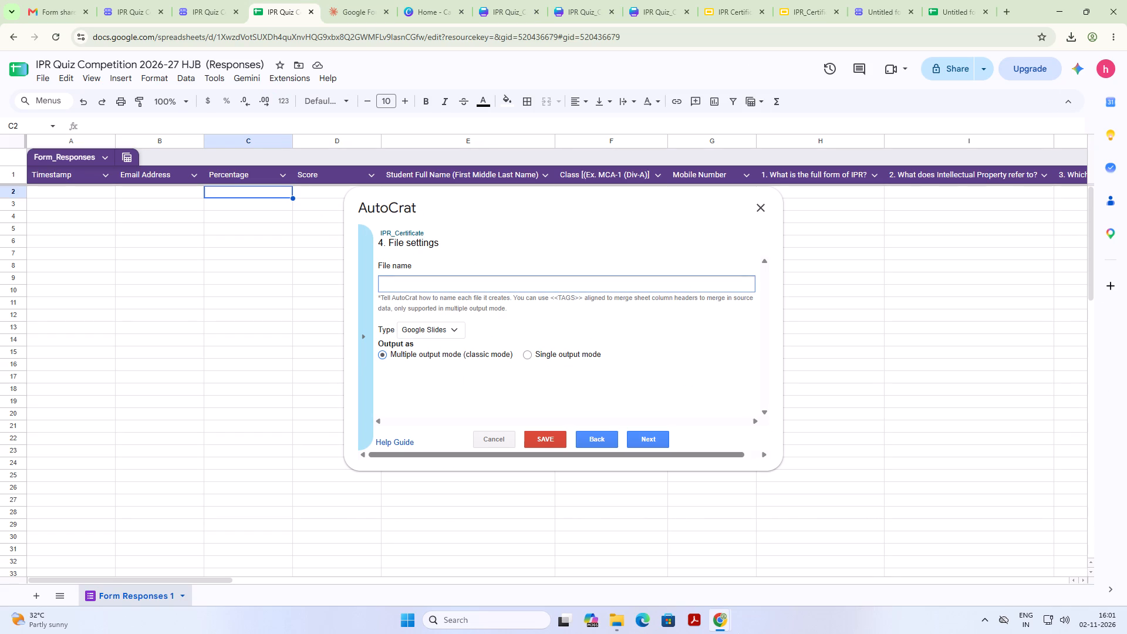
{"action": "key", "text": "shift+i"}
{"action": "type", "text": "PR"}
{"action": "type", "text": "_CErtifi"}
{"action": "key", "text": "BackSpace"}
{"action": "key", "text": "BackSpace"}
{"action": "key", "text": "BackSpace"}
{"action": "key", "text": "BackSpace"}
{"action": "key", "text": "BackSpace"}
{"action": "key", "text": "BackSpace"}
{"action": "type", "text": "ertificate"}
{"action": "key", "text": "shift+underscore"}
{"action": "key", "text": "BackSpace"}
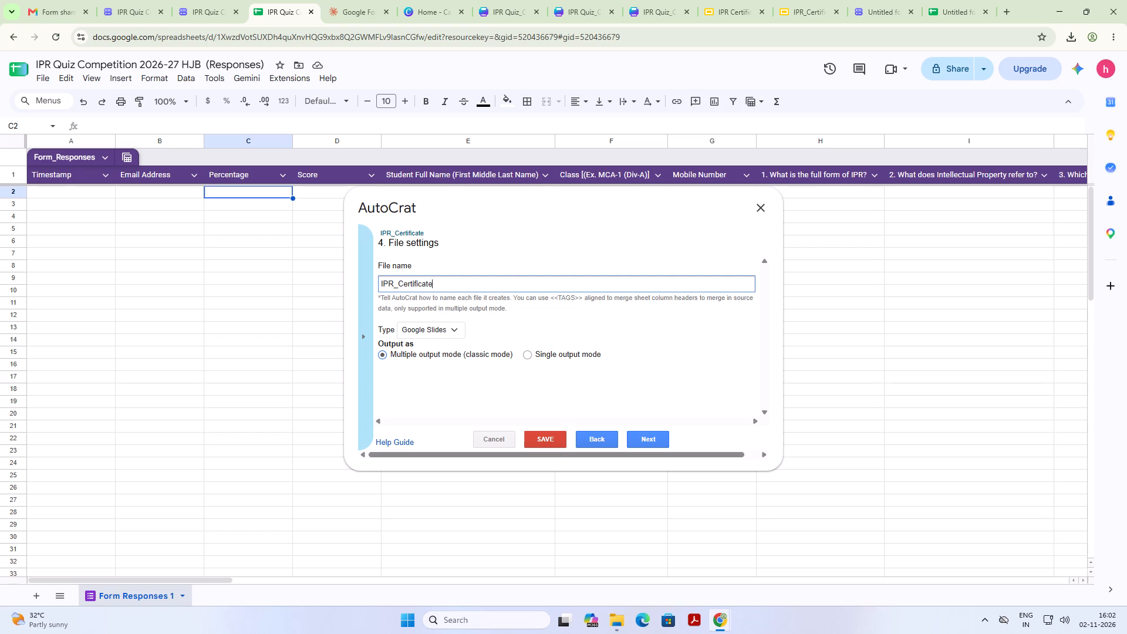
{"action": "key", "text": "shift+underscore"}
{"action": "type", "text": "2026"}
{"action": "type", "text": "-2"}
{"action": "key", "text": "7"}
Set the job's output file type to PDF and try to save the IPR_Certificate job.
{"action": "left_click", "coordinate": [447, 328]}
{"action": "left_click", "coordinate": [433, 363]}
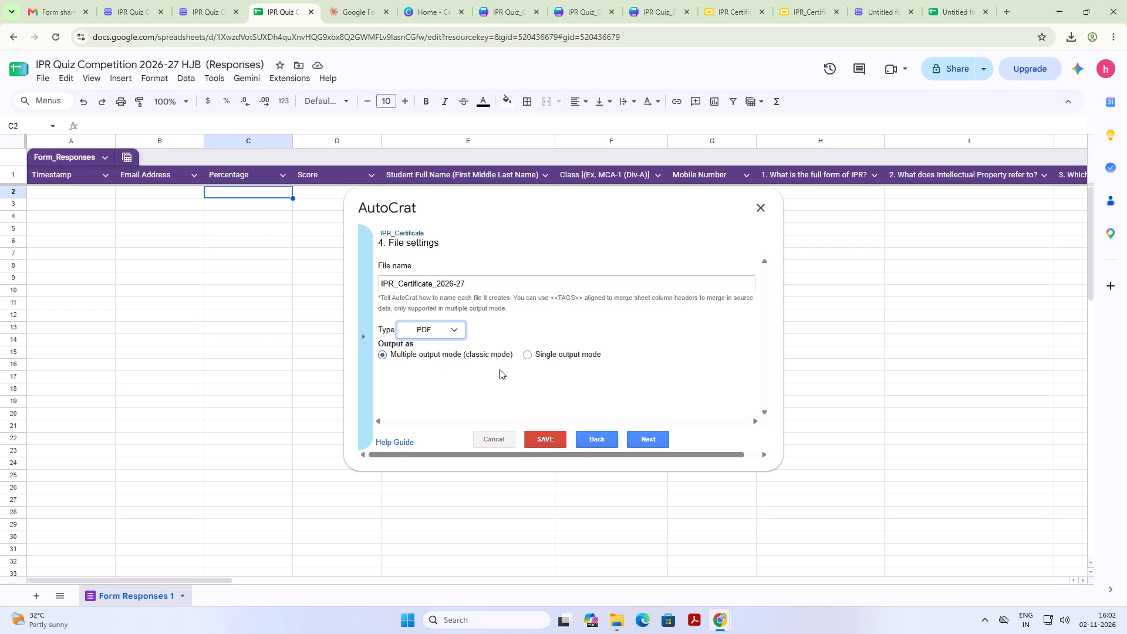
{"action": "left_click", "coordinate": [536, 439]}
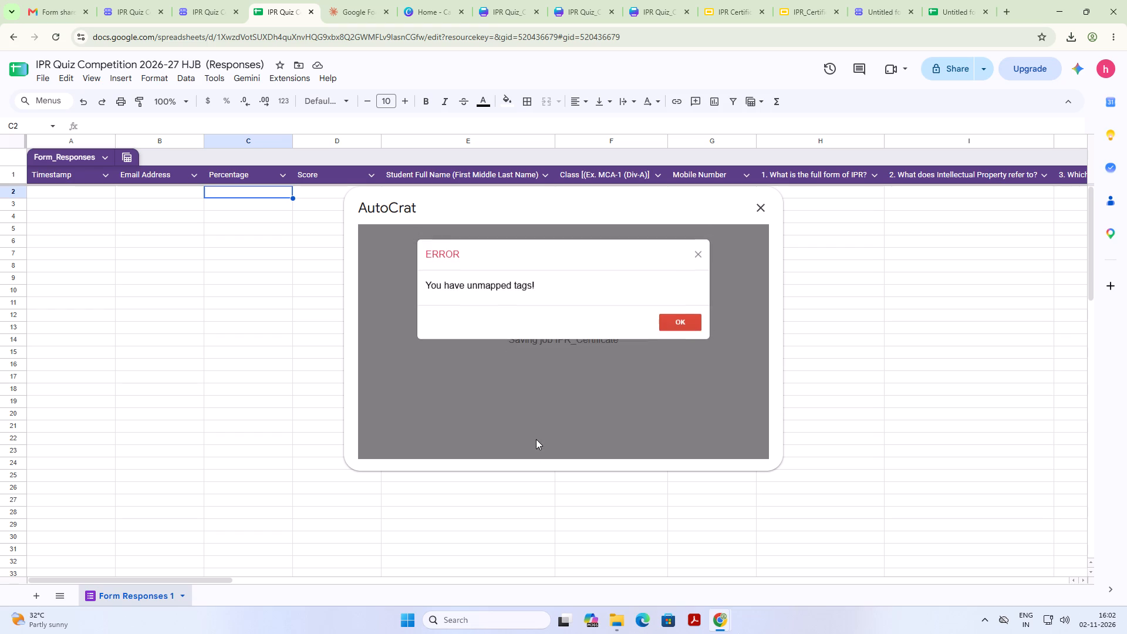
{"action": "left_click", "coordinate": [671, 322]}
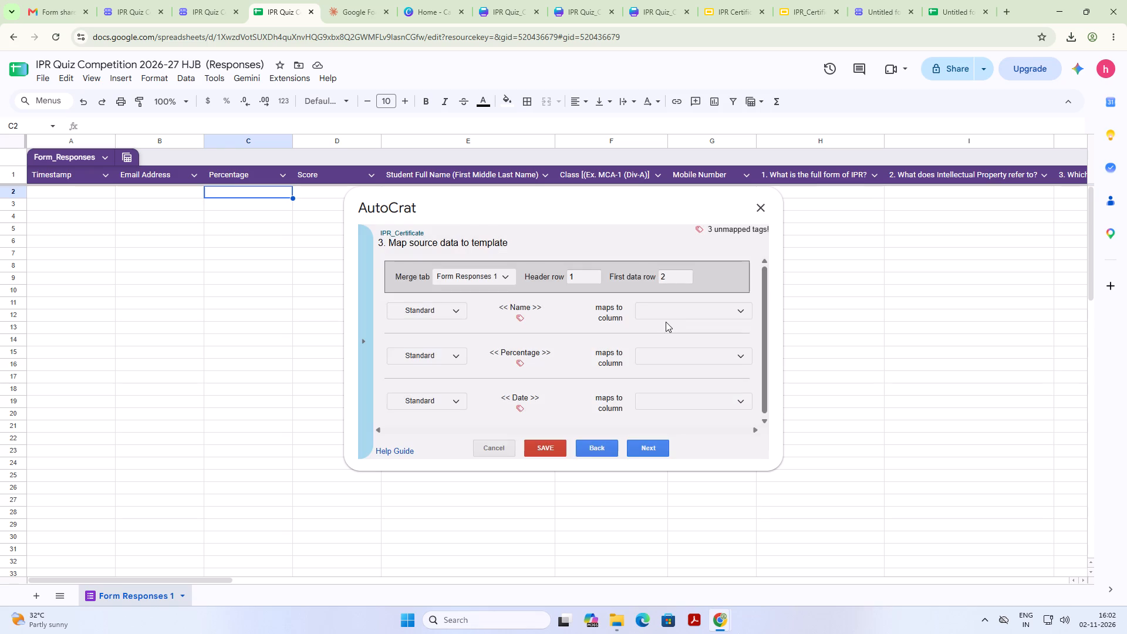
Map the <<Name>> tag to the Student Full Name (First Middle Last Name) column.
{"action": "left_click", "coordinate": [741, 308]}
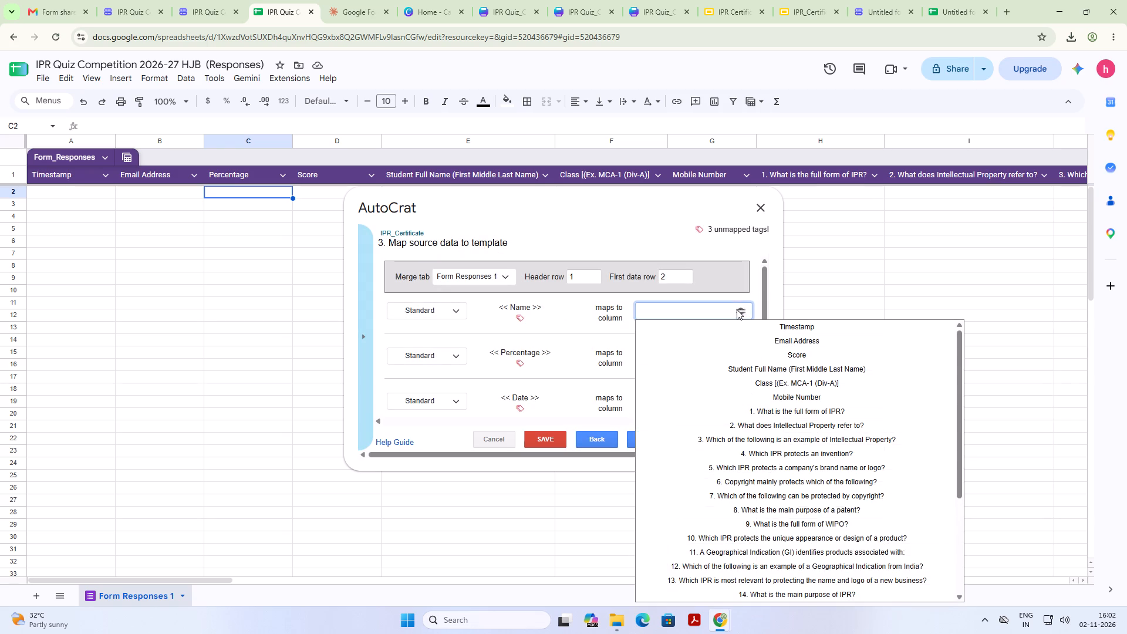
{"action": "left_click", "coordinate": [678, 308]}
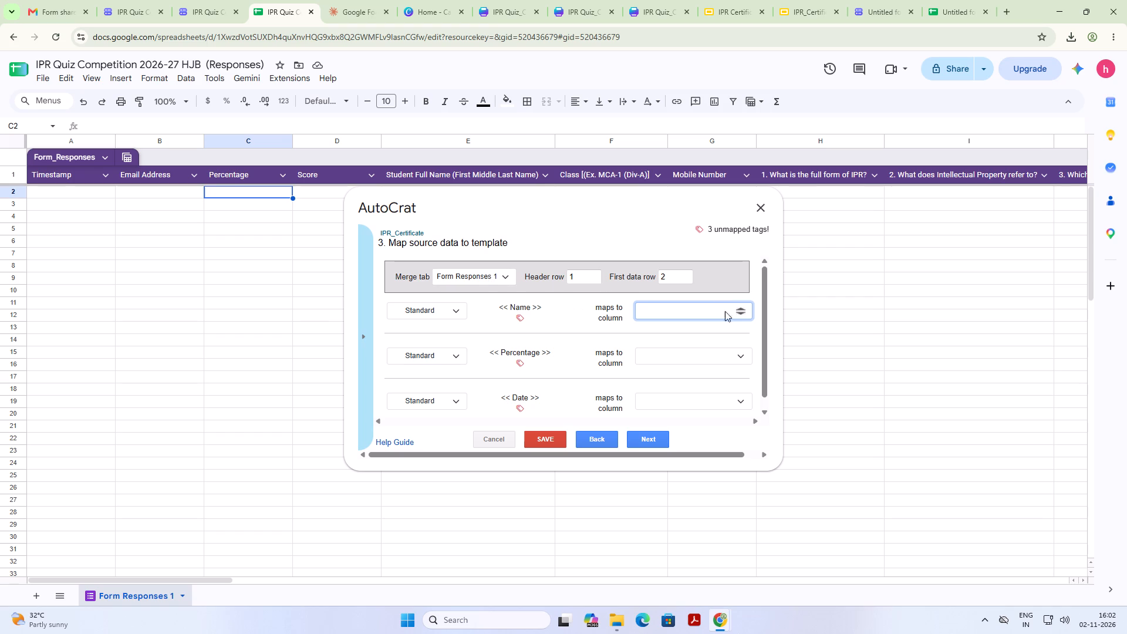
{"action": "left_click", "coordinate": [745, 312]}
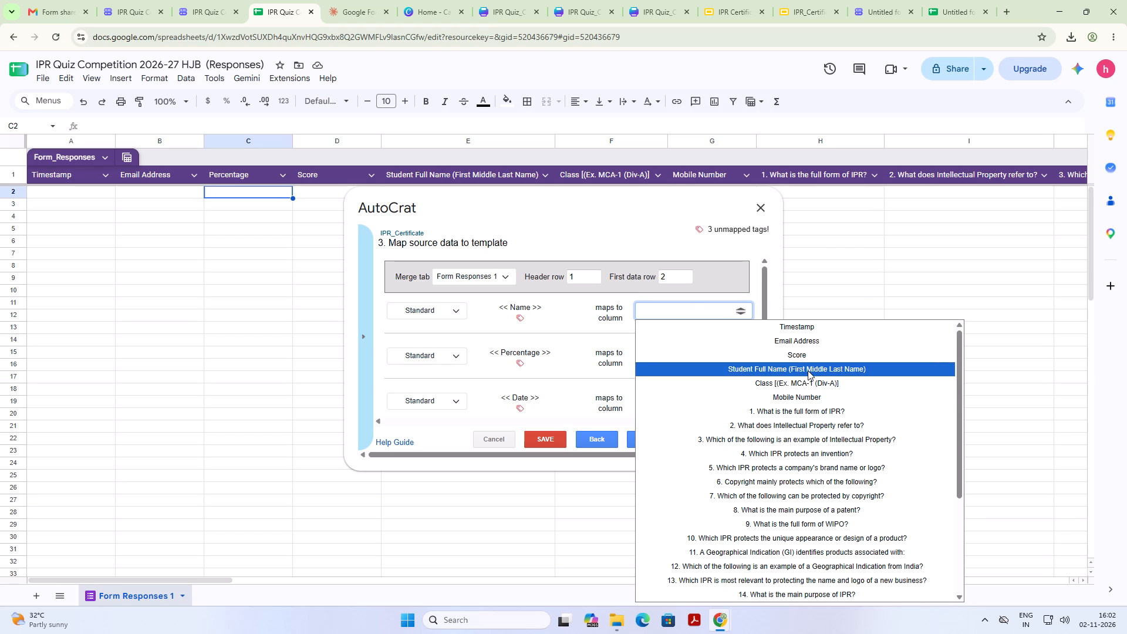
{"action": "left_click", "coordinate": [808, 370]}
Look through the available source columns for a Percentage column to match the <<Percentage>> tag.
{"action": "left_click", "coordinate": [739, 356]}
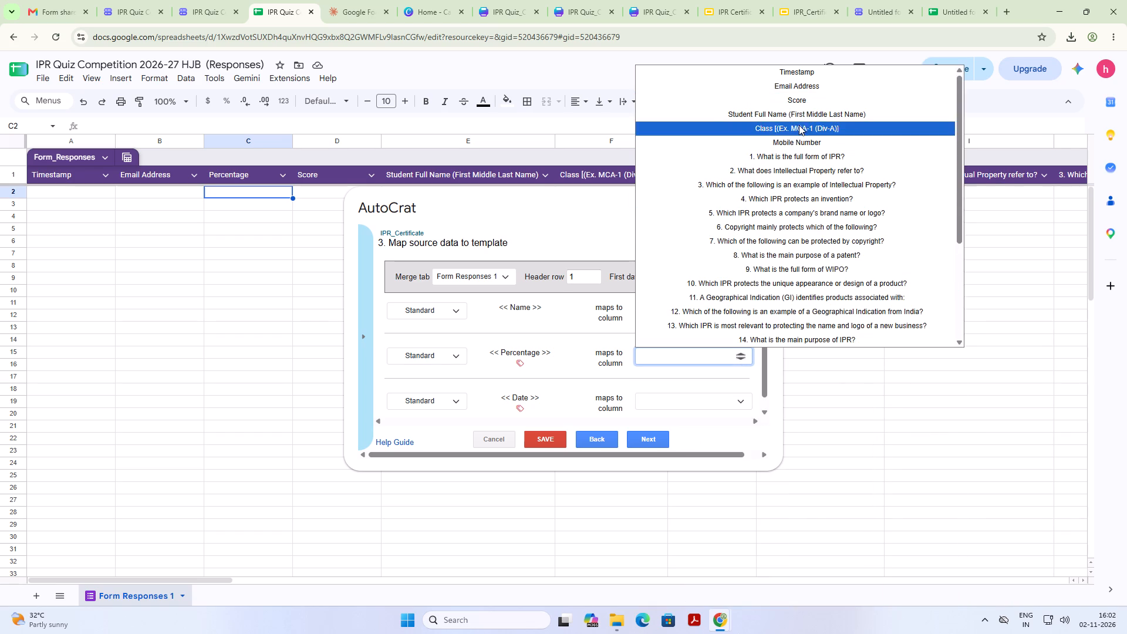
{"action": "scroll", "coordinate": [787, 158], "scroll_direction": "up", "scroll_amount": 1}
{"action": "scroll", "coordinate": [815, 191], "scroll_direction": "down", "scroll_amount": 3}
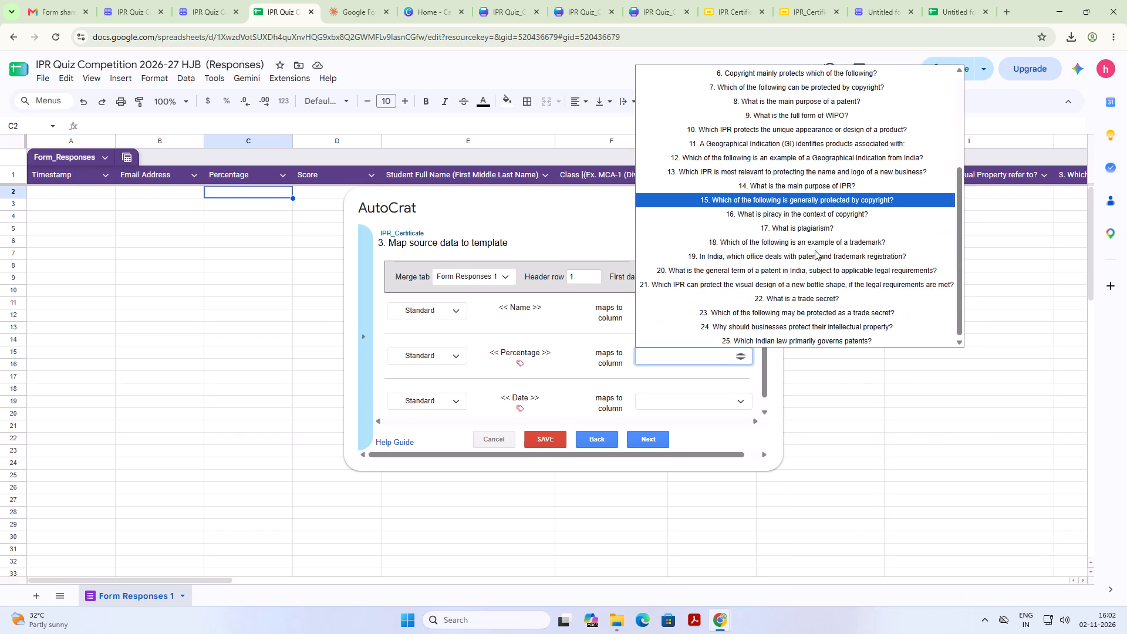
{"action": "scroll", "coordinate": [815, 250], "scroll_direction": "down", "scroll_amount": 5}
{"action": "scroll", "coordinate": [815, 276], "scroll_direction": "up", "scroll_amount": 12}
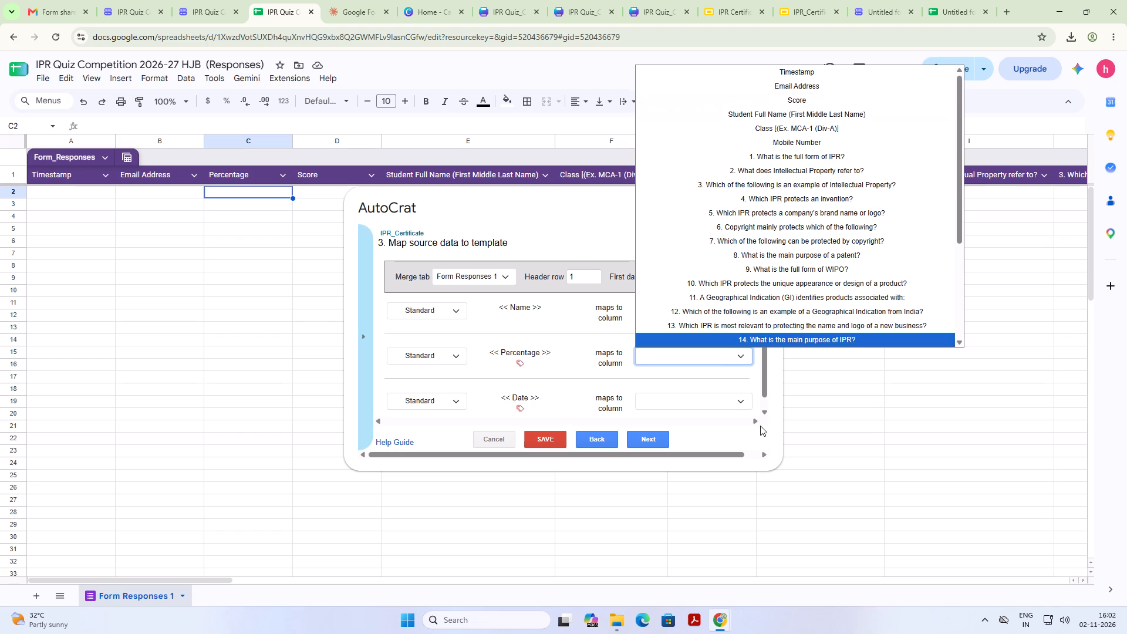
{"action": "left_click", "coordinate": [885, 484]}
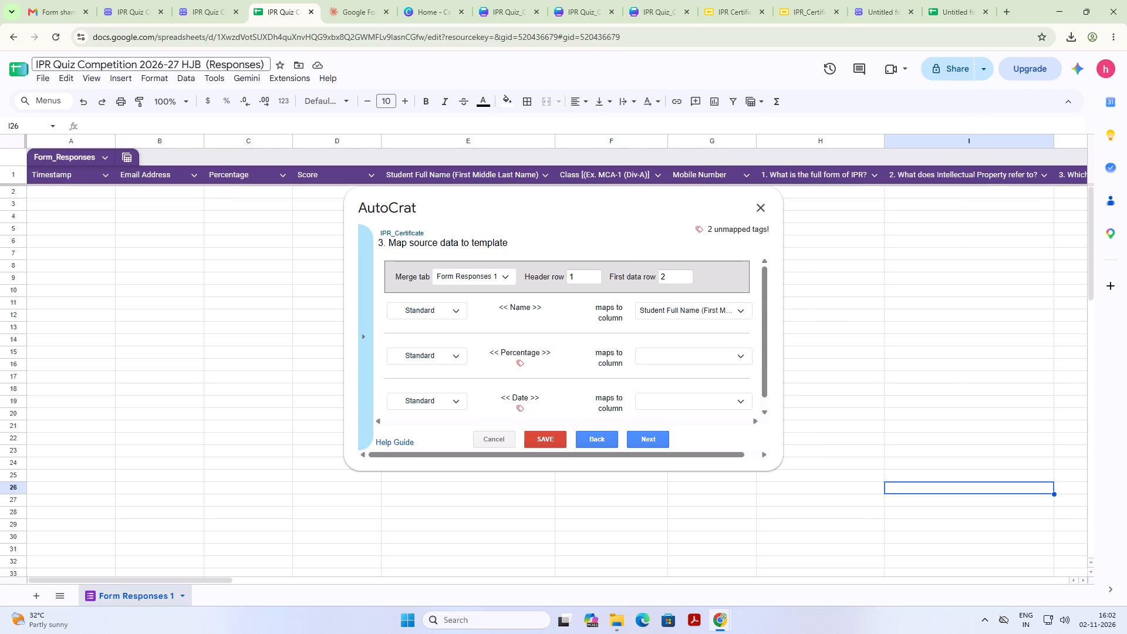
Reload the responses spreadsheet and create a new Autocrat job named IPR_Certificate_2026-27, proceeding to template selection.
{"action": "left_click", "coordinate": [58, 38]}
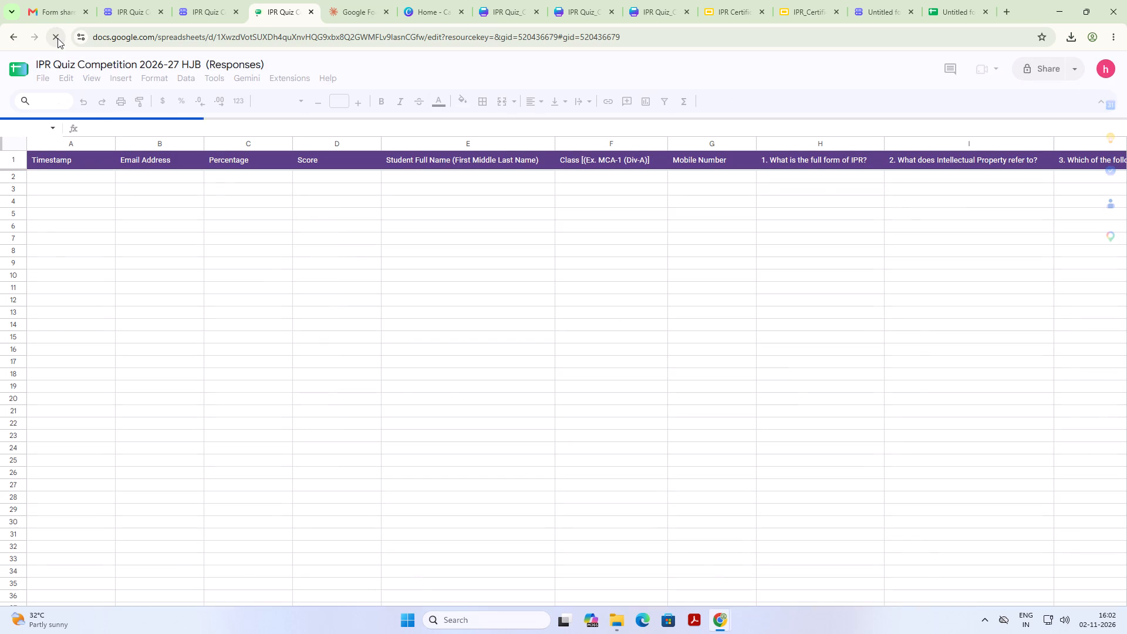
{"action": "left_click", "coordinate": [292, 76]}
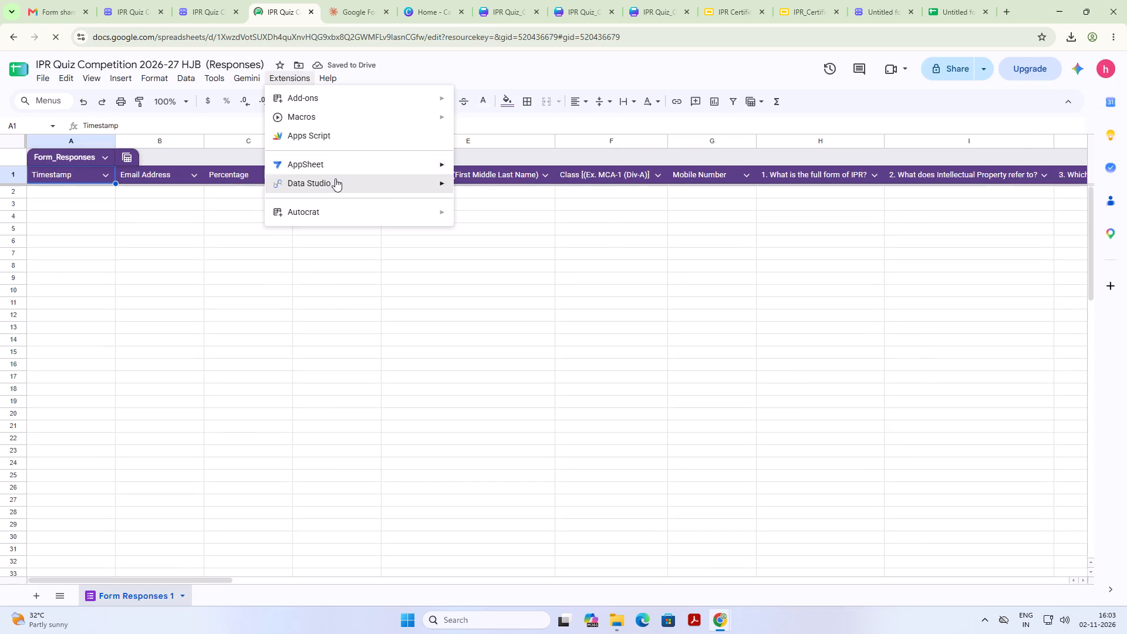
{"action": "left_click", "coordinate": [499, 218]}
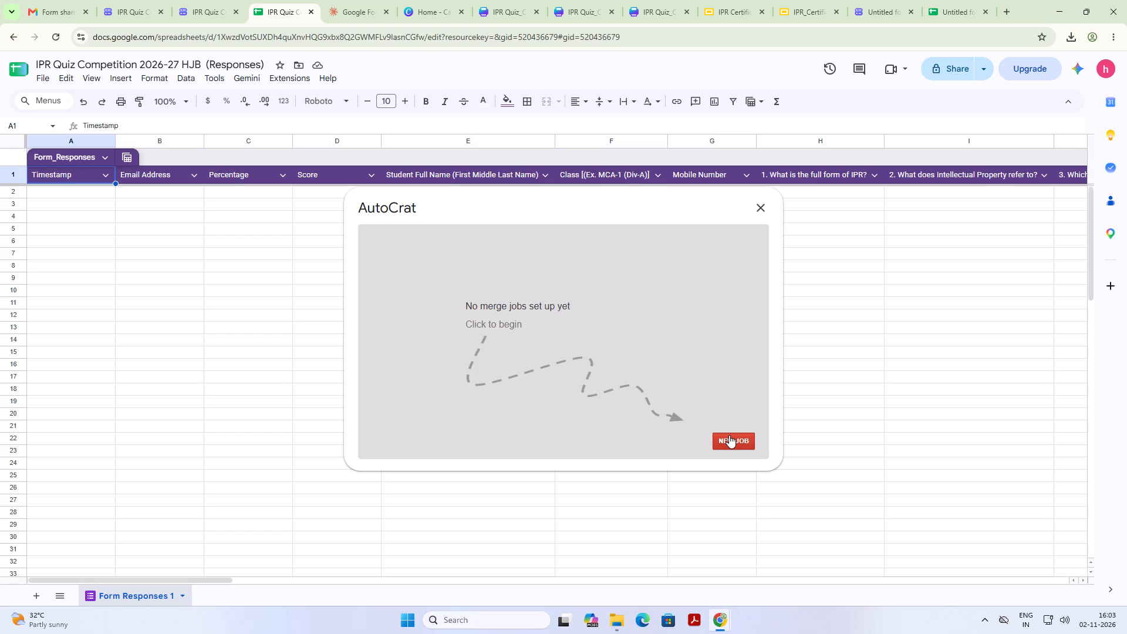
{"action": "left_click", "coordinate": [729, 435]}
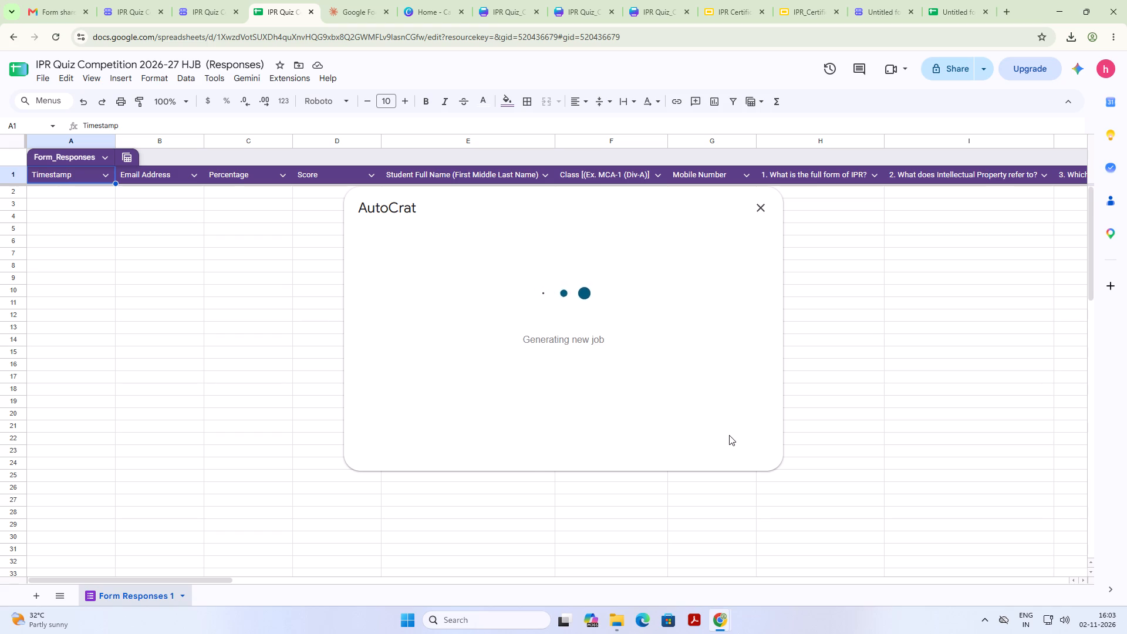
{"action": "left_click", "coordinate": [442, 282]}
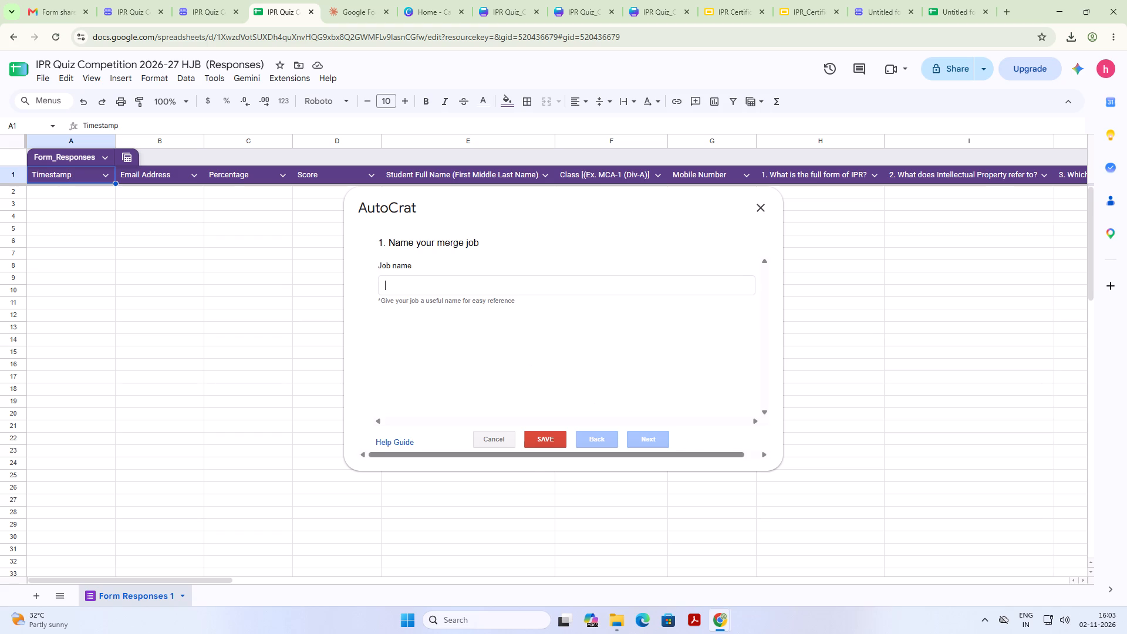
{"action": "type", "text": "IPR"}
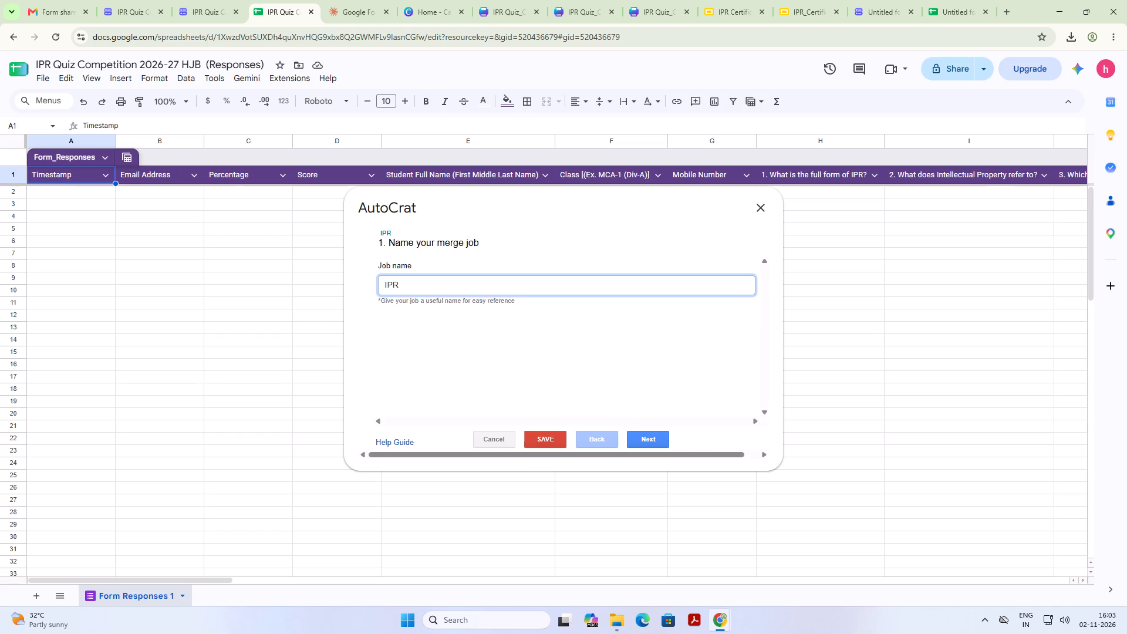
{"action": "key", "text": "shift+underscore"}
{"action": "type", "text": "Certificat"}
{"action": "type", "text": "te"}
{"action": "key", "text": "BackSpace"}
{"action": "key", "text": "BackSpace"}
{"action": "key", "text": "e"}
{"action": "key", "text": "shift+underscore"}
{"action": "key", "text": "0"}
{"action": "key", "text": "BackSpace"}
{"action": "type", "text": "2026-27"}
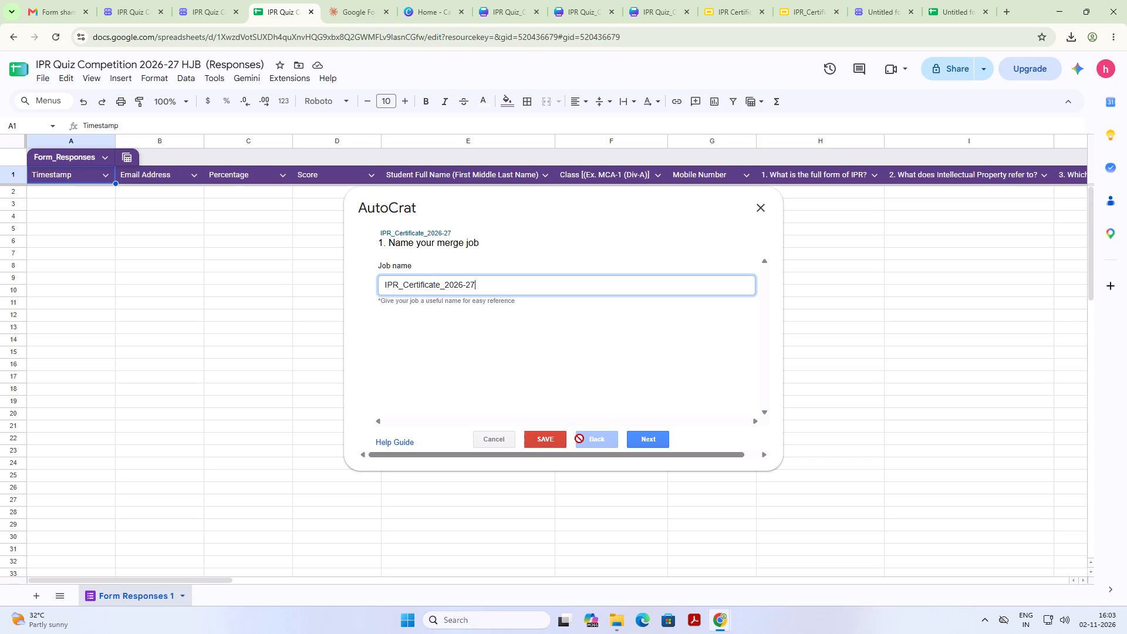
{"action": "left_click", "coordinate": [667, 441]}
Open the Drive file picker to choose the merge job's template.
{"action": "left_click", "coordinate": [399, 287]}
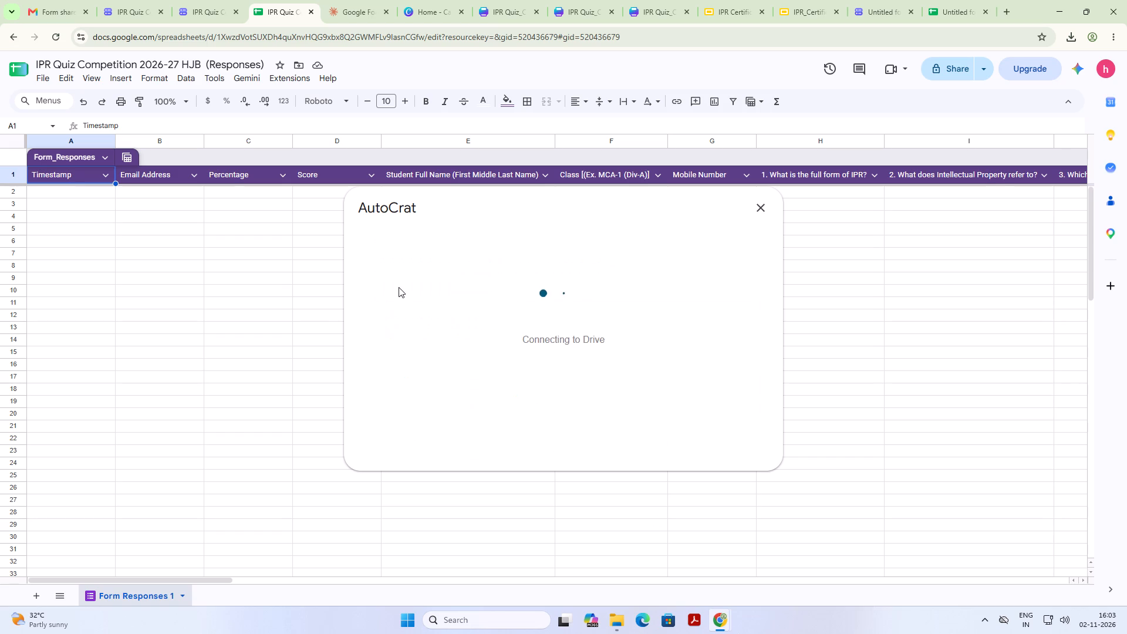
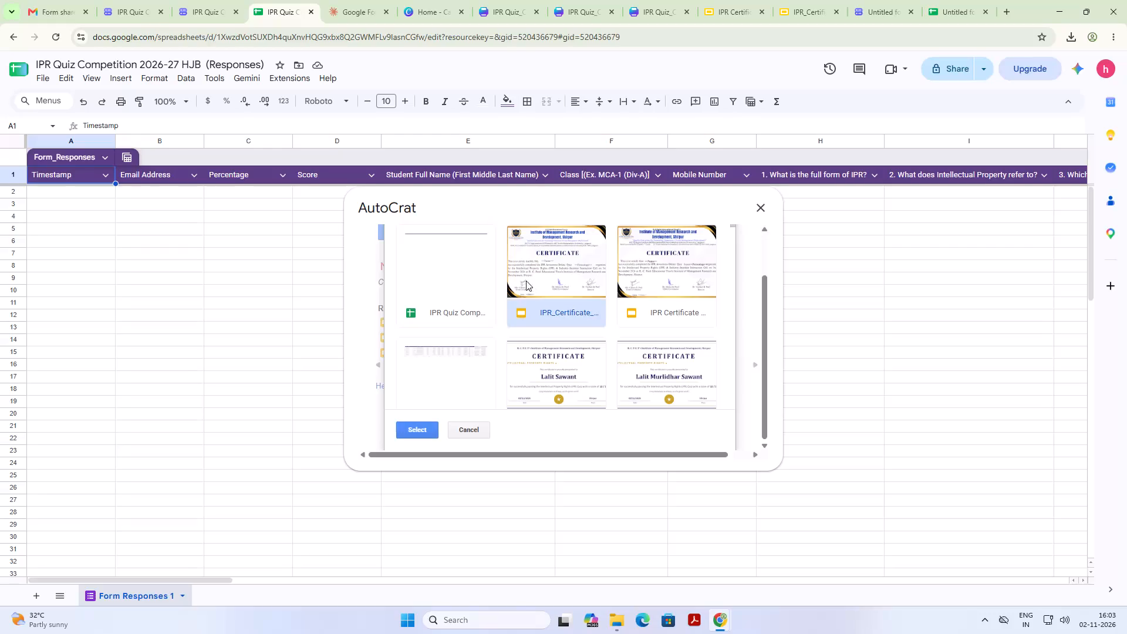
Choose IPR_Certificate_Final as the merge job's template and proceed to mapping the source data.
{"action": "left_click", "coordinate": [411, 427]}
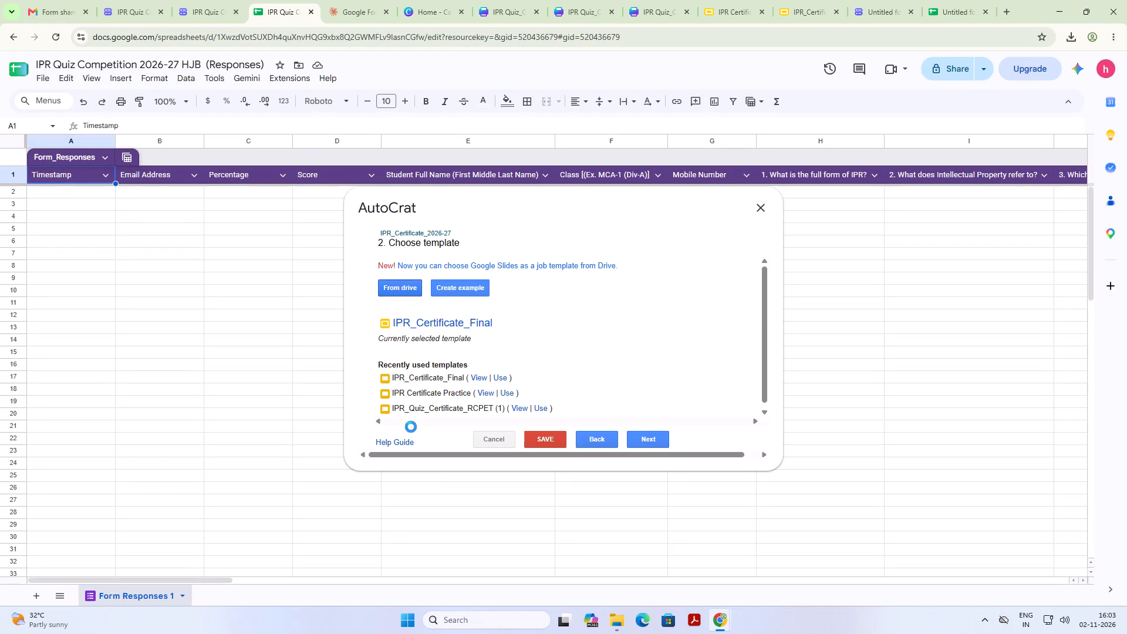
{"action": "left_click", "coordinate": [655, 441]}
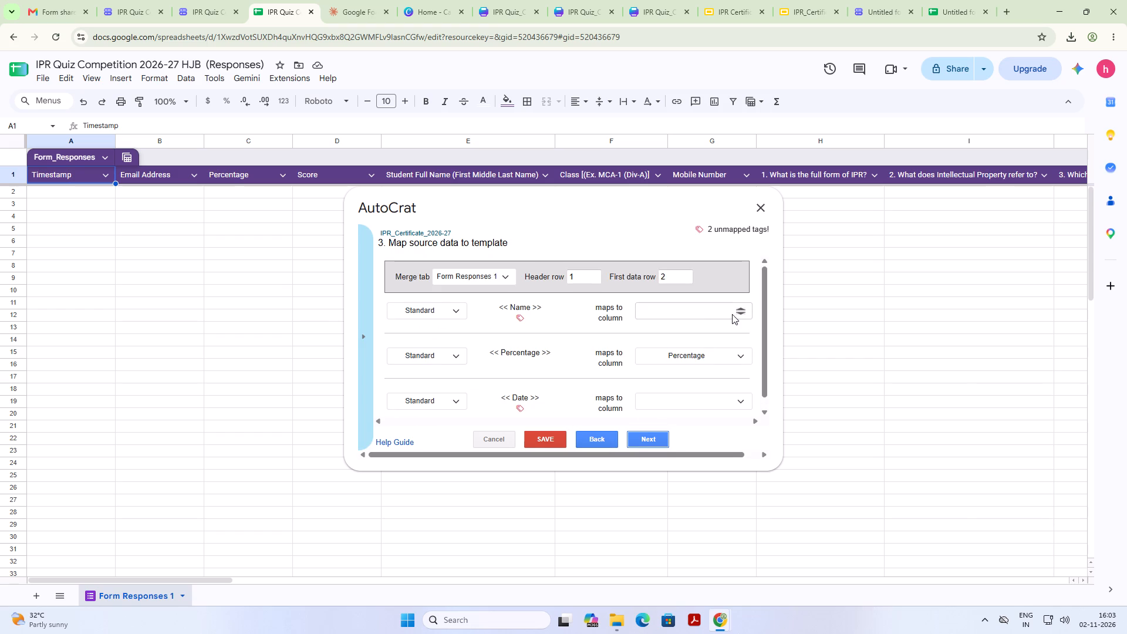
Map the <<Name>> tag to the Student Full Name (First Middle Last Name) column.
{"action": "left_click", "coordinate": [739, 314]}
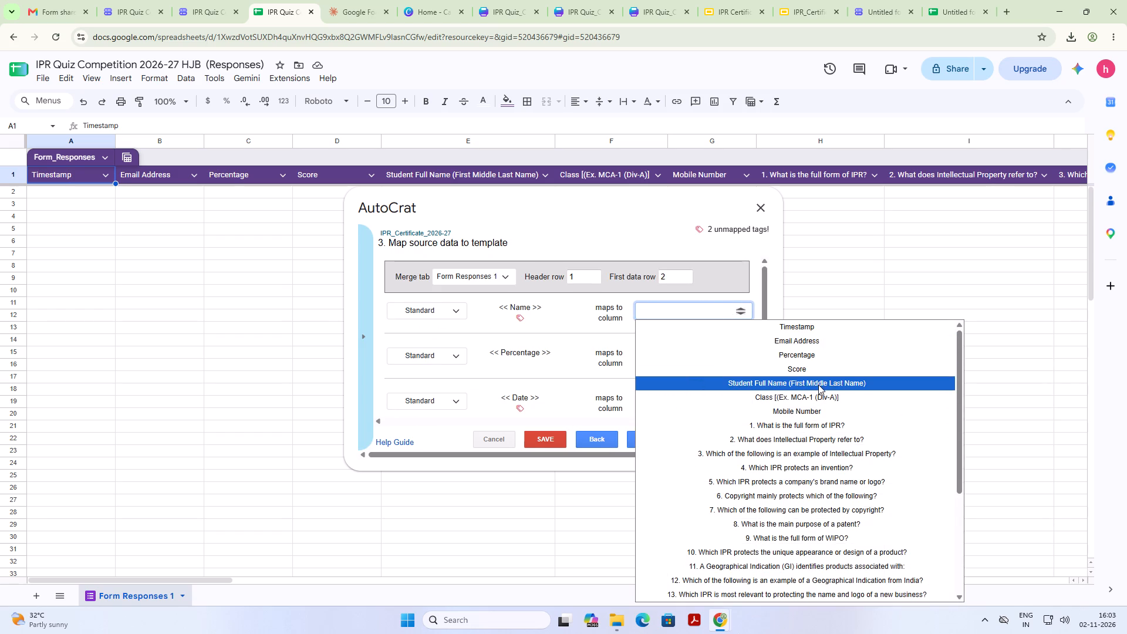
{"action": "left_click", "coordinate": [541, 355]}
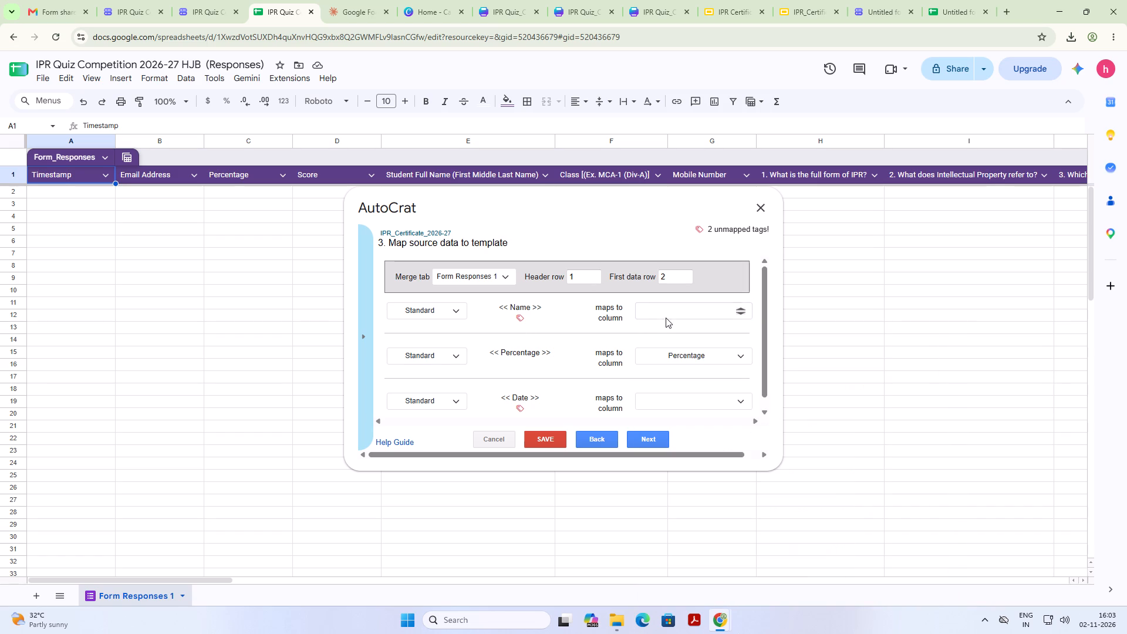
{"action": "left_click", "coordinate": [738, 308]}
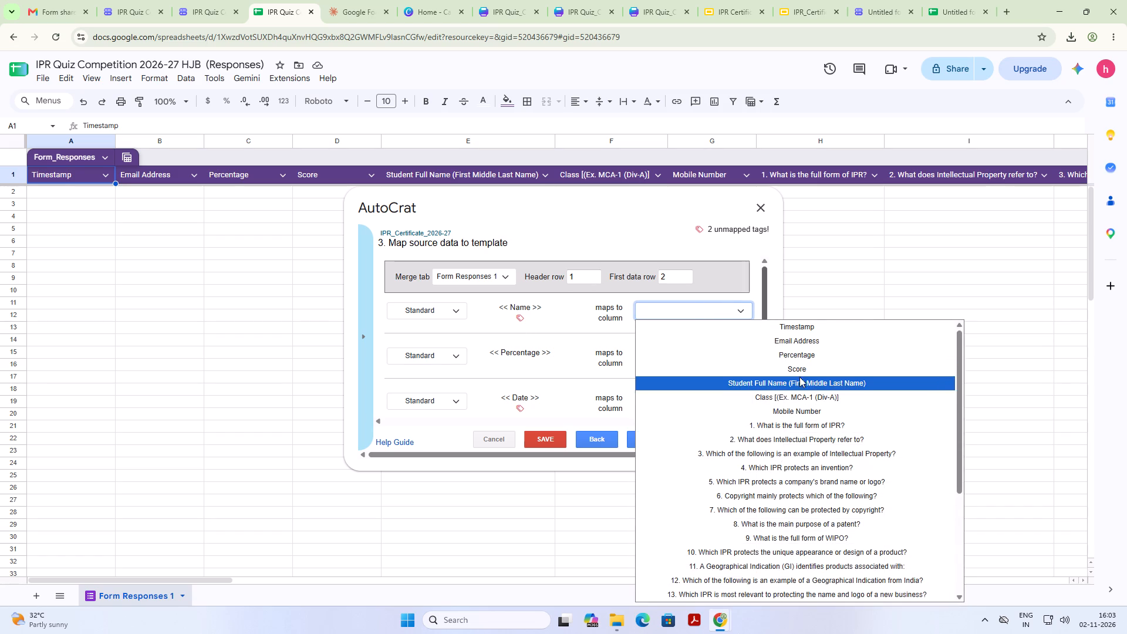
{"action": "left_click", "coordinate": [799, 380]}
Look for a date column to match the <<Date>> tag in the quiz responses and compare with the Untitled form (Responses) sheet's columns.
{"action": "left_click", "coordinate": [698, 404]}
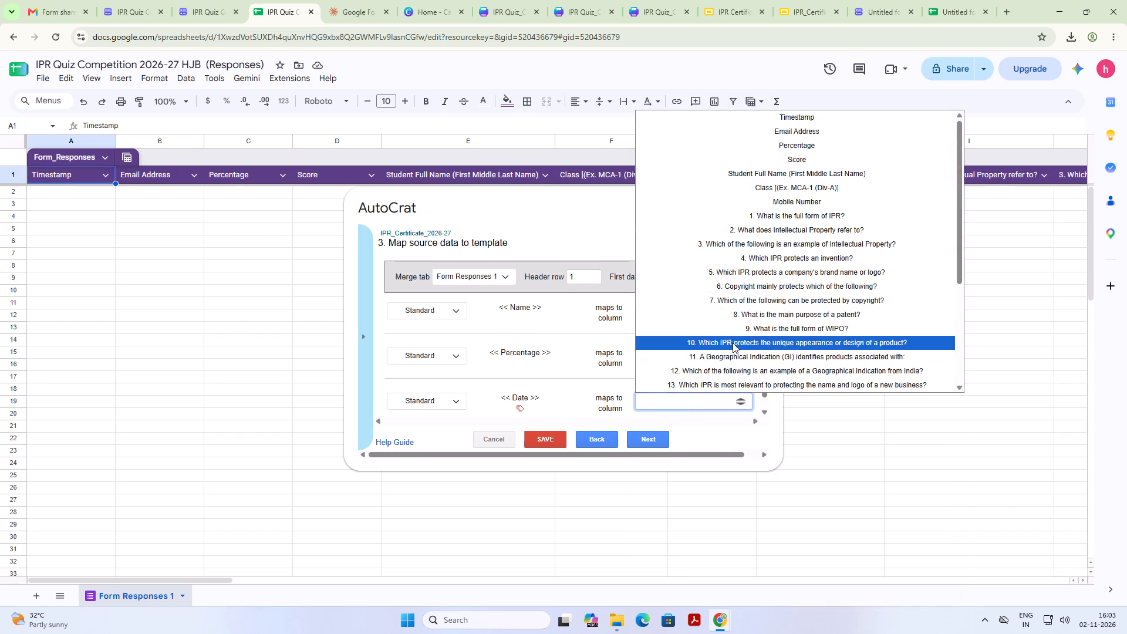
{"action": "scroll", "coordinate": [805, 221], "scroll_direction": "down", "scroll_amount": 4}
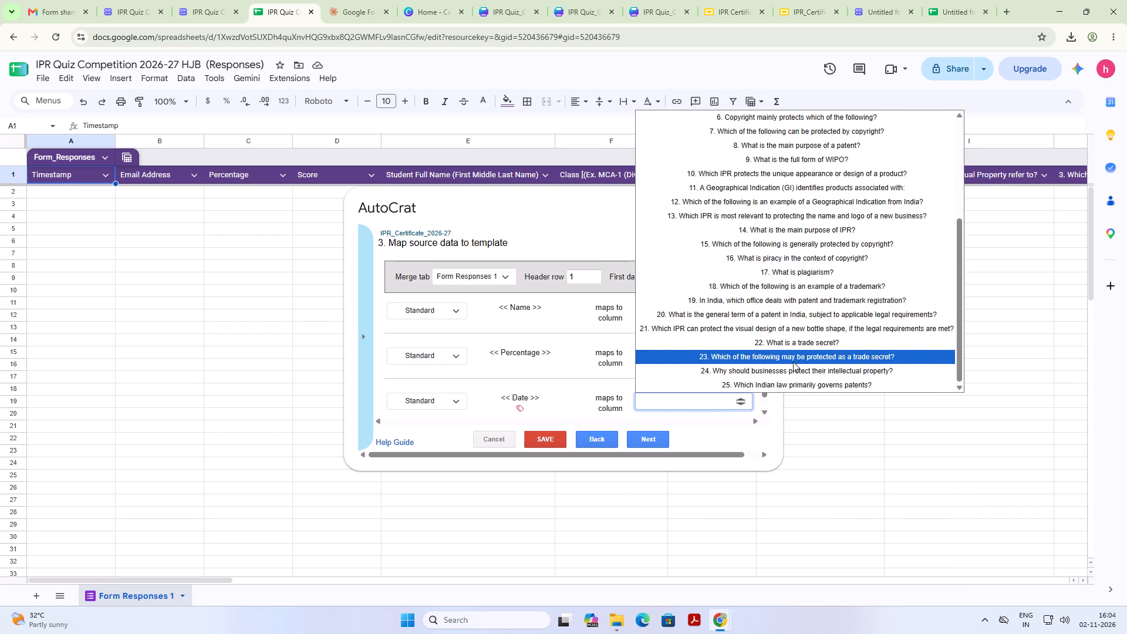
{"action": "scroll", "coordinate": [793, 365], "scroll_direction": "down", "scroll_amount": 4}
{"action": "scroll", "coordinate": [793, 365], "scroll_direction": "up", "scroll_amount": 10}
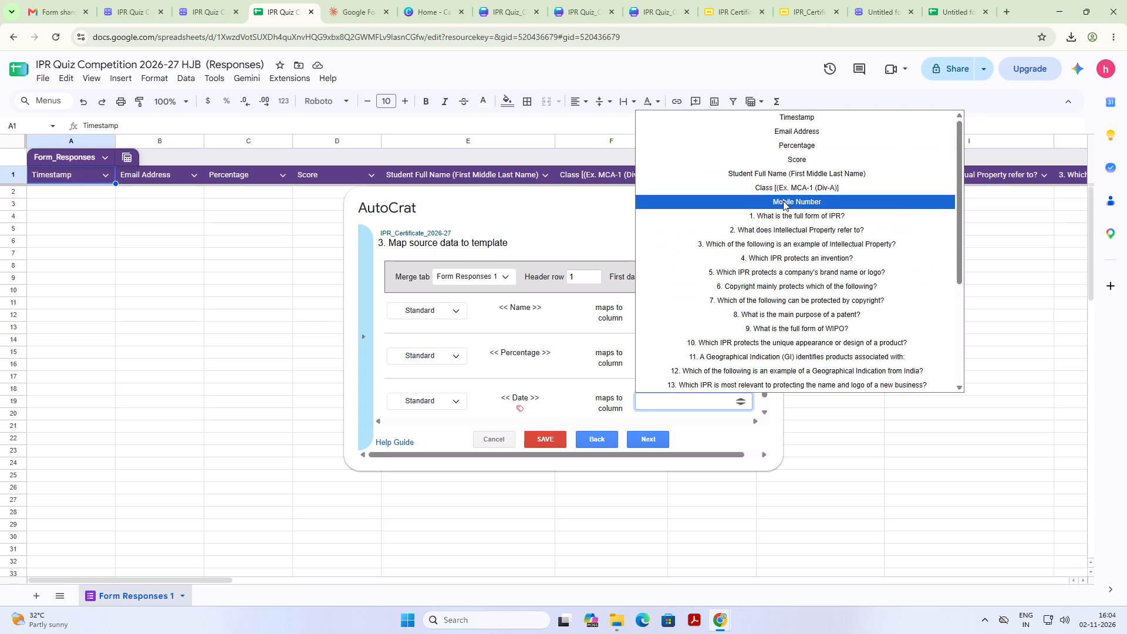
{"action": "scroll", "coordinate": [812, 123], "scroll_direction": "up", "scroll_amount": 1}
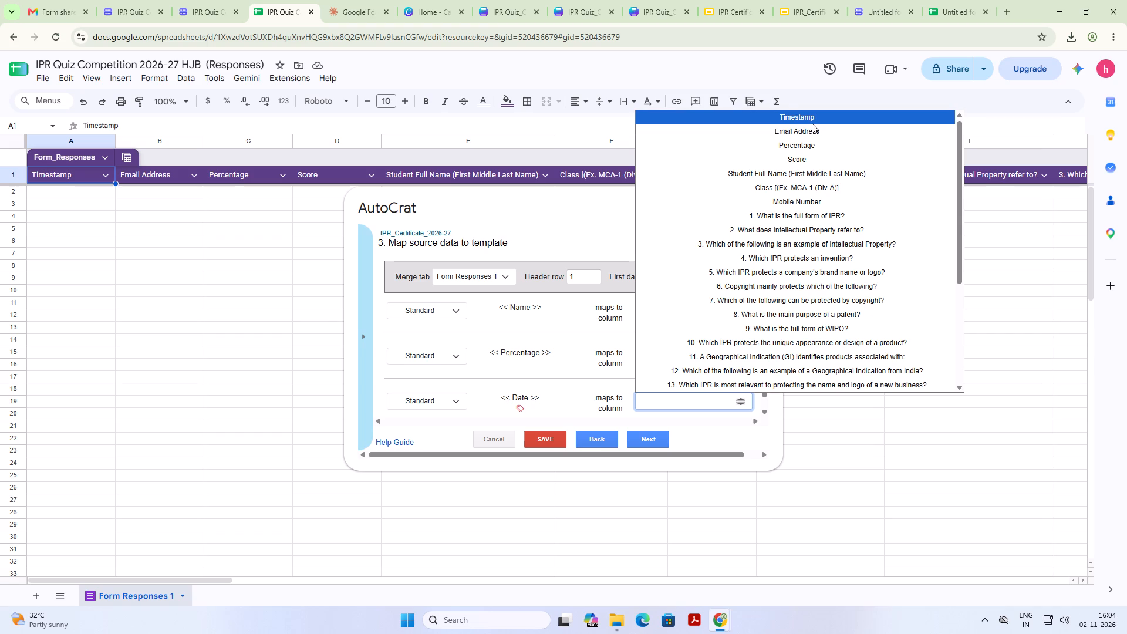
{"action": "scroll", "coordinate": [812, 123], "scroll_direction": "up", "scroll_amount": 1}
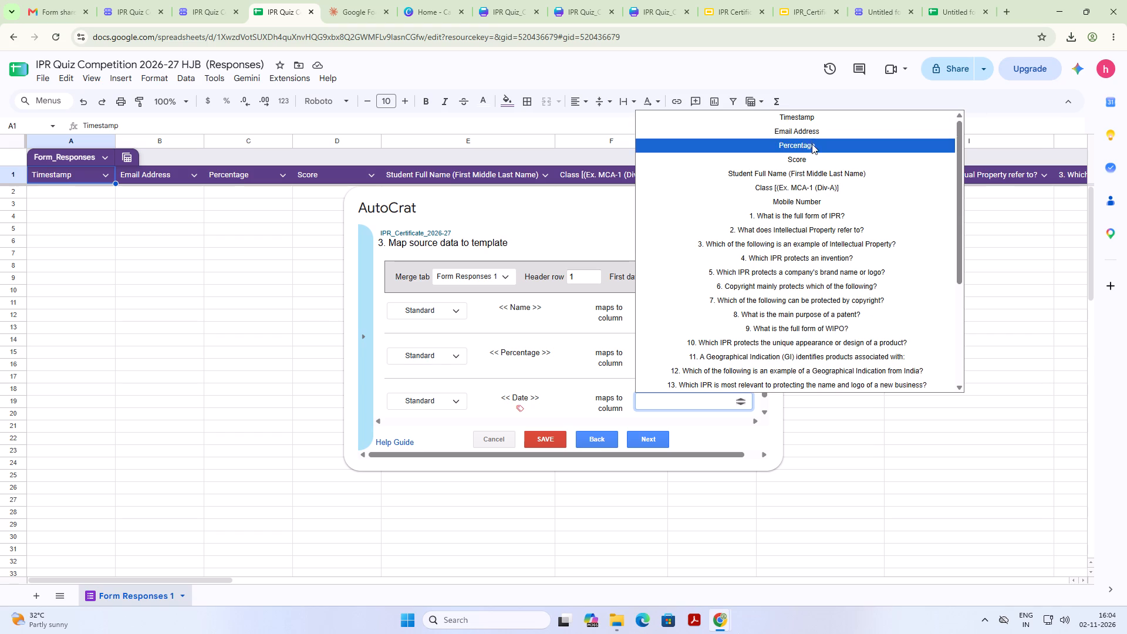
{"action": "scroll", "coordinate": [811, 264], "scroll_direction": "down", "scroll_amount": 8}
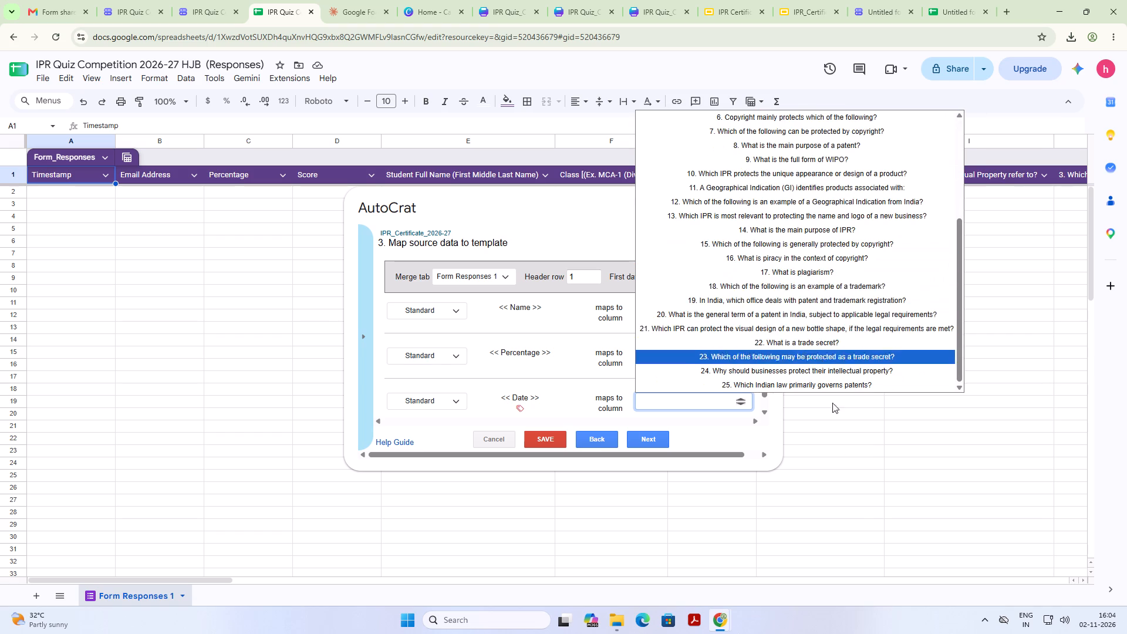
{"action": "left_click", "coordinate": [859, 503]}
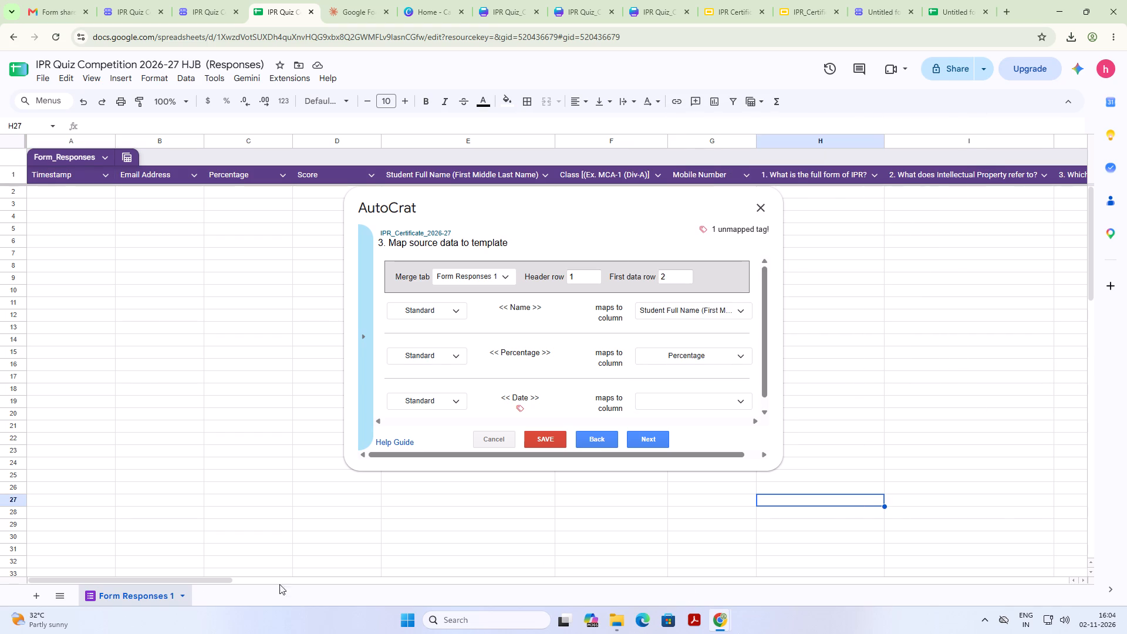
{"action": "left_click_drag", "start_coordinate": [194, 581], "coordinate": [1069, 599]}
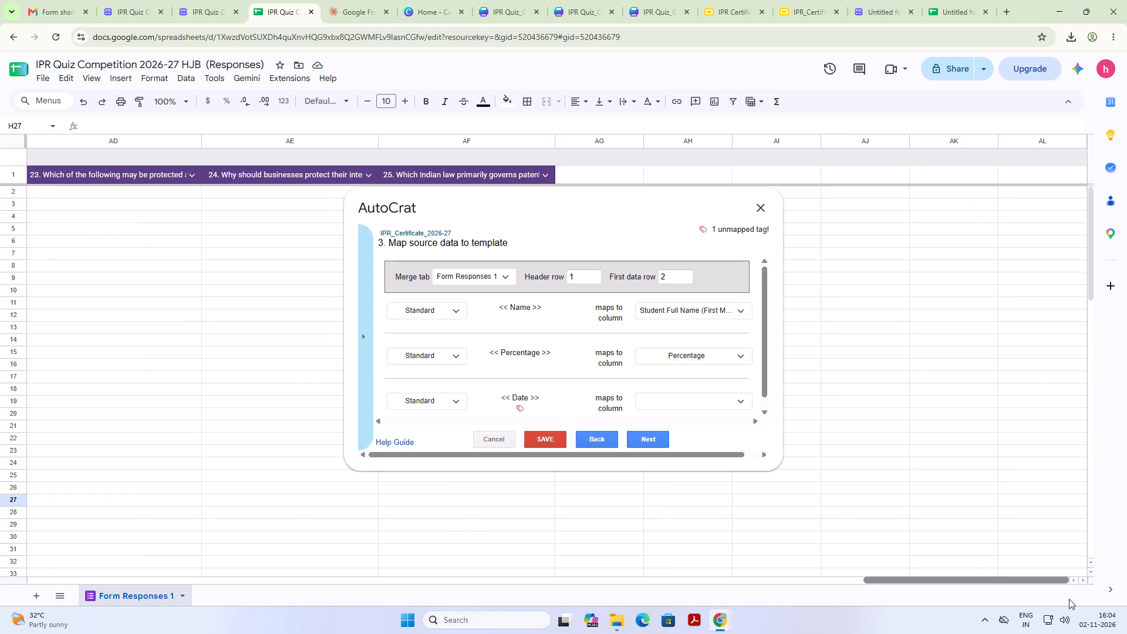
{"action": "left_click_drag", "start_coordinate": [1069, 599], "coordinate": [0, 583]}
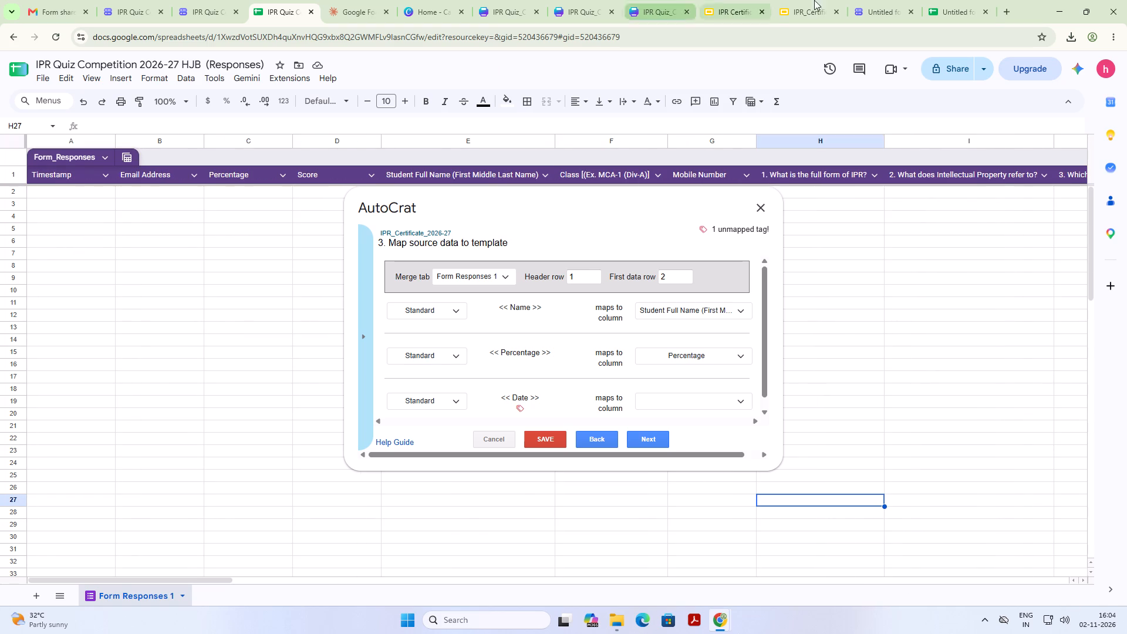
{"action": "left_click", "coordinate": [972, 0]}
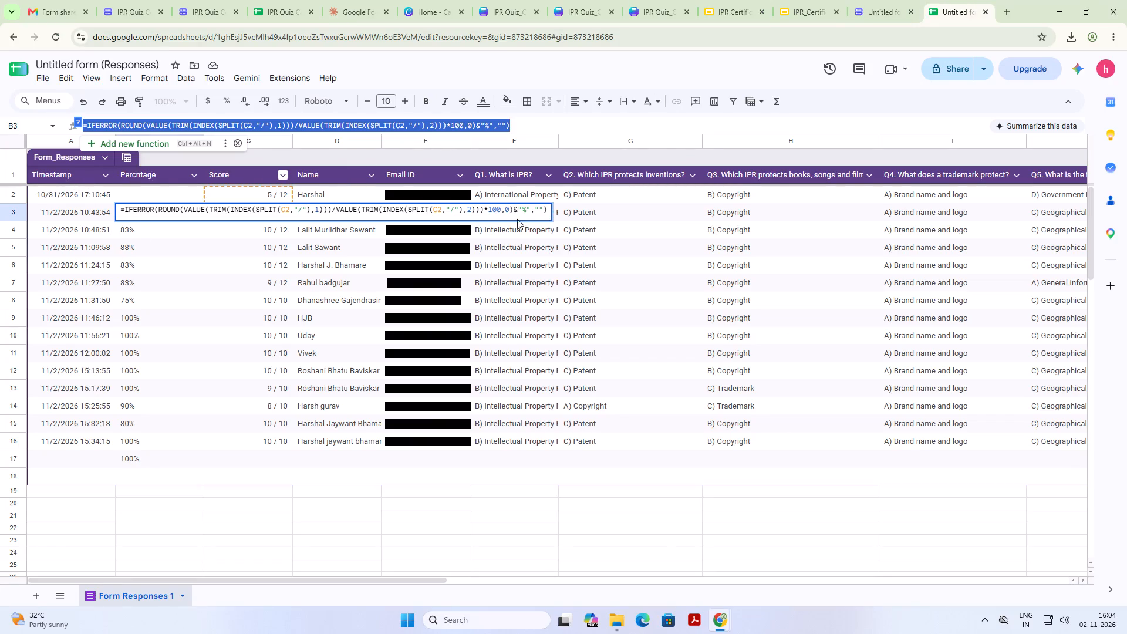
{"action": "left_click_drag", "start_coordinate": [391, 581], "coordinate": [1070, 632]}
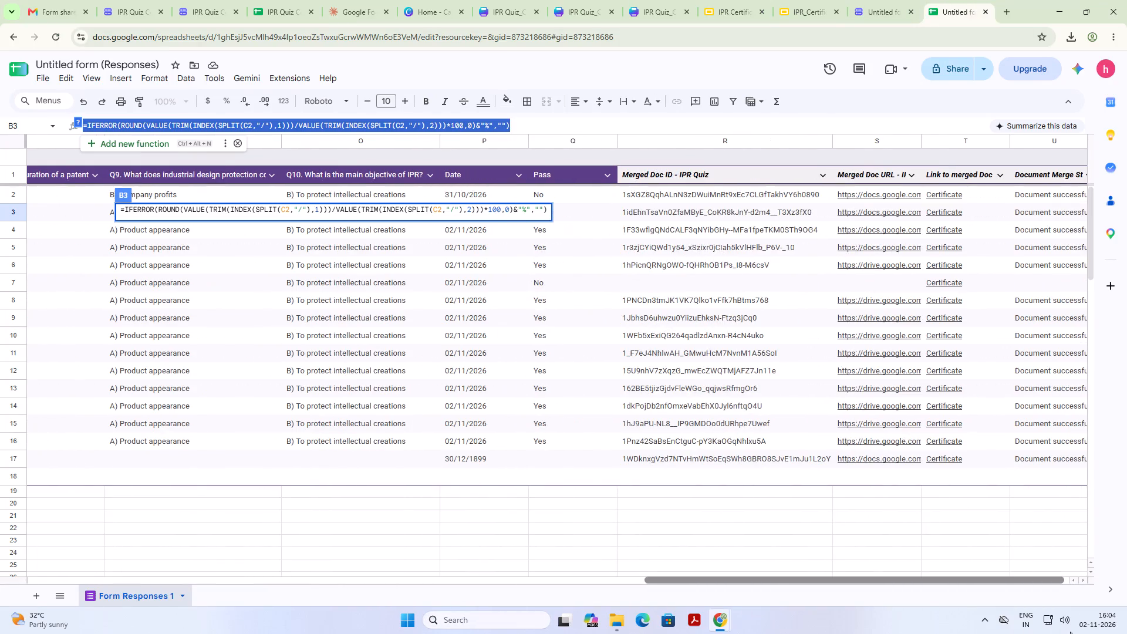
{"action": "left_click_drag", "start_coordinate": [1070, 632], "coordinate": [438, 622]}
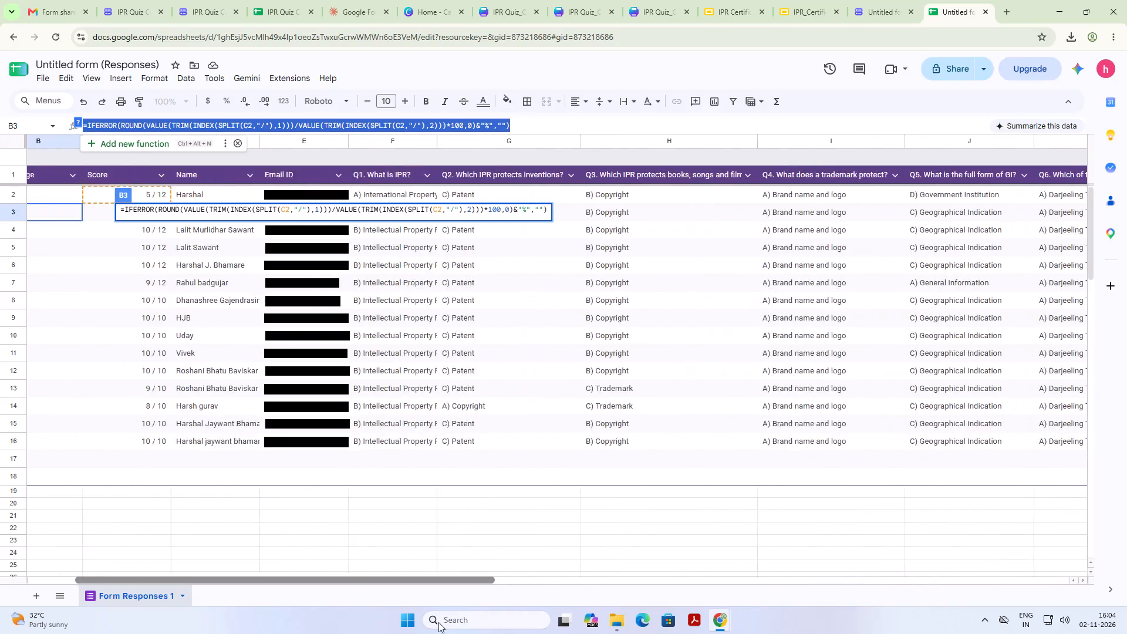
{"action": "left_click_drag", "start_coordinate": [438, 622], "coordinate": [221, 599]}
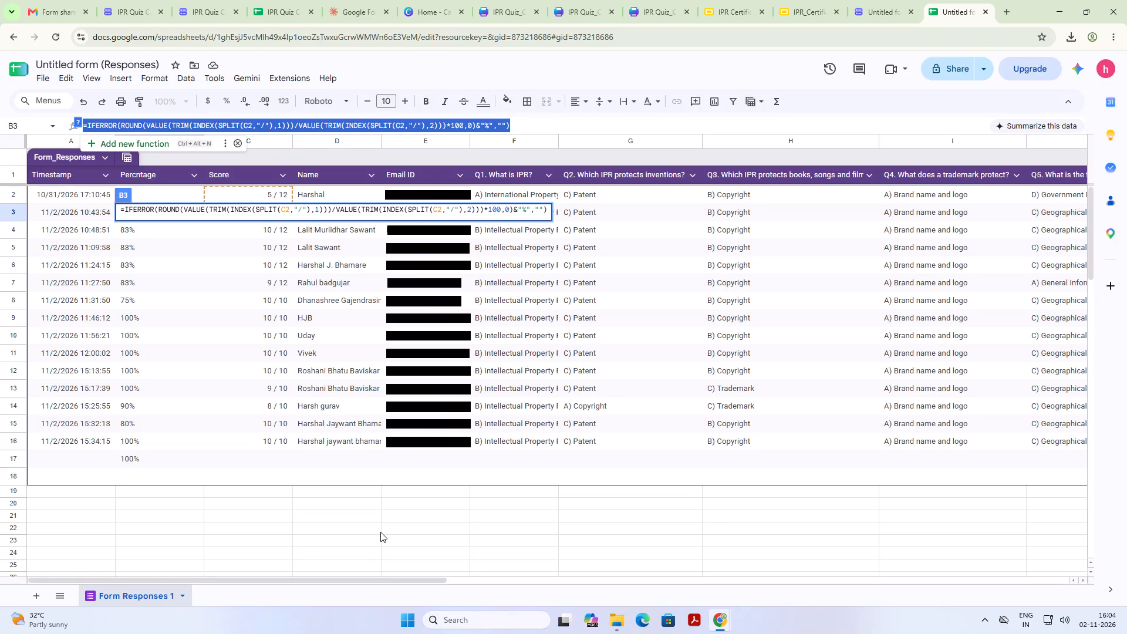
Open sharing for the IPR_Certificate_Final presentation and add three colleagues' accounts as Editor recipients.
{"action": "left_click", "coordinate": [731, 0]}
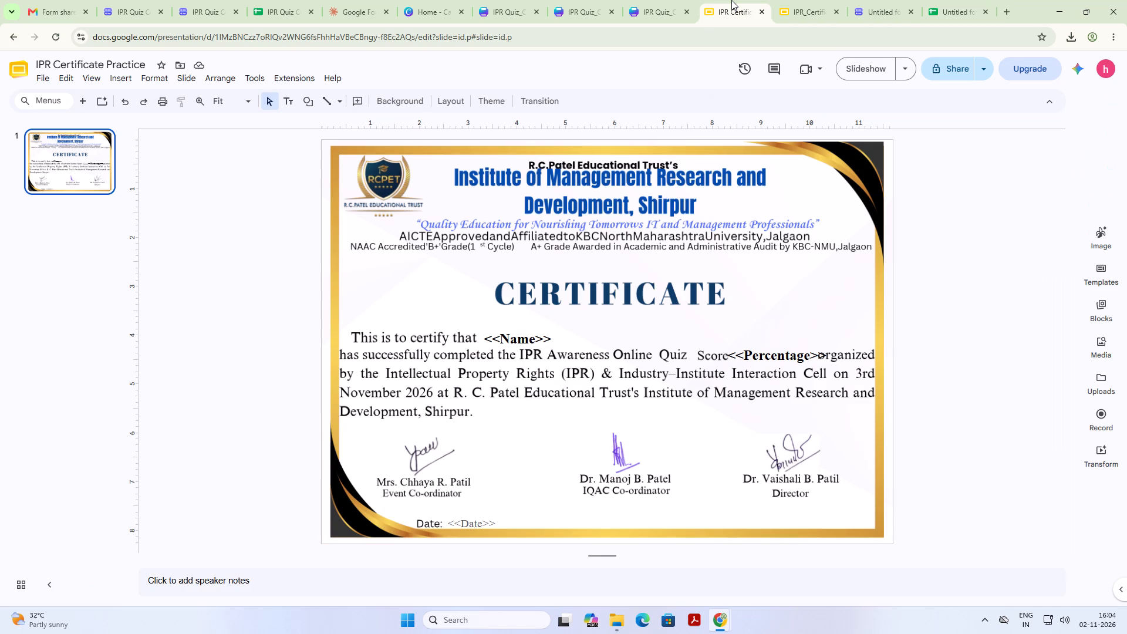
{"action": "left_click", "coordinate": [797, 0]}
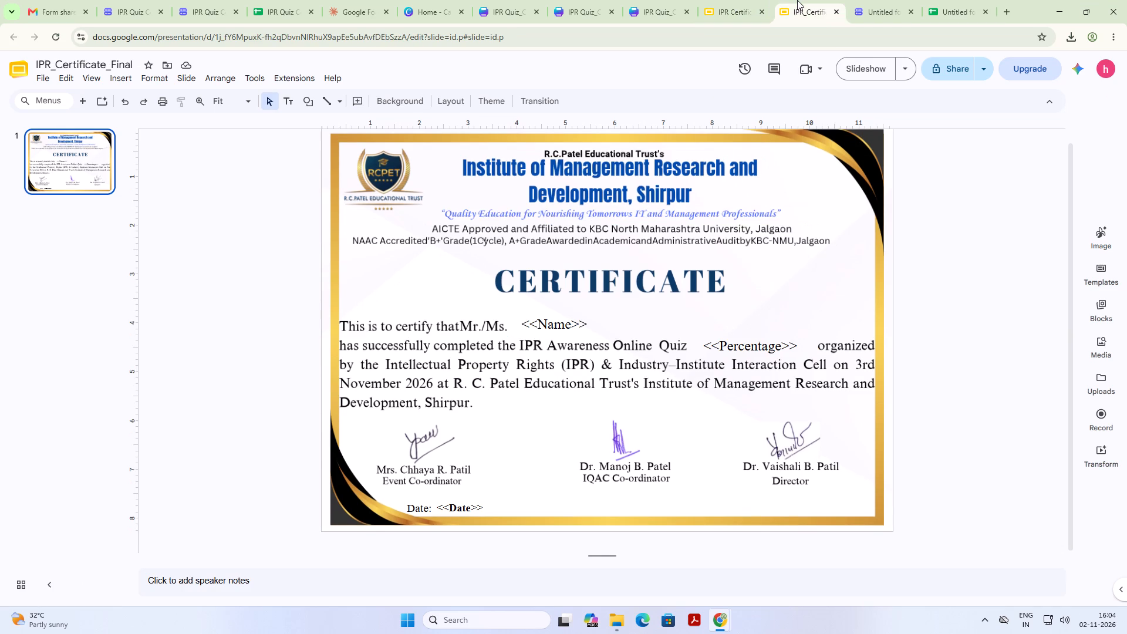
{"action": "left_click", "coordinate": [49, 73]}
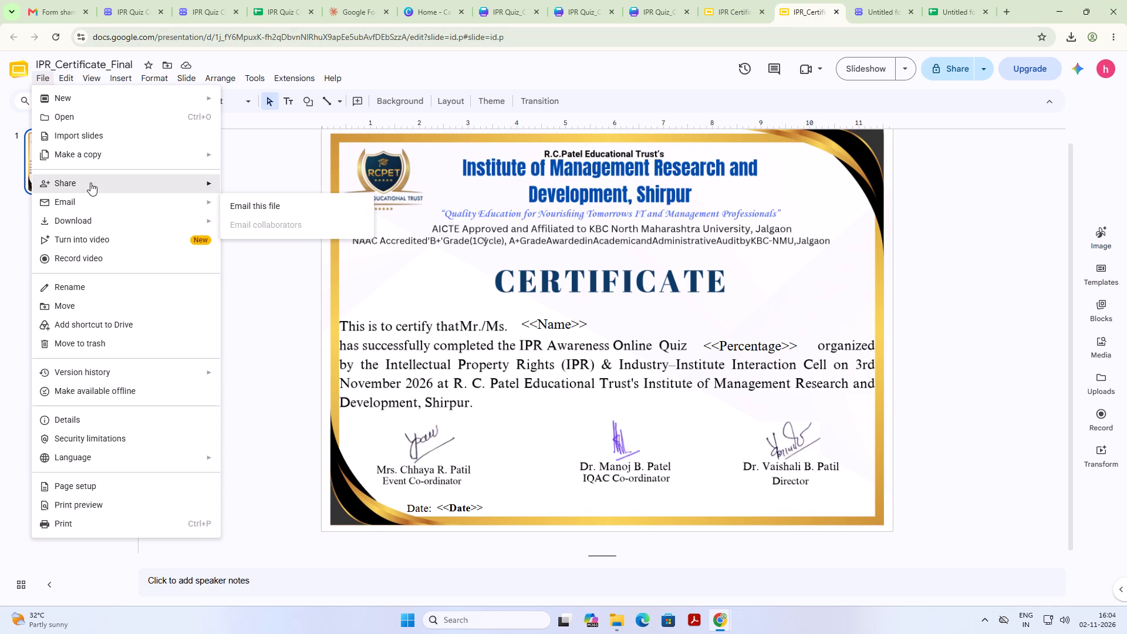
{"action": "left_click", "coordinate": [316, 182]}
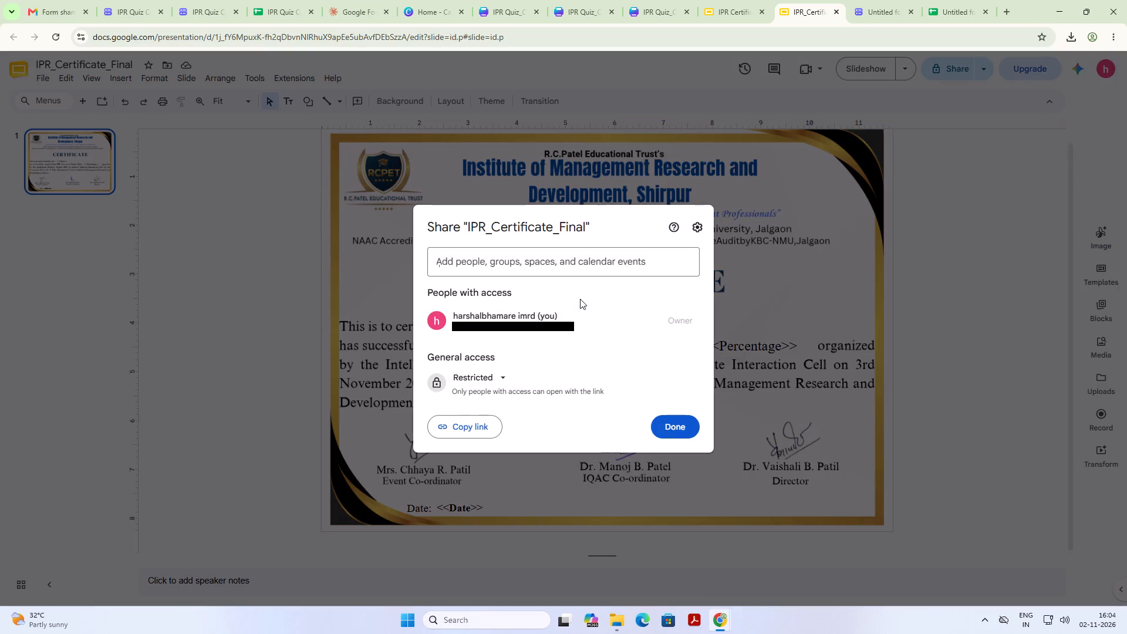
{"action": "type", "text": "ro"}
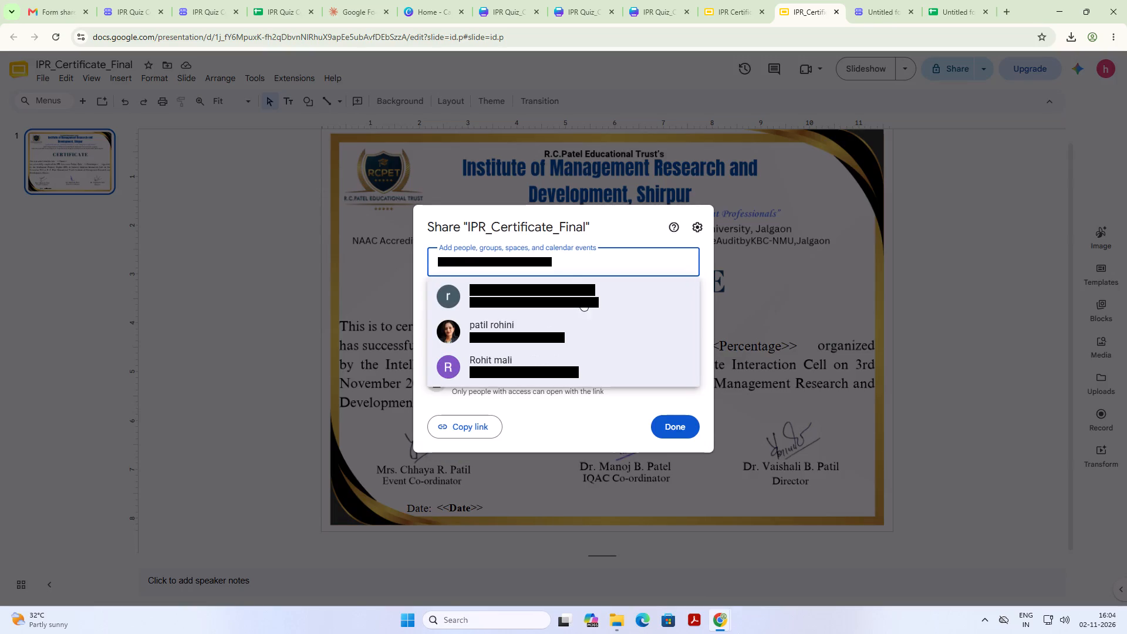
{"action": "left_click", "coordinate": [595, 298]}
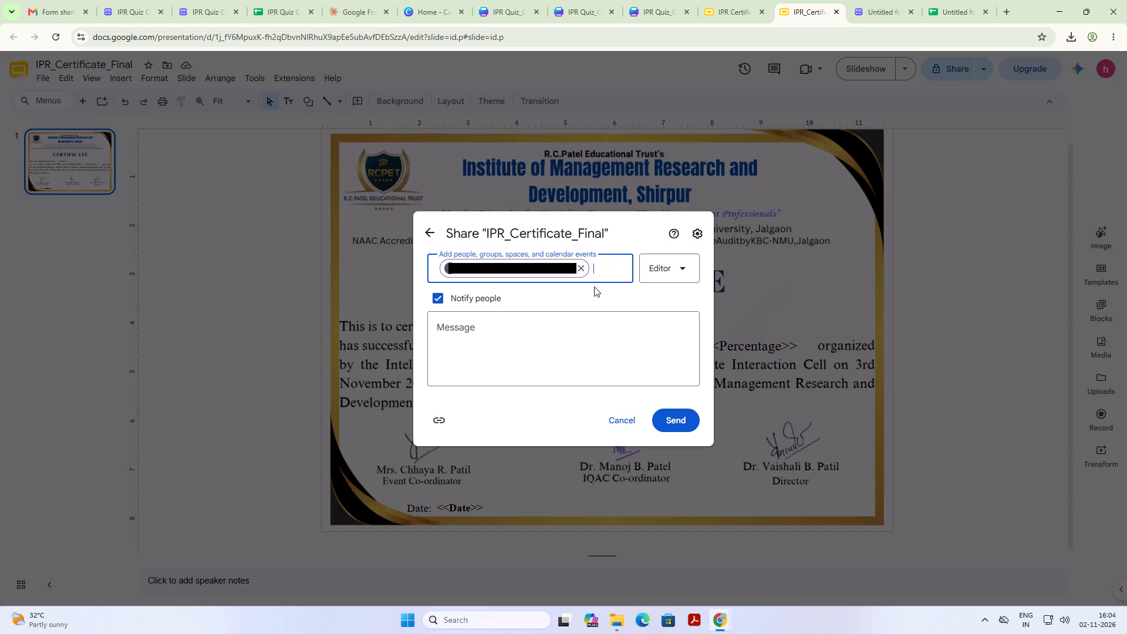
{"action": "type", "text": "viv"}
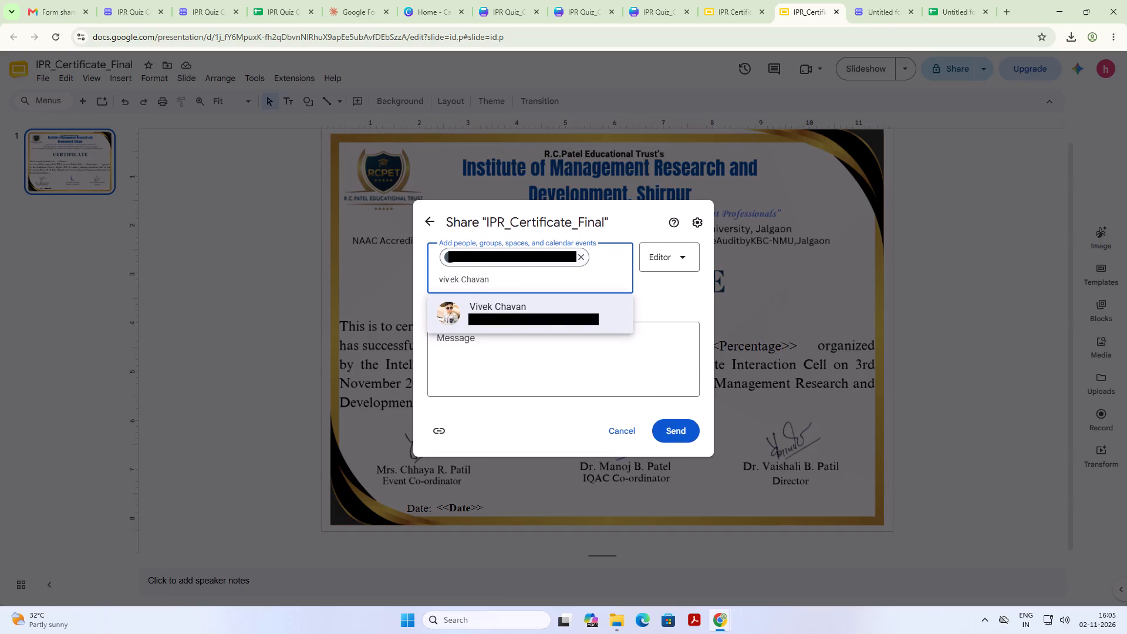
{"action": "key", "text": "BackSpace"}
{"action": "key", "text": "BackSpace"}
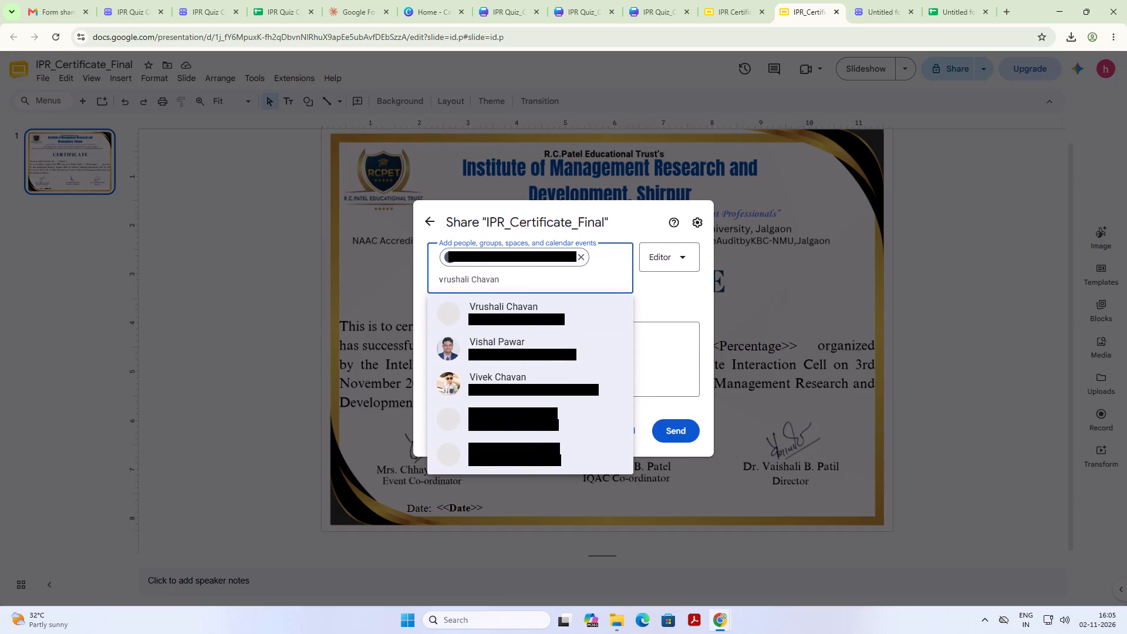
{"action": "type", "text": "nc"}
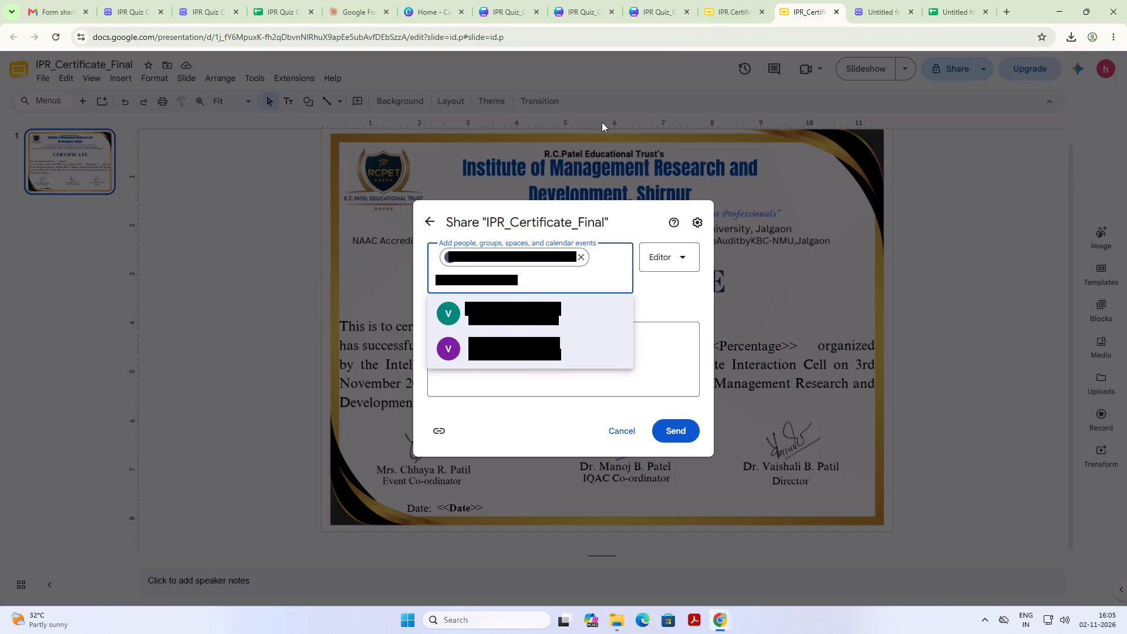
{"action": "left_click", "coordinate": [546, 340]}
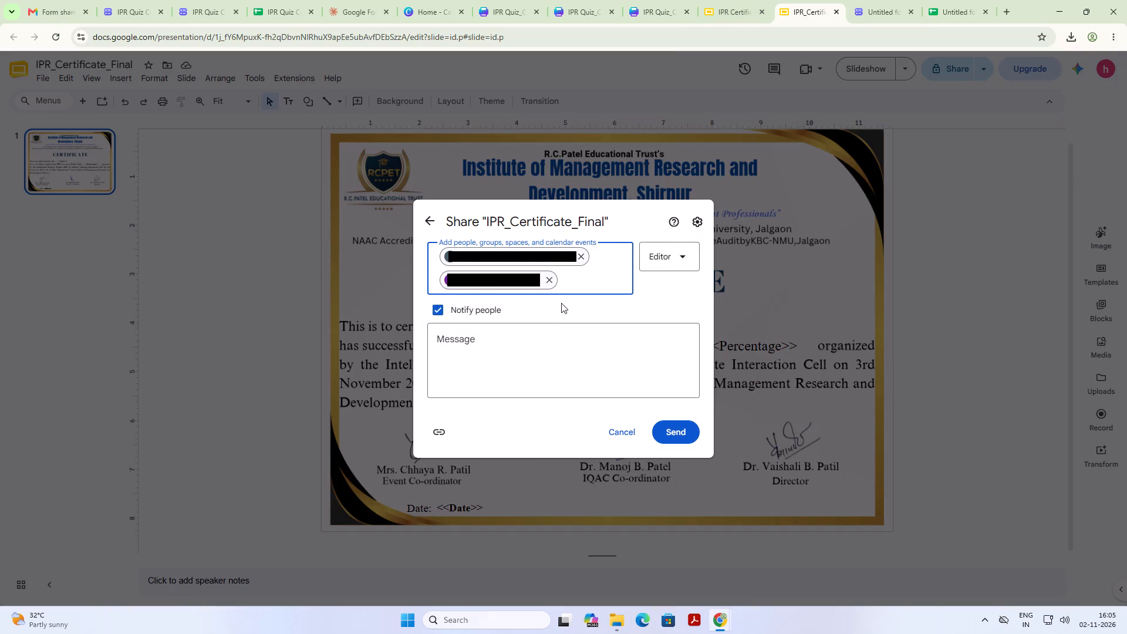
{"action": "type", "text": "vnc"}
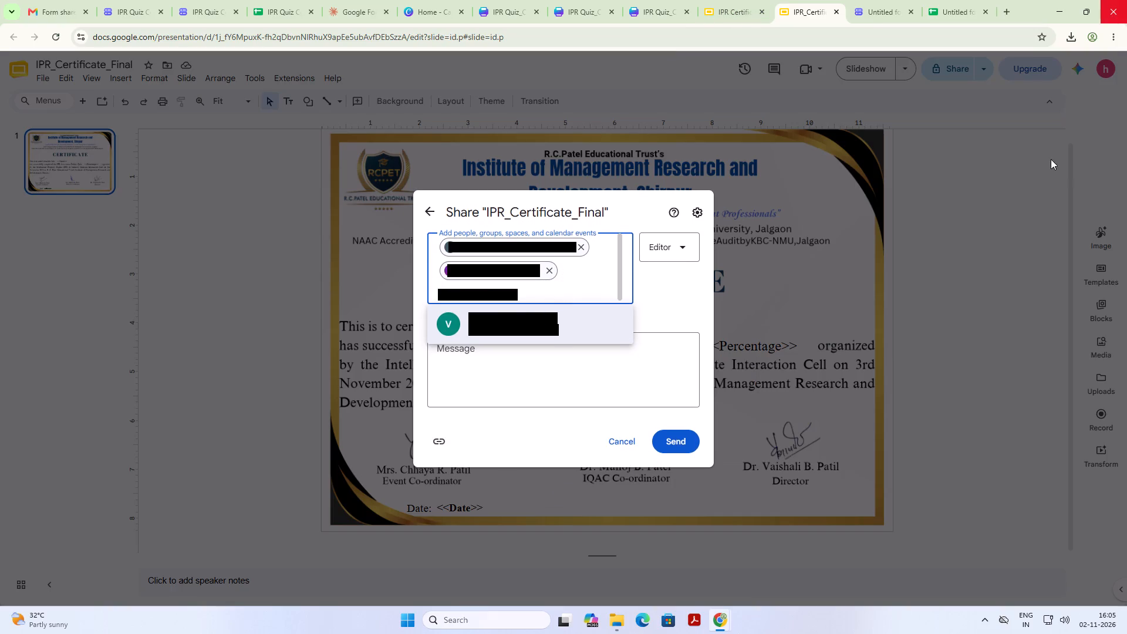
{"action": "left_click", "coordinate": [541, 329]}
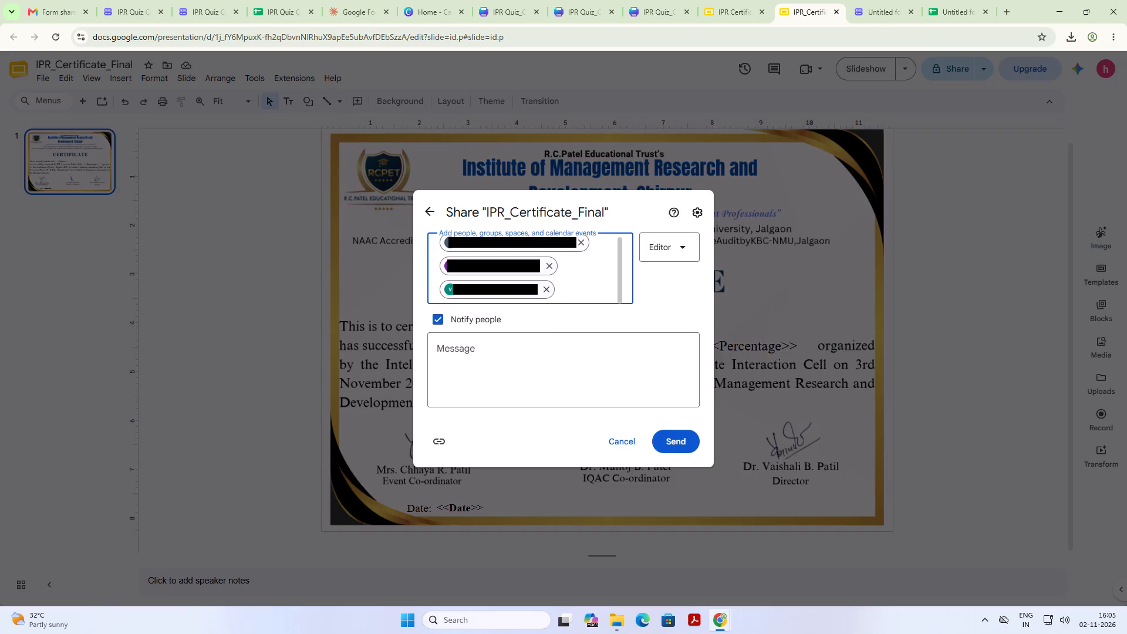
Search the contact suggestions for a fourth colleague to add as a recipient of the IPR_Certificate_Final share.
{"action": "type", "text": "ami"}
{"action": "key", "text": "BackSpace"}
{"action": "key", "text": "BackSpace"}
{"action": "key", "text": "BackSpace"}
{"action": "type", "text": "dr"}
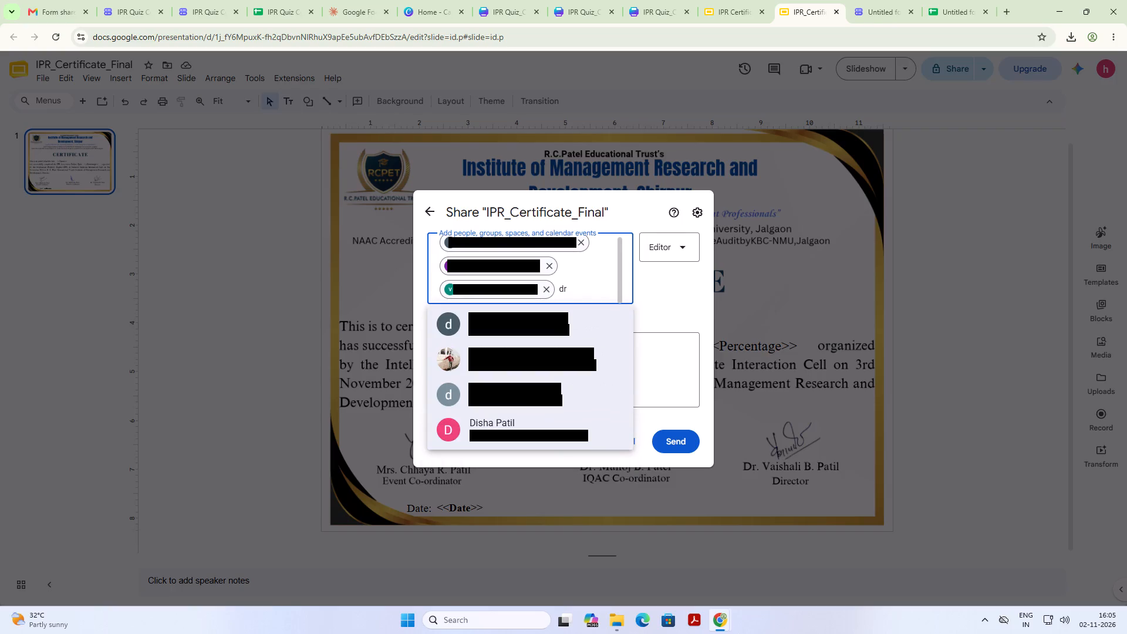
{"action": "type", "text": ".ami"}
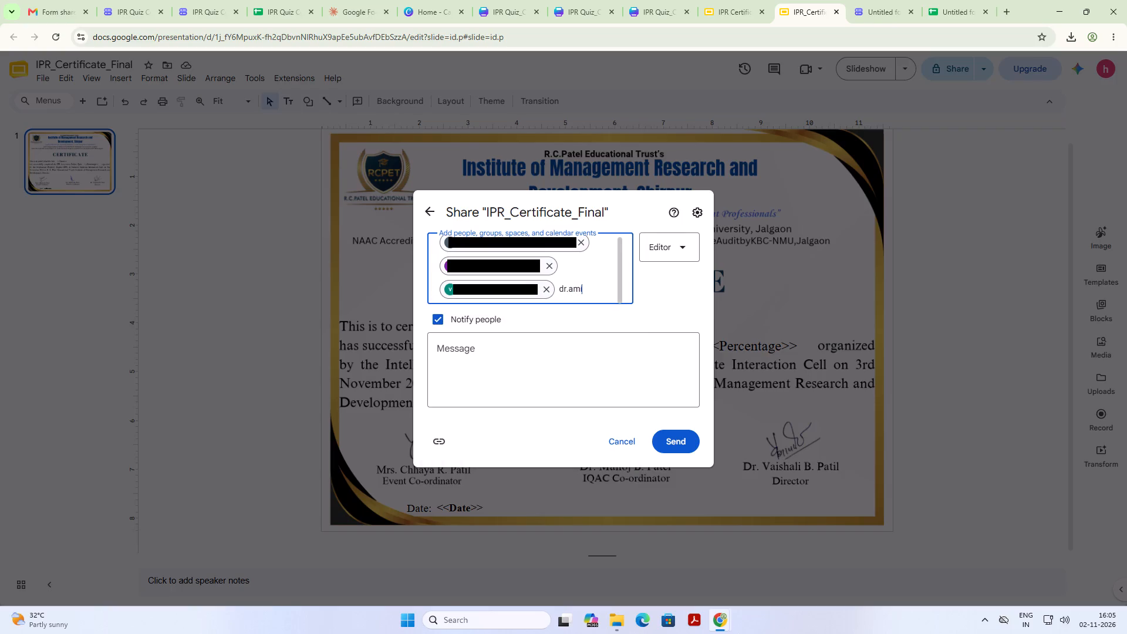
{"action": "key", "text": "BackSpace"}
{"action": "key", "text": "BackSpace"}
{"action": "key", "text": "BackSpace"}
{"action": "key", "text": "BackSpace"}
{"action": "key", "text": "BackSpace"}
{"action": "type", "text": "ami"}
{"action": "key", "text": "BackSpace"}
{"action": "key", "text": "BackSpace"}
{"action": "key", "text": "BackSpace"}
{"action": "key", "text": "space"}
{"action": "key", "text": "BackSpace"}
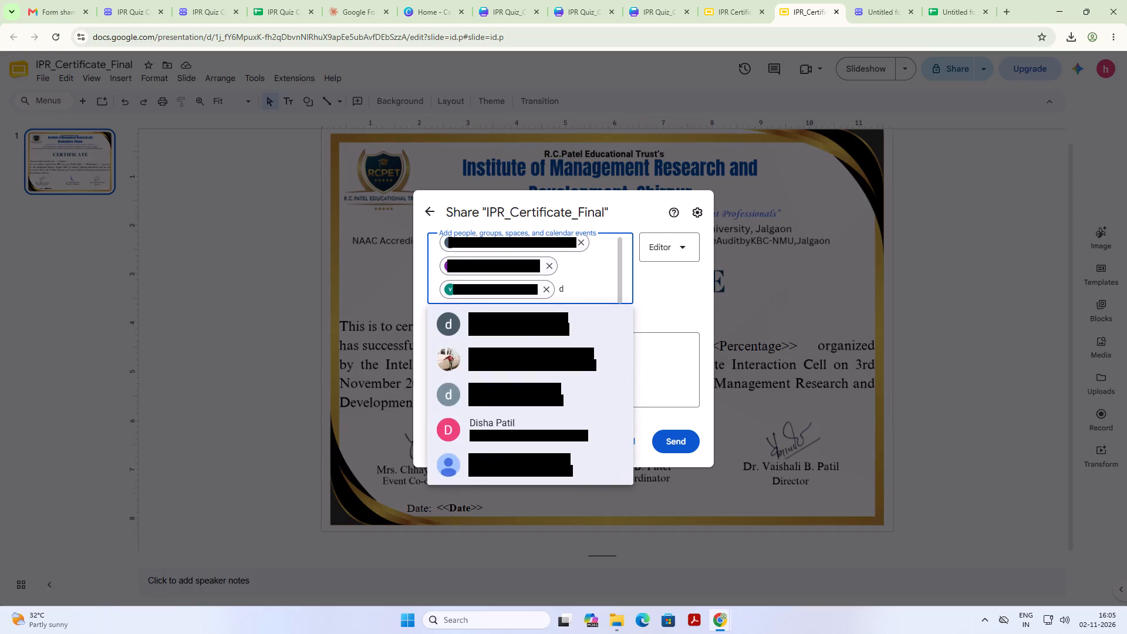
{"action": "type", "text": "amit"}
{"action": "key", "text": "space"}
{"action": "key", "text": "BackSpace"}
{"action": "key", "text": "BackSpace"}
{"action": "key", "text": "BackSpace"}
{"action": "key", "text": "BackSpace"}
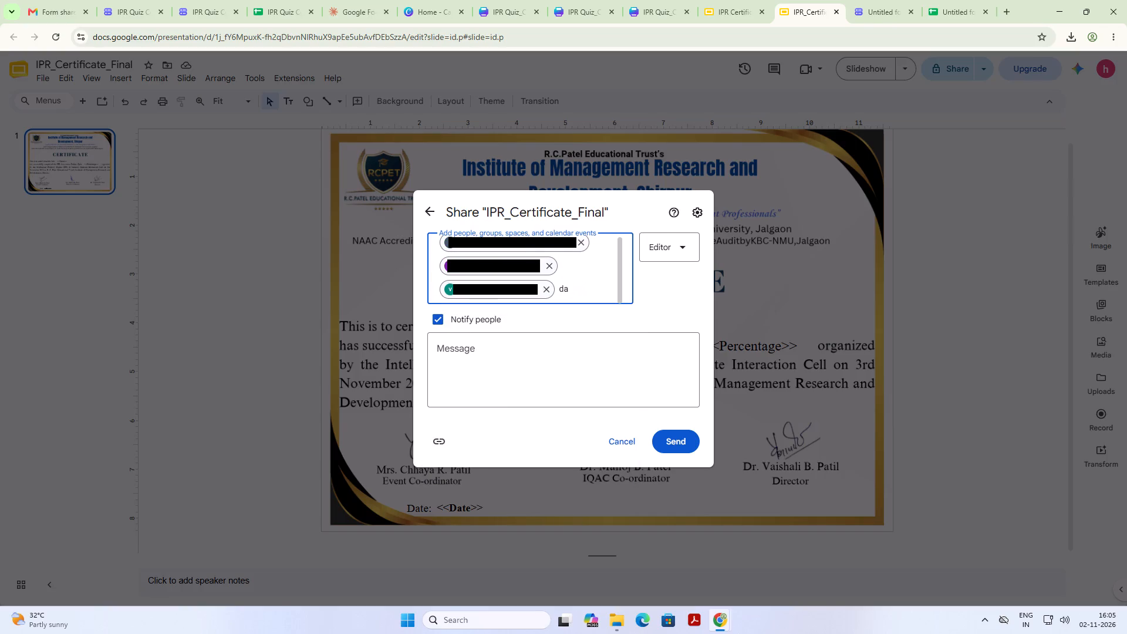
Search the contact suggestions under a different colleague's name for another recipient of the IPR_Certificate_Final share, and clear the search text.
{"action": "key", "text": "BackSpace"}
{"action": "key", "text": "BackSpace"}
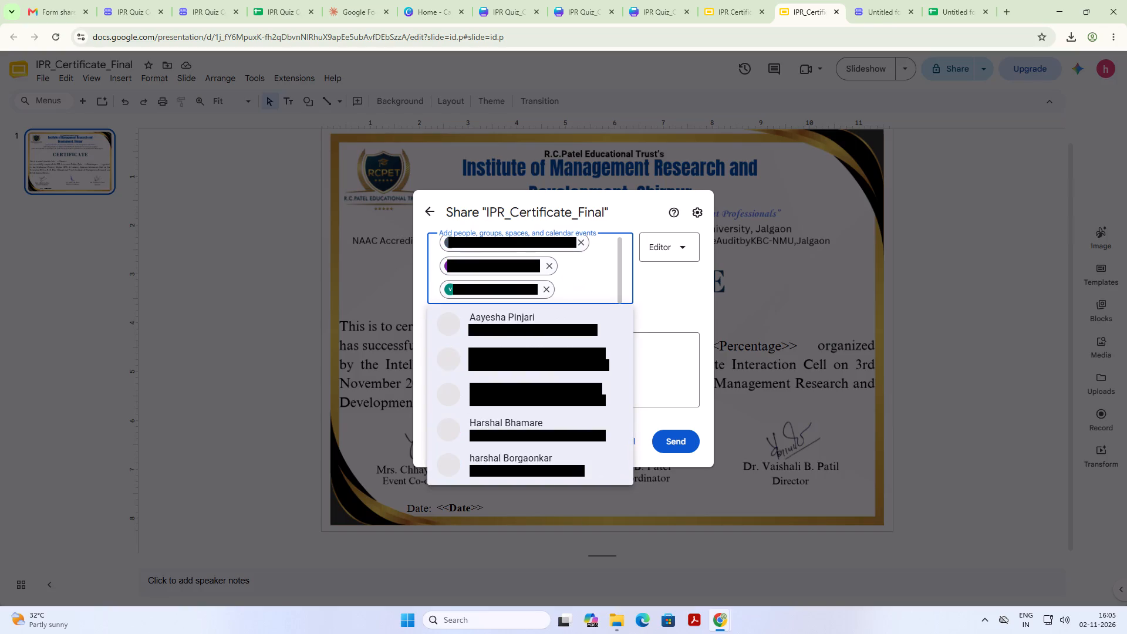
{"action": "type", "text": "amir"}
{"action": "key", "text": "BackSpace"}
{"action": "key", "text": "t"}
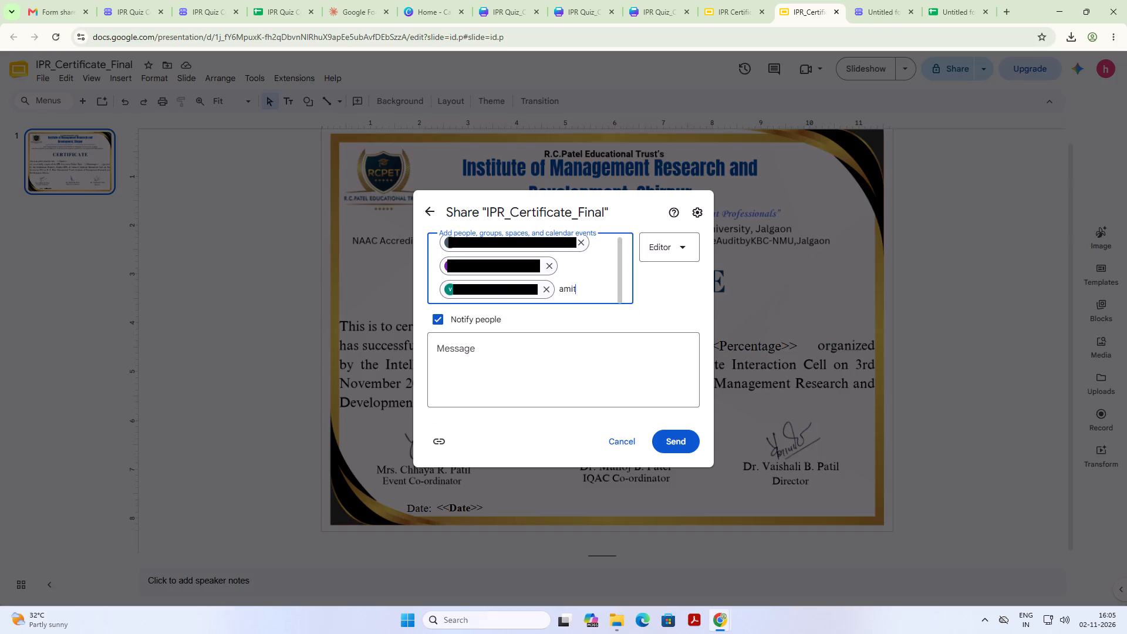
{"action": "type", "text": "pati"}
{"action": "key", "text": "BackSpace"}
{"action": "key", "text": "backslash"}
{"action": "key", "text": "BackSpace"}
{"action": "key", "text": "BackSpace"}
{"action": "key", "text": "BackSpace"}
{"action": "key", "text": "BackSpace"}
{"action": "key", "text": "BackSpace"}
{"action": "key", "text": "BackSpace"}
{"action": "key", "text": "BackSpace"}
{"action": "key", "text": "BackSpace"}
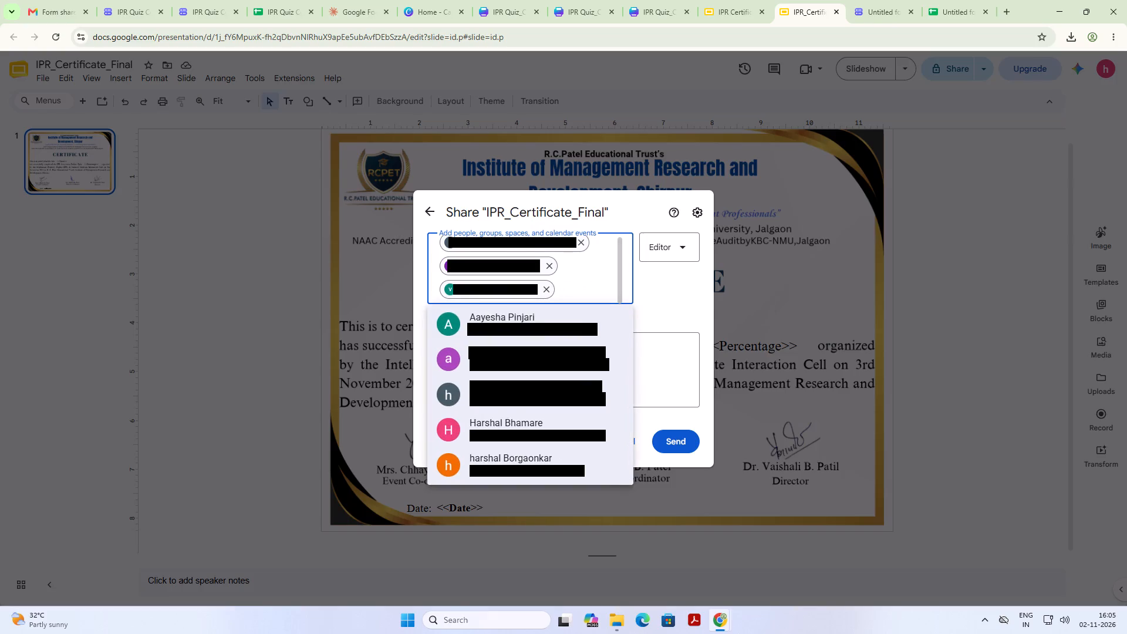
Look through the open IPR quiz form tabs and the IPR Quiz Competition 2026-27 HJB (Responses) sheet.
{"action": "left_click", "coordinate": [107, 0]}
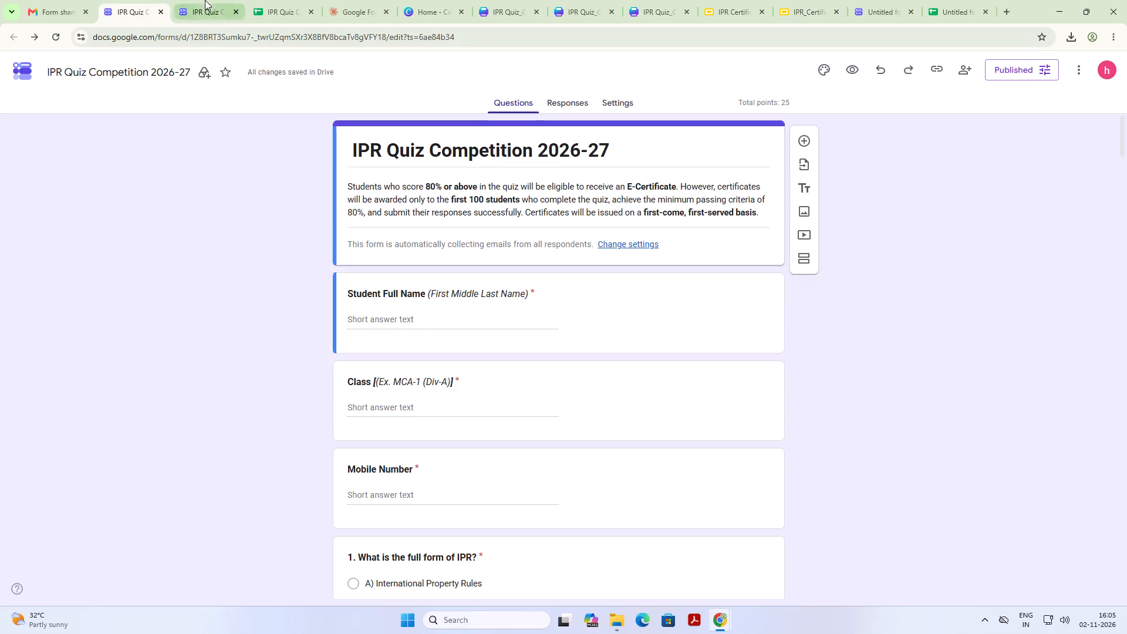
{"action": "left_click", "coordinate": [205, 0]}
{"action": "left_click", "coordinate": [257, 0]}
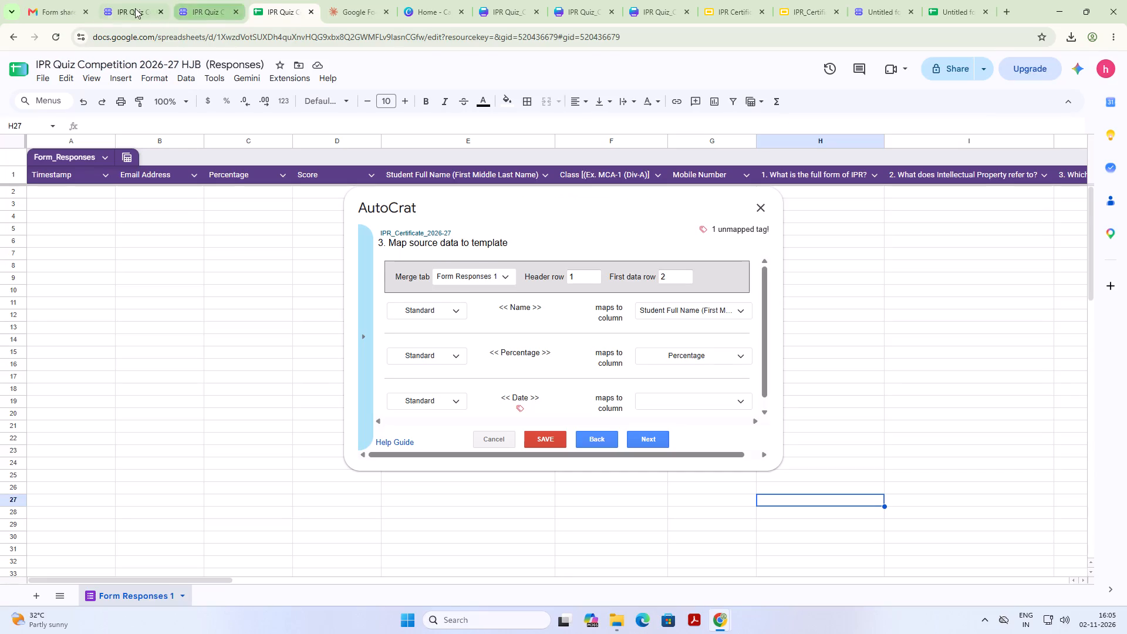
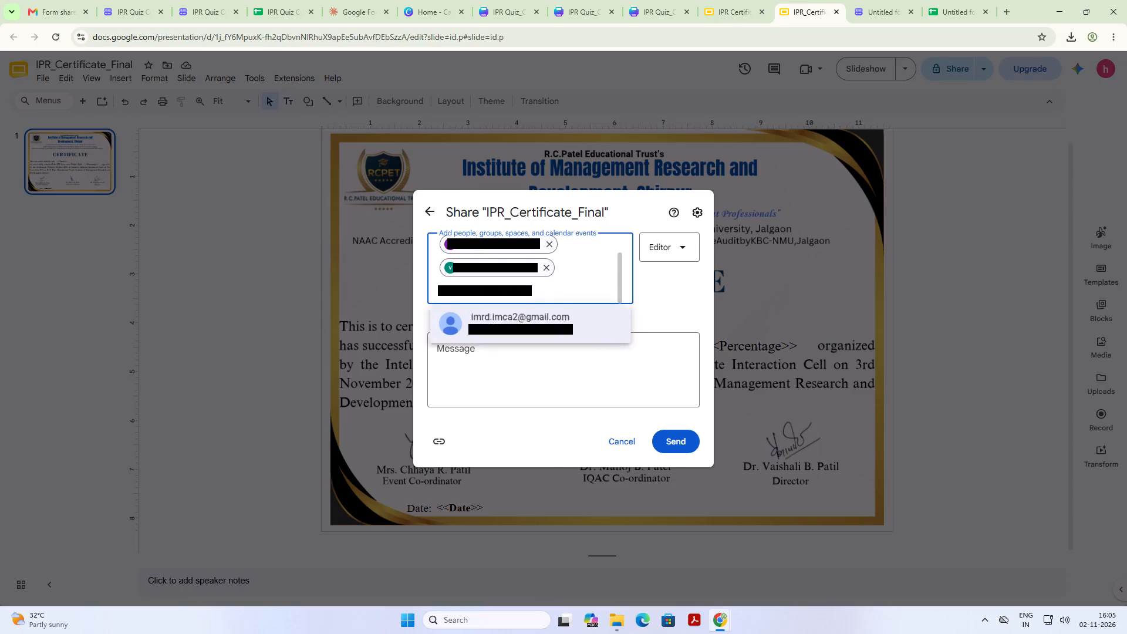
Add the suggested fourth colleague's account to the IPR_Certificate_Final share recipients and open the choice of access role.
{"action": "left_click", "coordinate": [586, 333]}
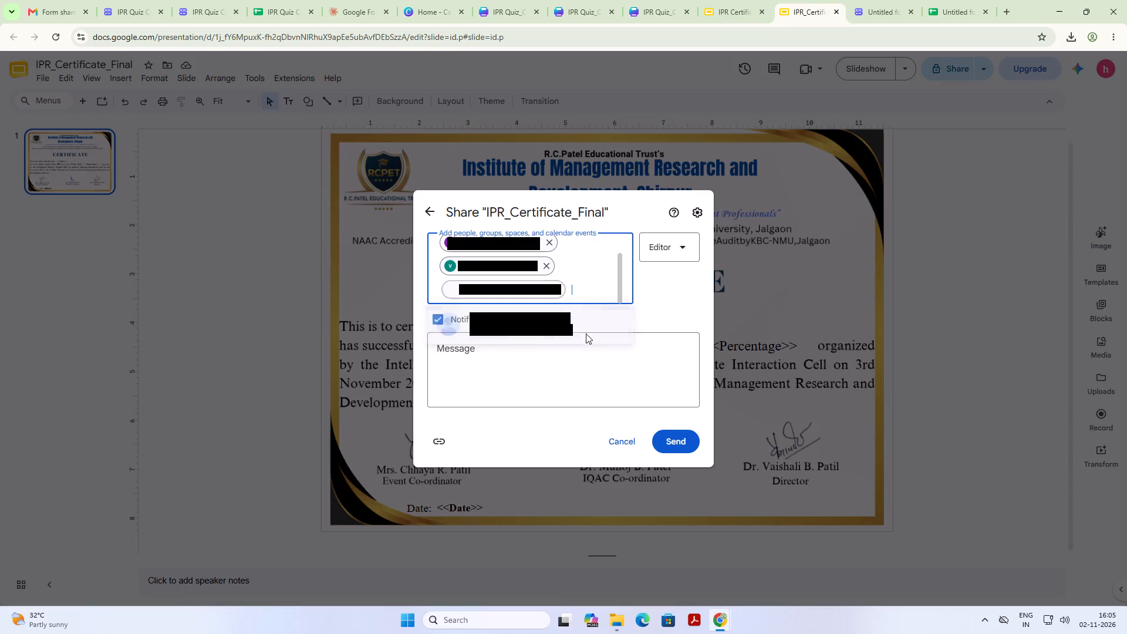
{"action": "left_click", "coordinate": [663, 249]}
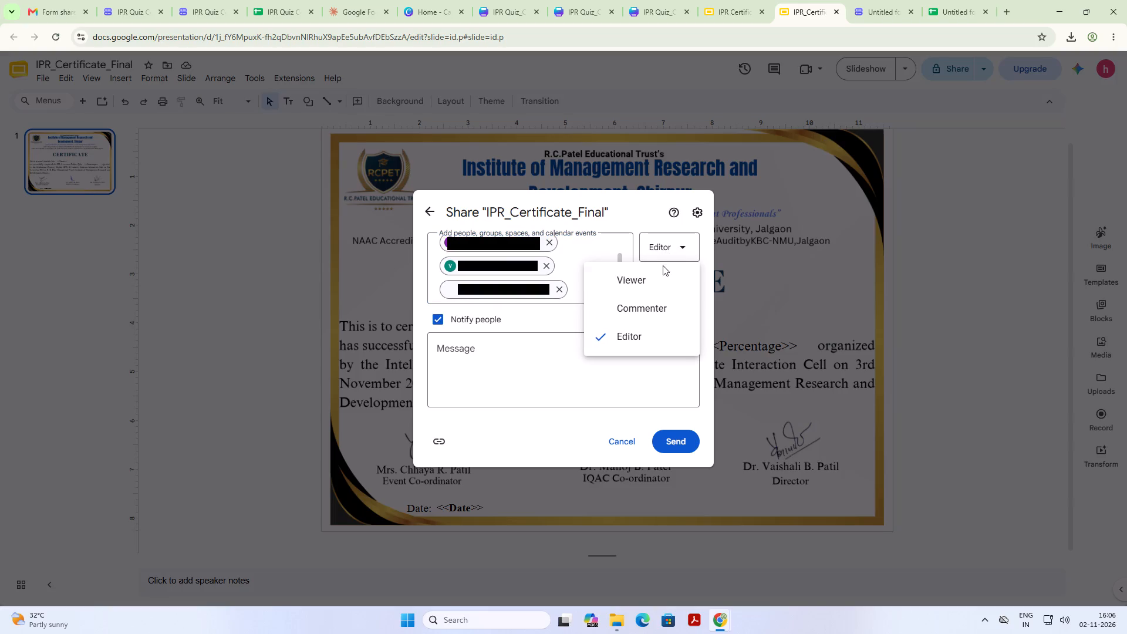
Send the IPR_Certificate_Final share to the added recipients with Editor access and notification.
{"action": "left_click", "coordinate": [675, 441]}
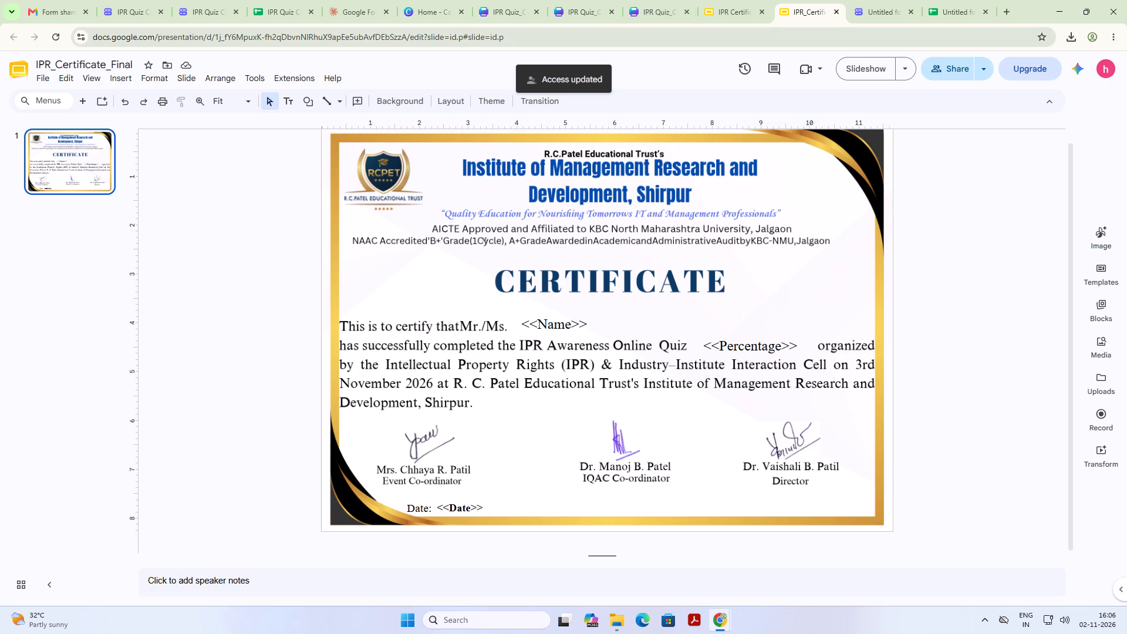
Open the IPR Quiz Autocrat job in the Untitled form (Responses) sheet and examine which column its <<Date>> tag maps to.
{"action": "left_click", "coordinate": [727, 0]}
{"action": "left_click", "coordinate": [785, 0]}
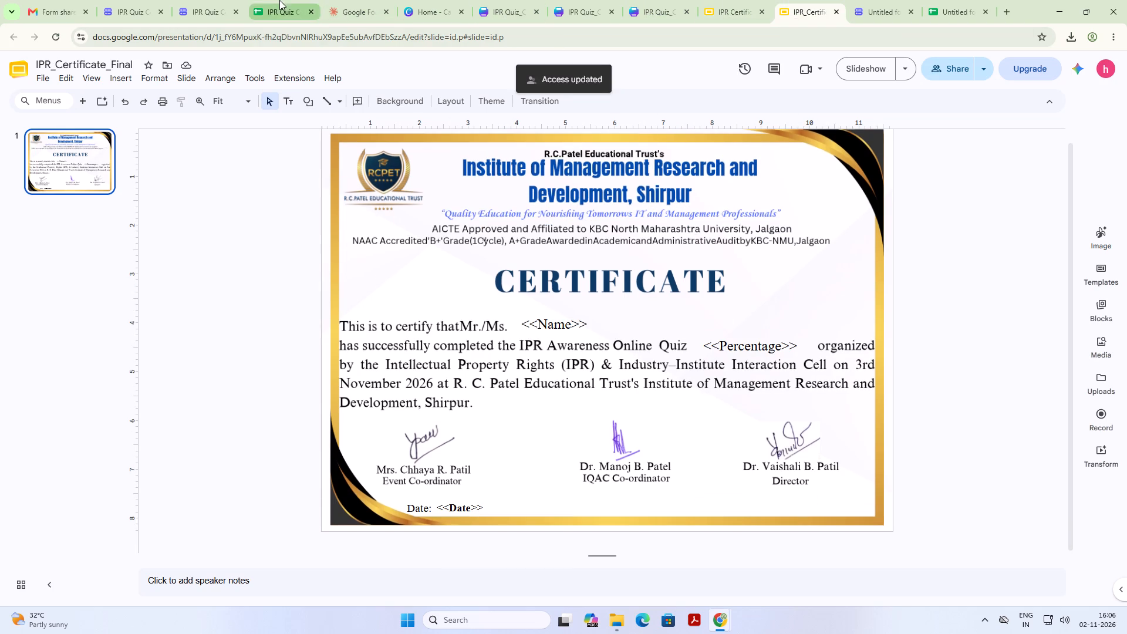
{"action": "left_click", "coordinate": [277, 0]}
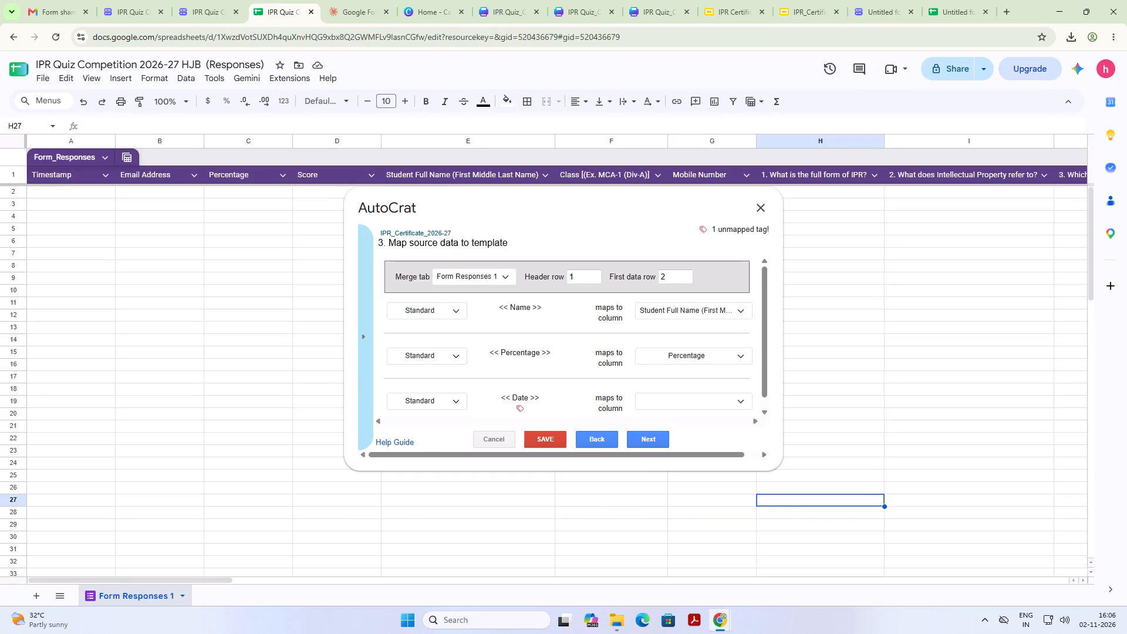
{"action": "left_click", "coordinate": [975, 0]}
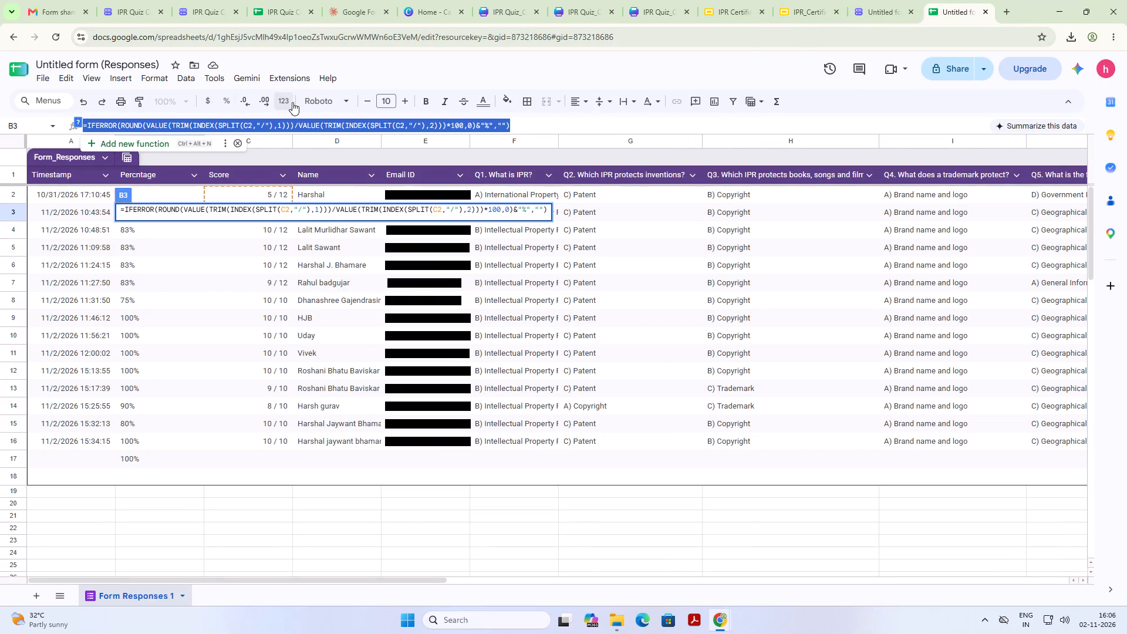
{"action": "left_click", "coordinate": [284, 68]}
{"action": "left_click", "coordinate": [295, 74]}
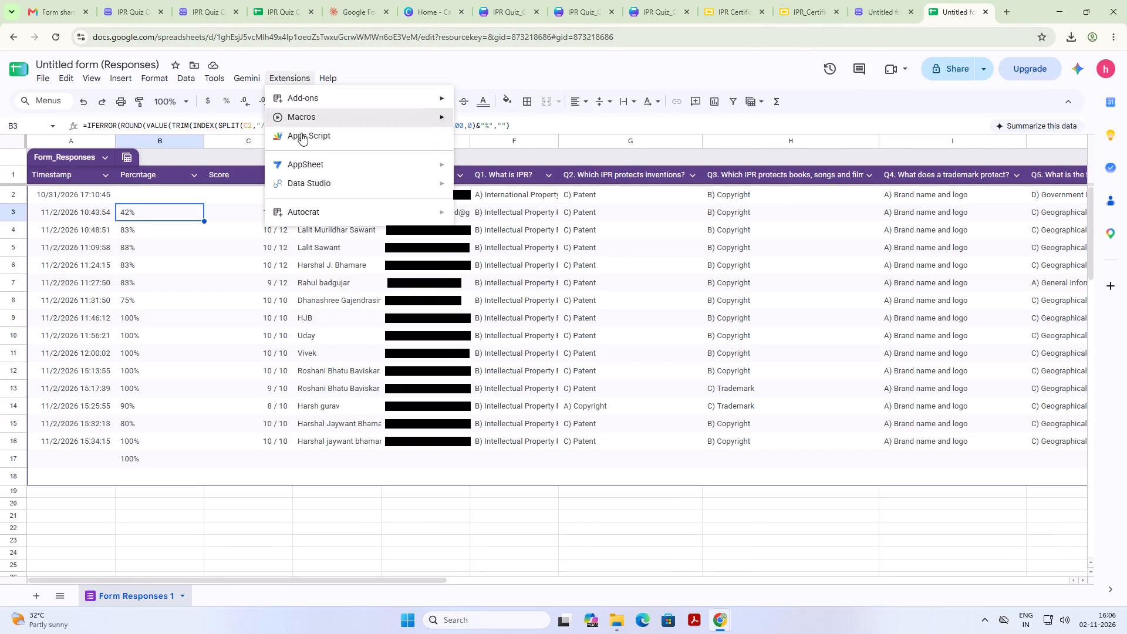
{"action": "left_click", "coordinate": [326, 211]}
{"action": "left_click", "coordinate": [473, 211]}
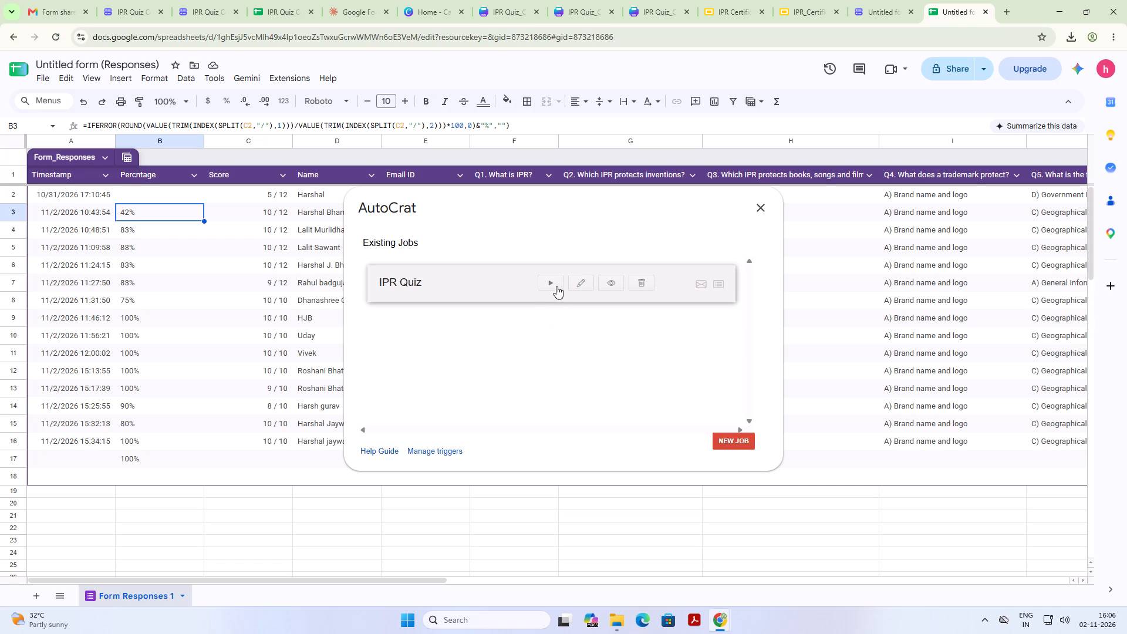
{"action": "left_click", "coordinate": [590, 286]}
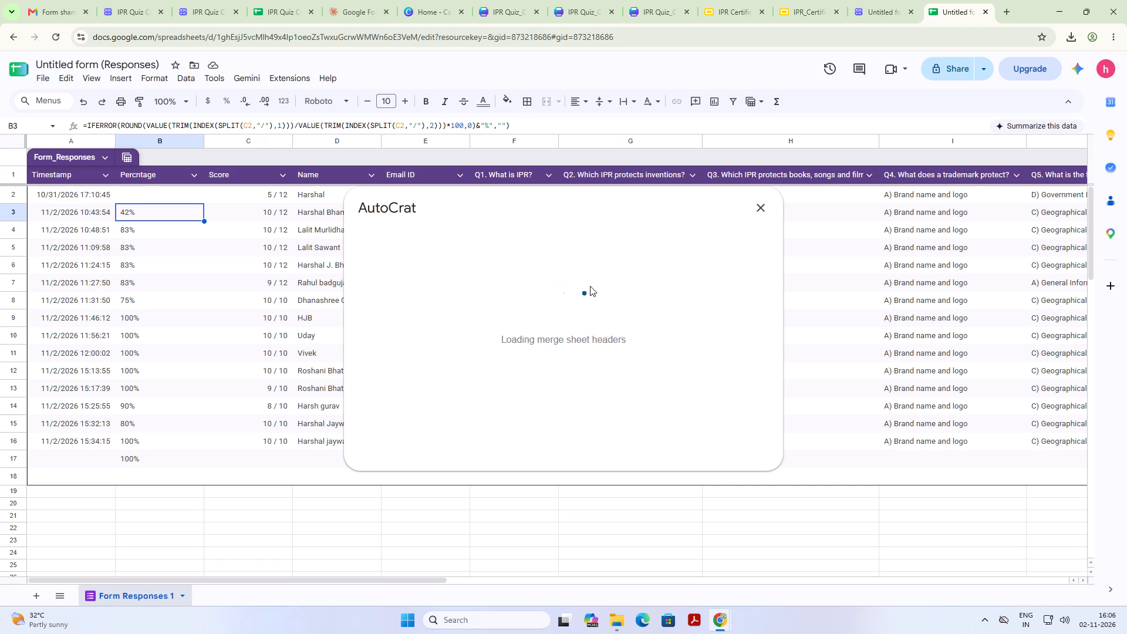
{"action": "left_click", "coordinate": [642, 438]}
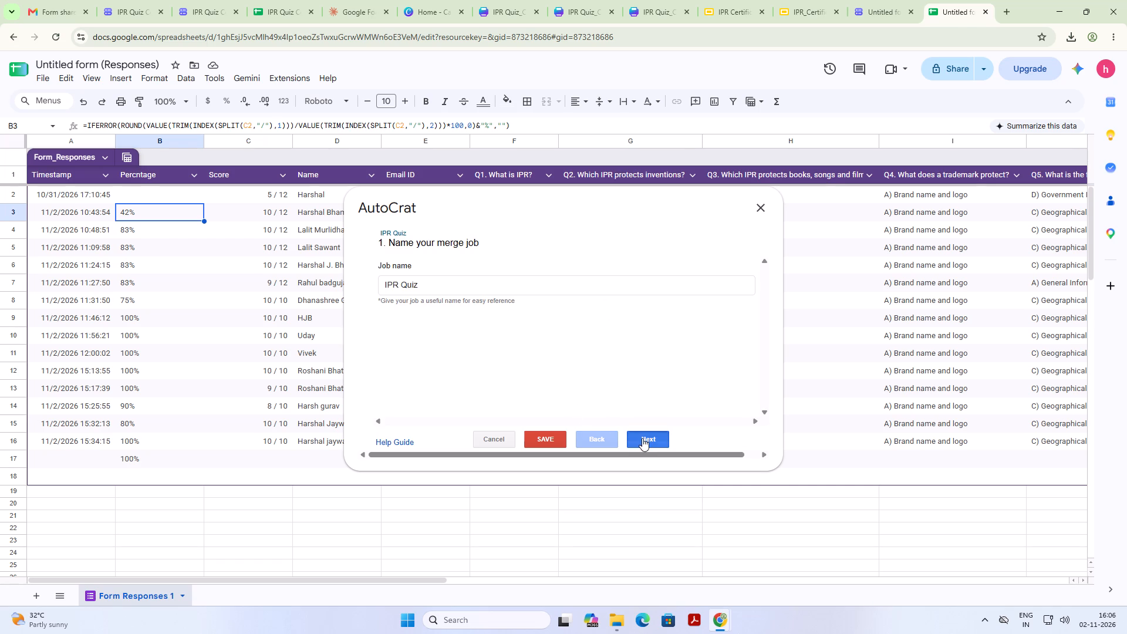
{"action": "left_click", "coordinate": [642, 438]}
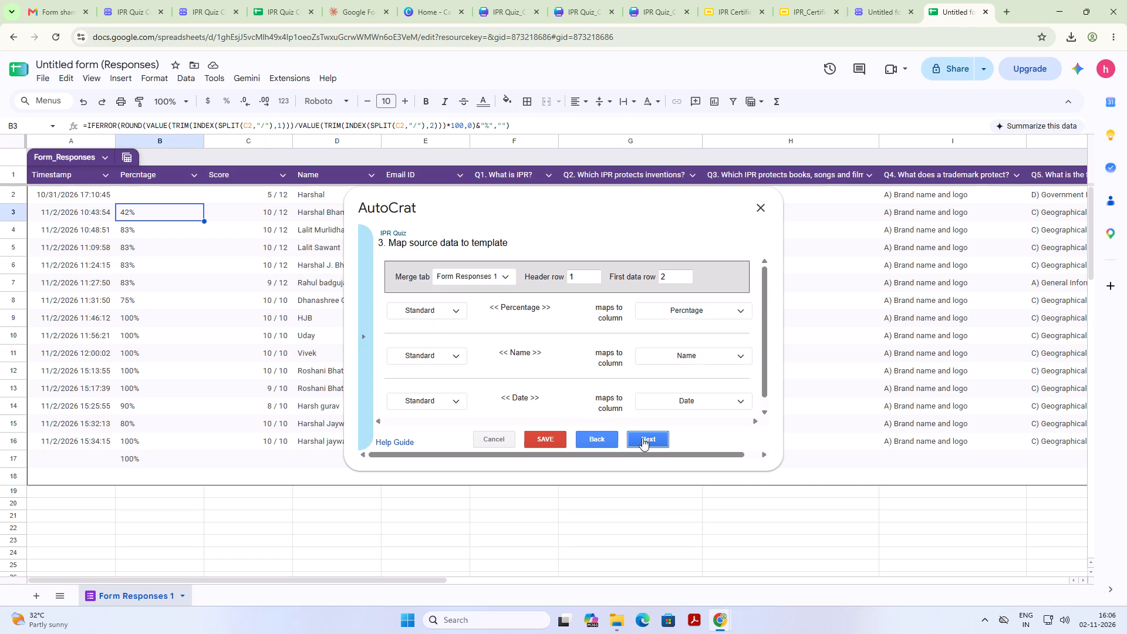
{"action": "scroll", "coordinate": [648, 348], "scroll_direction": "down", "scroll_amount": 1}
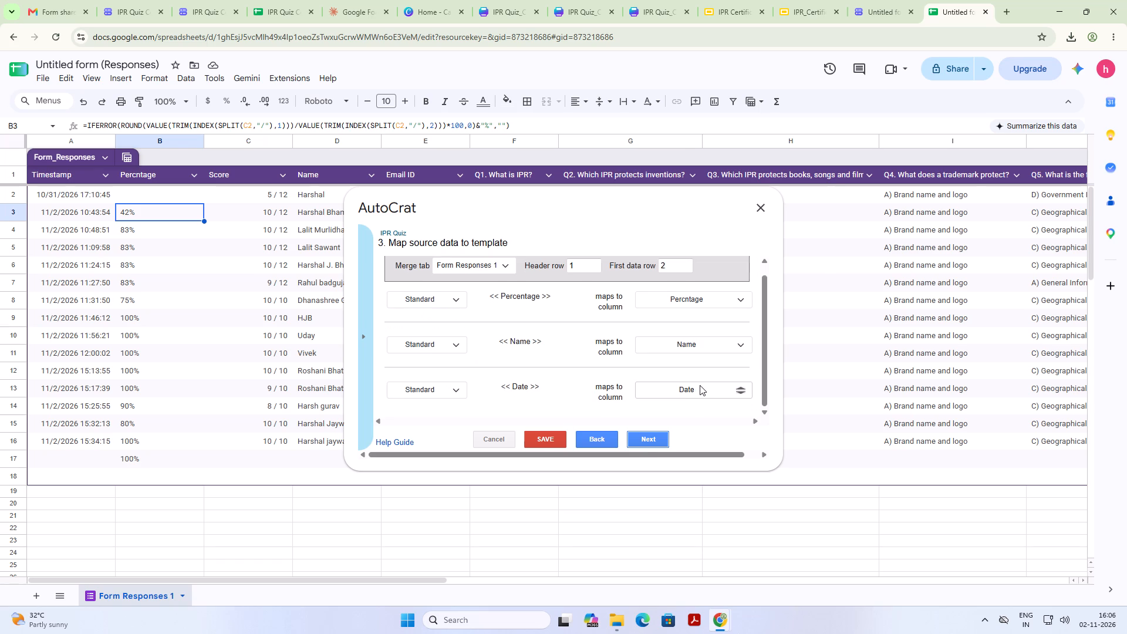
{"action": "left_click", "coordinate": [700, 385]}
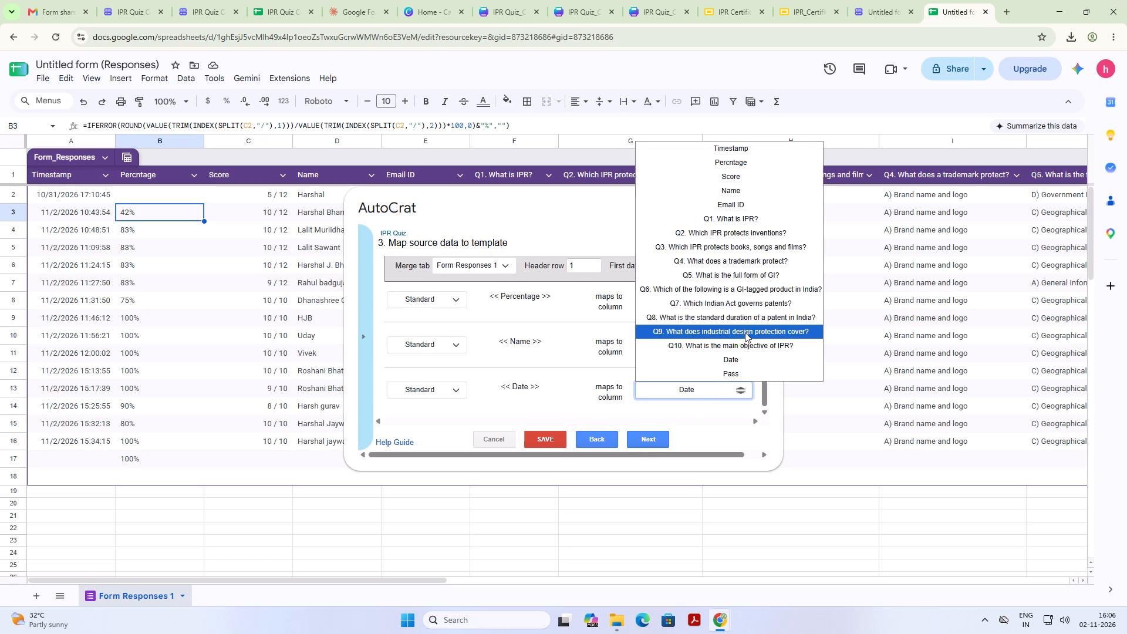
{"action": "scroll", "coordinate": [745, 332], "scroll_direction": "down", "scroll_amount": 1}
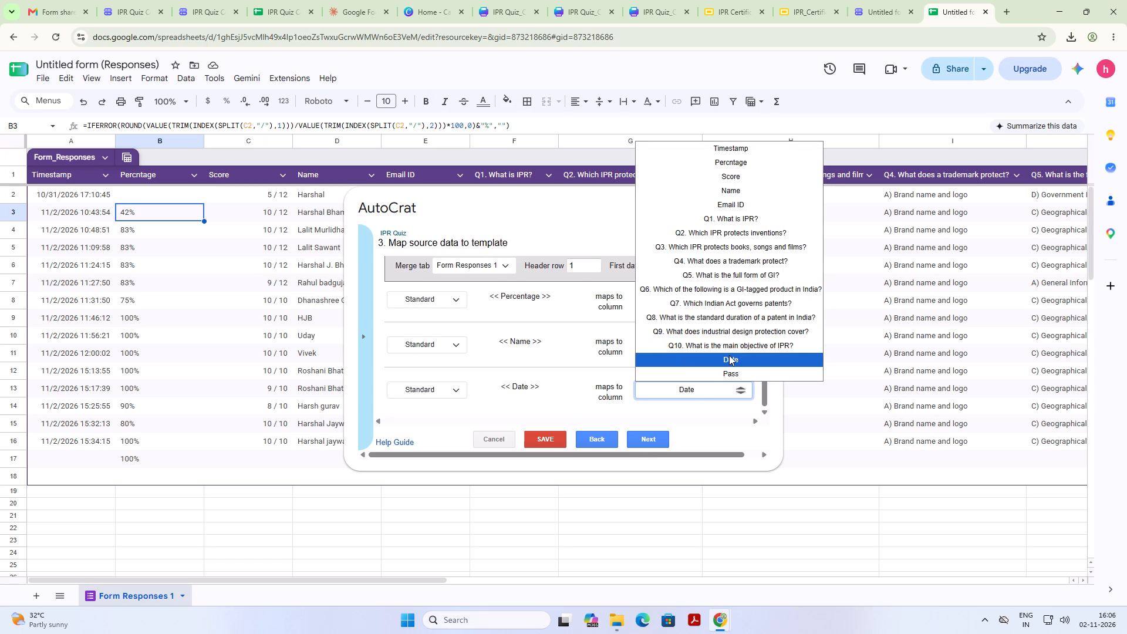
{"action": "left_click", "coordinate": [729, 355]}
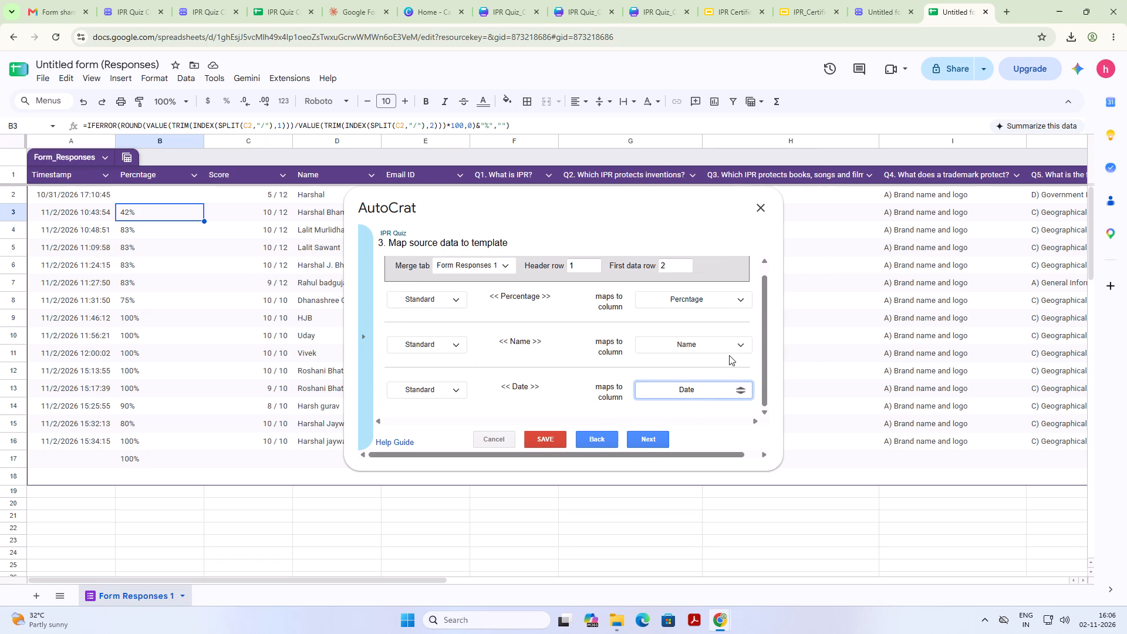
{"action": "scroll", "coordinate": [951, 299], "scroll_direction": "down", "scroll_amount": 1}
{"action": "scroll", "coordinate": [934, 319], "scroll_direction": "up", "scroll_amount": 1}
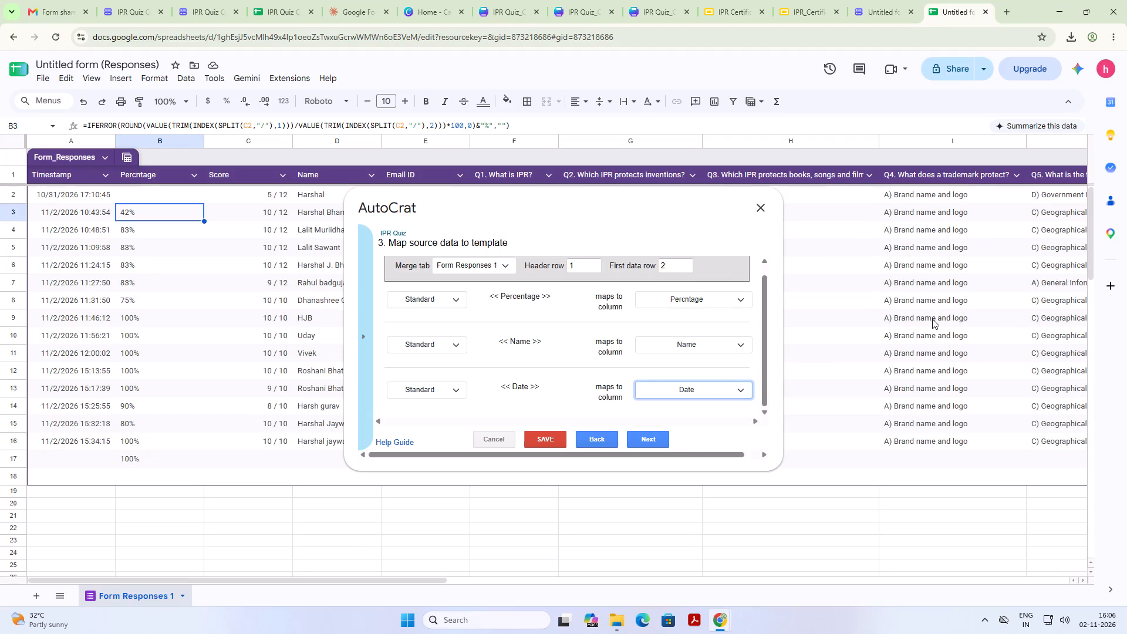
Find the Date column in the Untitled form (Responses) sheet and inspect the formula in its first data row.
{"action": "left_click_drag", "start_coordinate": [431, 583], "coordinate": [743, 606]}
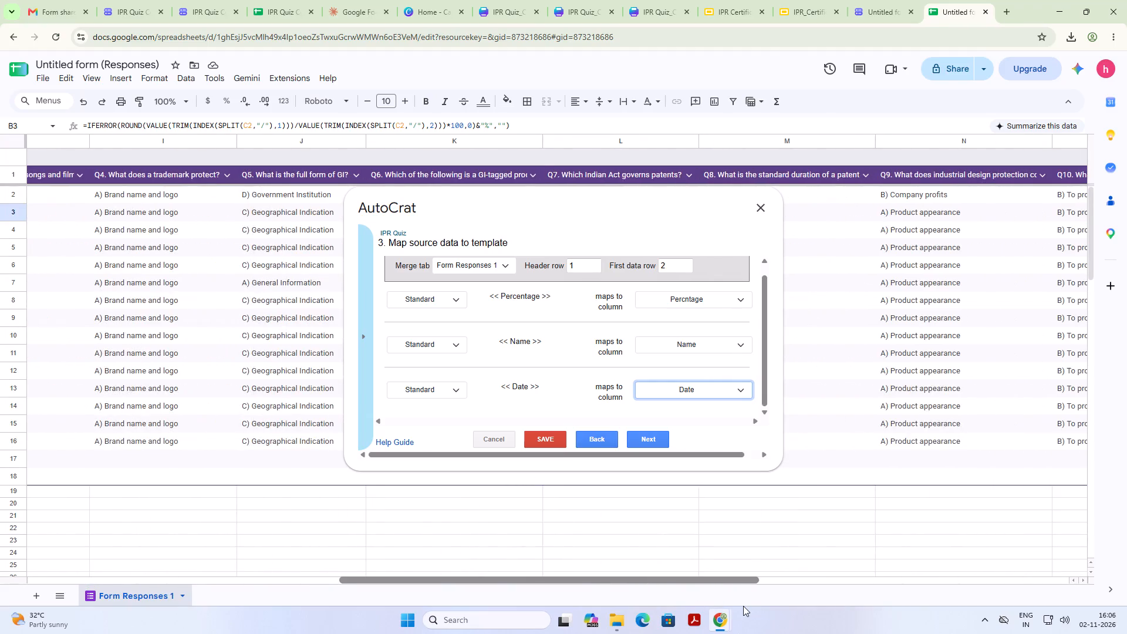
{"action": "left_click_drag", "start_coordinate": [743, 606], "coordinate": [898, 607]}
{"action": "scroll", "coordinate": [883, 268], "scroll_direction": "up", "scroll_amount": 1}
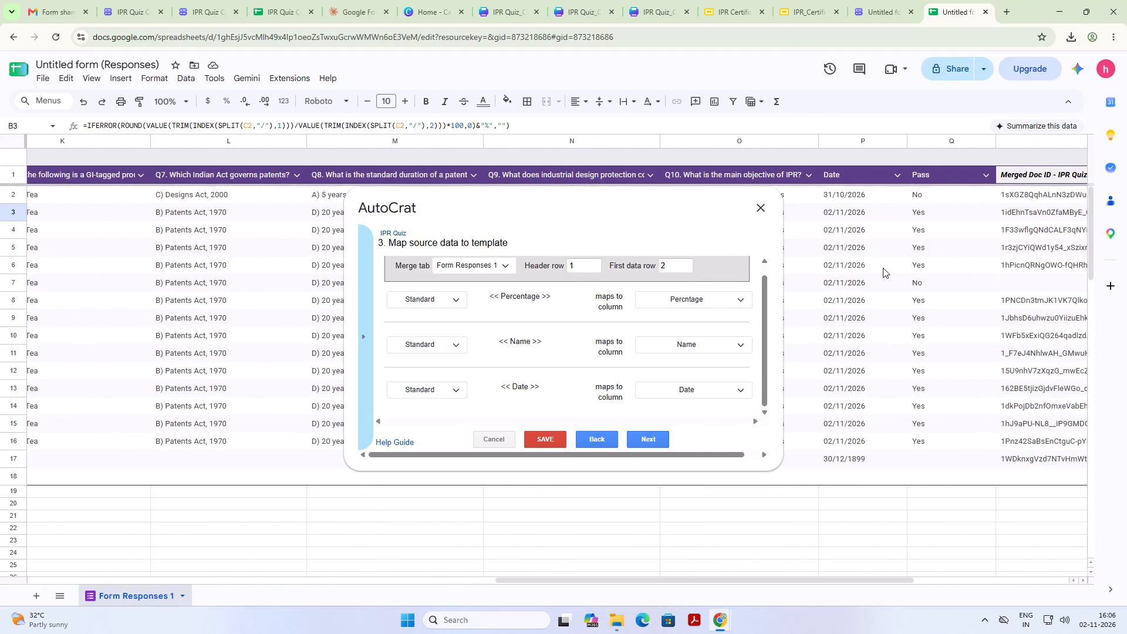
{"action": "scroll", "coordinate": [883, 268], "scroll_direction": "up", "scroll_amount": 1}
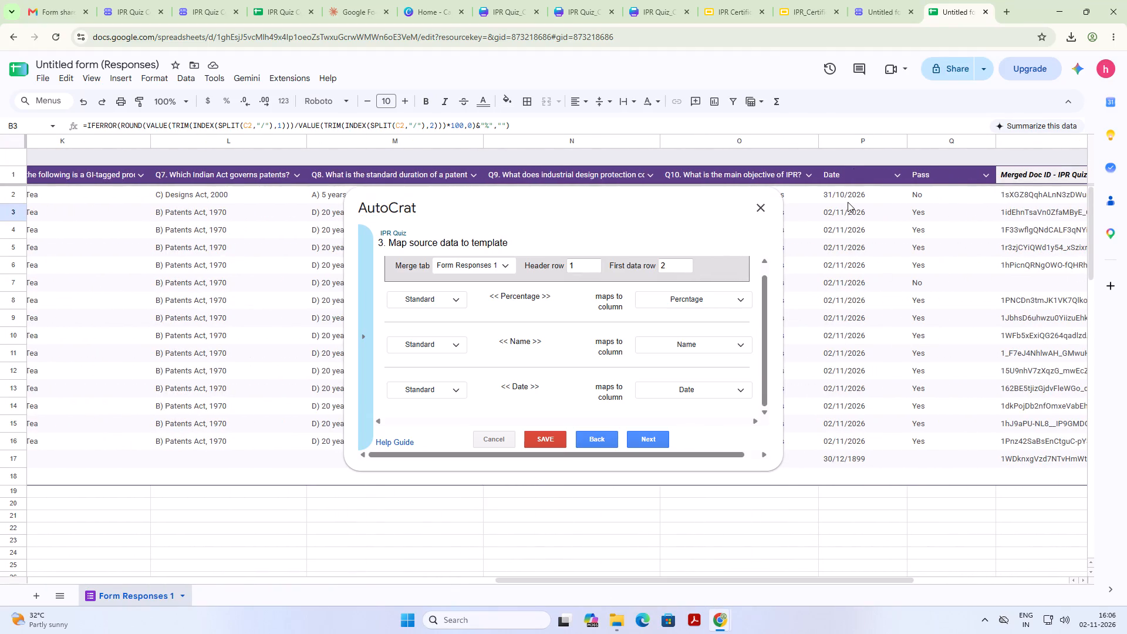
{"action": "scroll", "coordinate": [848, 202], "scroll_direction": "up", "scroll_amount": 2}
{"action": "left_click", "coordinate": [848, 202]}
{"action": "left_click", "coordinate": [849, 194]}
{"action": "scroll", "coordinate": [849, 194], "scroll_direction": "up", "scroll_amount": 1}
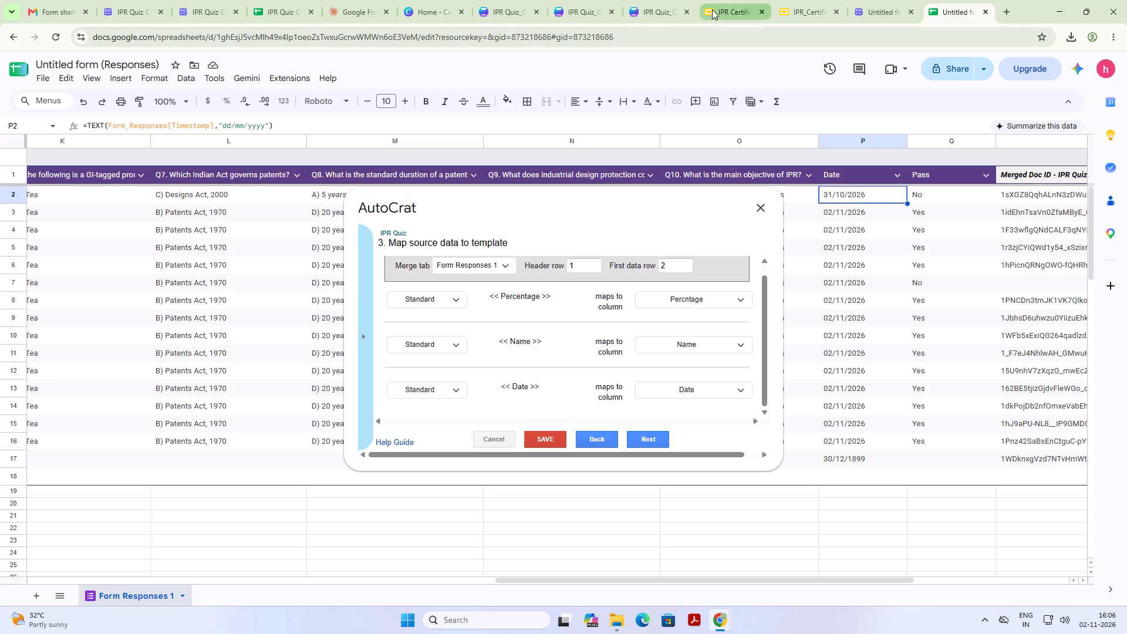
Return to the IPR Quiz Competition 2026-27 HJB (Responses) sheet and look for a date column among the <<Date>> tag's mapping choices.
{"action": "left_click", "coordinate": [193, 0]}
{"action": "left_click", "coordinate": [145, 0]}
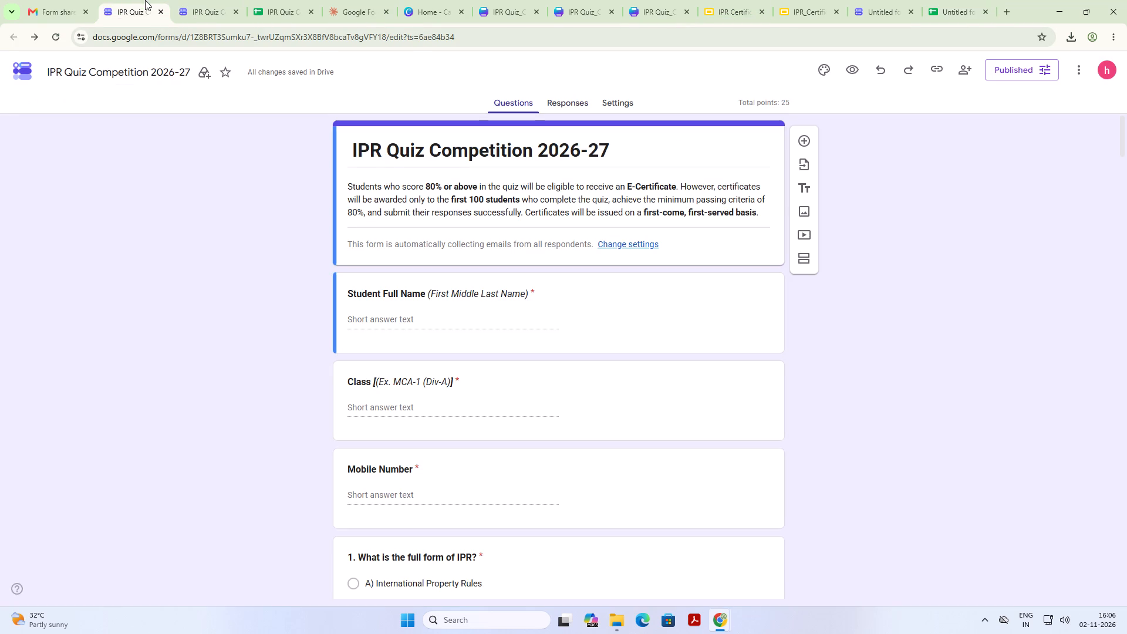
{"action": "left_click", "coordinate": [271, 14]}
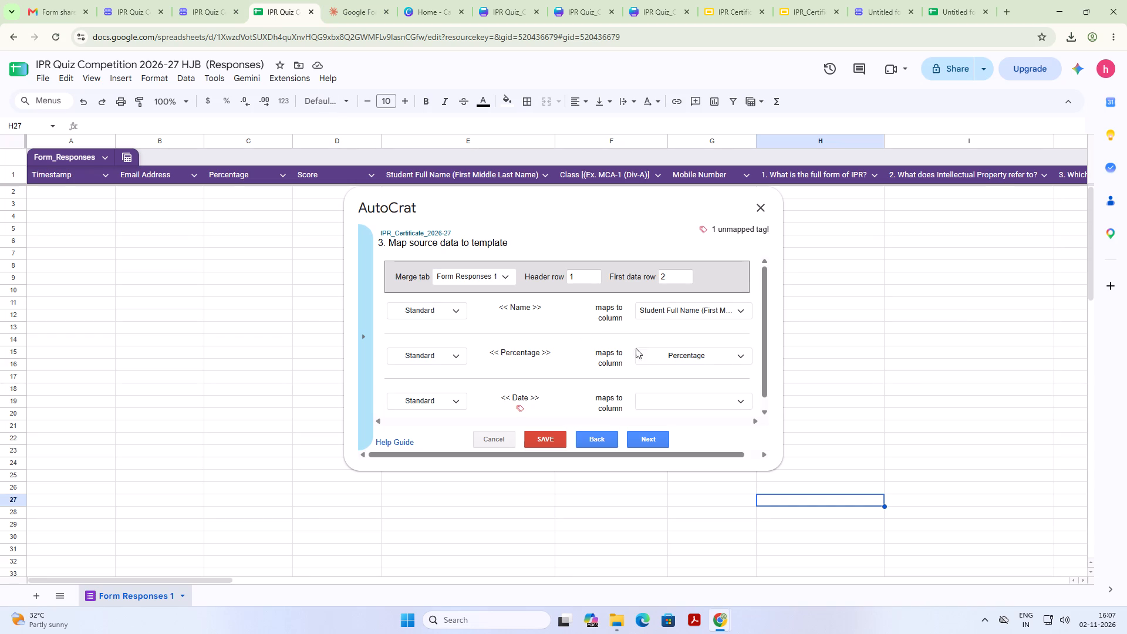
{"action": "left_click", "coordinate": [683, 402]}
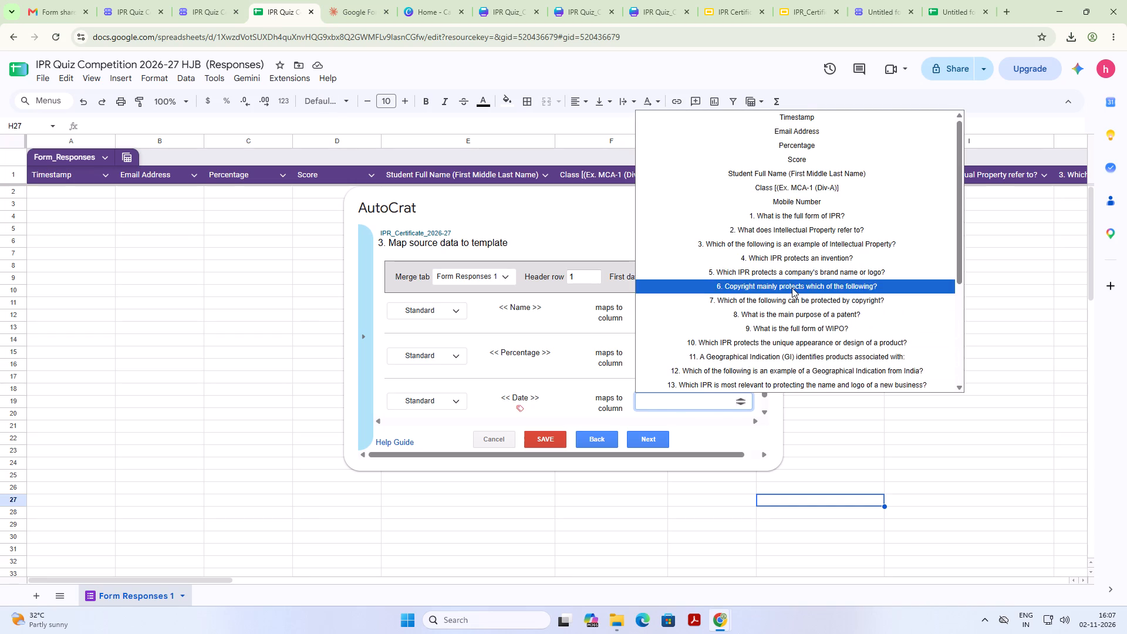
{"action": "scroll", "coordinate": [792, 288], "scroll_direction": "down", "scroll_amount": 3}
{"action": "scroll", "coordinate": [819, 360], "scroll_direction": "down", "scroll_amount": 3}
{"action": "scroll", "coordinate": [836, 366], "scroll_direction": "up", "scroll_amount": 1}
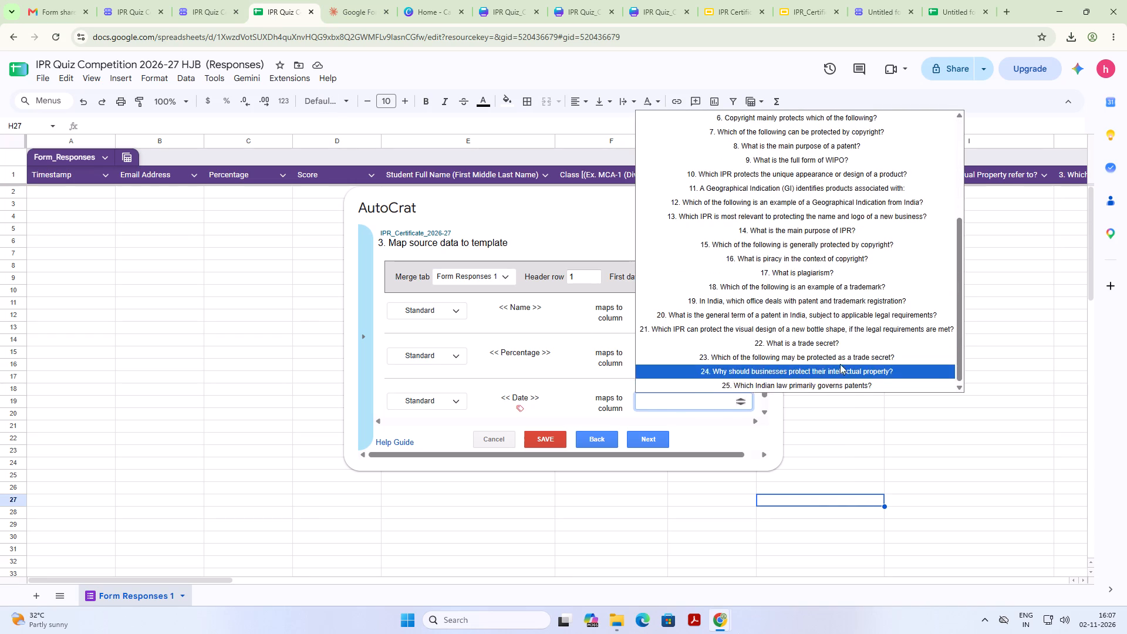
{"action": "scroll", "coordinate": [873, 448], "scroll_direction": "down", "scroll_amount": 3}
{"action": "scroll", "coordinate": [842, 331], "scroll_direction": "down", "scroll_amount": 6}
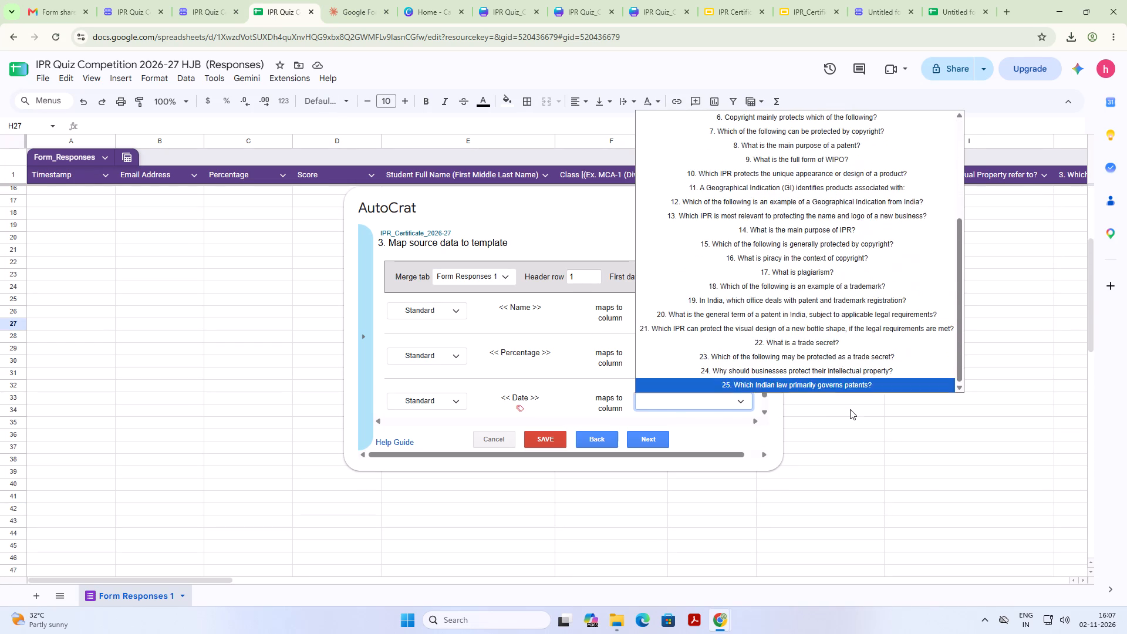
{"action": "left_click", "coordinate": [850, 409]}
Add a Date header in cell AG1, after the question 25 column of the quiz responses.
{"action": "left_click_drag", "start_coordinate": [214, 577], "coordinate": [794, 586]}
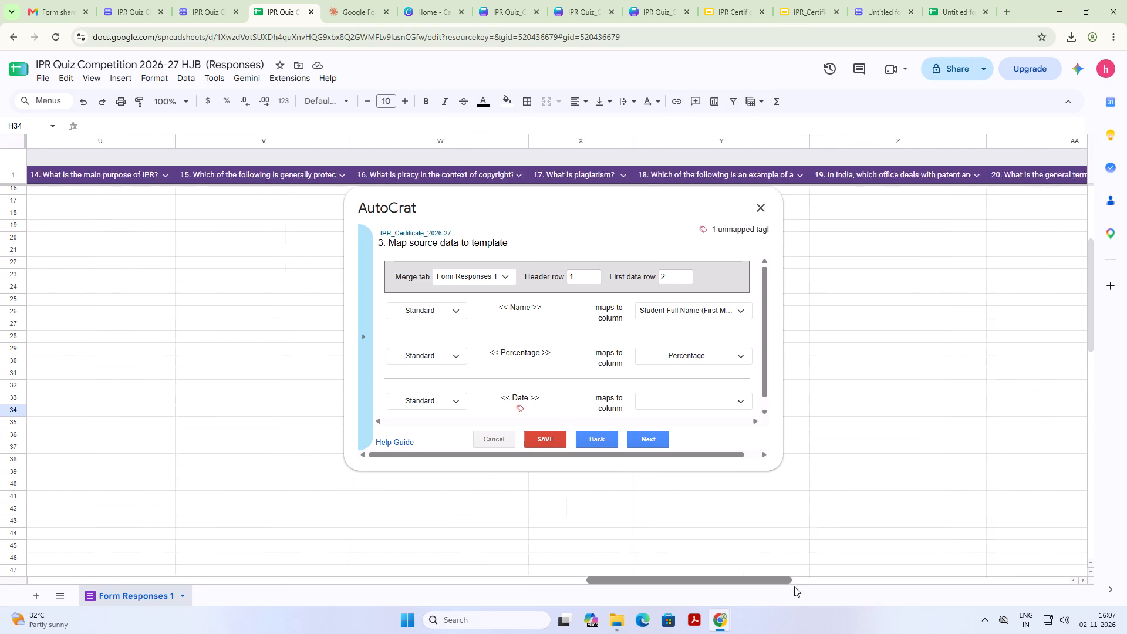
{"action": "left_click_drag", "start_coordinate": [794, 586], "coordinate": [1031, 580]}
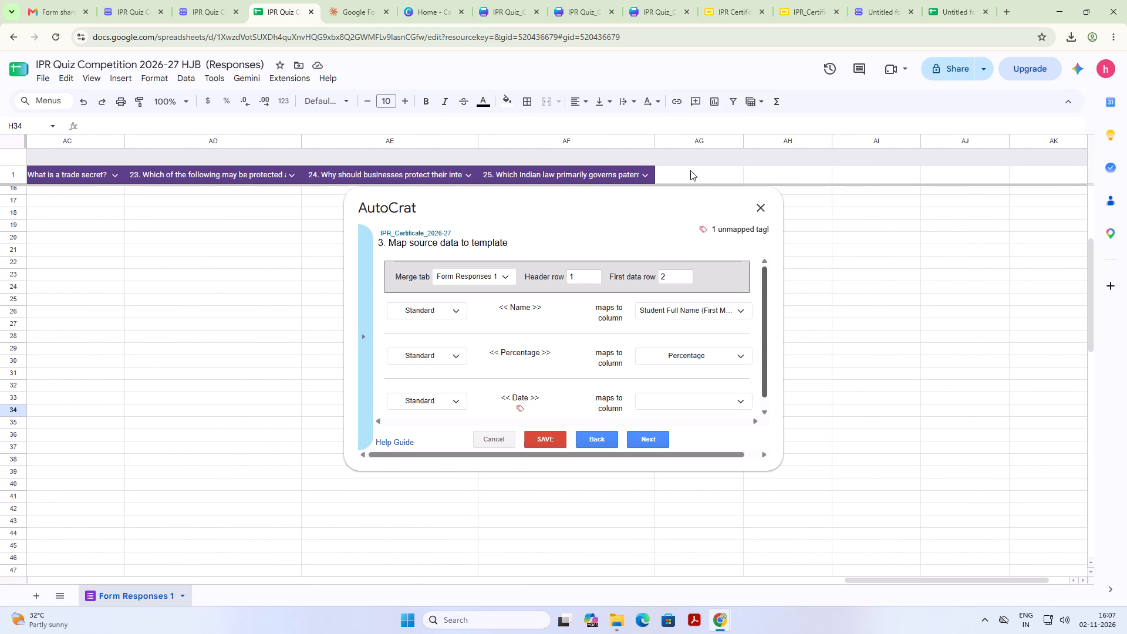
{"action": "left_click", "coordinate": [690, 170]}
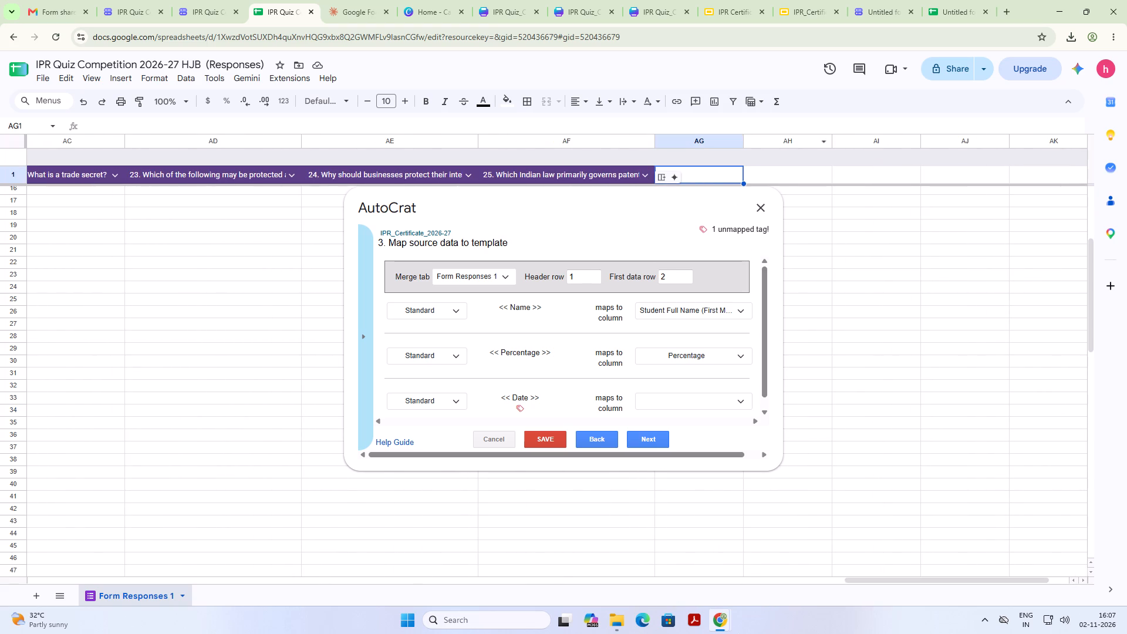
{"action": "type", "text": "Da"}
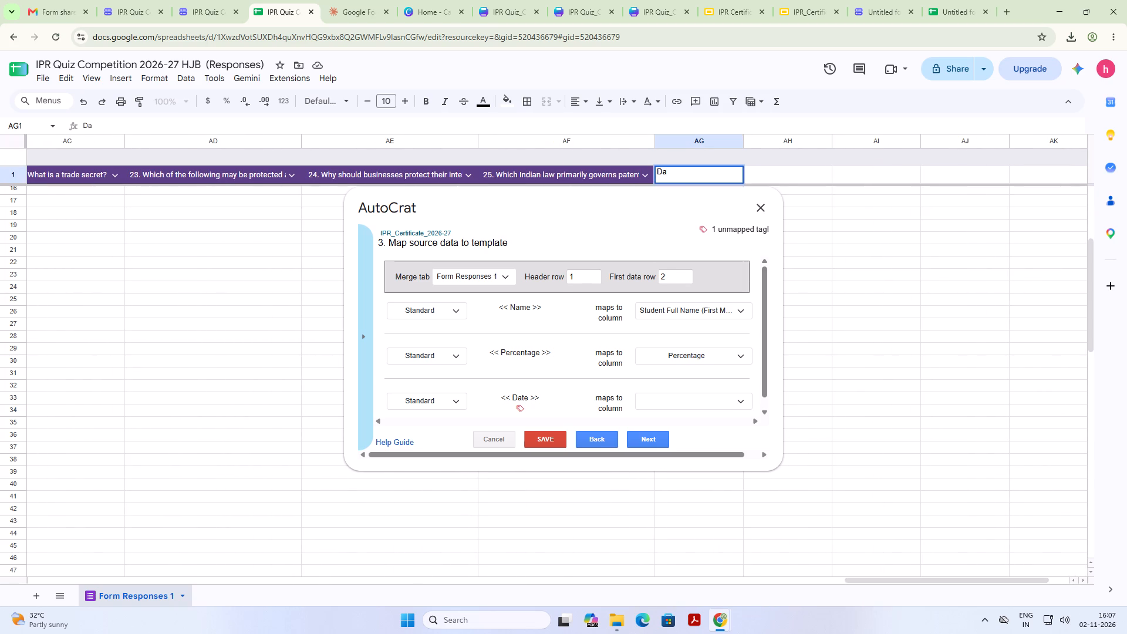
{"action": "type", "text": "te"}
{"action": "key", "text": "Return"}
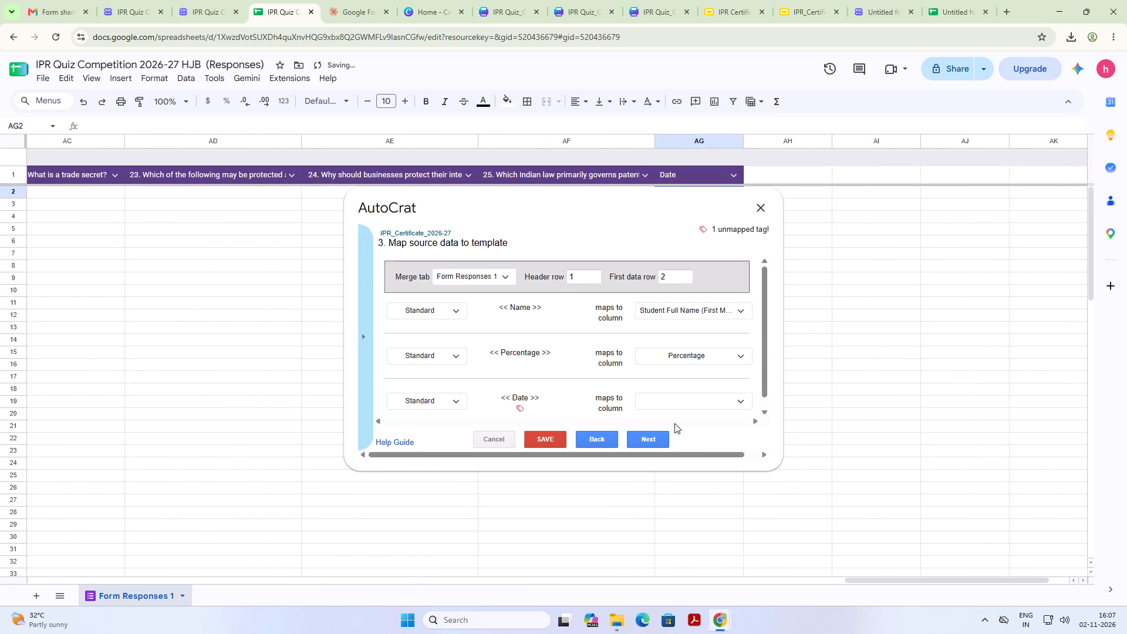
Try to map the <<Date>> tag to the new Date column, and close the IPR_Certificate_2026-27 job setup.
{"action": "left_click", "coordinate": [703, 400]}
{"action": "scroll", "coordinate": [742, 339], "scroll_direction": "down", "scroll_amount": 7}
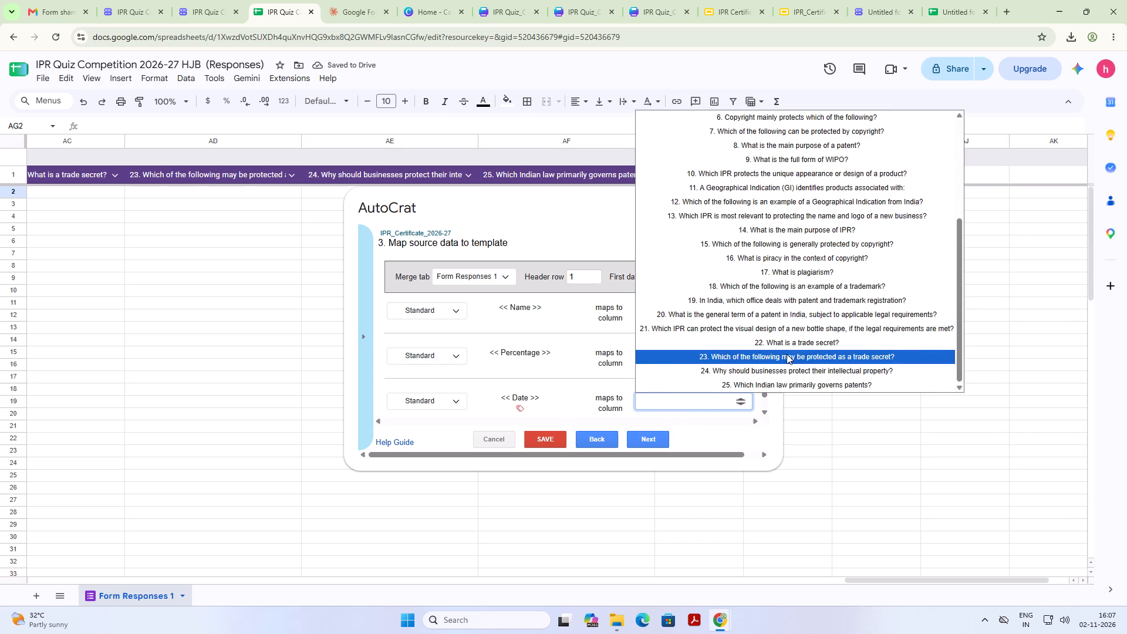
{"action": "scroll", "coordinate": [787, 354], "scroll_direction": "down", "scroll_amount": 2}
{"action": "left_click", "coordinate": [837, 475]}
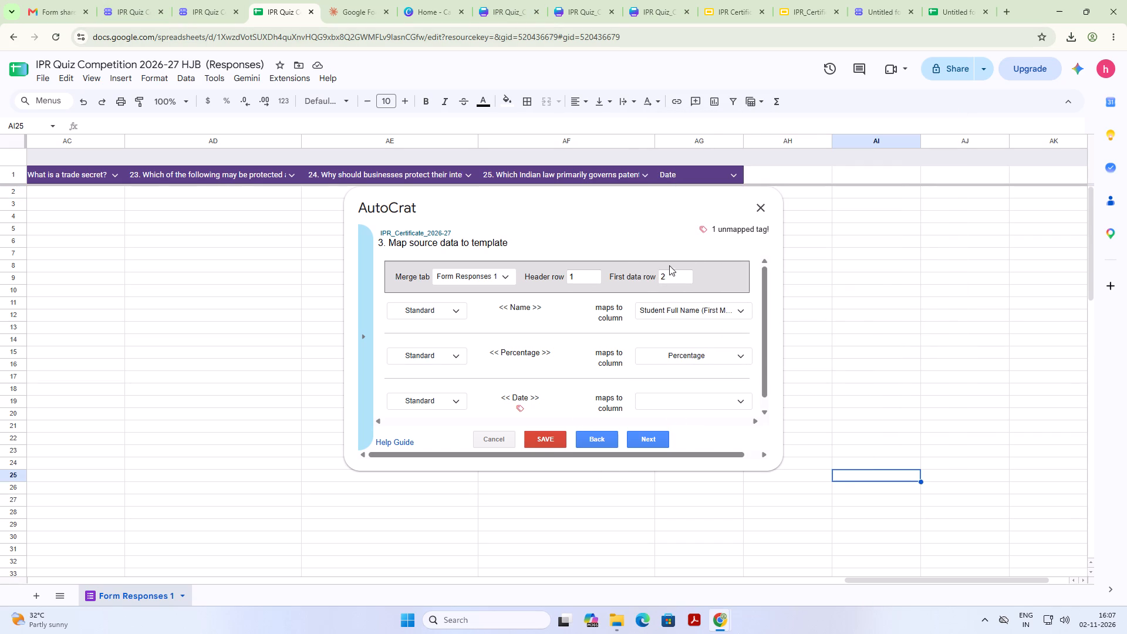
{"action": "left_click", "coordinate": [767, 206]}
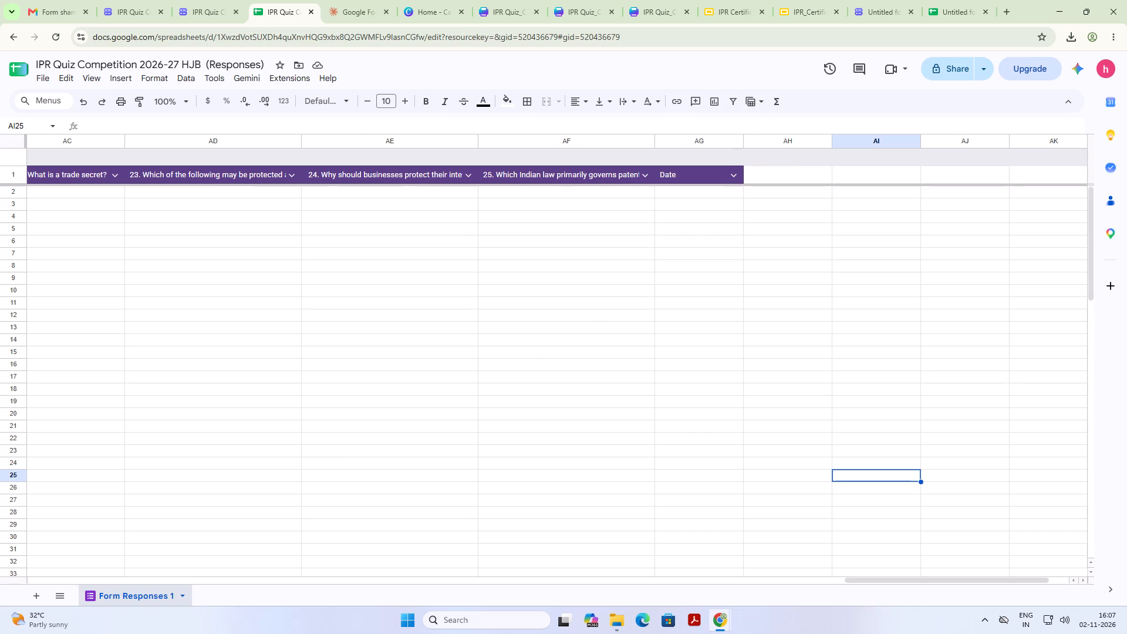
Create a new Autocrat merge job named IPR_Certificate_2026-27 for the quiz responses.
{"action": "left_click", "coordinate": [285, 73]}
{"action": "left_click", "coordinate": [316, 219]}
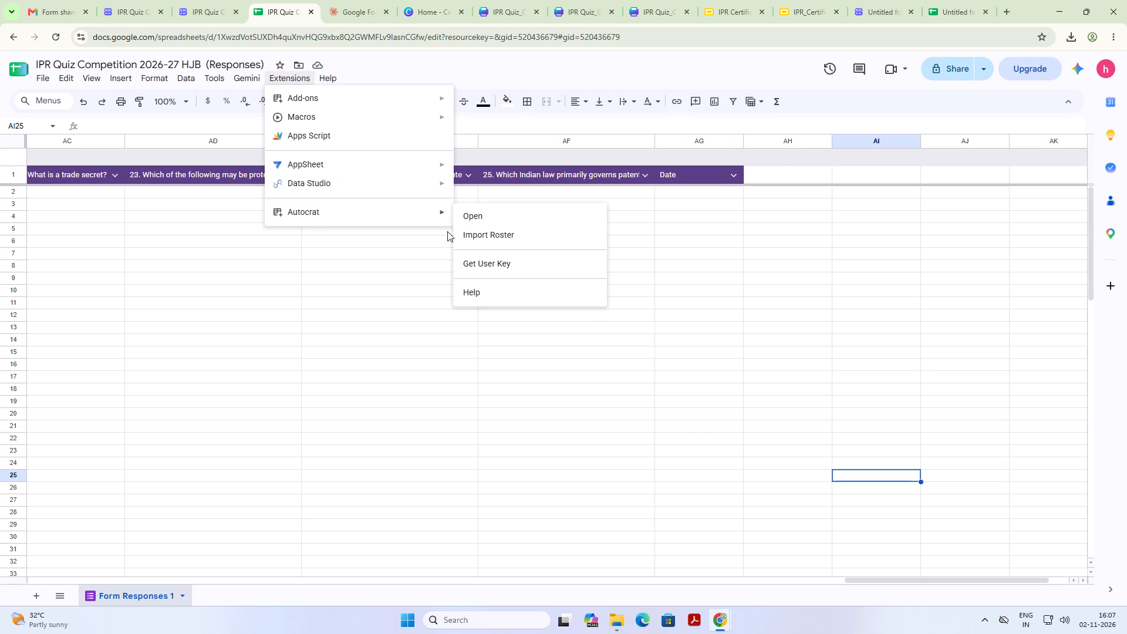
{"action": "left_click", "coordinate": [501, 225]}
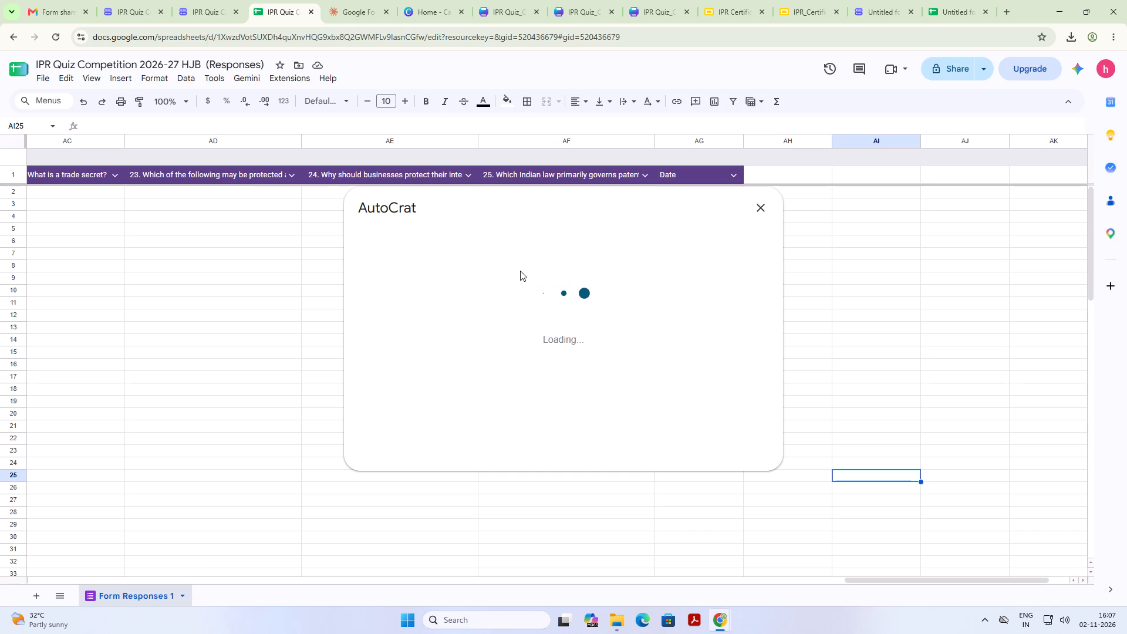
{"action": "left_click", "coordinate": [721, 441]}
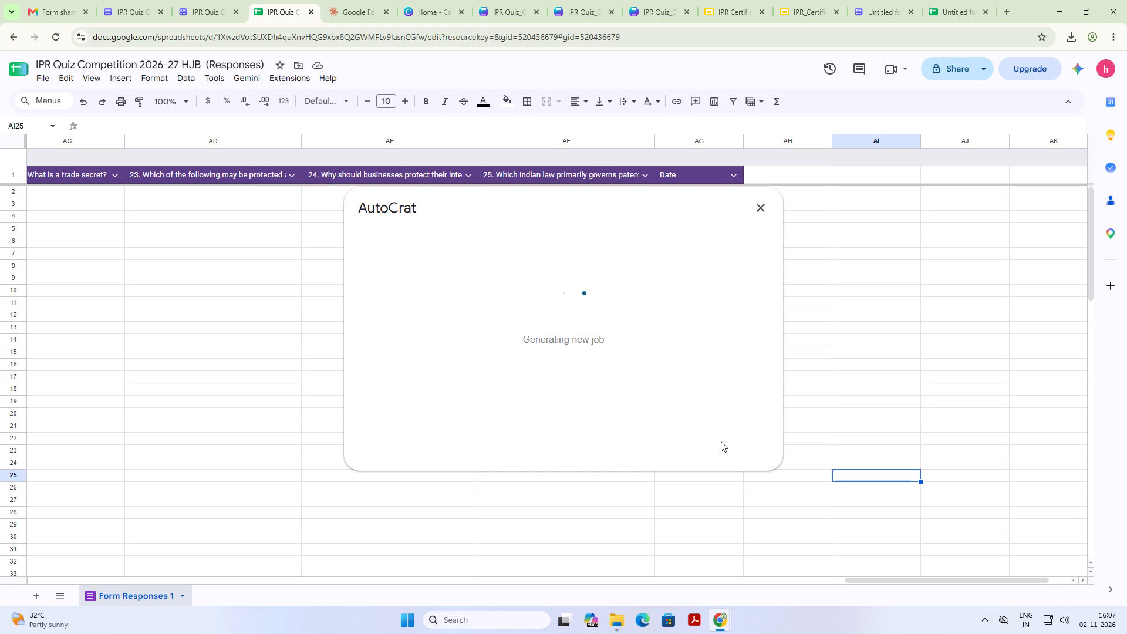
{"action": "left_click", "coordinate": [462, 287]}
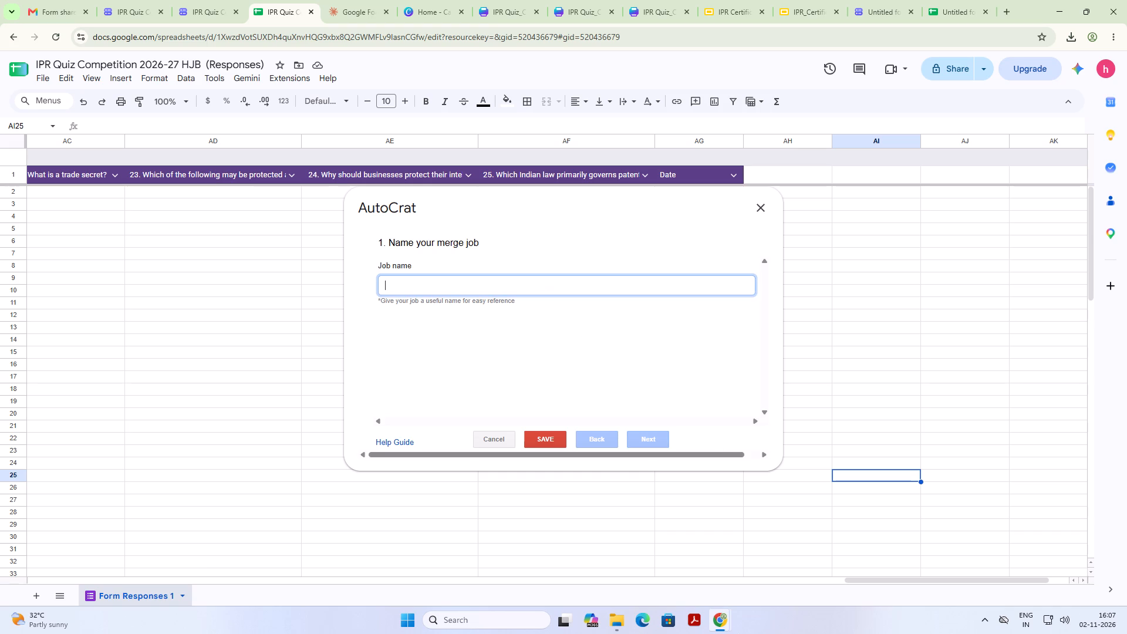
{"action": "type", "text": "IPR"}
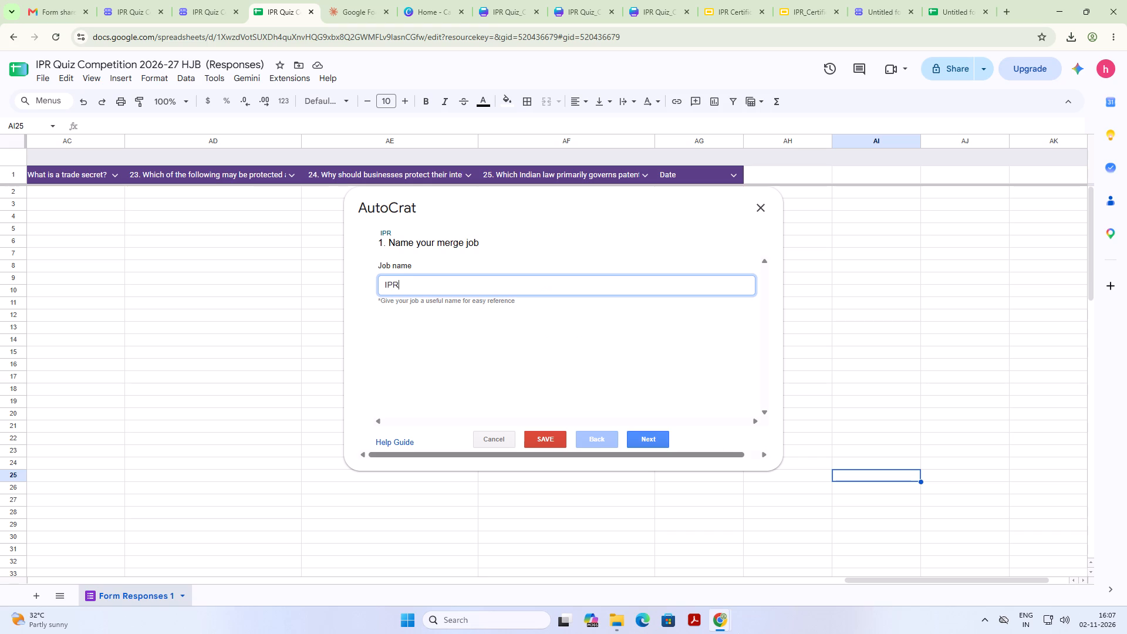
{"action": "type", "text": "_CErt"}
{"action": "key", "text": "BackSpace"}
{"action": "key", "text": "BackSpace"}
{"action": "key", "text": "BackSpace"}
{"action": "type", "text": "ertificate"}
{"action": "key", "text": "shift+underscore"}
{"action": "type", "text": "2026-27"}
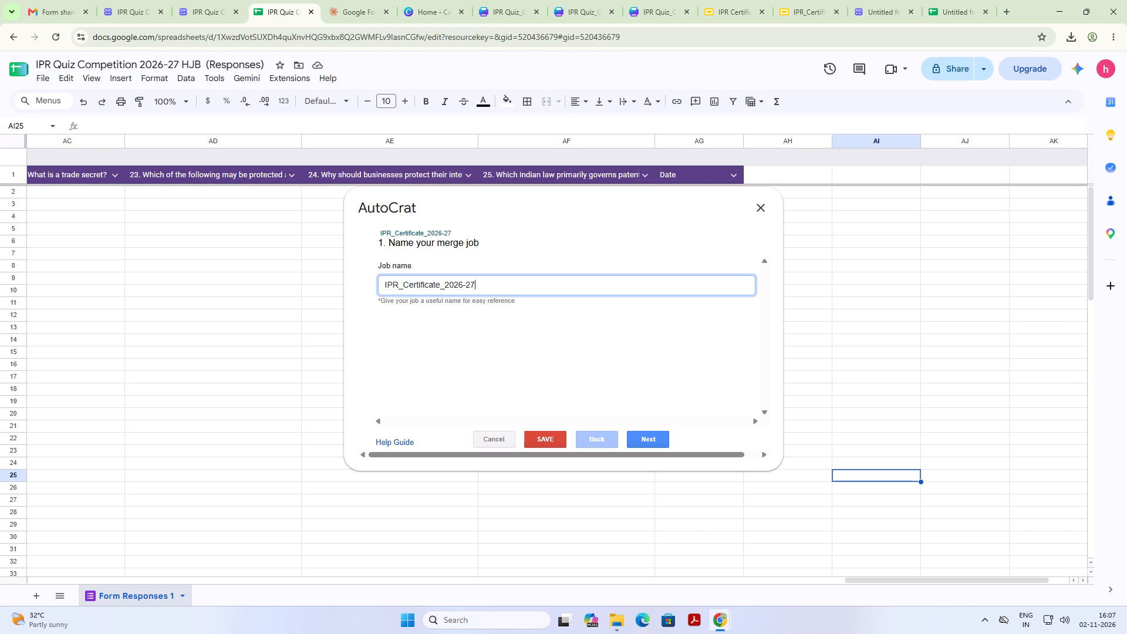
{"action": "left_click", "coordinate": [650, 436]}
Choose the IPR_Certificate_Final slides file from Drive as the job's template.
{"action": "left_click", "coordinate": [409, 285]}
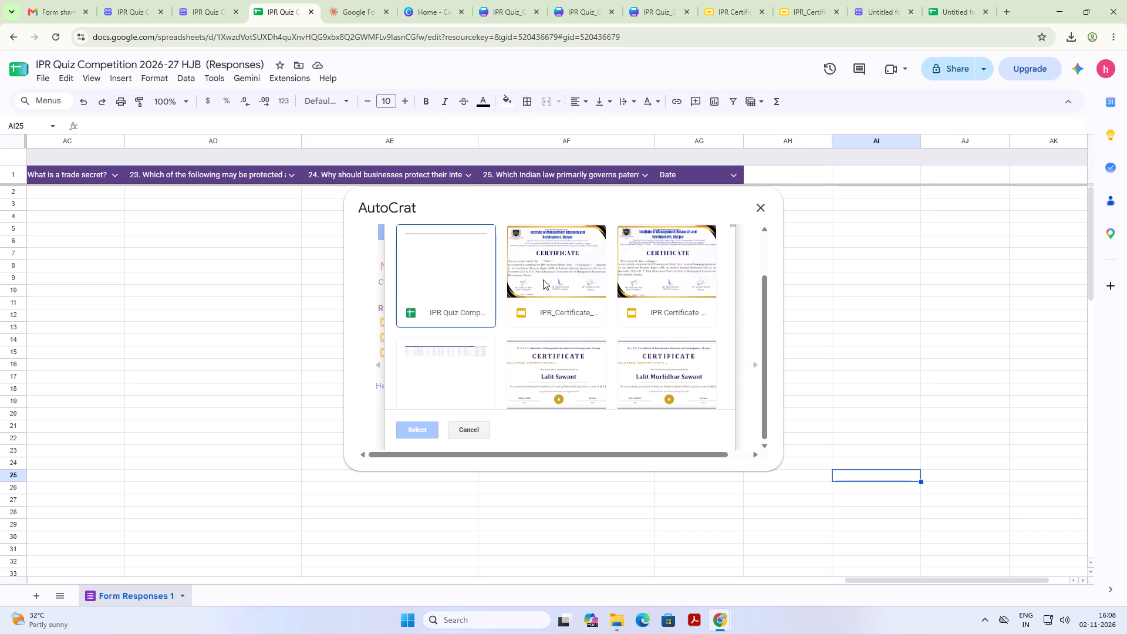
{"action": "left_click", "coordinate": [572, 268]}
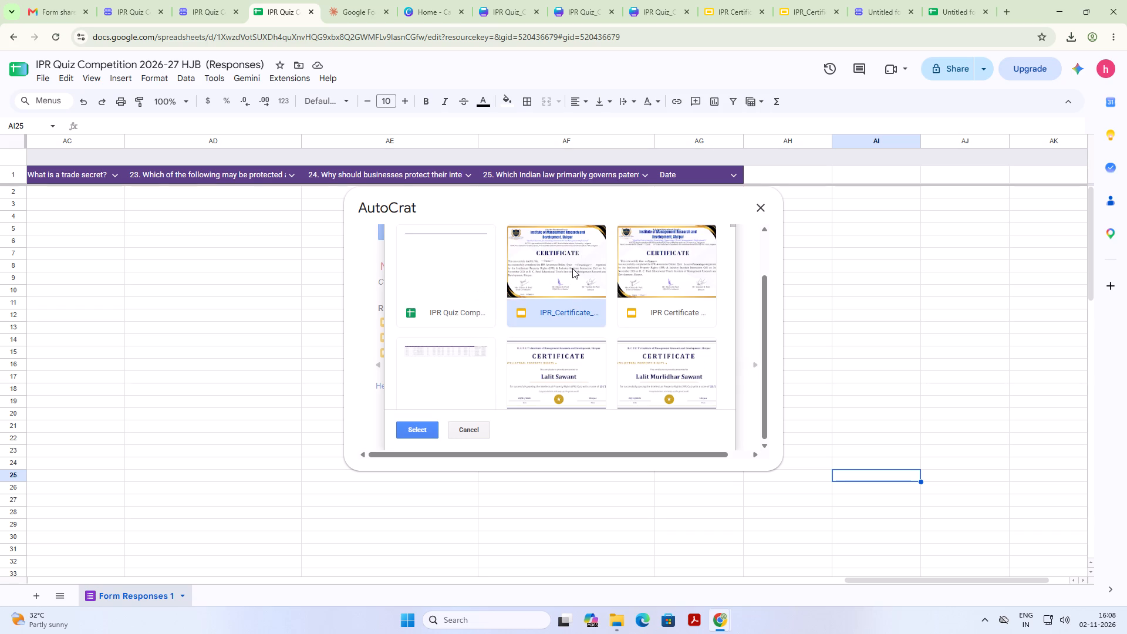
{"action": "left_click", "coordinate": [570, 271]}
{"action": "left_click", "coordinate": [416, 427]}
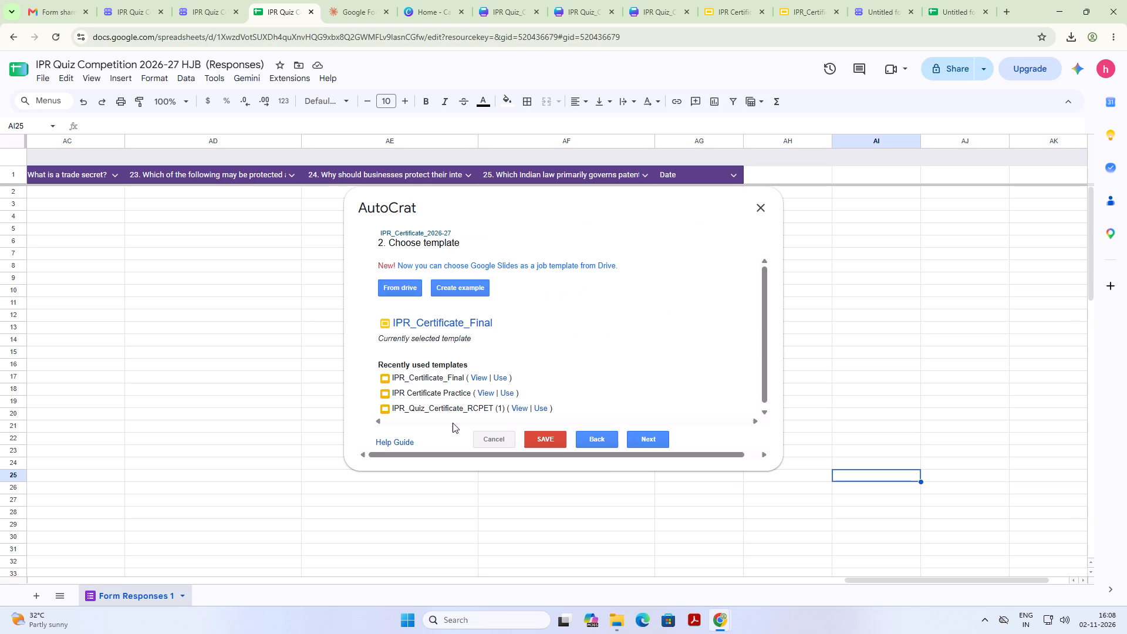
{"action": "left_click", "coordinate": [643, 439]}
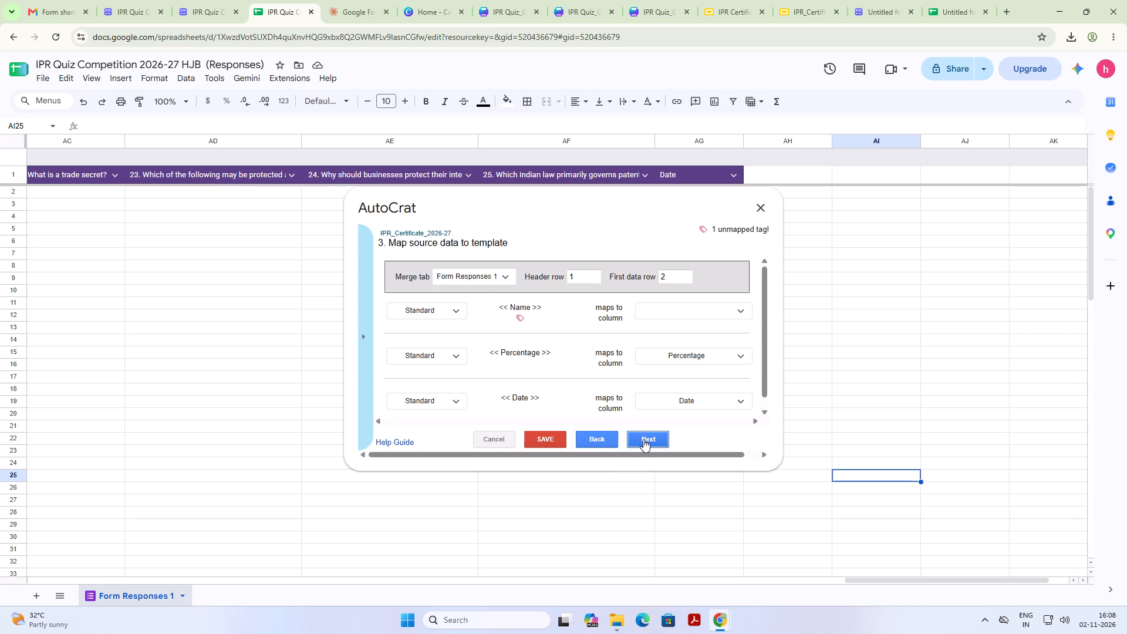
Map the <<Name>> tag to the Student Full Name (First Middle Last Name) column and accept the tag mappings.
{"action": "left_click", "coordinate": [691, 313]}
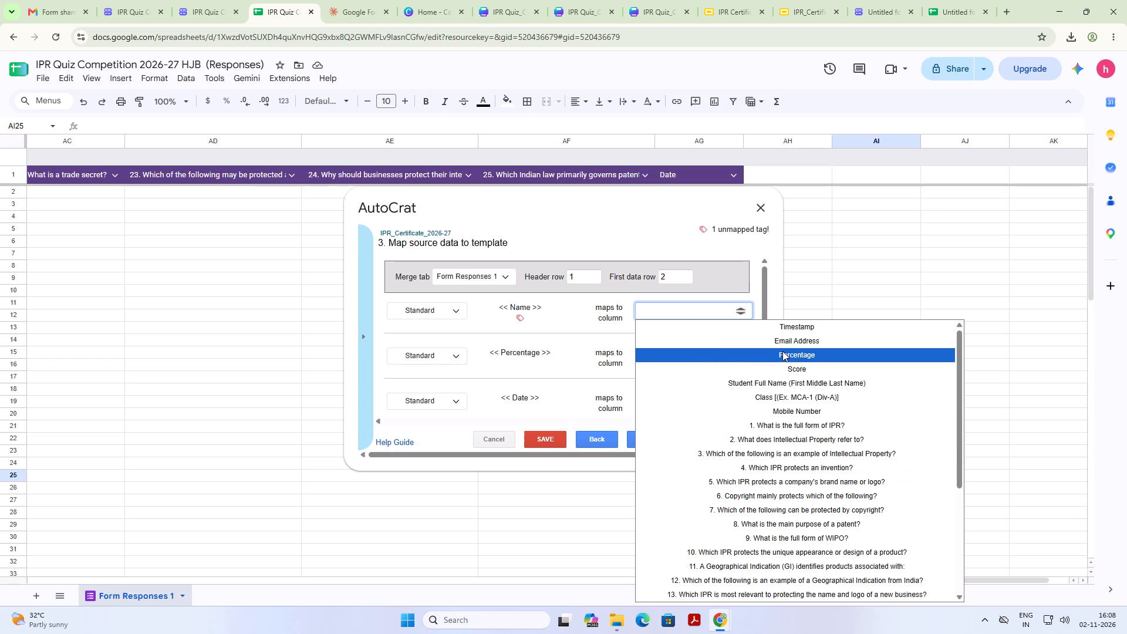
{"action": "left_click", "coordinate": [793, 385]}
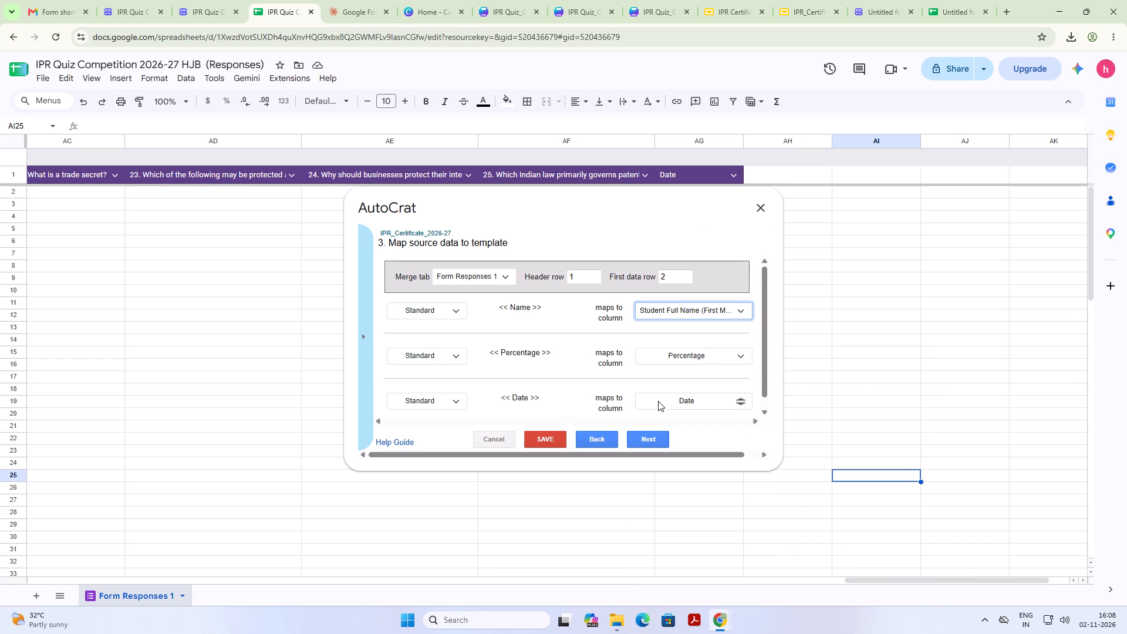
{"action": "scroll", "coordinate": [669, 377], "scroll_direction": "down", "scroll_amount": 3}
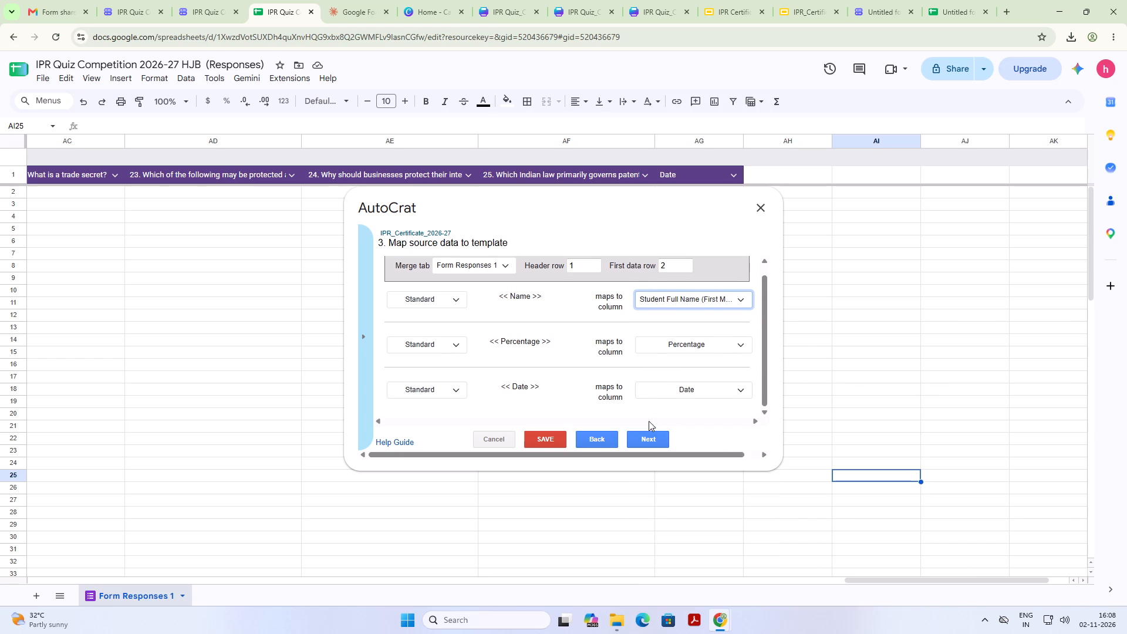
{"action": "left_click", "coordinate": [656, 437]}
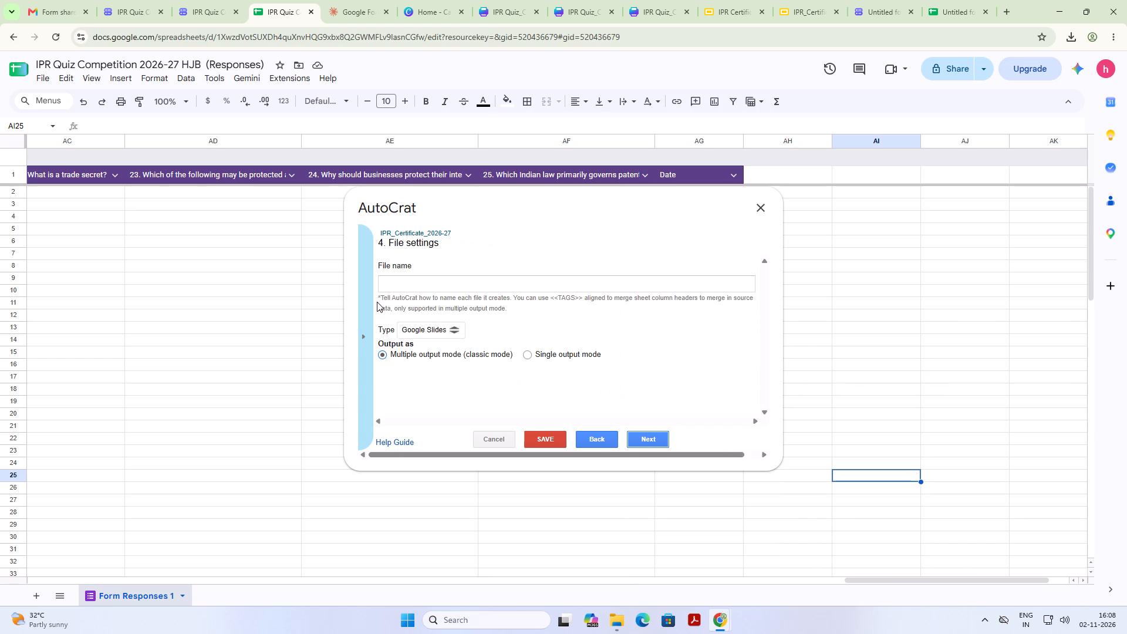
Set the job's output type to PDF and its file name to IPR_Certificate_2026-27.
{"action": "left_click", "coordinate": [421, 338]}
{"action": "left_click", "coordinate": [433, 365]}
{"action": "left_click", "coordinate": [428, 286]}
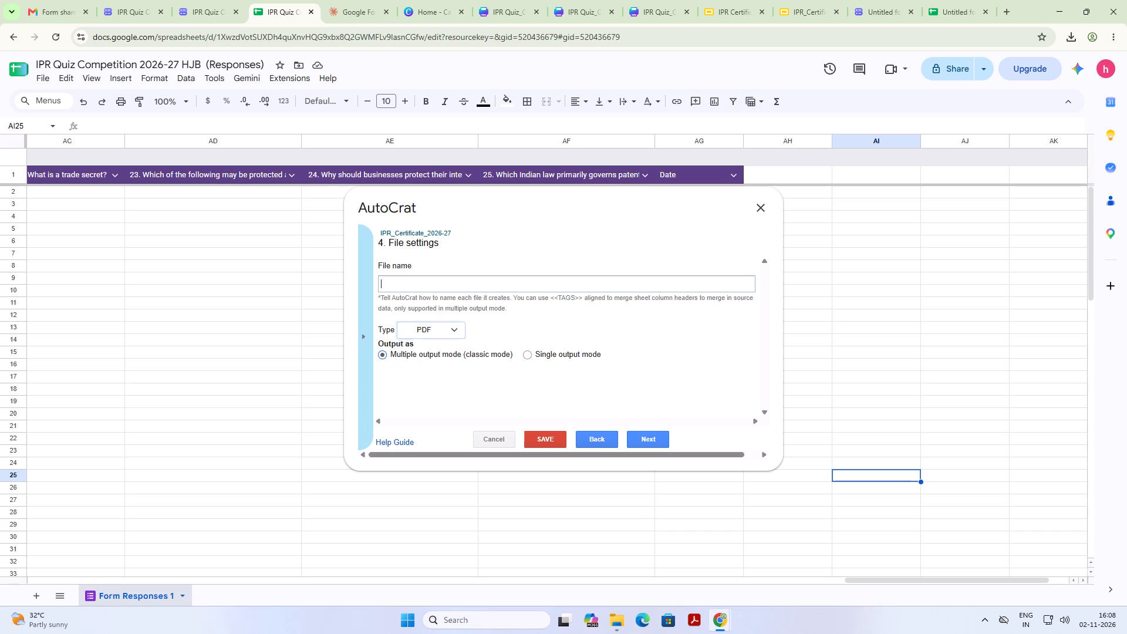
{"action": "type", "text": "IPR"}
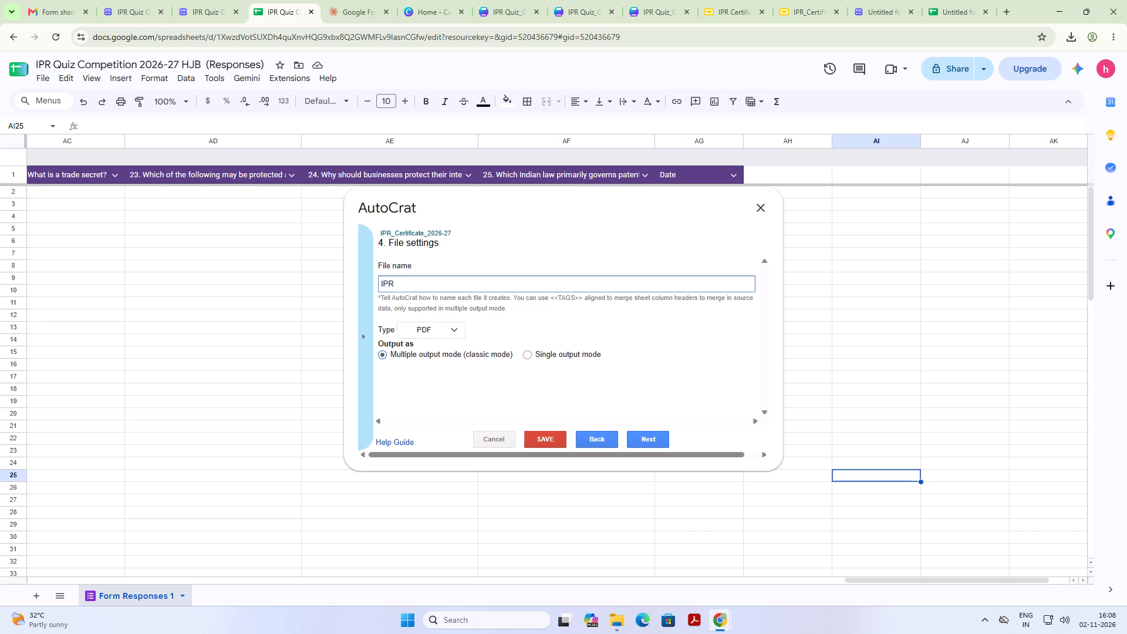
{"action": "type", "text": "_CE"}
{"action": "key", "text": "BackSpace"}
{"action": "type", "text": "ertificat"}
{"action": "type", "text": "e_"}
{"action": "type", "text": "2026-27"}
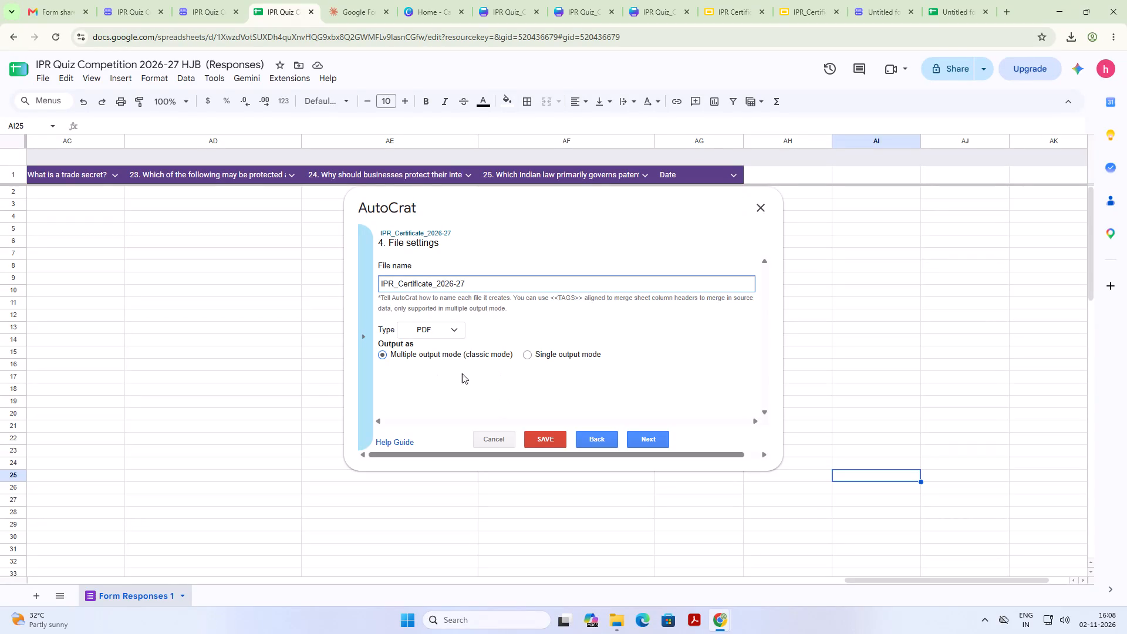
{"action": "left_click", "coordinate": [646, 435]}
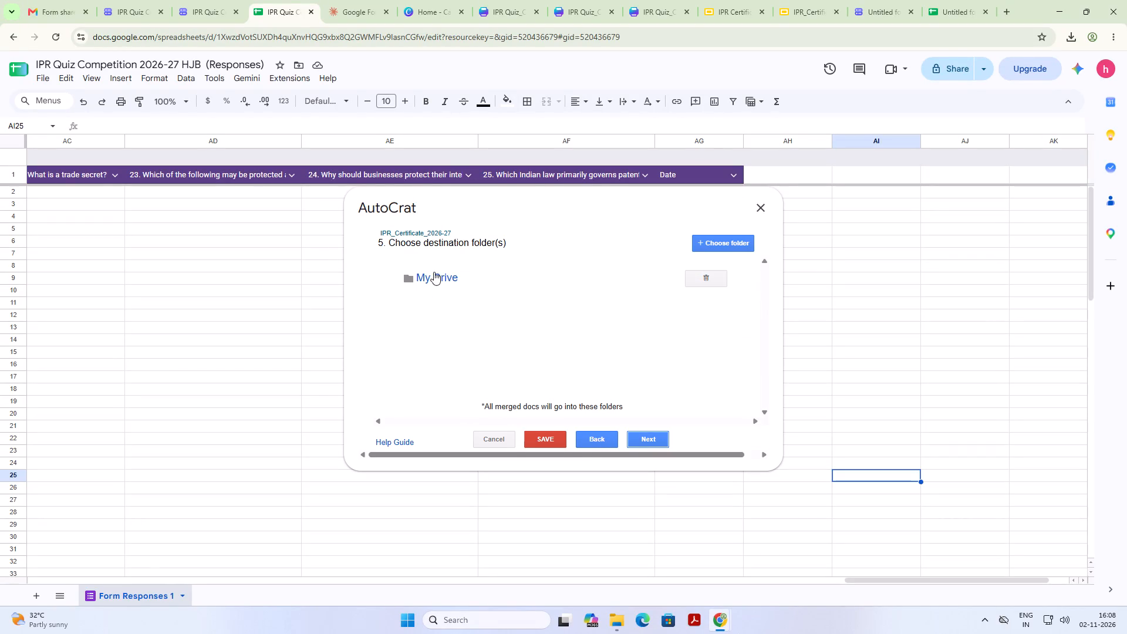
Add the PHOTO folder as a destination for the merged certificates.
{"action": "left_click", "coordinate": [720, 236]}
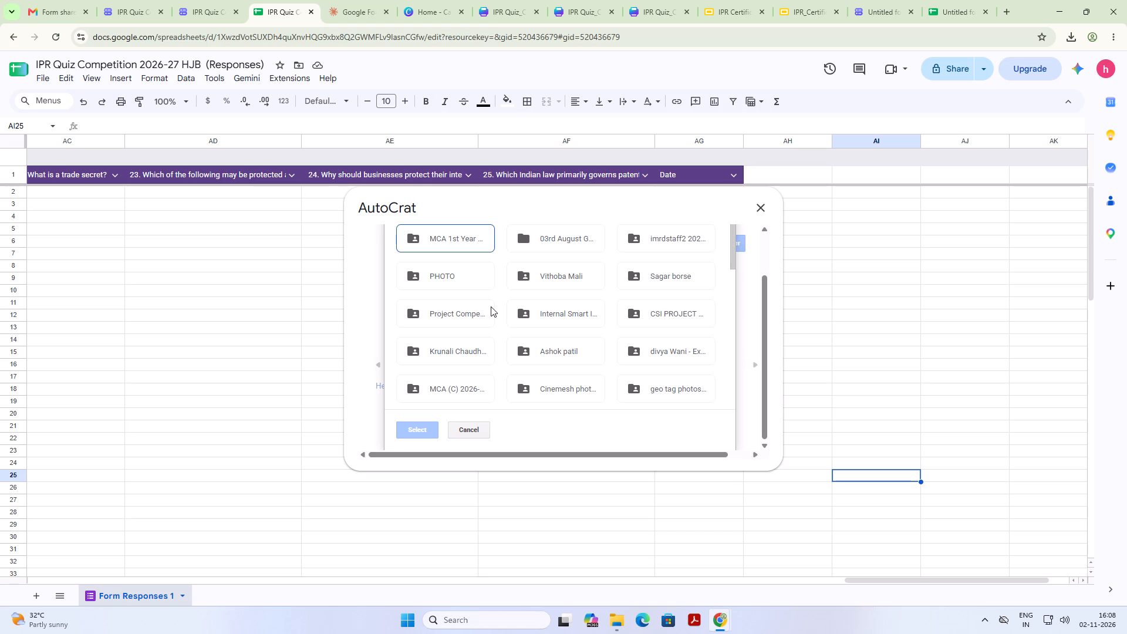
{"action": "left_click", "coordinate": [463, 275]}
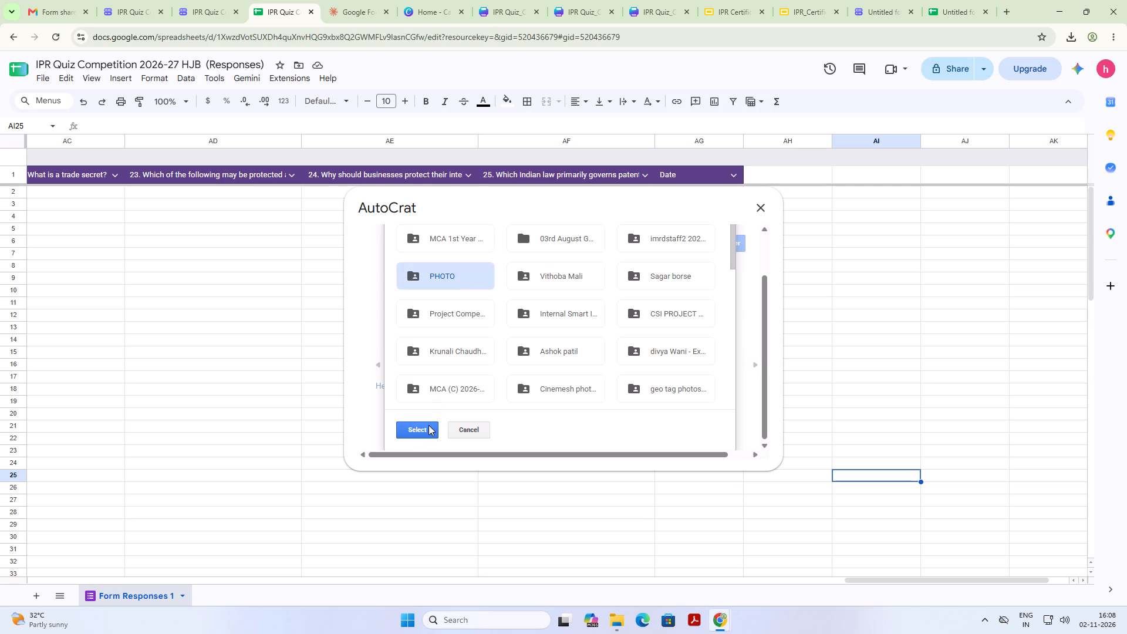
{"action": "left_click", "coordinate": [428, 425]}
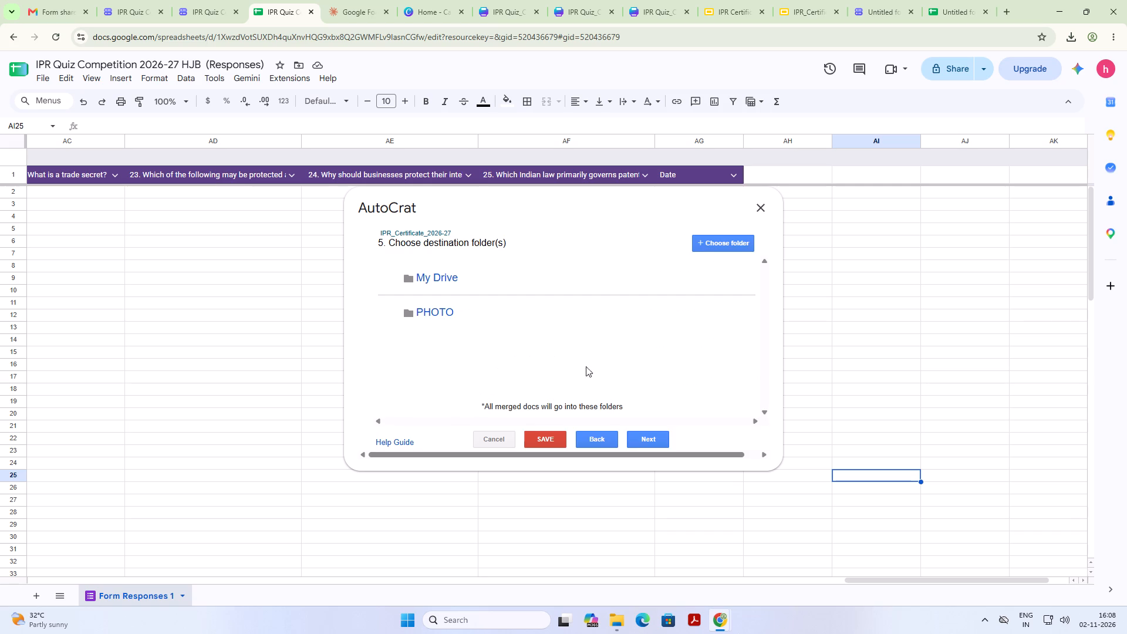
{"action": "scroll", "coordinate": [583, 356], "scroll_direction": "down", "scroll_amount": 1}
{"action": "left_click", "coordinate": [653, 440]}
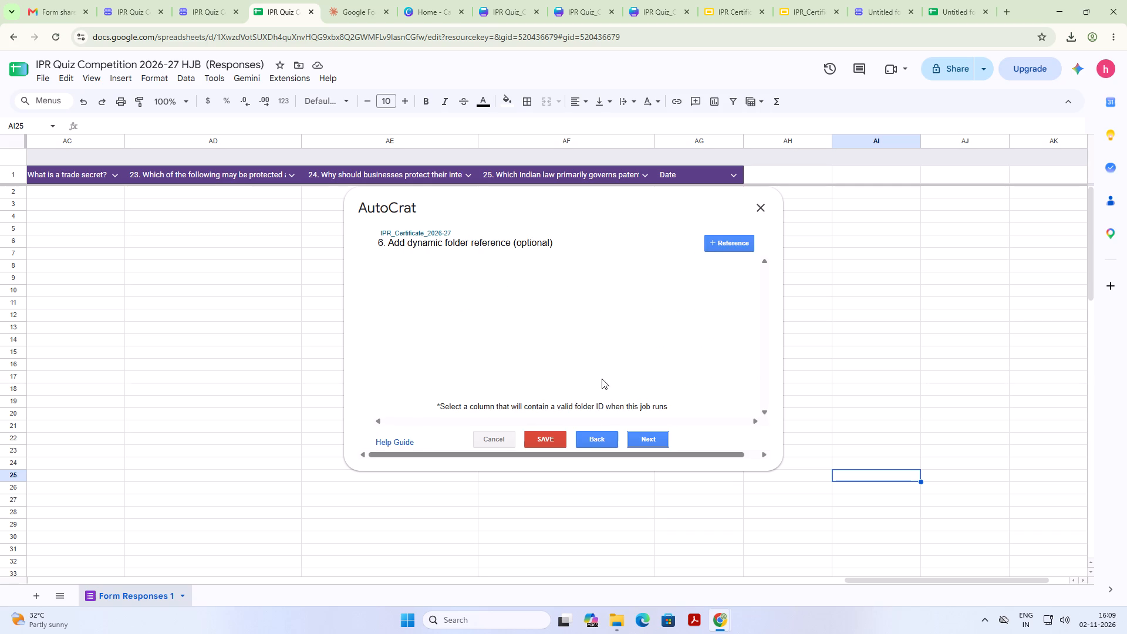
Skip the dynamic folder reference, add a merge condition, and look through its column choices for a pass column.
{"action": "left_click", "coordinate": [652, 444]}
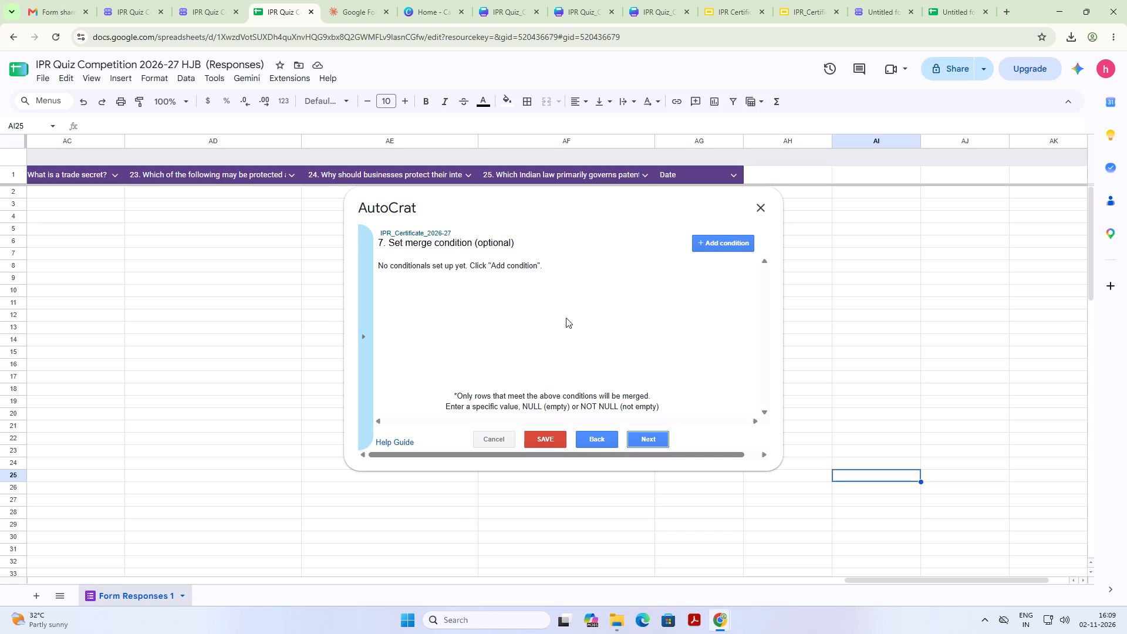
{"action": "left_click", "coordinate": [732, 251]}
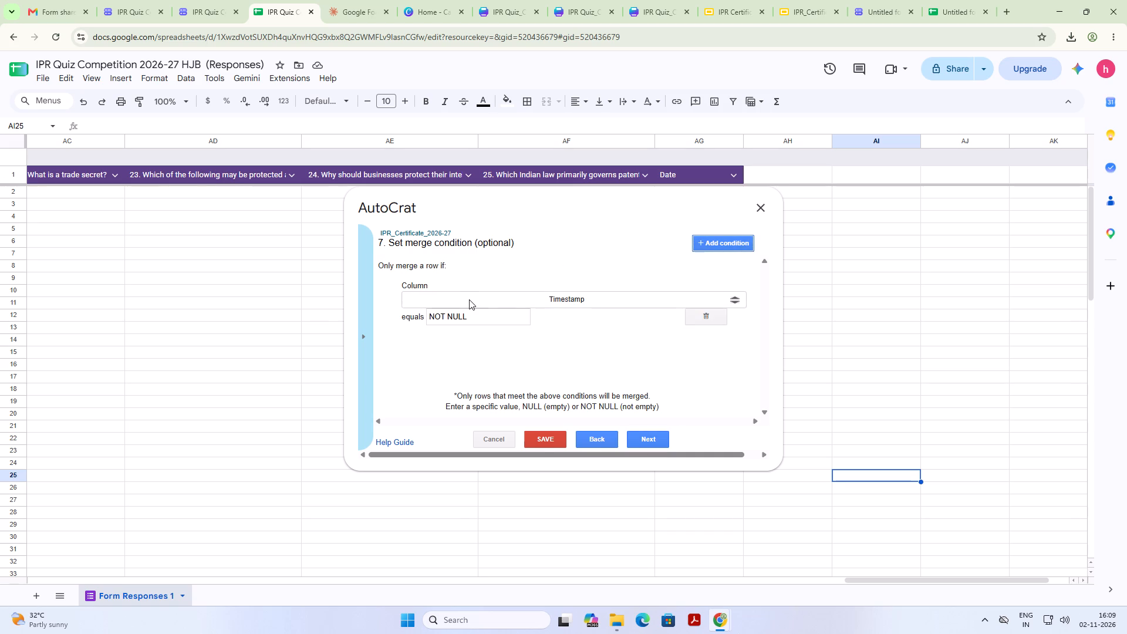
{"action": "left_click", "coordinate": [469, 299]}
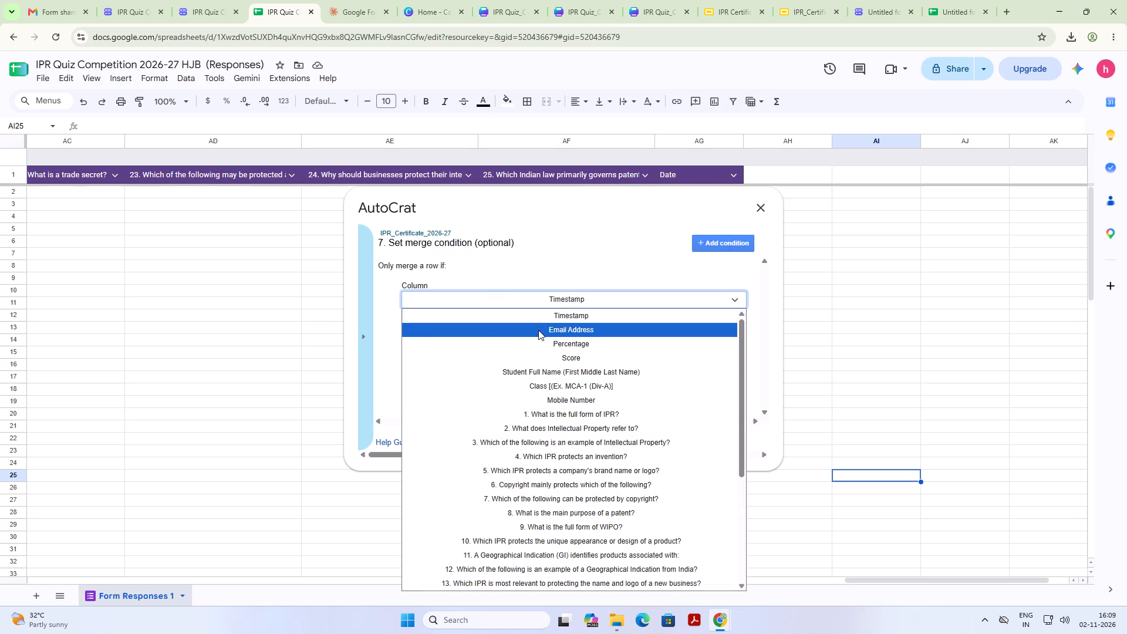
{"action": "left_click", "coordinate": [518, 268]}
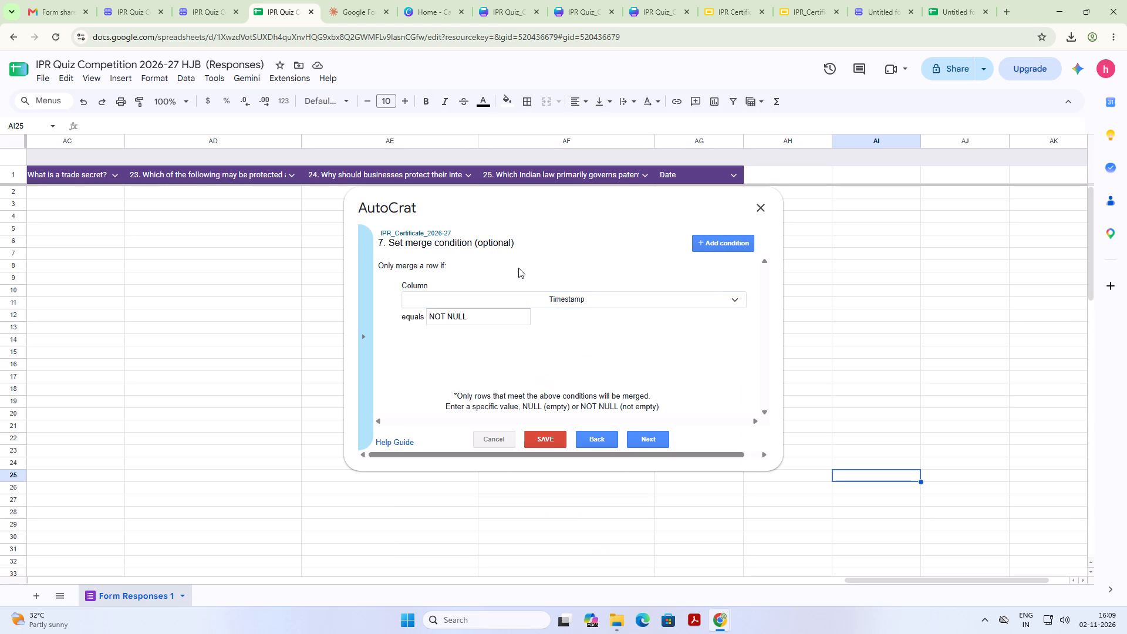
{"action": "left_click", "coordinate": [575, 301]}
{"action": "scroll", "coordinate": [586, 398], "scroll_direction": "down", "scroll_amount": 1}
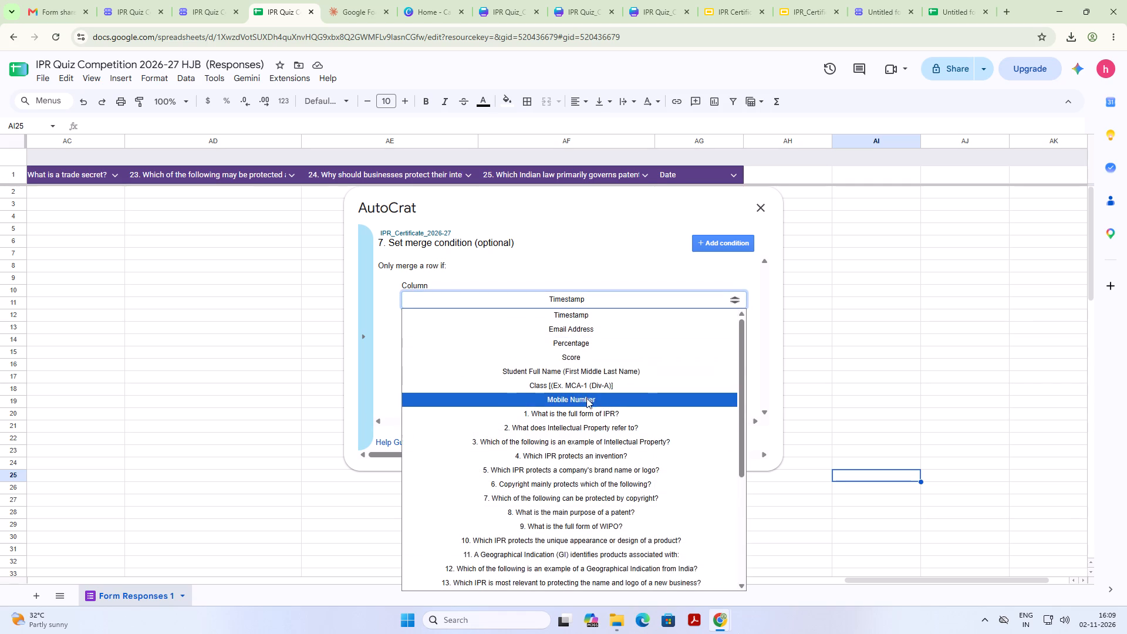
{"action": "scroll", "coordinate": [586, 398], "scroll_direction": "down", "scroll_amount": 1}
Switch to the Untitled form (Responses) sheet to consult its Pass column and IPR Quiz job setup.
{"action": "left_click", "coordinate": [980, 9]}
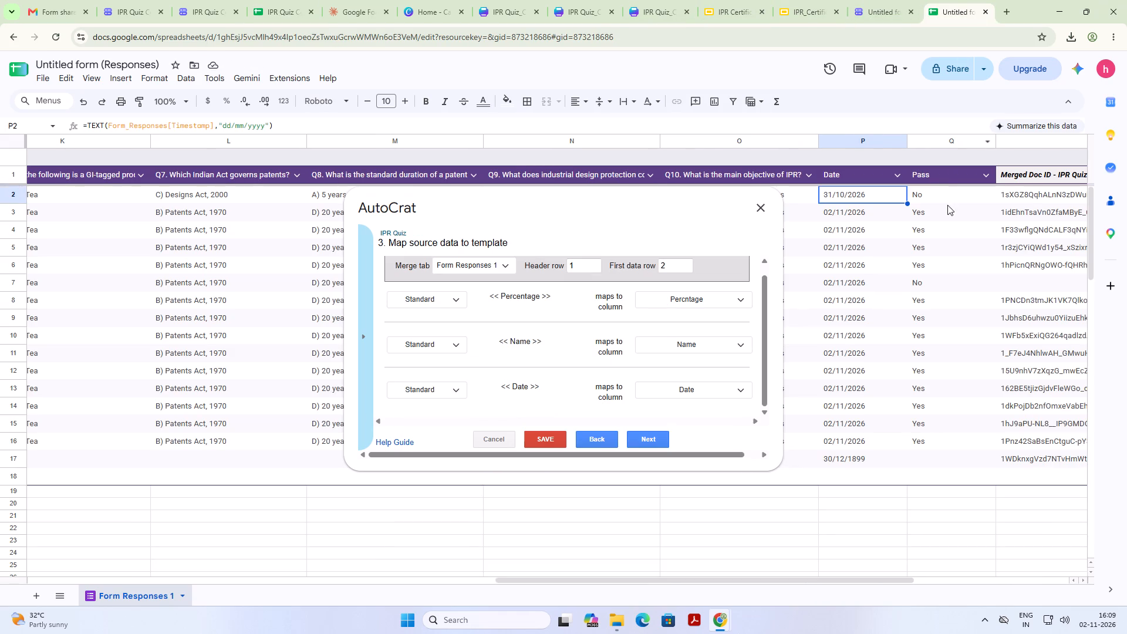
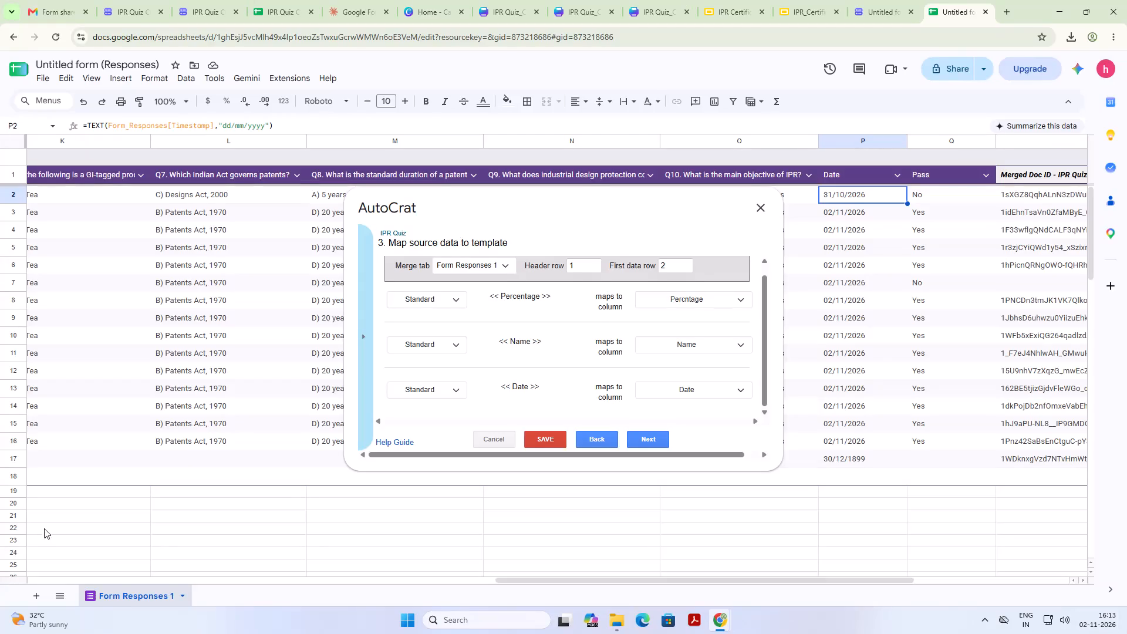
Return to the IPR Quiz Competition 2026-27 HJB (Responses) sheet and add a Pass column header directly after Date.
{"action": "left_click_drag", "start_coordinate": [701, 582], "coordinate": [145, 568]}
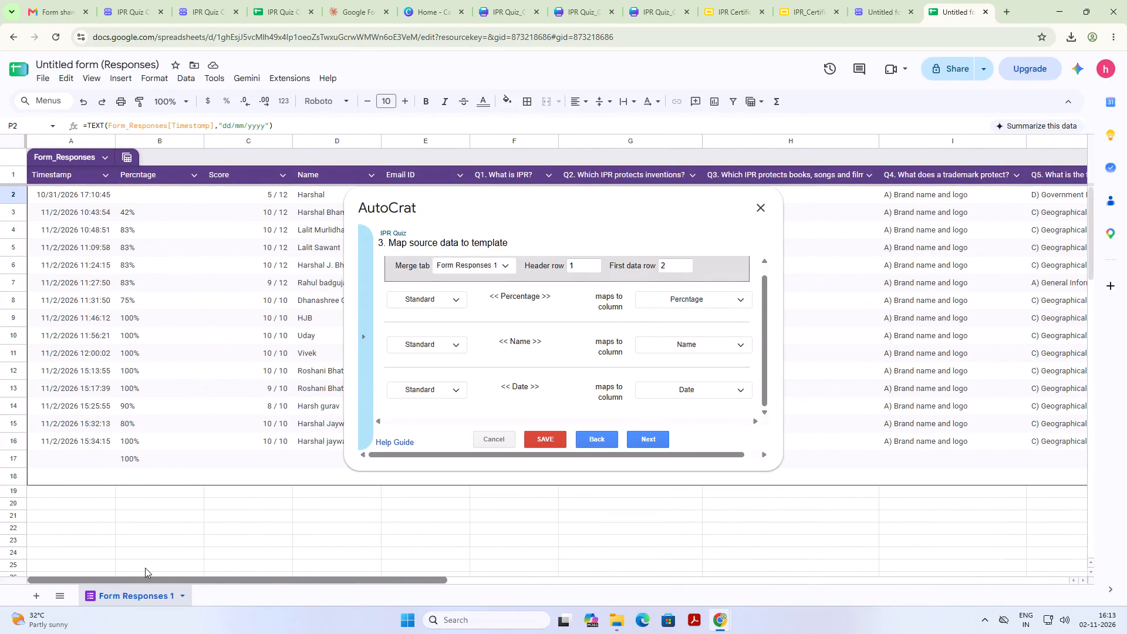
{"action": "left_click_drag", "start_coordinate": [145, 568], "coordinate": [144, 559]}
{"action": "left_click", "coordinate": [281, 0]}
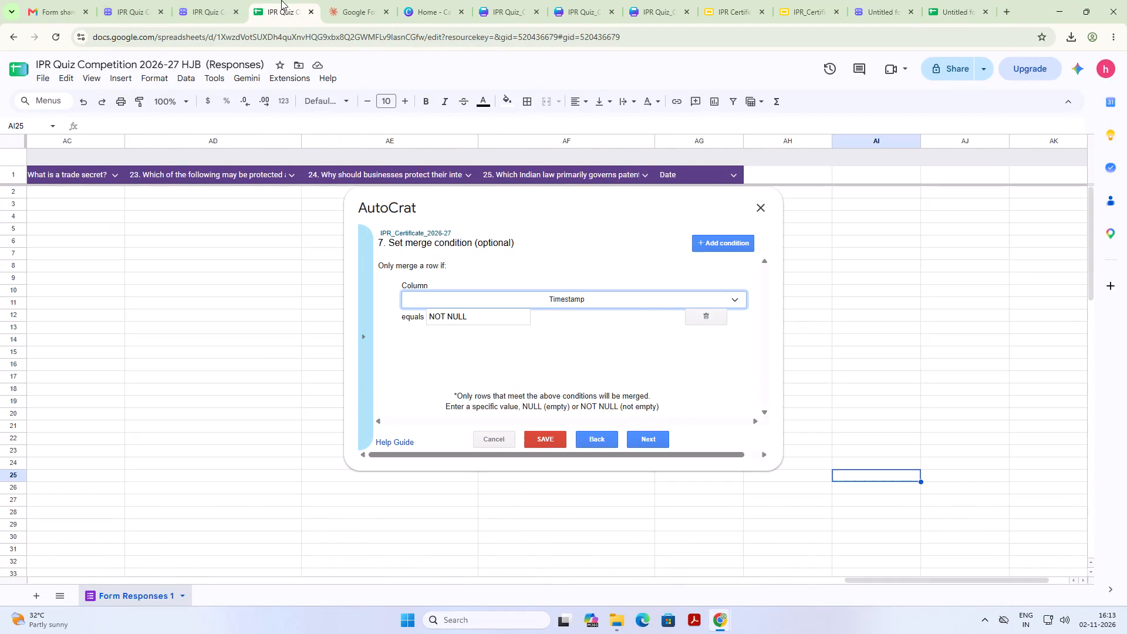
{"action": "left_click_drag", "start_coordinate": [1004, 582], "coordinate": [271, 581]}
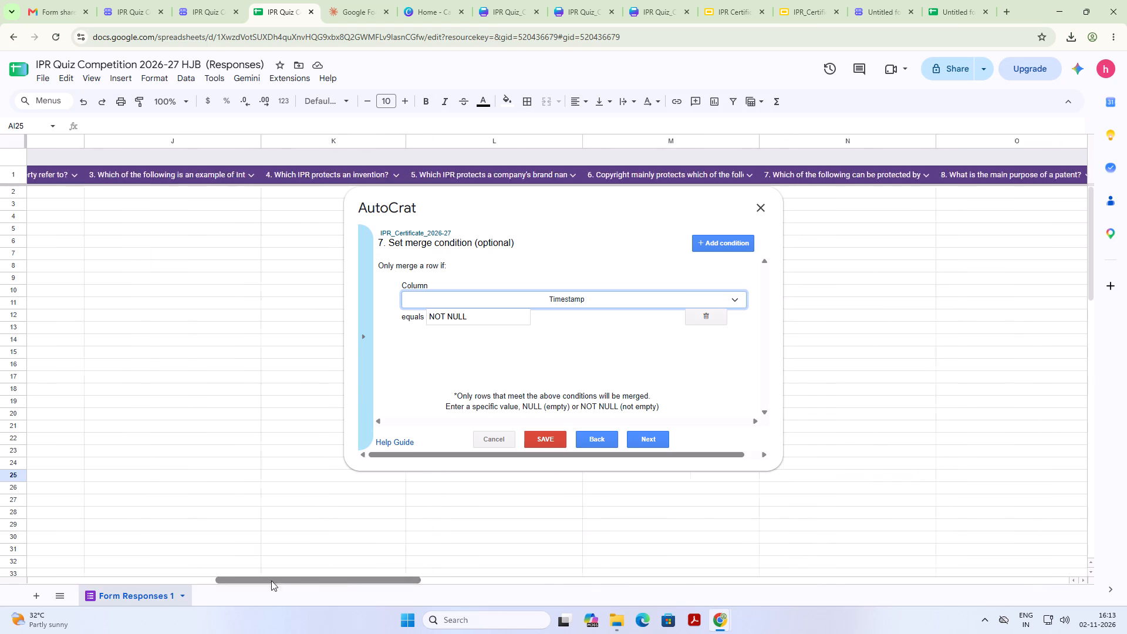
{"action": "left_click_drag", "start_coordinate": [271, 581], "coordinate": [0, 581]}
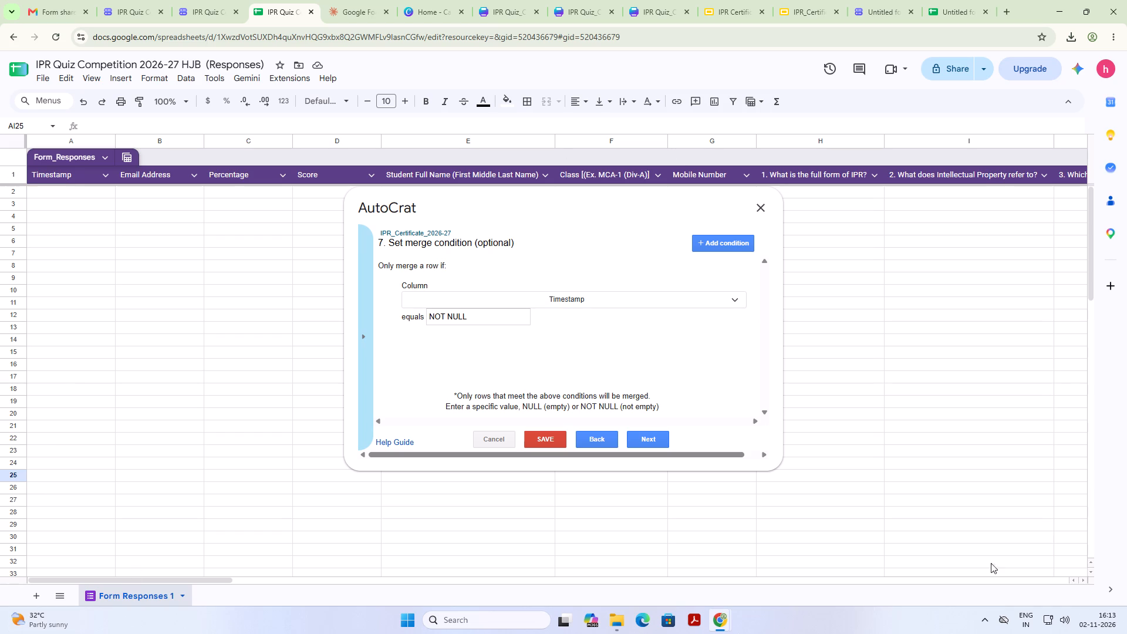
{"action": "left_click_drag", "start_coordinate": [212, 578], "coordinate": [356, 578]}
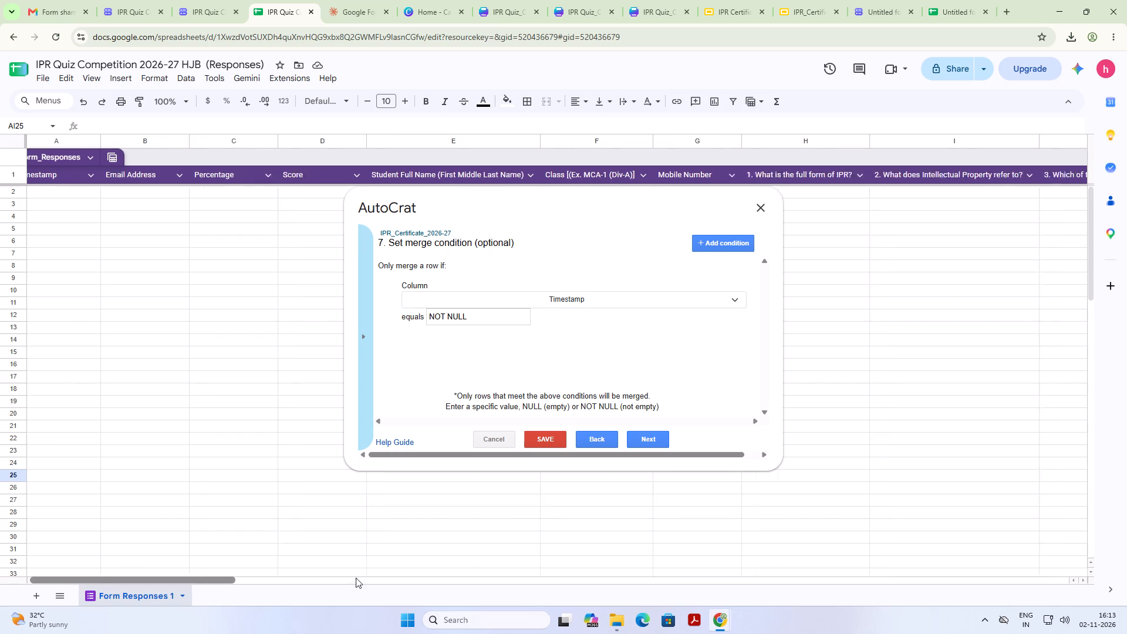
{"action": "left_click_drag", "start_coordinate": [356, 578], "coordinate": [975, 568]}
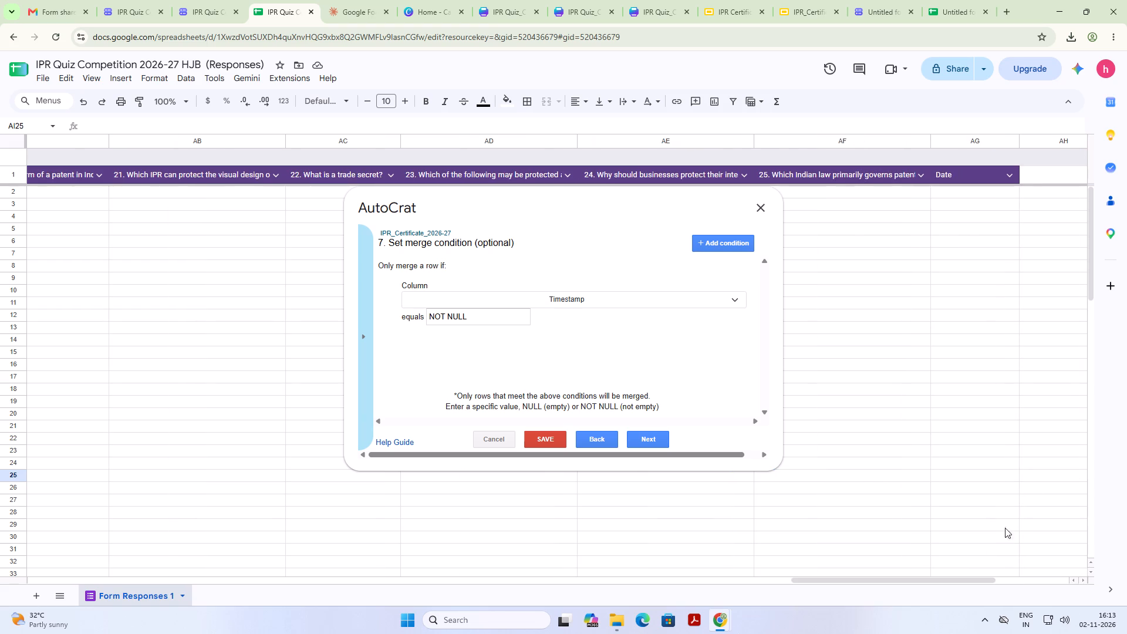
{"action": "left_click", "coordinate": [1037, 176]}
{"action": "type", "text": "Pass"}
{"action": "left_click", "coordinate": [1019, 224]}
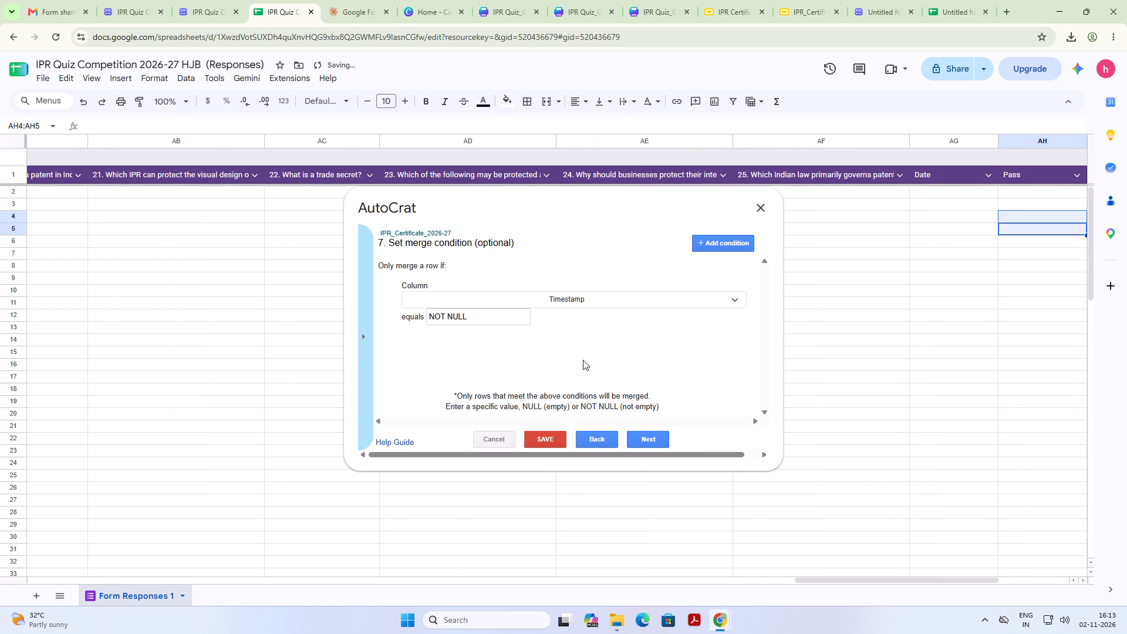
Check the merge condition's column choices for the new Pass column.
{"action": "left_click", "coordinate": [476, 296]}
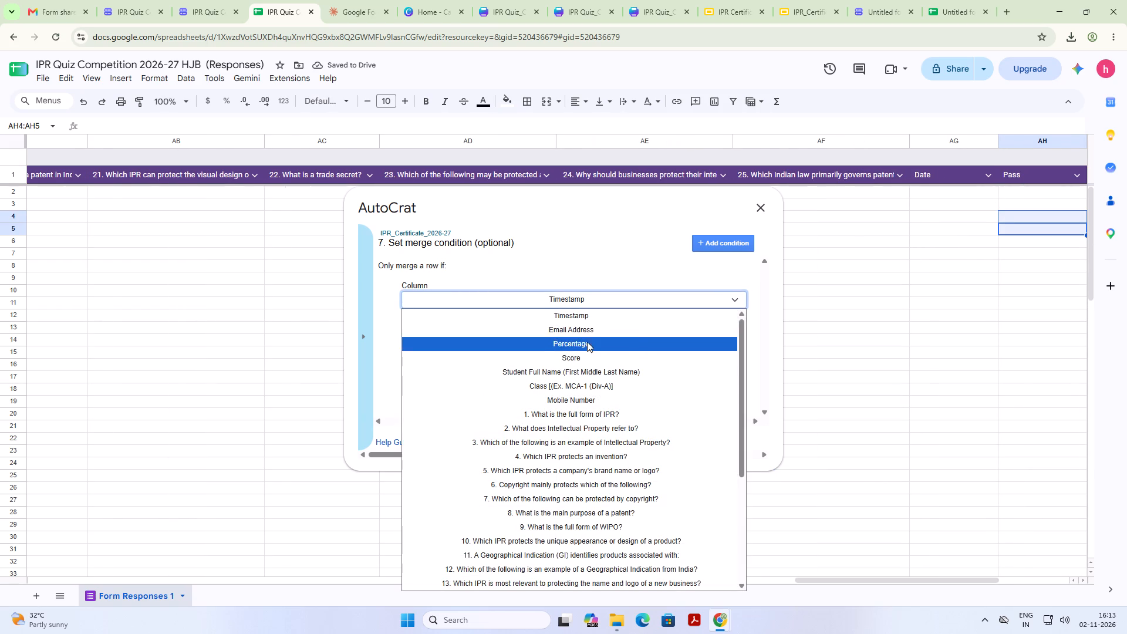
{"action": "scroll", "coordinate": [590, 452], "scroll_direction": "down", "scroll_amount": 6}
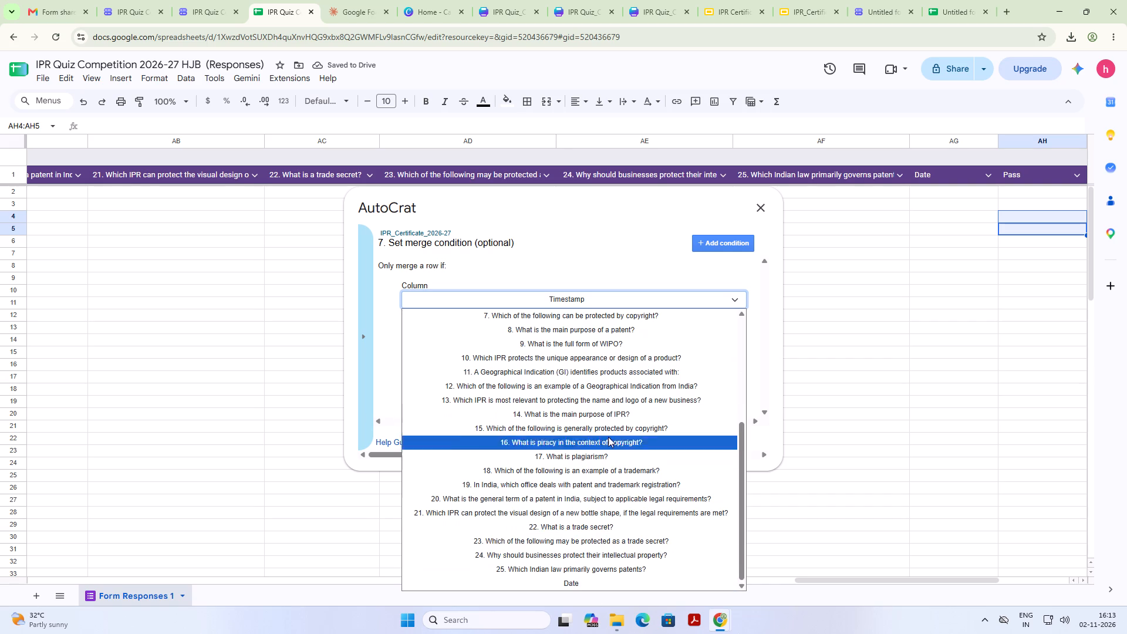
{"action": "left_click", "coordinate": [254, 380]}
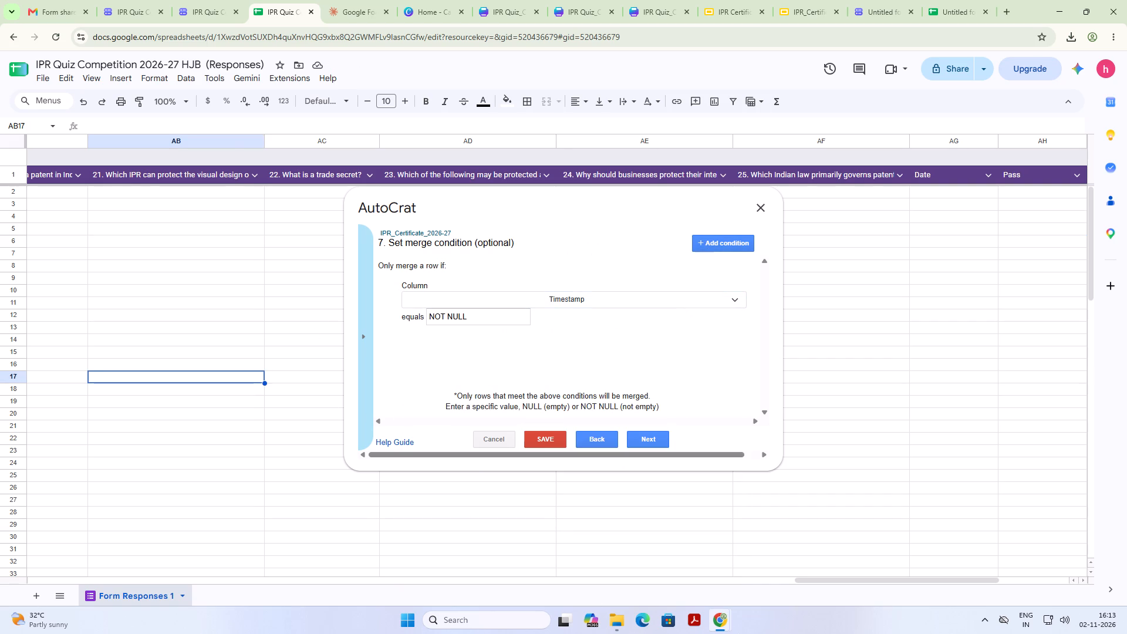
{"action": "left_click", "coordinate": [45, 72]}
{"action": "left_click", "coordinate": [279, 208]}
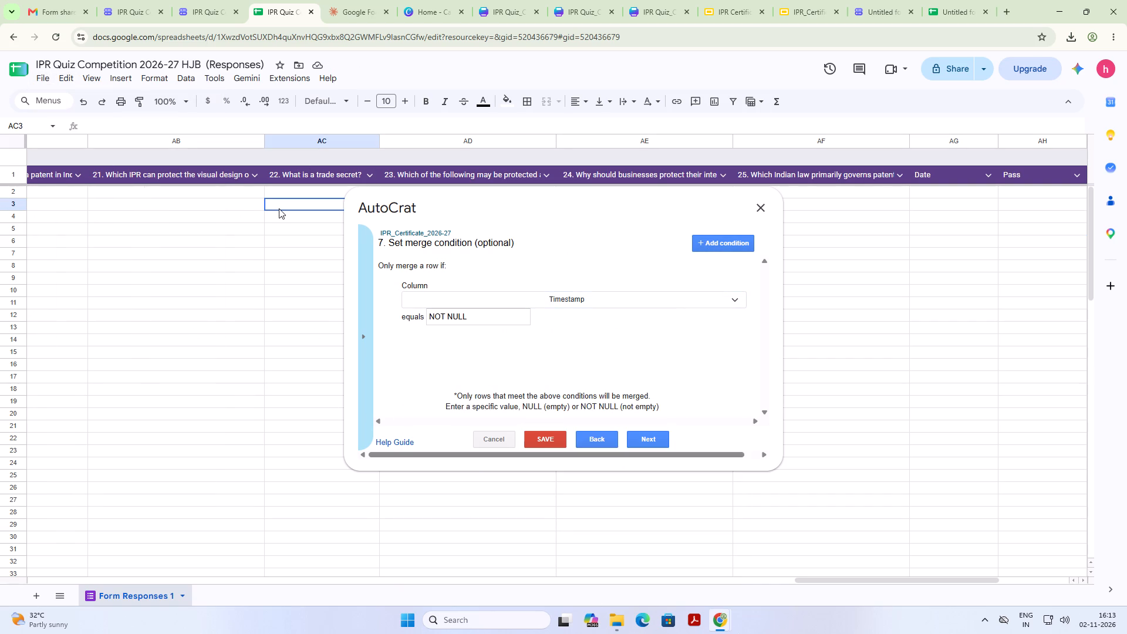
Reload the responses spreadsheet, launch Autocrat again and start a new merge job.
{"action": "key", "text": "F5"}
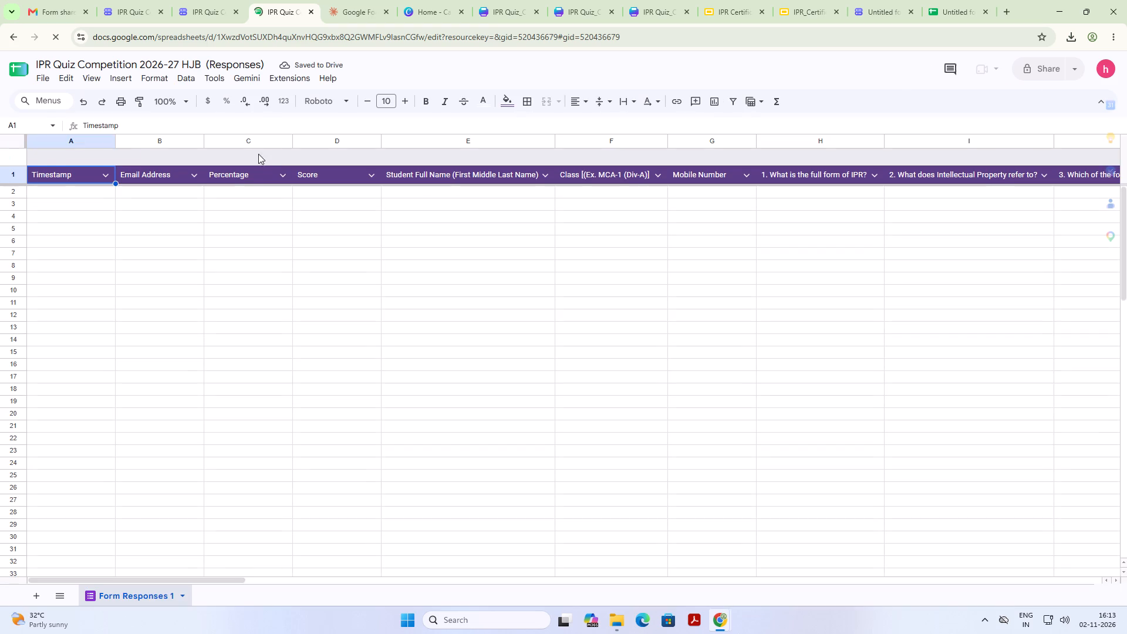
{"action": "left_click", "coordinate": [295, 75]}
{"action": "left_click", "coordinate": [357, 224]}
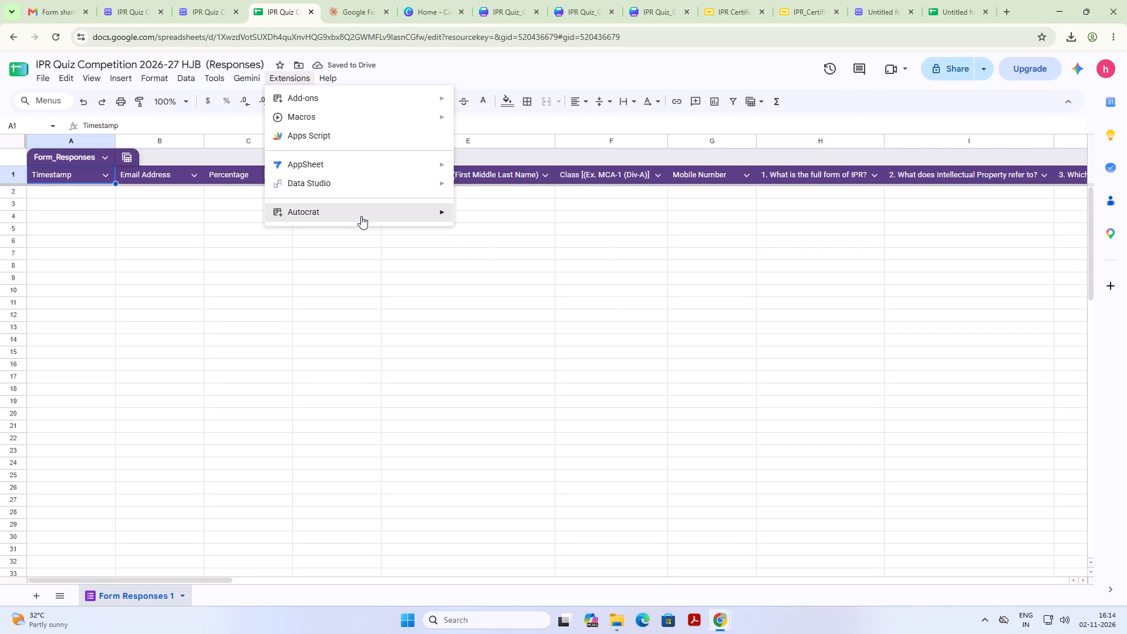
{"action": "left_click", "coordinate": [361, 216]}
{"action": "left_click", "coordinate": [564, 215]}
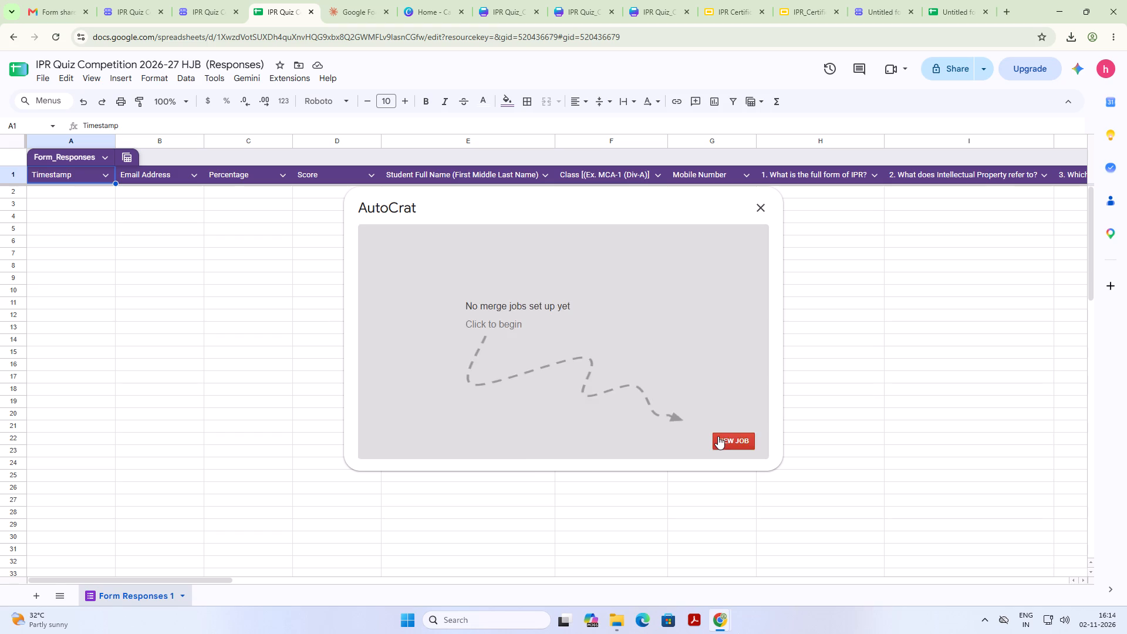
{"action": "left_click", "coordinate": [718, 436]}
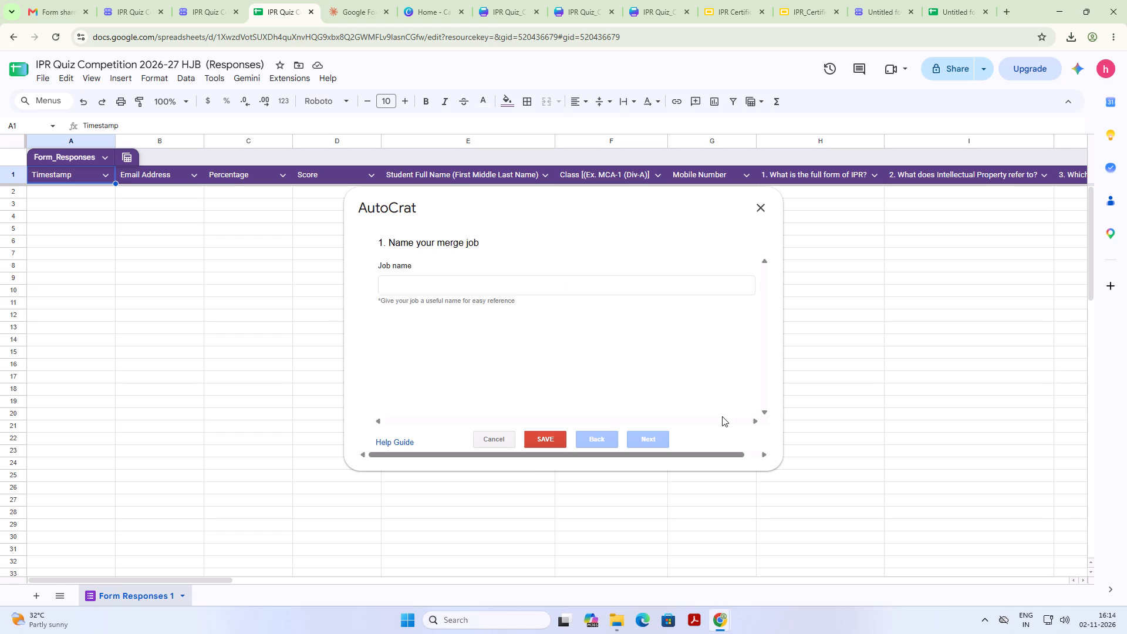
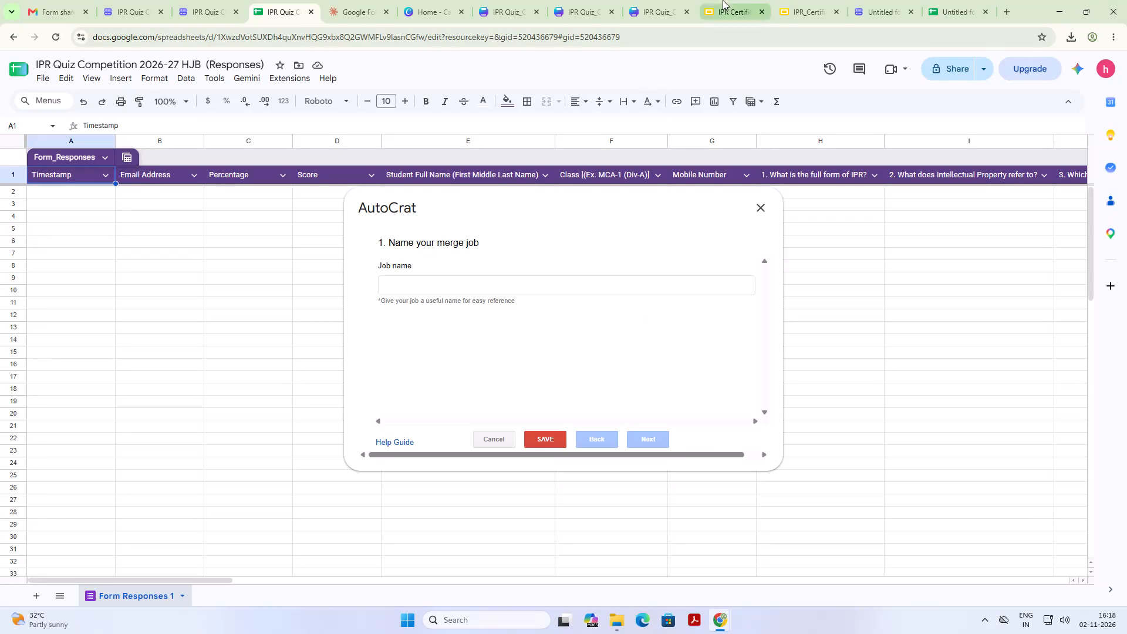
Switch to the Untitled form (Responses) sheet and review its IPR Quiz job from the file settings through to the merge condition.
{"action": "left_click", "coordinate": [949, 3]}
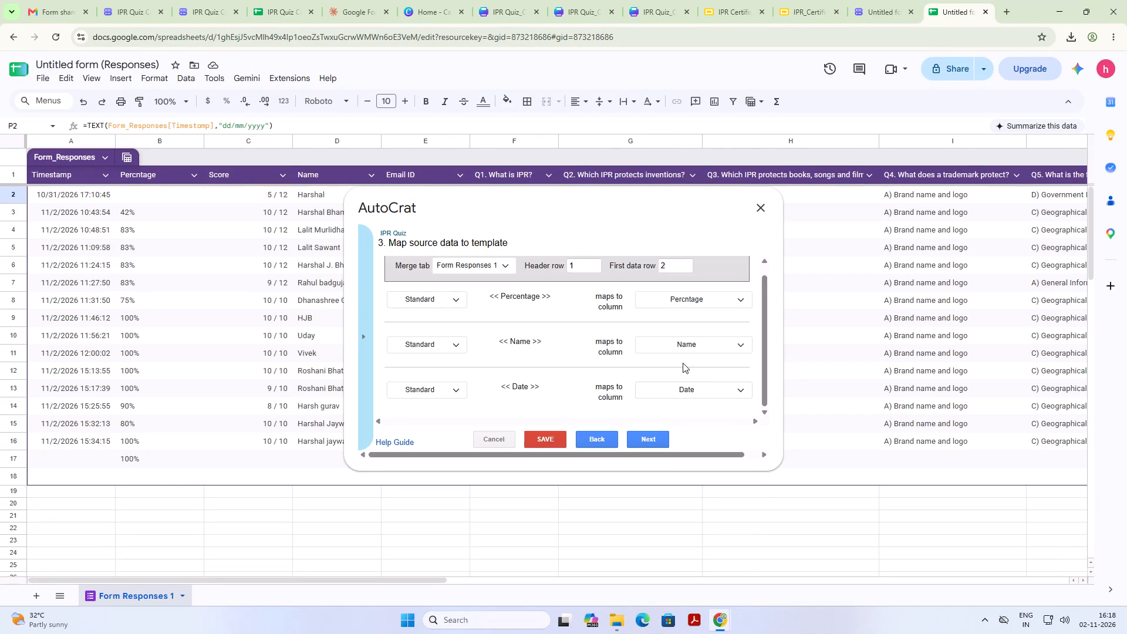
{"action": "left_click", "coordinate": [646, 443]}
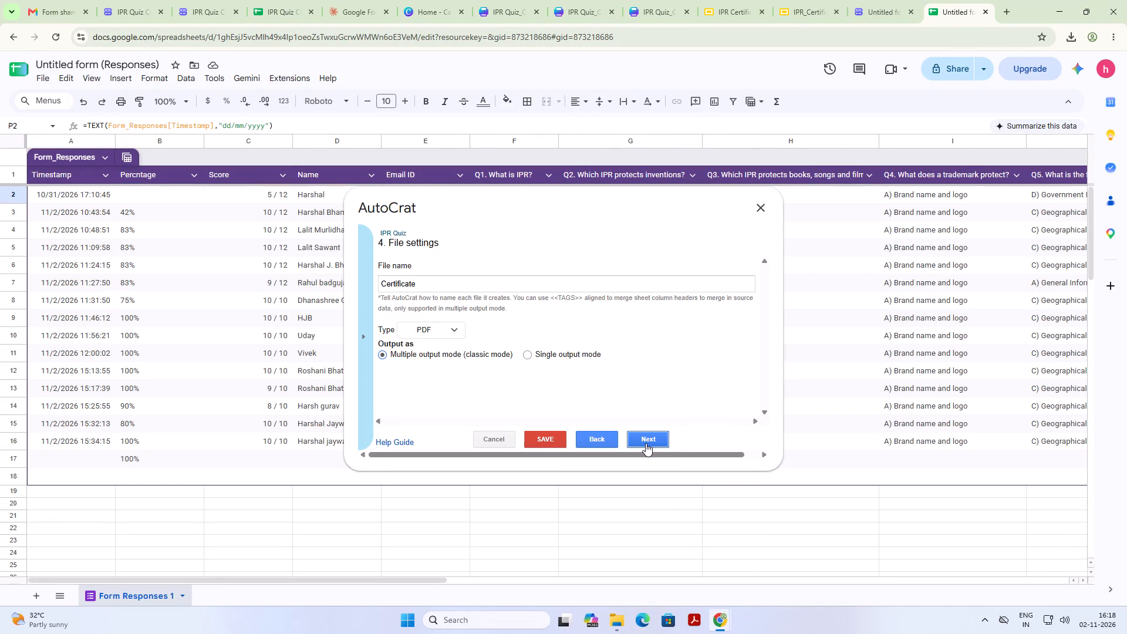
{"action": "left_click", "coordinate": [646, 443]}
{"action": "left_click", "coordinate": [646, 443]}
{"action": "left_click", "coordinate": [646, 443]}
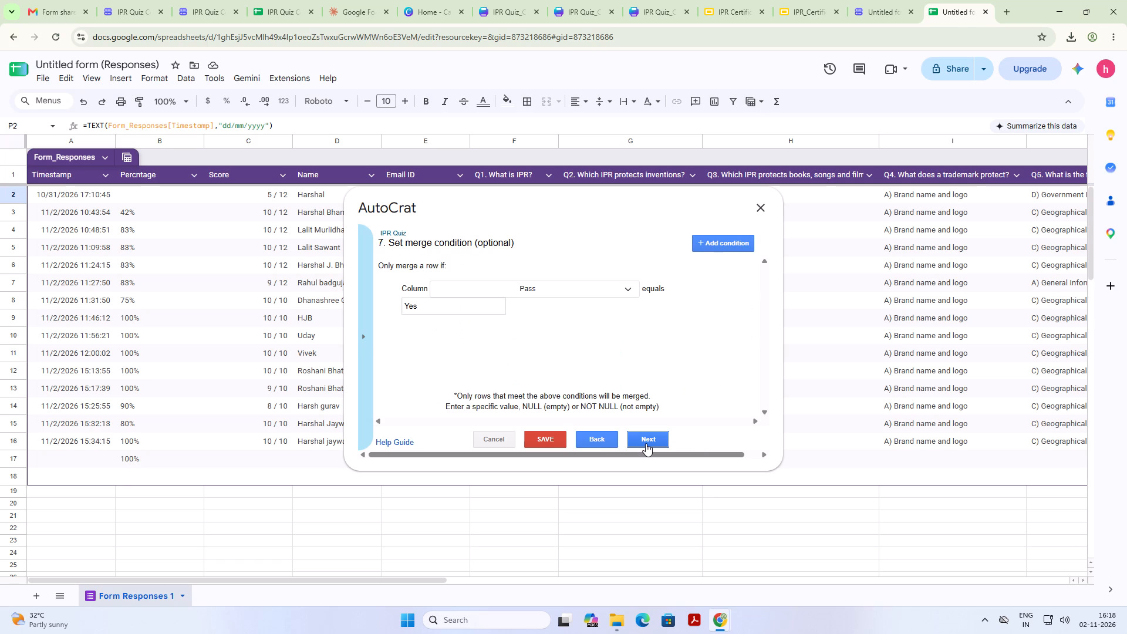
{"action": "left_click", "coordinate": [646, 443]}
{"action": "left_click", "coordinate": [595, 435]}
Examine the IPR Quiz job's document sharing options and its email's recipient, reply address, subject and message body.
{"action": "left_click", "coordinate": [657, 437]}
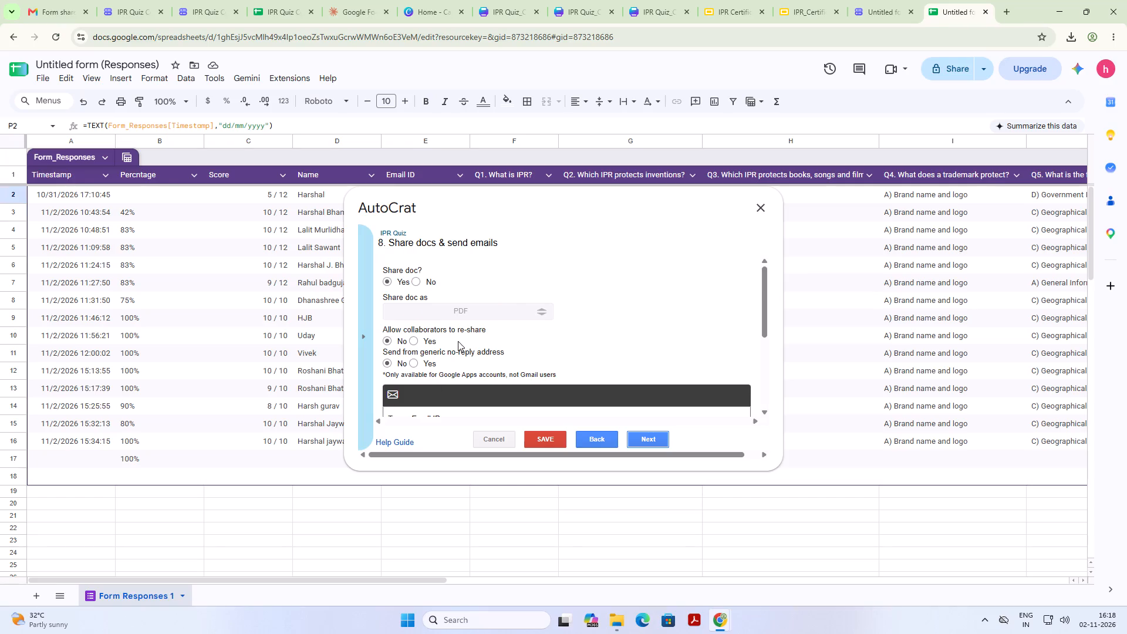
{"action": "scroll", "coordinate": [488, 345], "scroll_direction": "down", "scroll_amount": 1}
{"action": "scroll", "coordinate": [526, 345], "scroll_direction": "up", "scroll_amount": 1}
{"action": "scroll", "coordinate": [490, 348], "scroll_direction": "down", "scroll_amount": 1}
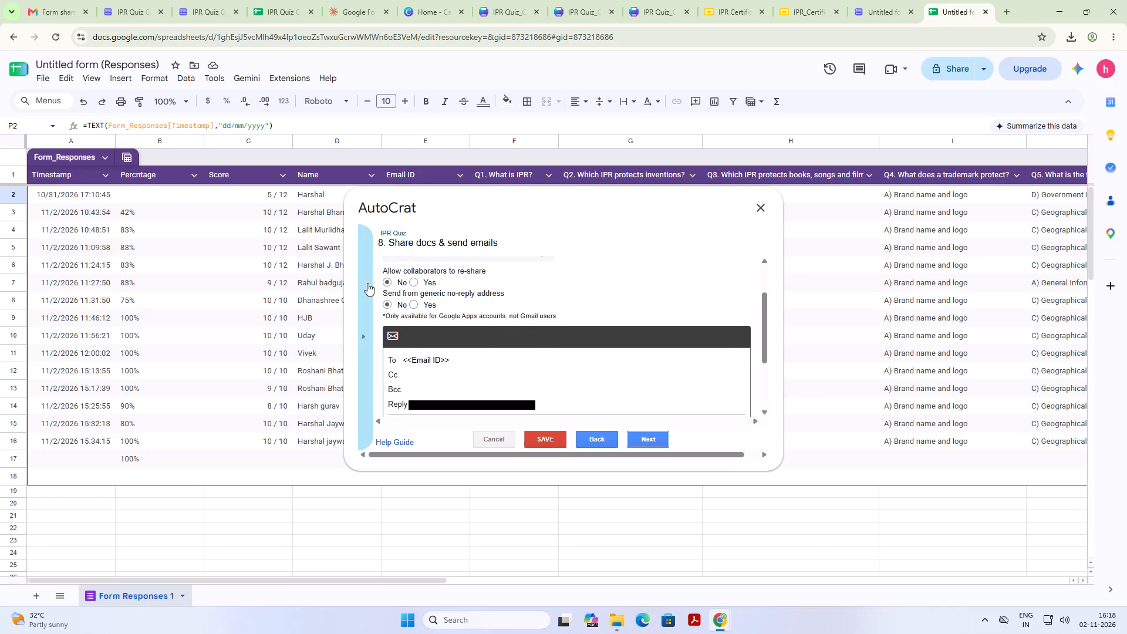
{"action": "scroll", "coordinate": [488, 340], "scroll_direction": "down", "scroll_amount": 1}
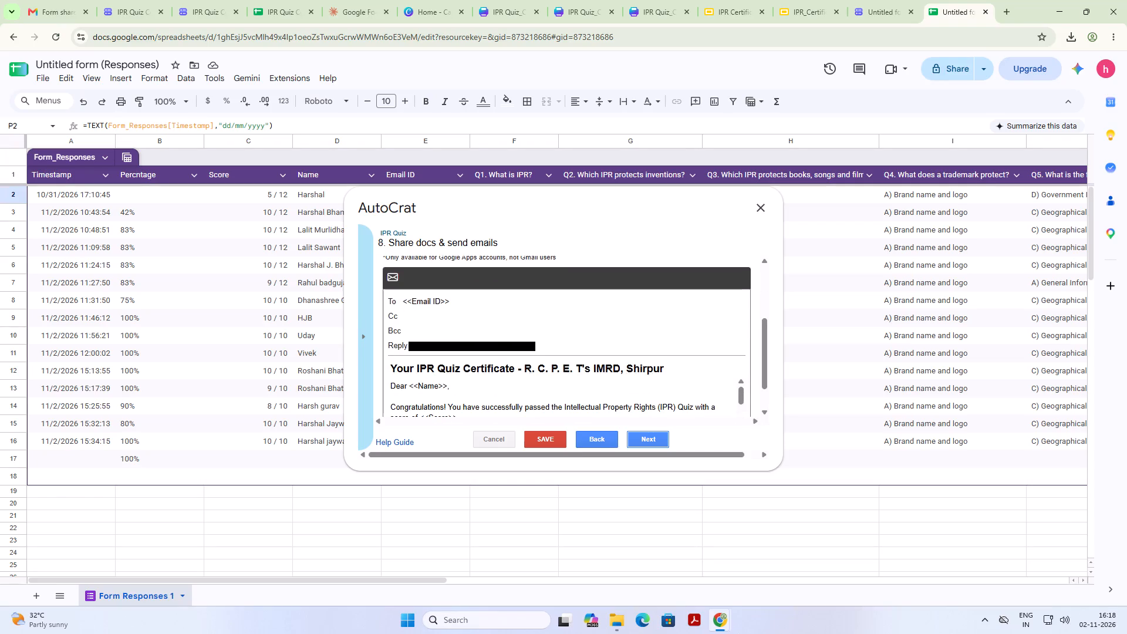
{"action": "scroll", "coordinate": [536, 348], "scroll_direction": "down", "scroll_amount": 1}
{"action": "scroll", "coordinate": [536, 348], "scroll_direction": "up", "scroll_amount": 1}
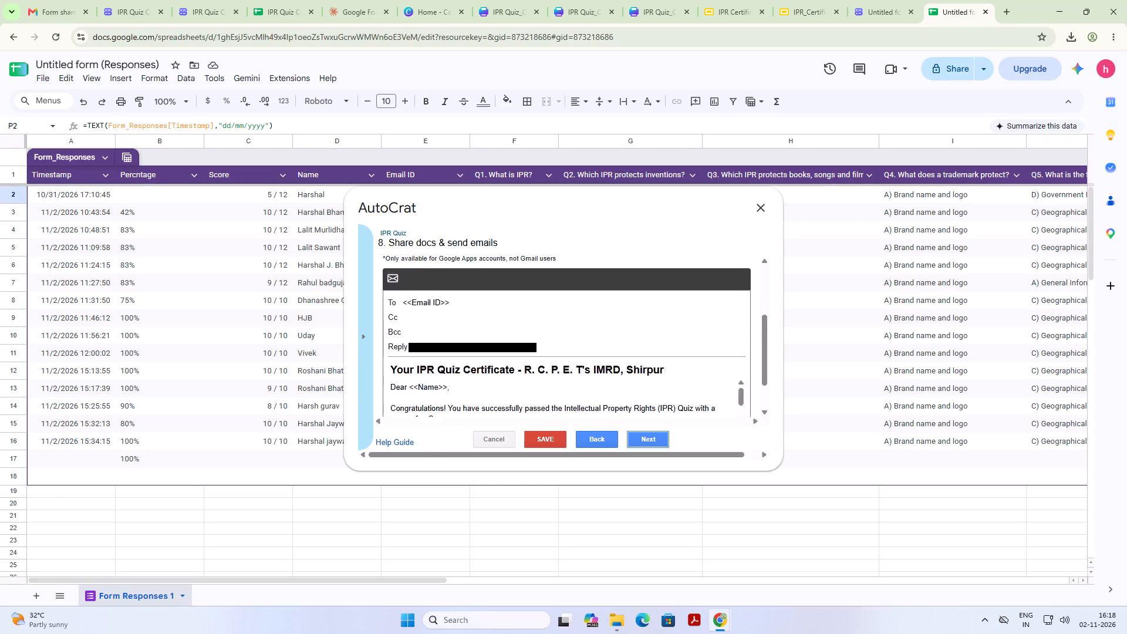
{"action": "left_click", "coordinate": [498, 369]}
{"action": "left_click", "coordinate": [539, 365]}
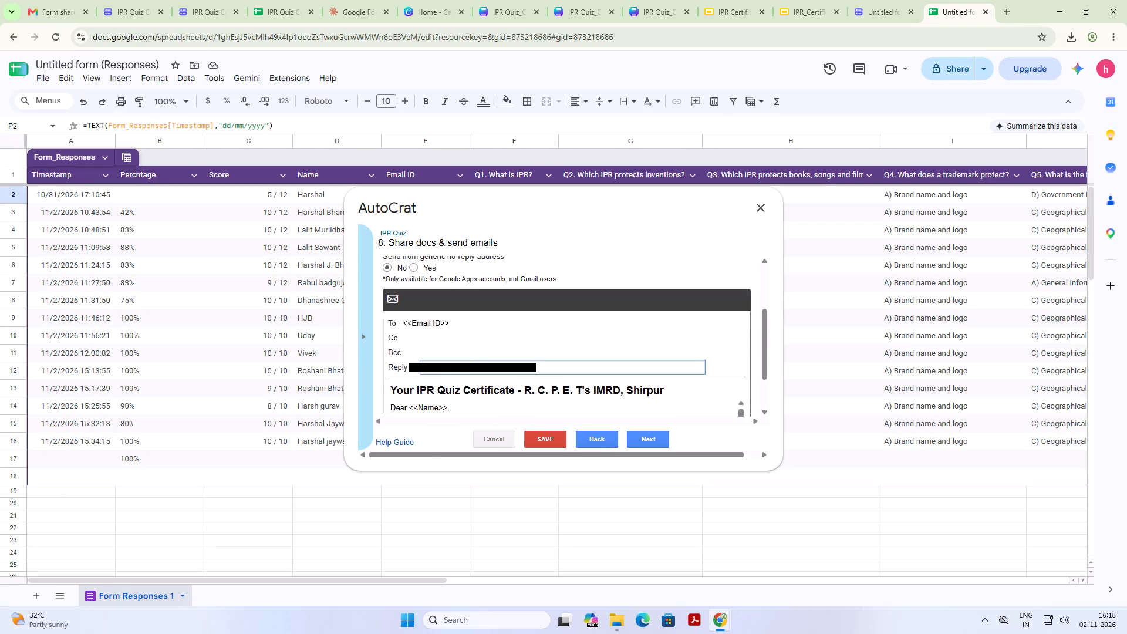
{"action": "left_click", "coordinate": [477, 394]}
{"action": "left_click", "coordinate": [468, 420]}
{"action": "scroll", "coordinate": [471, 405], "scroll_direction": "down", "scroll_amount": 3}
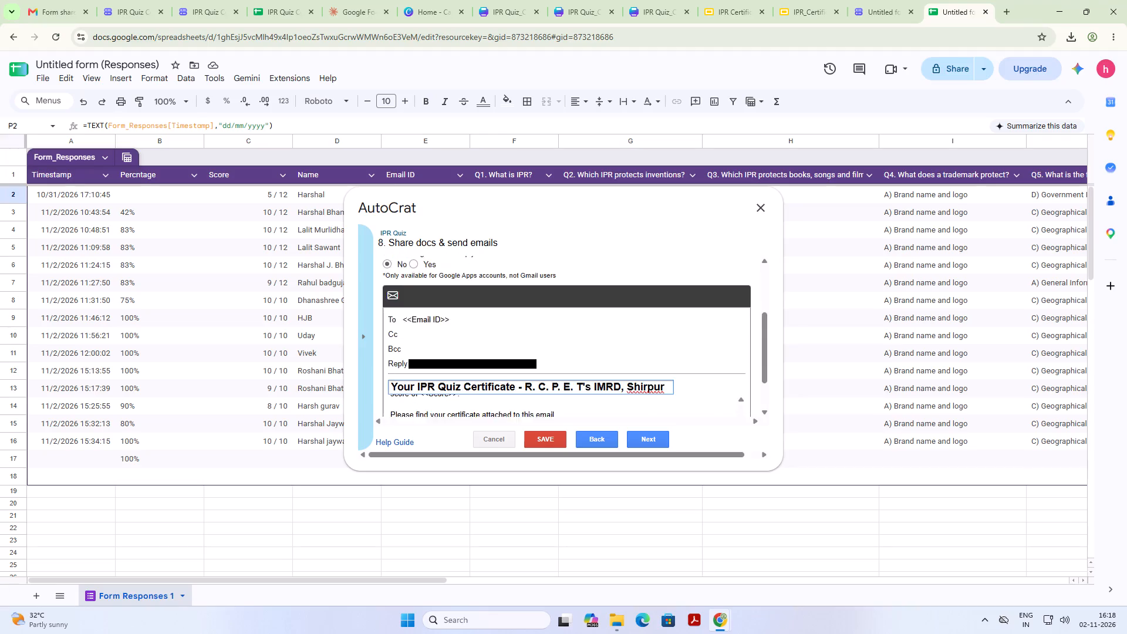
{"action": "scroll", "coordinate": [490, 376], "scroll_direction": "down", "scroll_amount": 3}
{"action": "scroll", "coordinate": [508, 378], "scroll_direction": "up", "scroll_amount": 3}
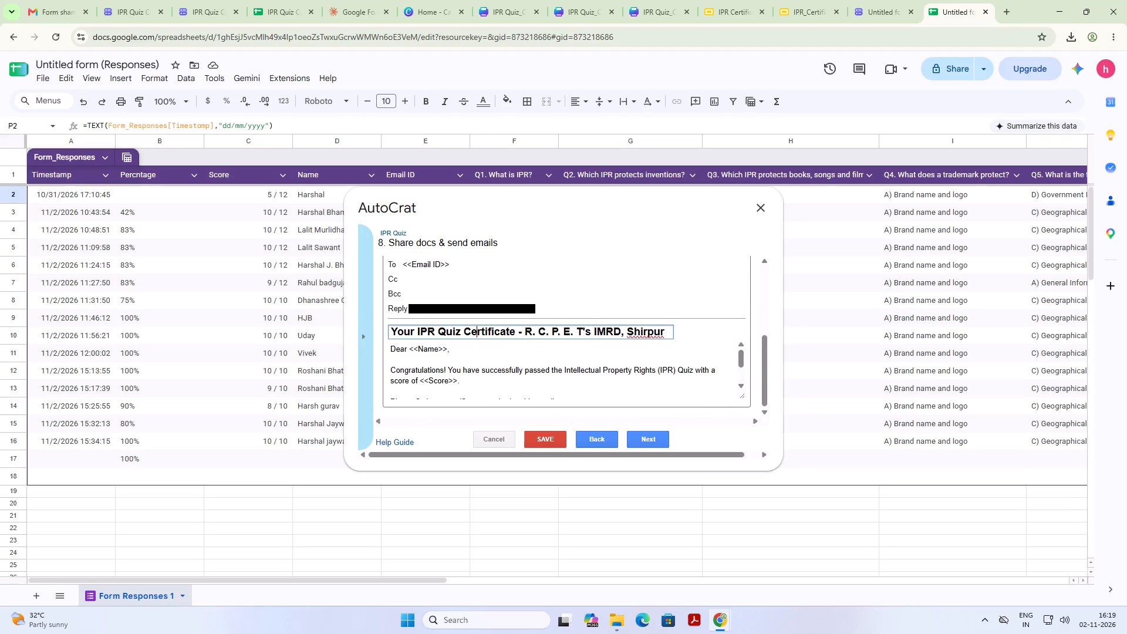
{"action": "left_click", "coordinate": [440, 260]}
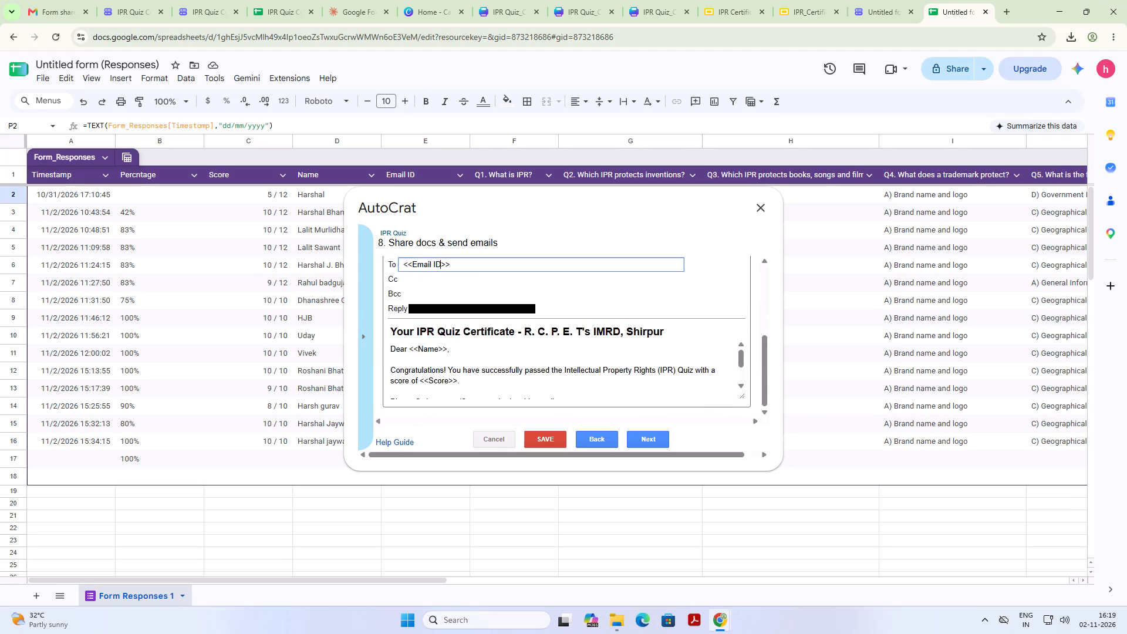
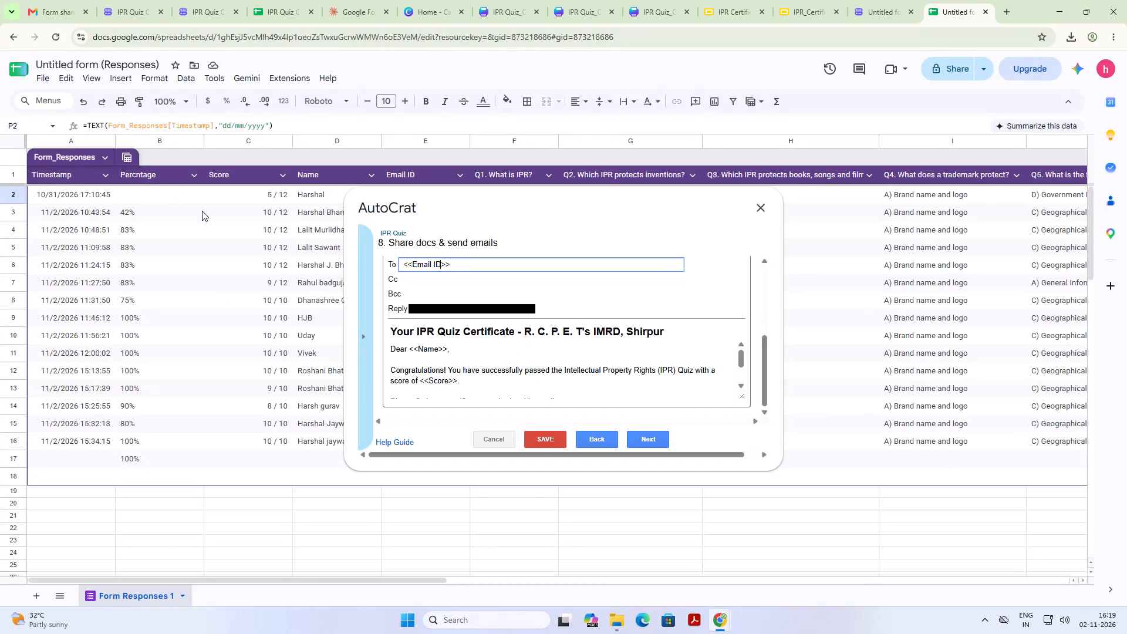
Read through the IPR Quiz job's email subject and its message body from the greeting to the closing signature.
{"action": "scroll", "coordinate": [523, 336], "scroll_direction": "down", "scroll_amount": 2}
{"action": "scroll", "coordinate": [413, 363], "scroll_direction": "up", "scroll_amount": 2}
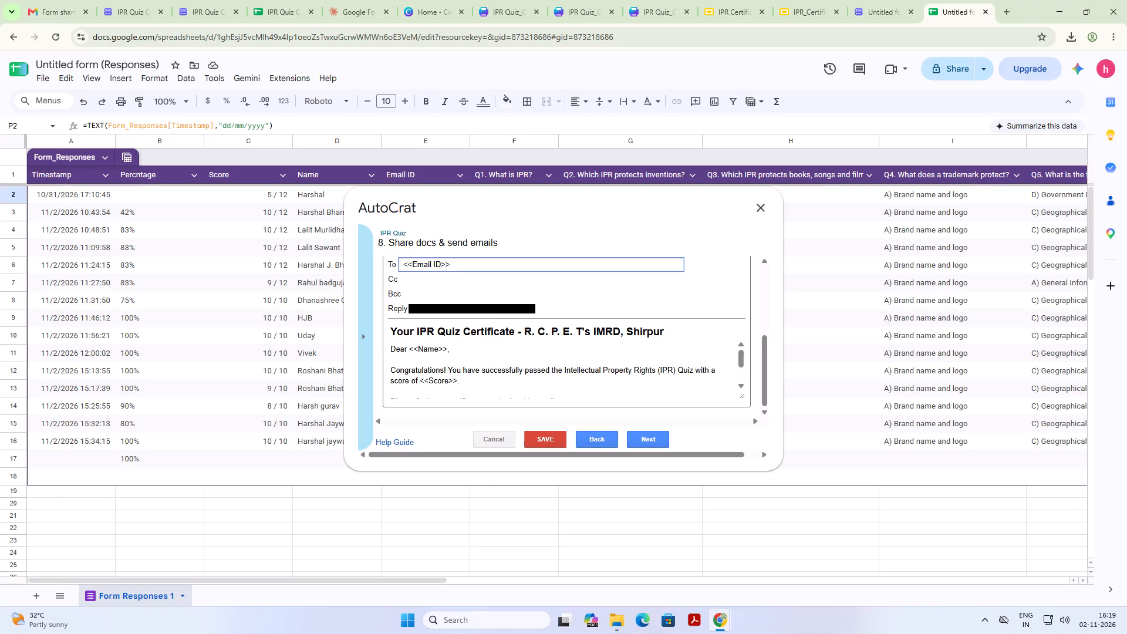
{"action": "scroll", "coordinate": [490, 364], "scroll_direction": "down", "scroll_amount": 1}
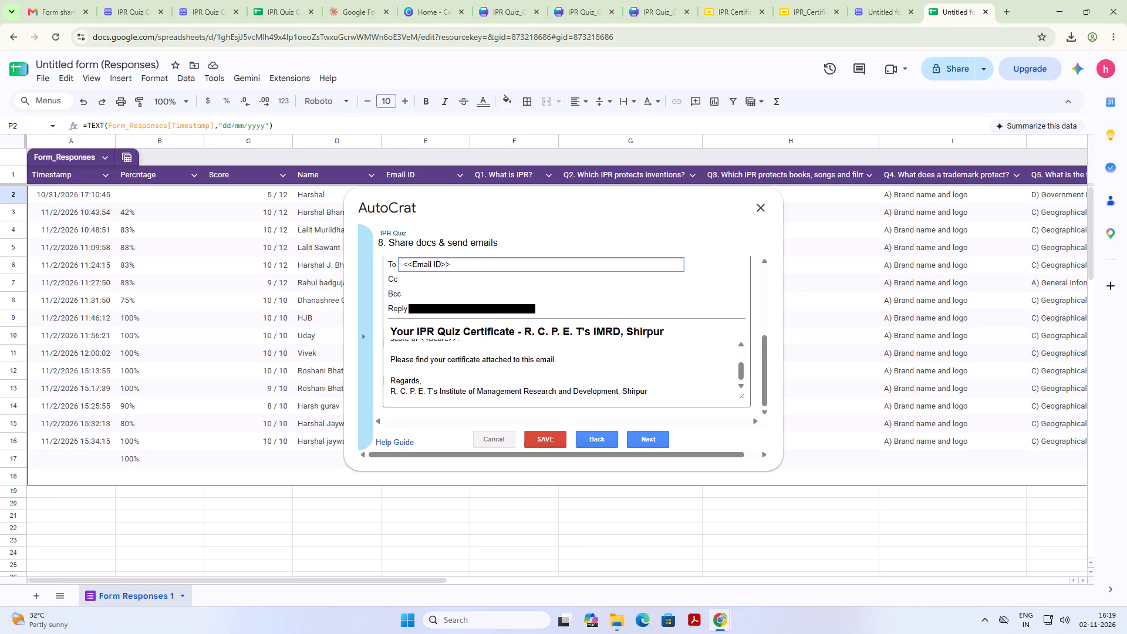
{"action": "scroll", "coordinate": [490, 364], "scroll_direction": "down", "scroll_amount": 2}
{"action": "scroll", "coordinate": [490, 371], "scroll_direction": "up", "scroll_amount": 4}
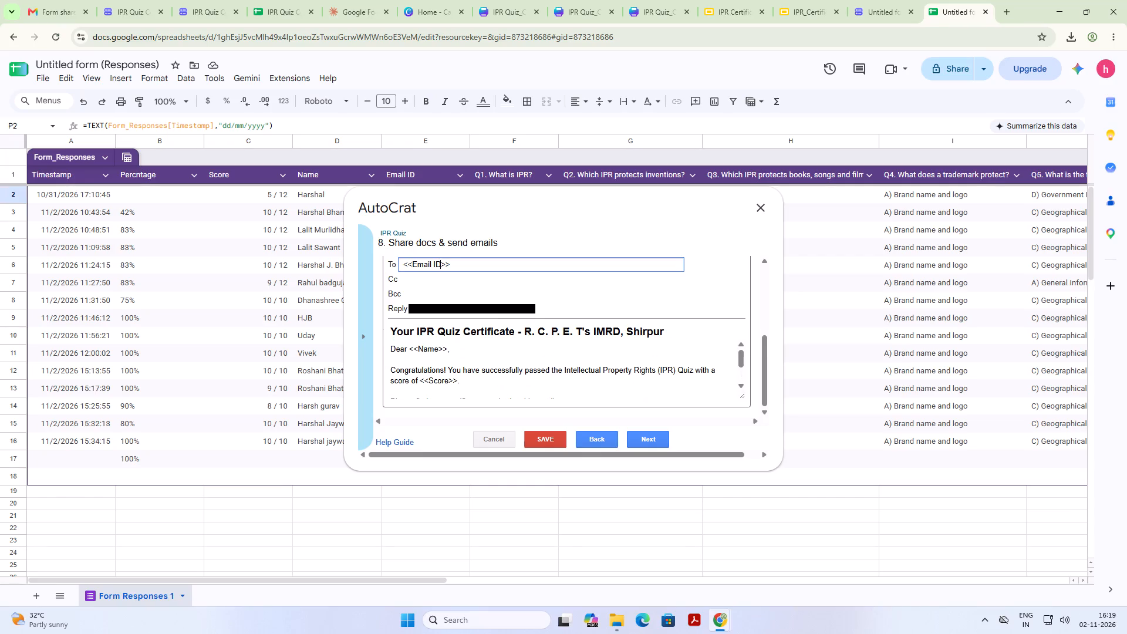
{"action": "left_click", "coordinate": [453, 335]}
{"action": "scroll", "coordinate": [506, 356], "scroll_direction": "down", "scroll_amount": 3}
{"action": "scroll", "coordinate": [509, 357], "scroll_direction": "up", "scroll_amount": 1}
{"action": "scroll", "coordinate": [535, 353], "scroll_direction": "down", "scroll_amount": 1}
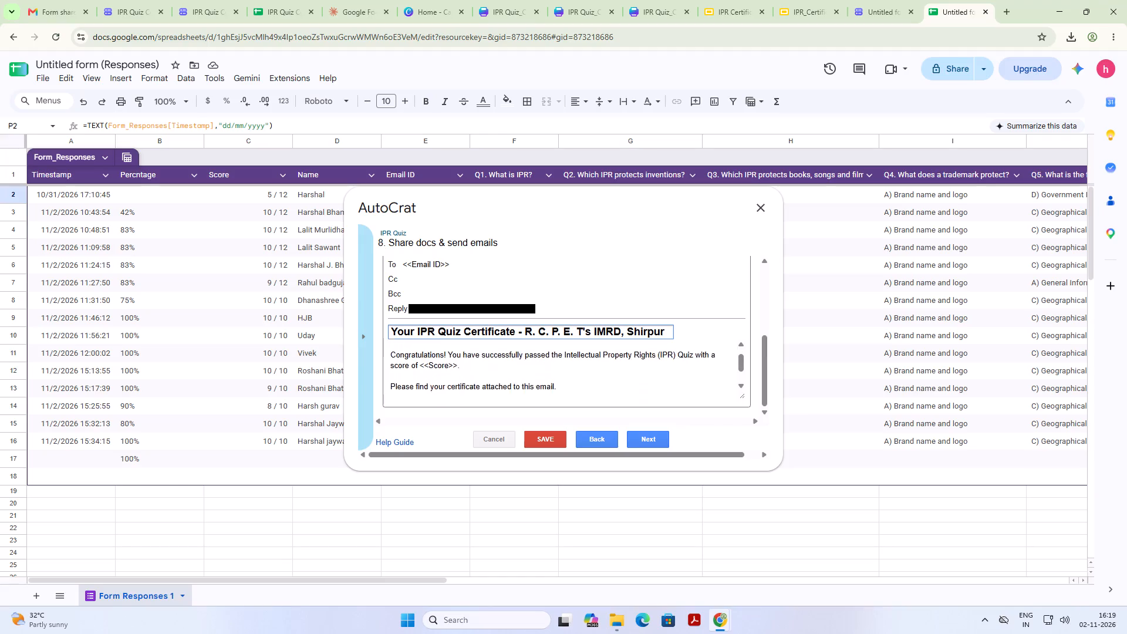
{"action": "scroll", "coordinate": [539, 365], "scroll_direction": "up", "scroll_amount": 6}
{"action": "scroll", "coordinate": [482, 362], "scroll_direction": "down", "scroll_amount": 8}
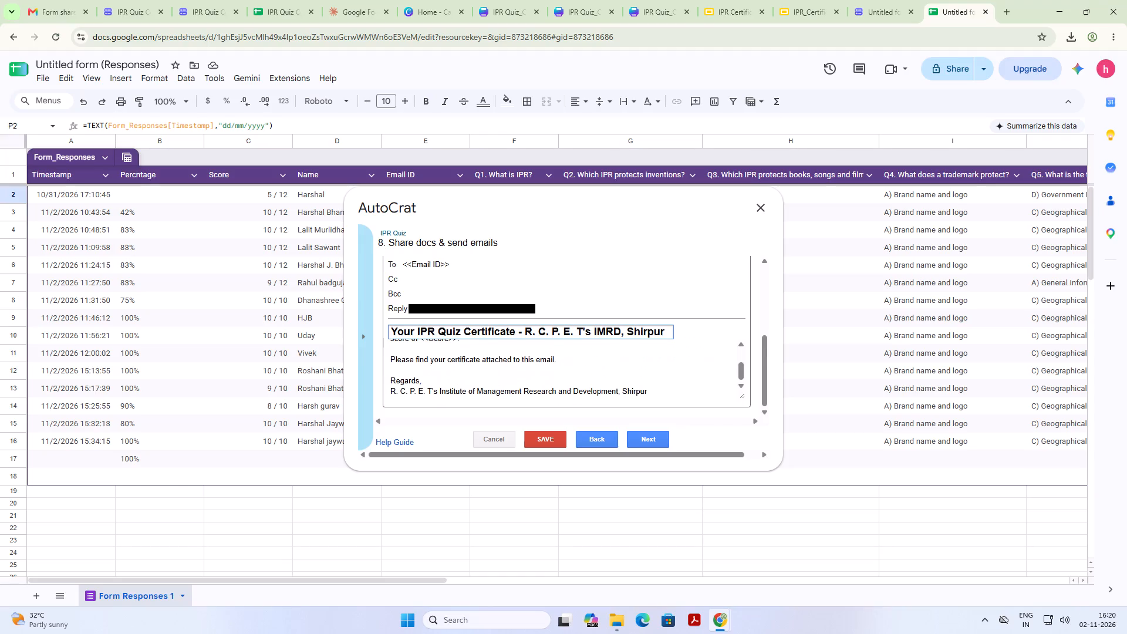
{"action": "scroll", "coordinate": [519, 381], "scroll_direction": "up", "scroll_amount": 9}
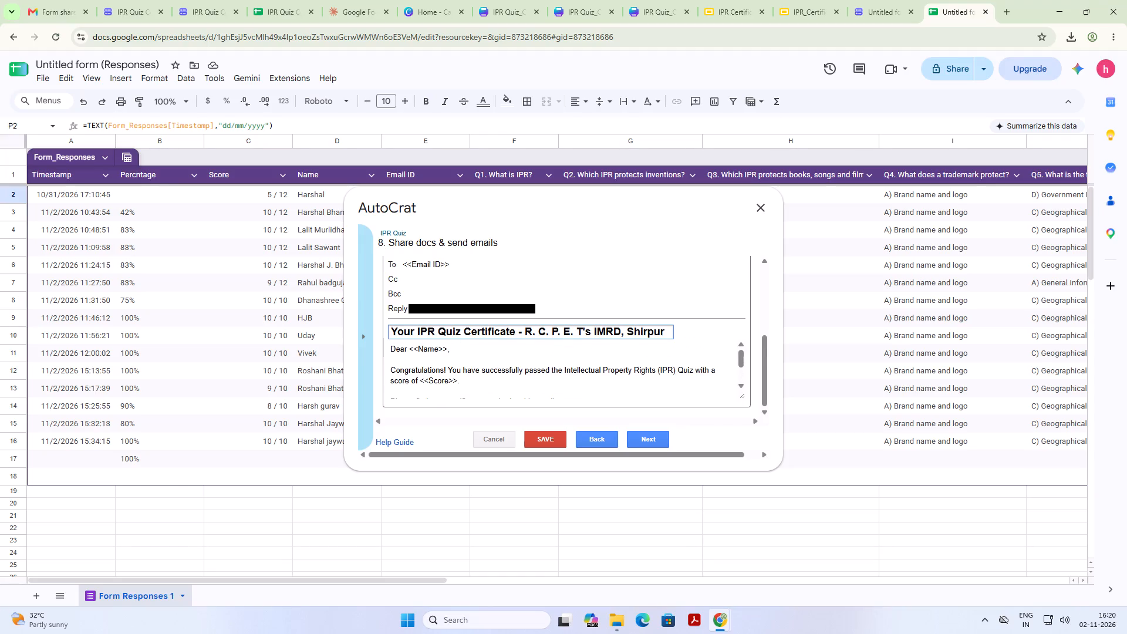
Recheck the IPR Quiz job's email subject and its message body, from the closing signature back up to the greeting.
{"action": "left_click_drag", "start_coordinate": [393, 333], "coordinate": [679, 348]}
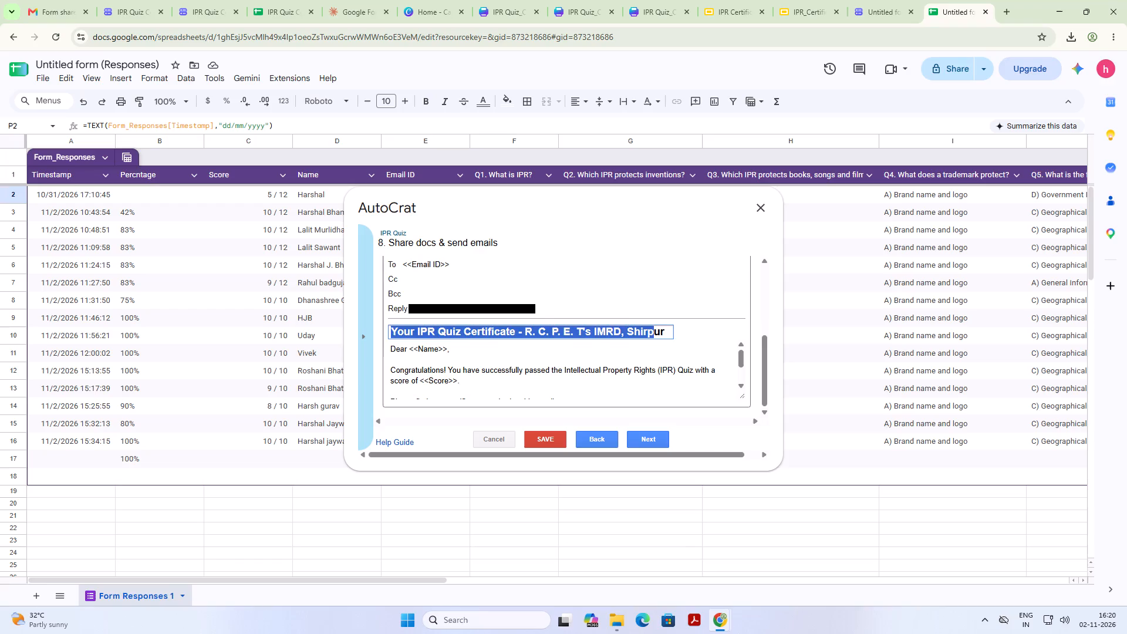
{"action": "left_click", "coordinate": [525, 384]}
{"action": "scroll", "coordinate": [525, 384], "scroll_direction": "down", "scroll_amount": 3}
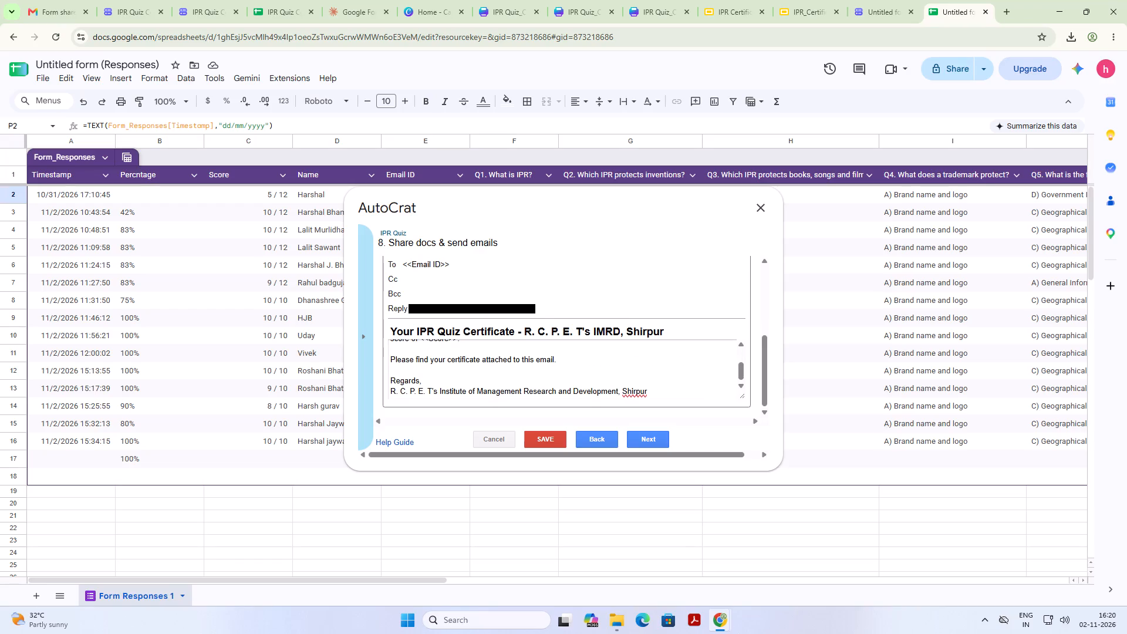
{"action": "left_click_drag", "start_coordinate": [664, 391], "coordinate": [400, 376]}
{"action": "scroll", "coordinate": [400, 376], "scroll_direction": "up", "scroll_amount": 2}
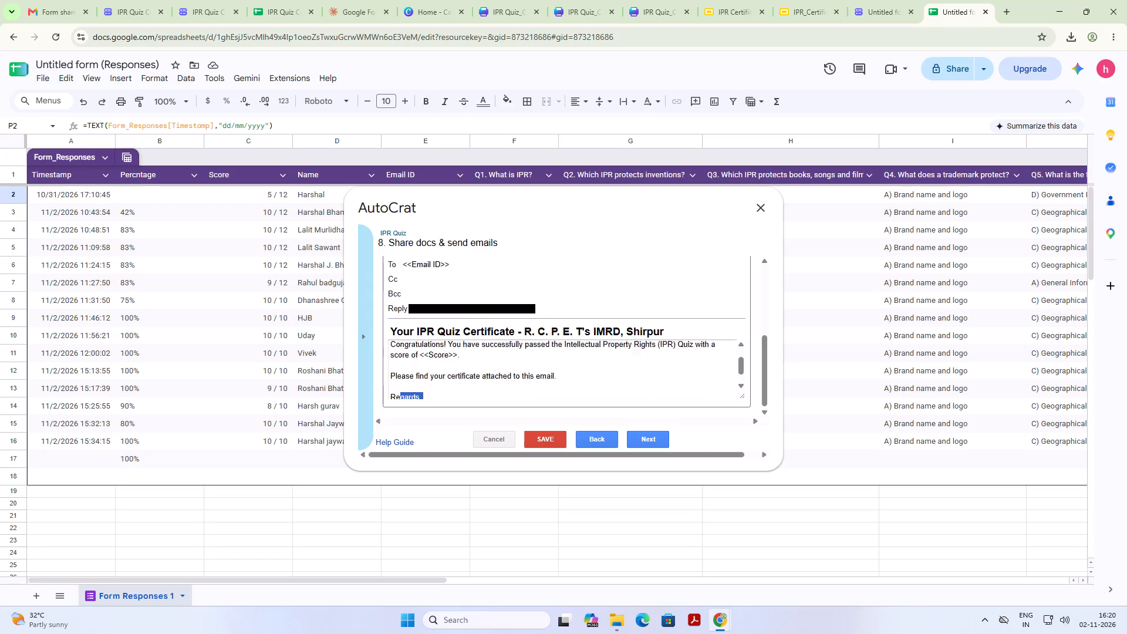
{"action": "scroll", "coordinate": [400, 376], "scroll_direction": "up", "scroll_amount": 2}
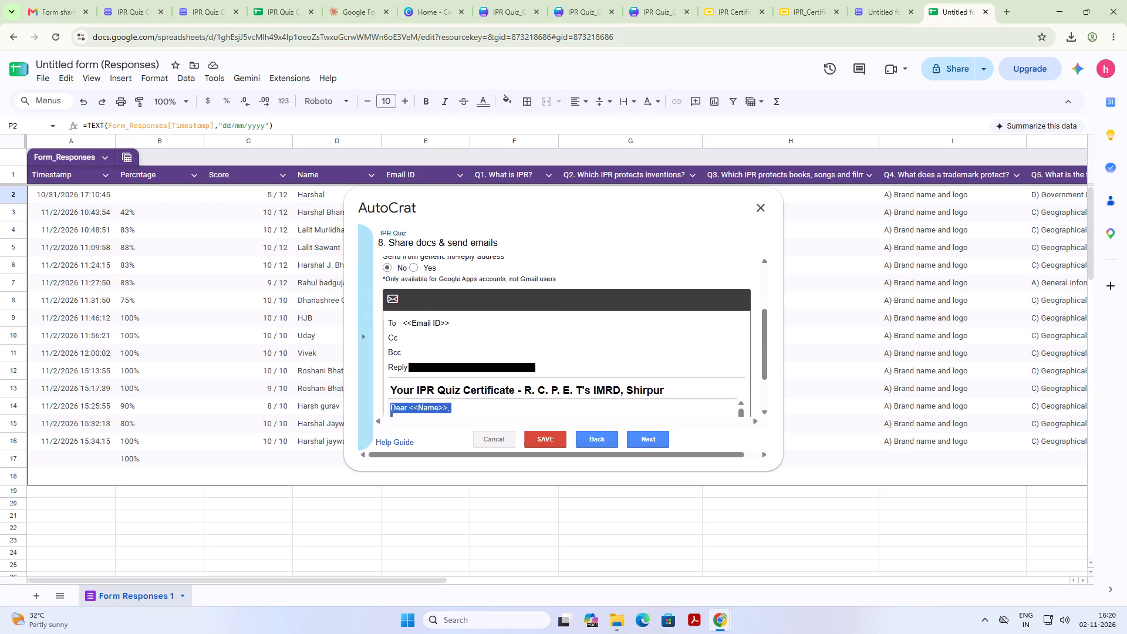
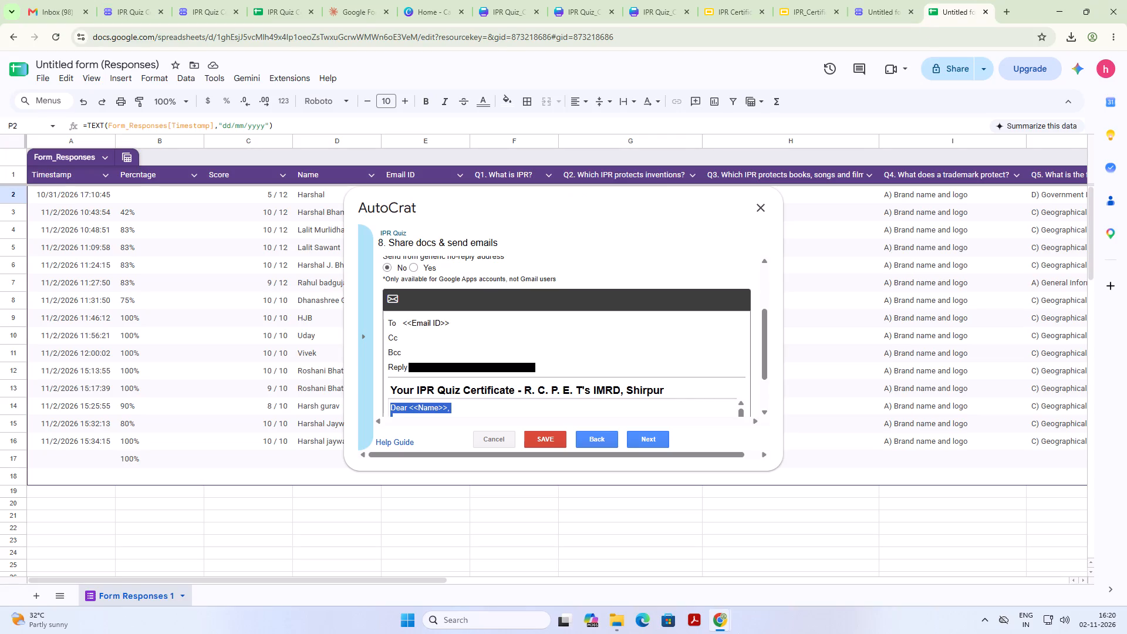
Copy the subject line "Your IPR Quiz Certificate - R. C. P. E. T's IMRD, Shirpur" from the IPR Quiz job's email settings.
{"action": "left_click_drag", "start_coordinate": [562, 386], "coordinate": [490, 384]}
{"action": "scroll", "coordinate": [409, 385], "scroll_direction": "down", "scroll_amount": 1}
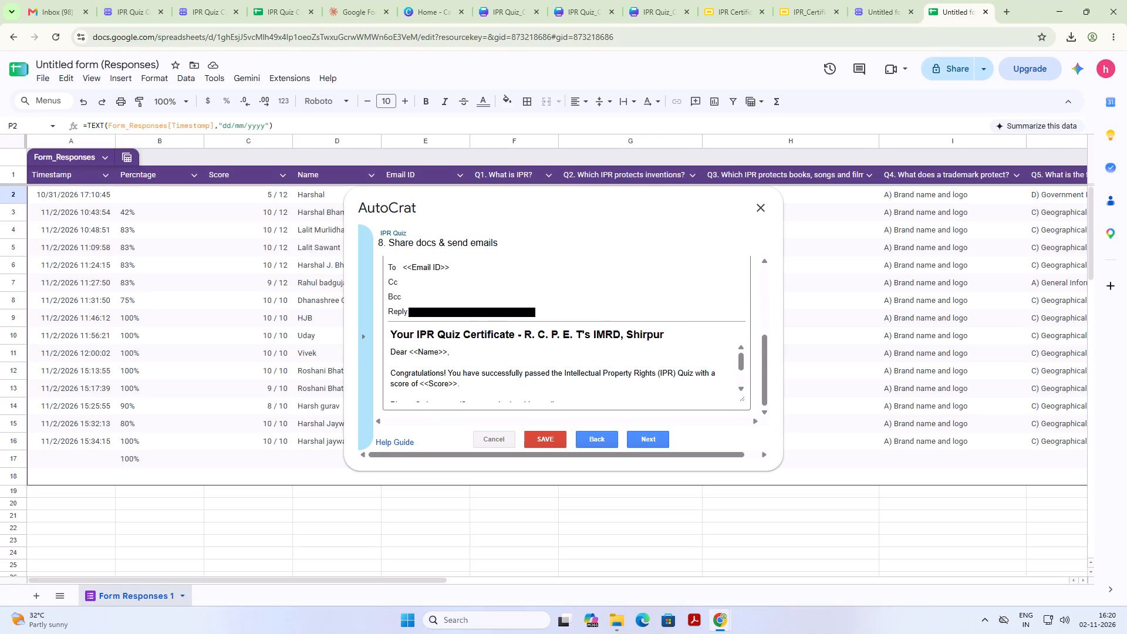
{"action": "left_click_drag", "start_coordinate": [672, 333], "coordinate": [315, 327]}
{"action": "key", "text": "ctrl+c"}
{"action": "key", "text": "ctrl+c"}
{"action": "scroll", "coordinate": [525, 383], "scroll_direction": "down", "scroll_amount": 3}
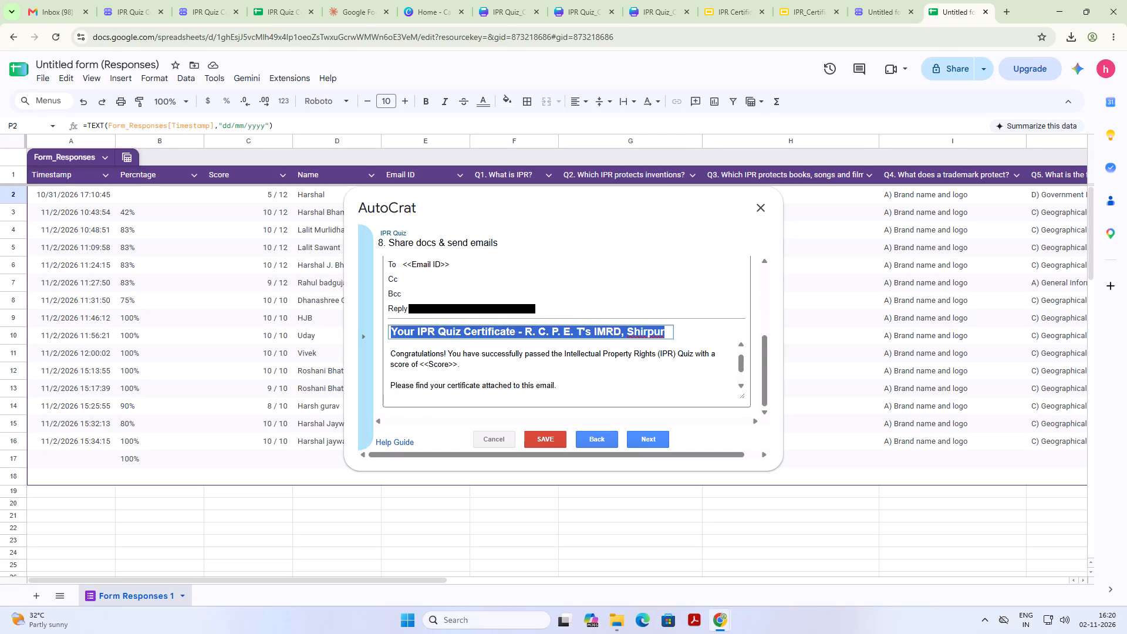
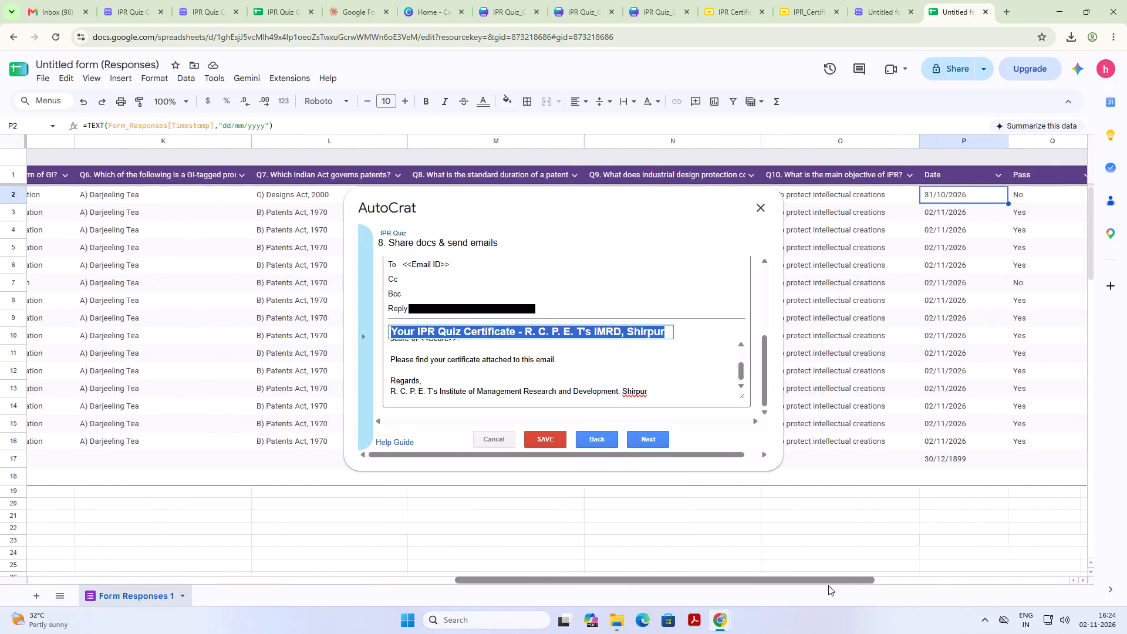
Copy the Pass formula from cell Q2 of the Untitled form responses sheet.
{"action": "left_click_drag", "start_coordinate": [828, 585], "coordinate": [905, 585]}
{"action": "left_click", "coordinate": [838, 188]}
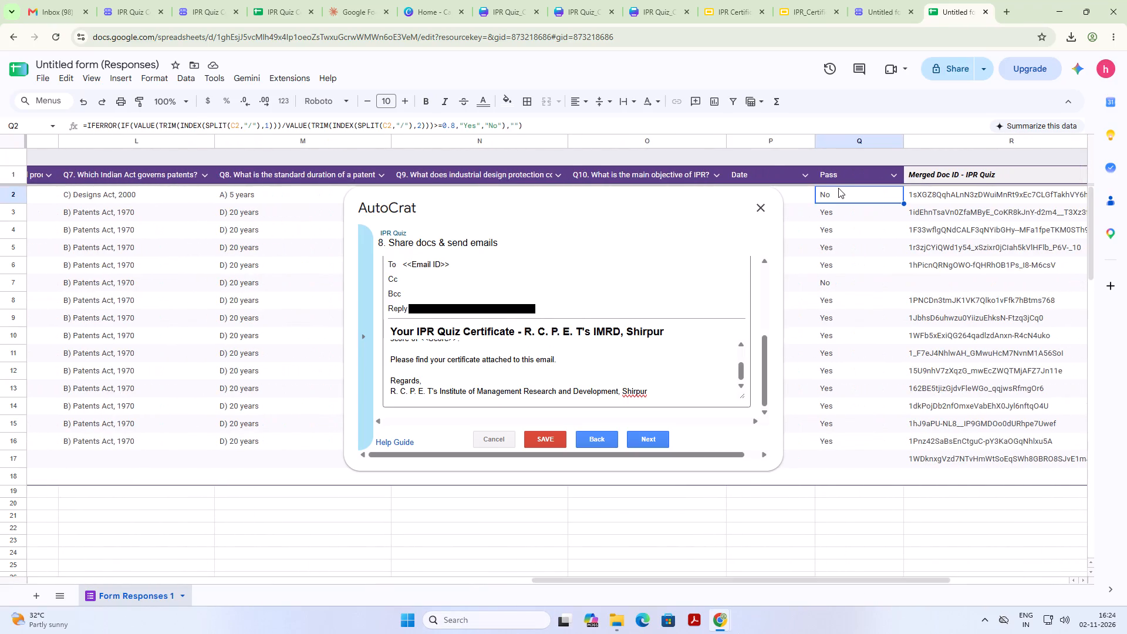
{"action": "left_click", "coordinate": [843, 170]}
{"action": "left_click", "coordinate": [843, 194]}
{"action": "double_click", "coordinate": [553, 125]}
{"action": "left_click_drag", "start_coordinate": [553, 125], "coordinate": [372, 117]}
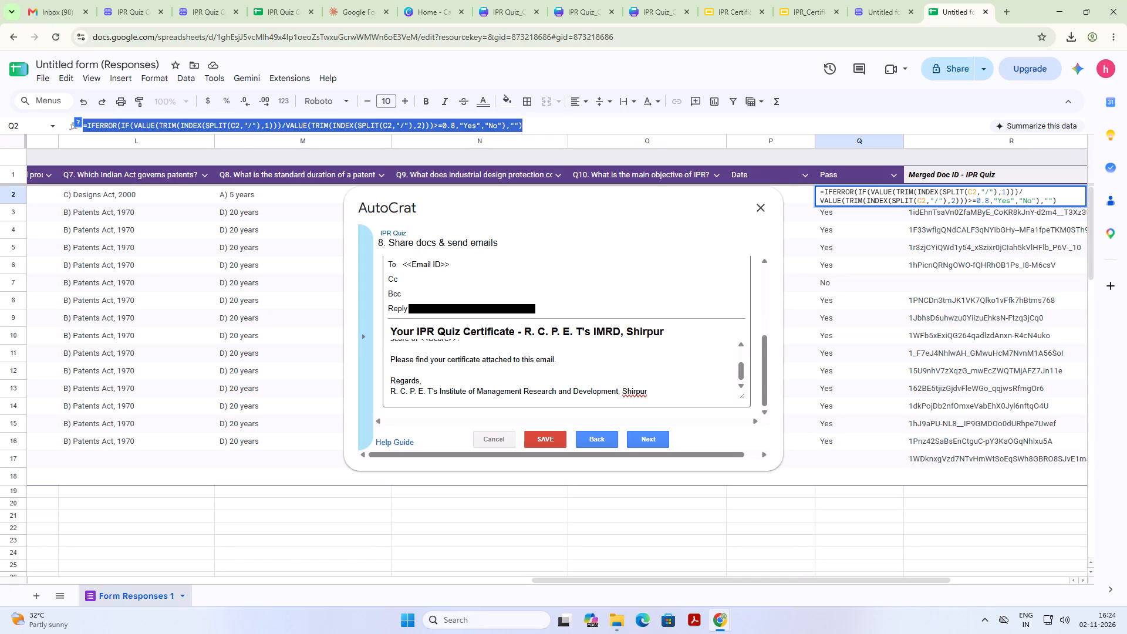
{"action": "key", "text": "ctrl+c"}
{"action": "key", "text": "ctrl+c"}
{"action": "key", "text": "ctrl+c"}
{"action": "key", "text": "ctrl+c"}
{"action": "key", "text": "ctrl+c"}
{"action": "key", "text": "ctrl+c"}
{"action": "left_click", "coordinate": [855, 546]}
{"action": "left_click_drag", "start_coordinate": [787, 580], "coordinate": [628, 586]}
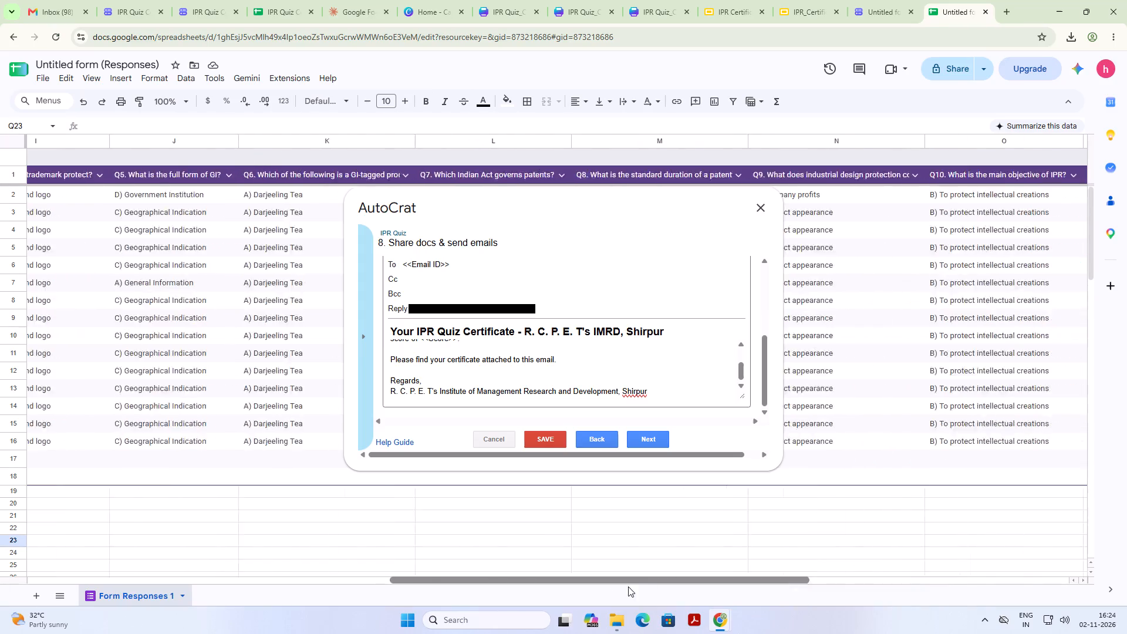
{"action": "left_click_drag", "start_coordinate": [628, 586], "coordinate": [445, 599]}
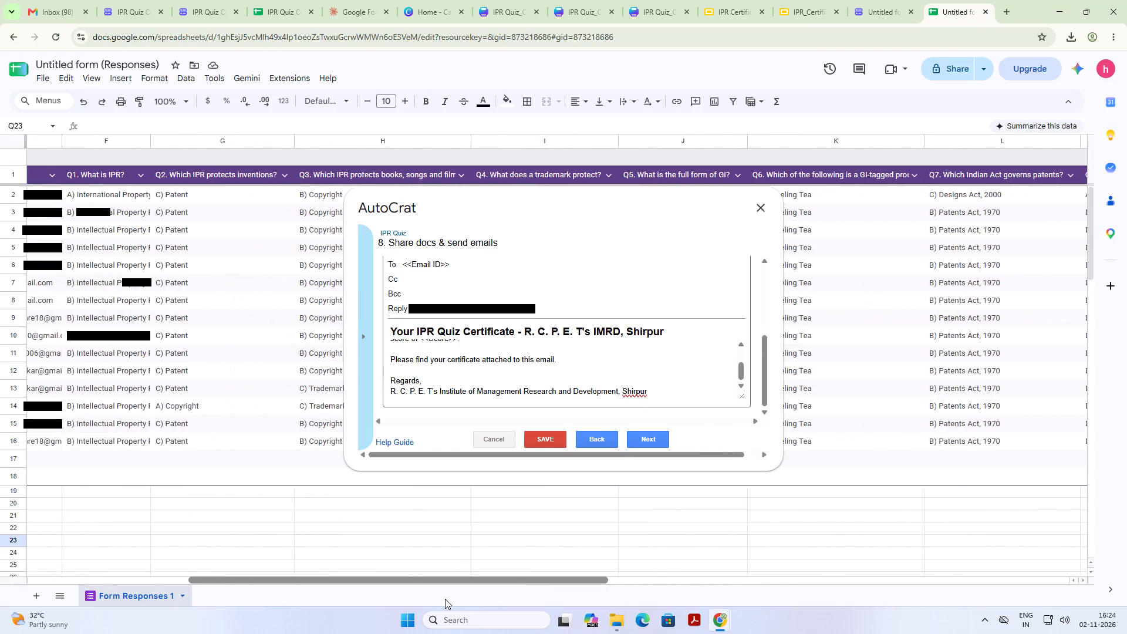
{"action": "left_click_drag", "start_coordinate": [445, 599], "coordinate": [325, 603]}
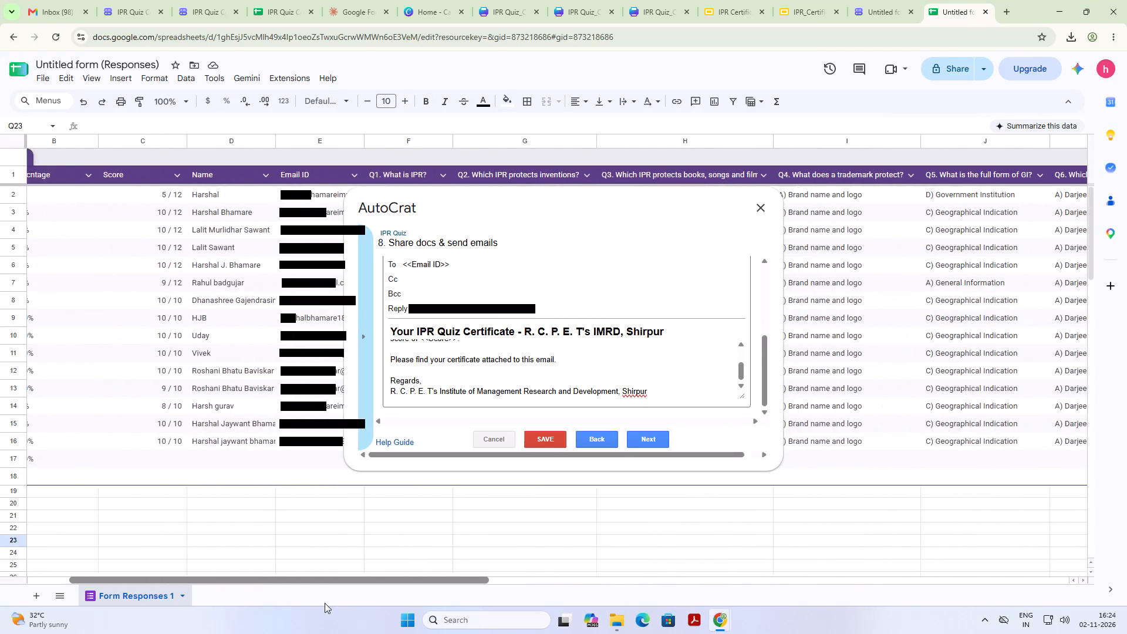
{"action": "left_click_drag", "start_coordinate": [325, 603], "coordinate": [236, 590]}
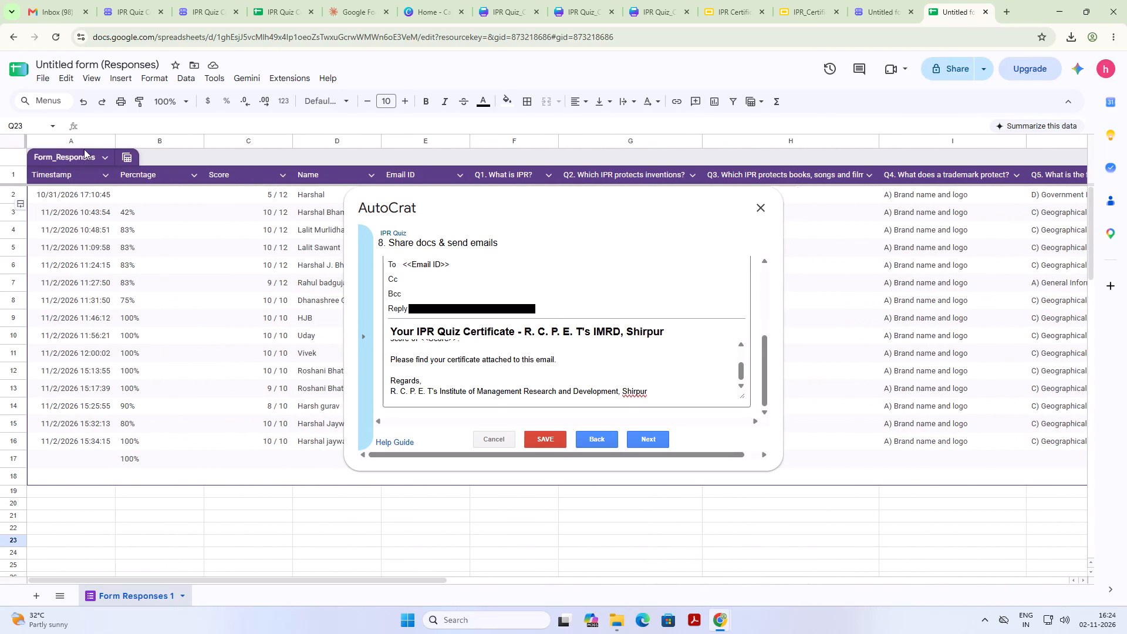
Paste the copied 0.8-threshold Yes/No formula into cell AH2 under Pass in the IPR Quiz Competition 2026-27 HJB responses sheet.
{"action": "left_click", "coordinate": [282, 0]}
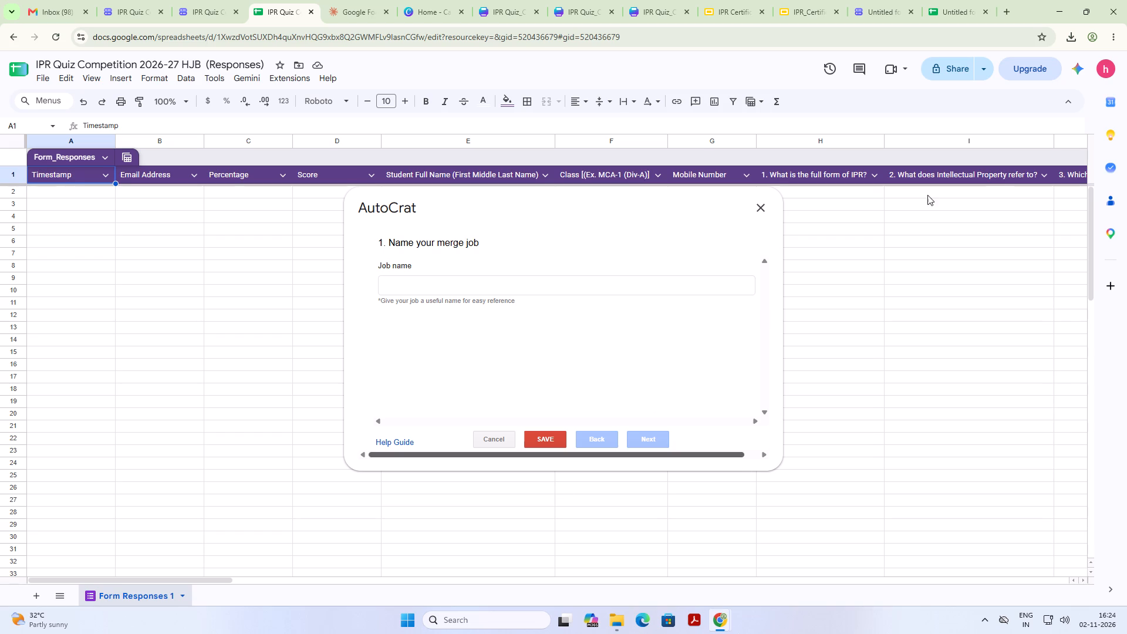
{"action": "left_click_drag", "start_coordinate": [124, 583], "coordinate": [676, 605]}
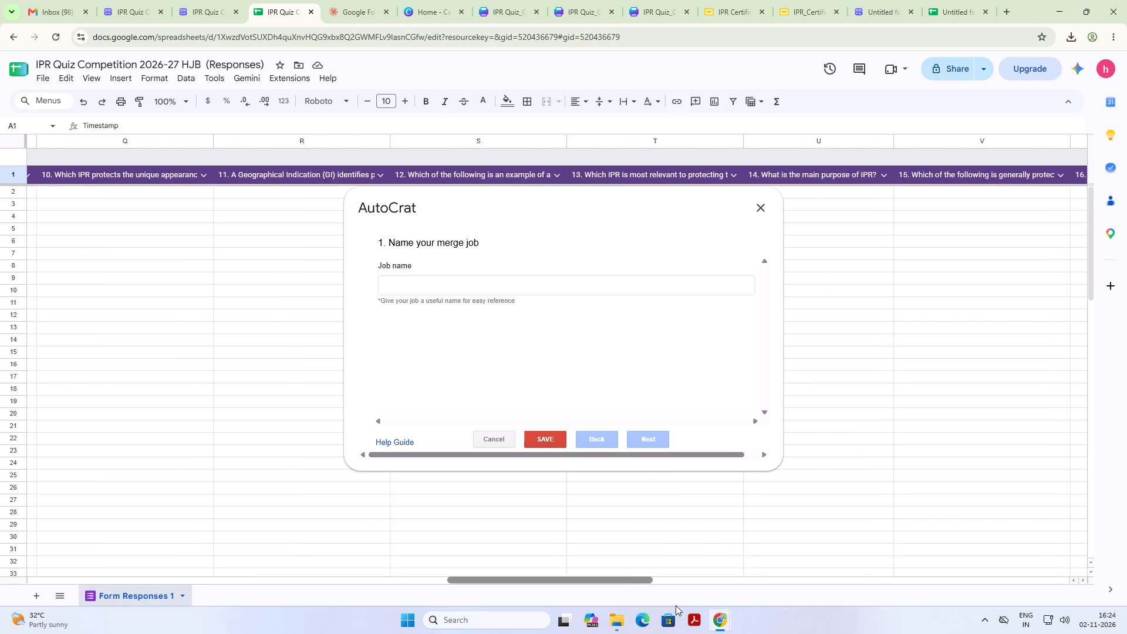
{"action": "left_click_drag", "start_coordinate": [676, 605], "coordinate": [915, 626]}
{"action": "left_click", "coordinate": [910, 187]}
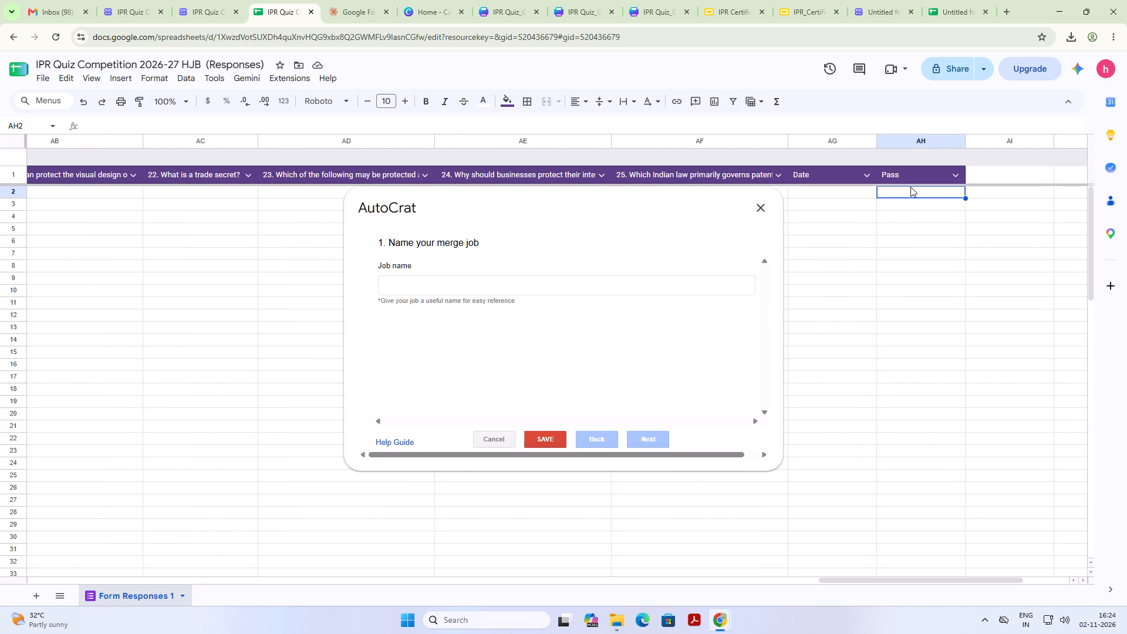
{"action": "left_click", "coordinate": [147, 125]}
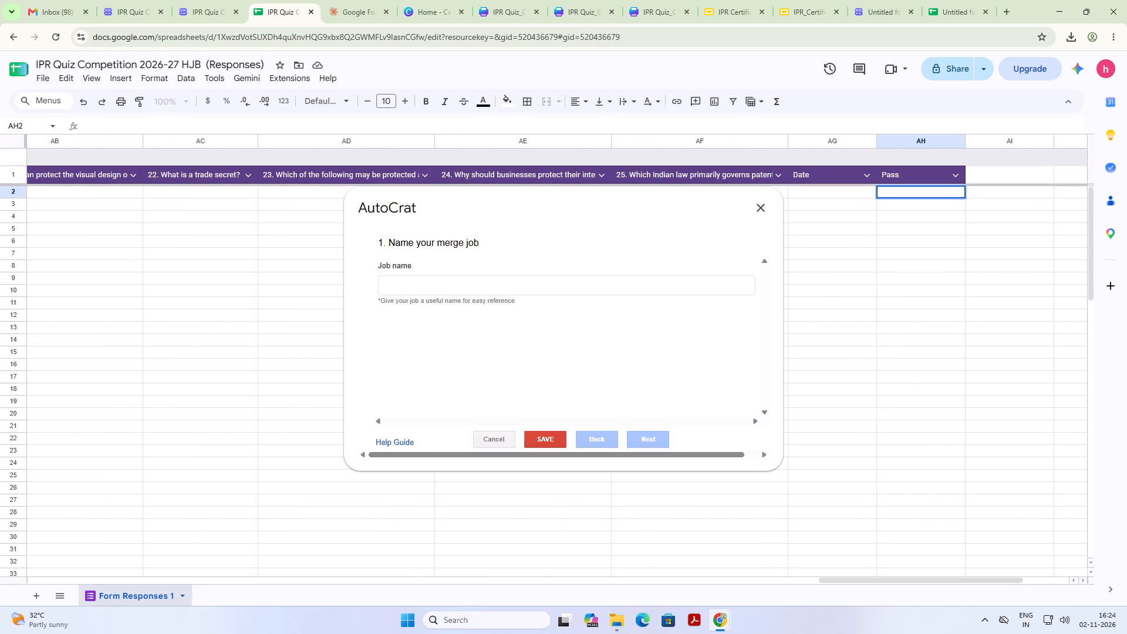
{"action": "key", "text": "ctrl+v"}
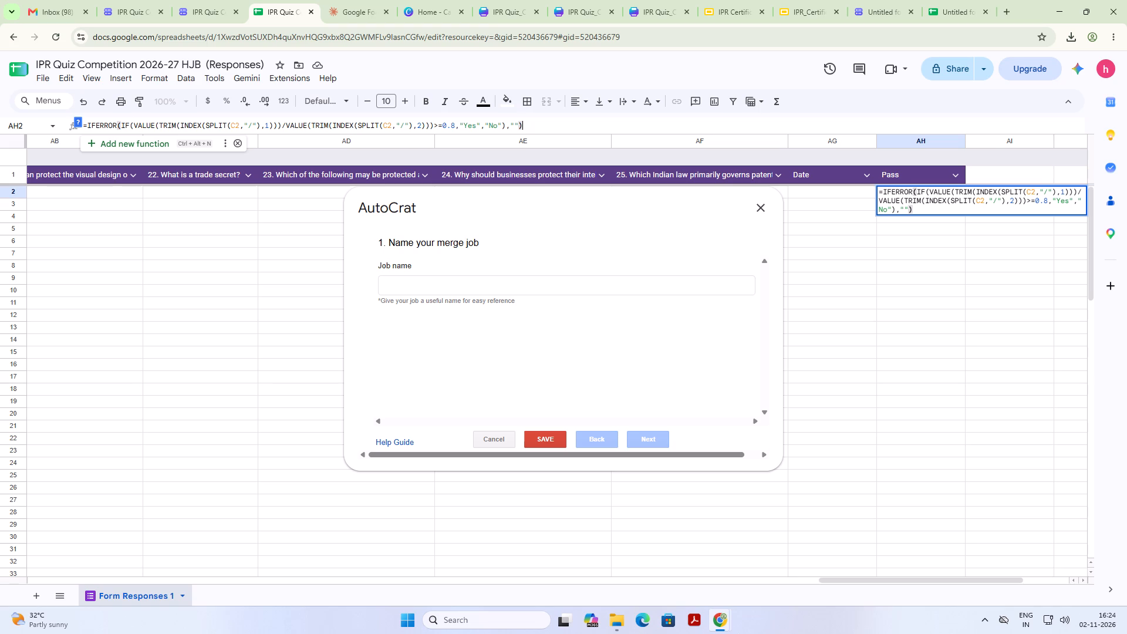
{"action": "left_click", "coordinate": [236, 124]}
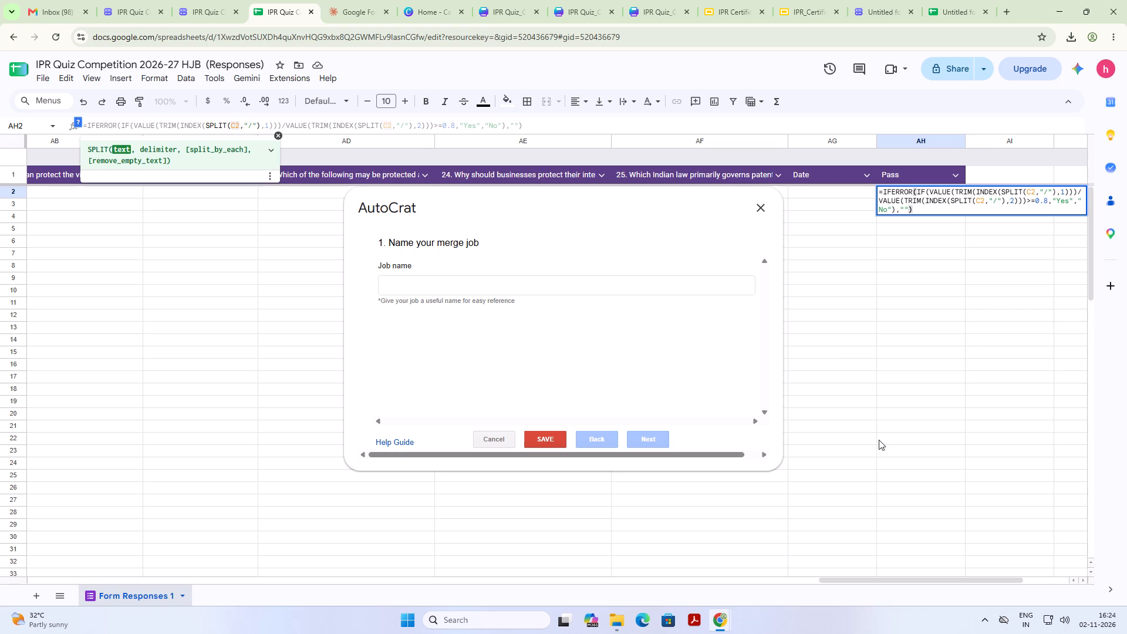
{"action": "key", "text": "Return"}
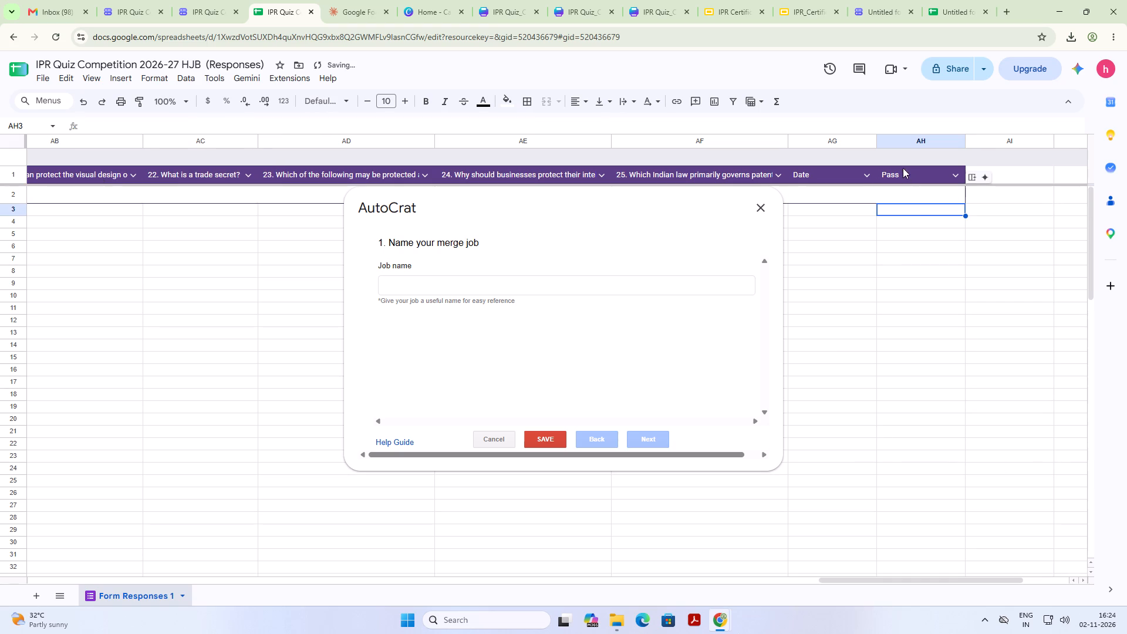
{"action": "left_click", "coordinate": [922, 187]}
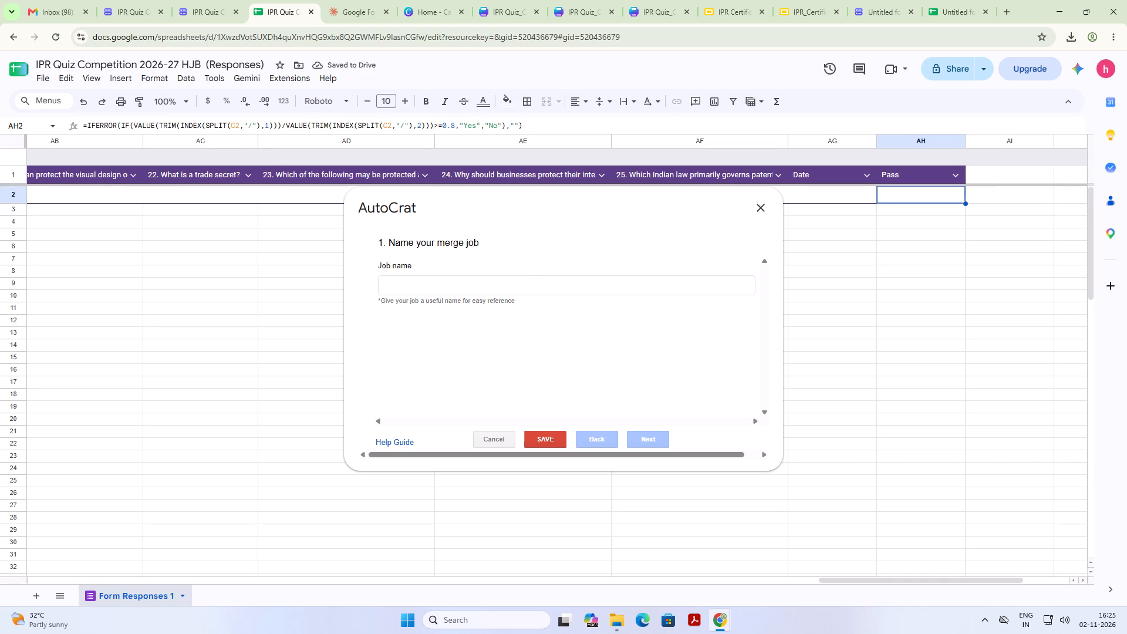
Close the AutoCrat job setup dialog.
{"action": "left_click", "coordinate": [768, 204]}
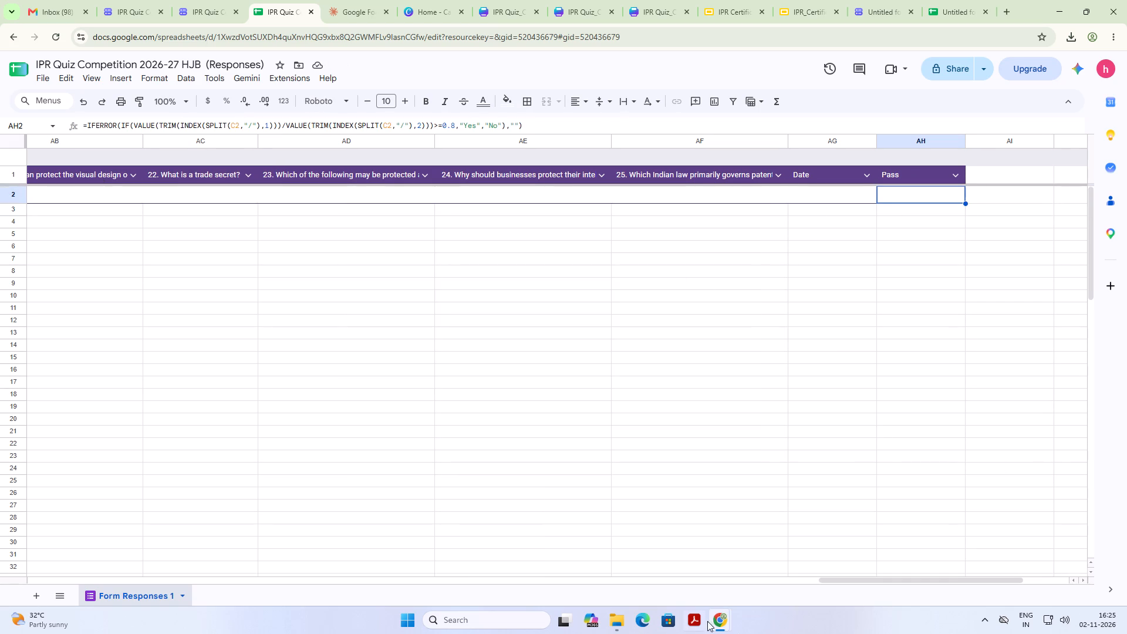
Compare which column holds the Score in the Untitled form responses sheet and in the IPR Quiz Competition responses sheet.
{"action": "left_click_drag", "start_coordinate": [924, 580], "coordinate": [122, 602]}
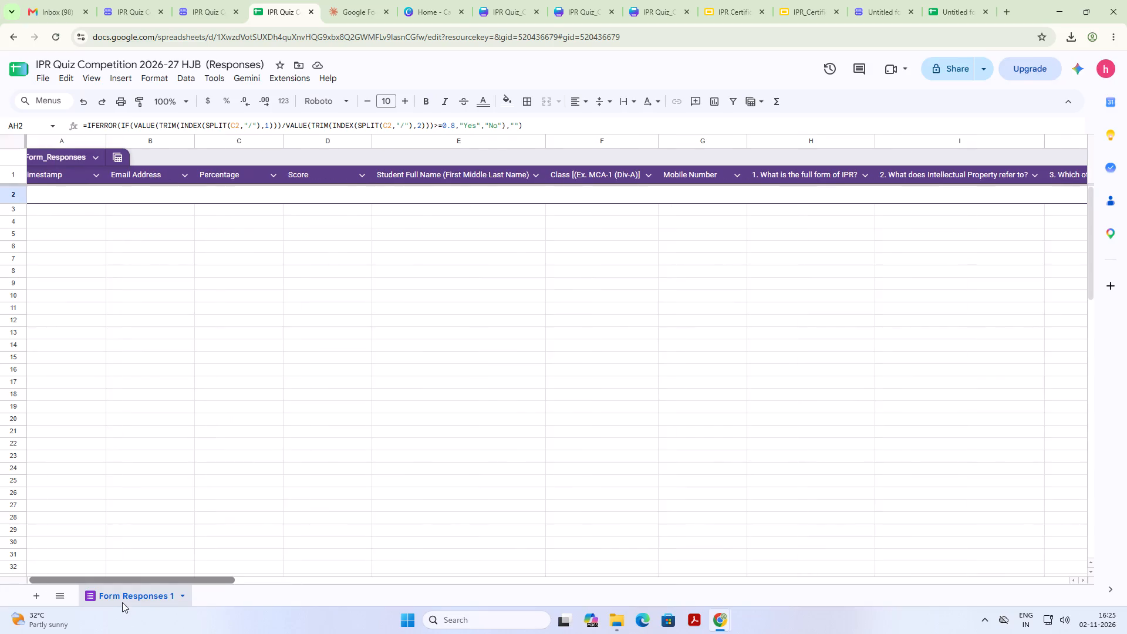
{"action": "left_click_drag", "start_coordinate": [122, 602], "coordinate": [117, 602]}
{"action": "left_click", "coordinate": [950, 4]}
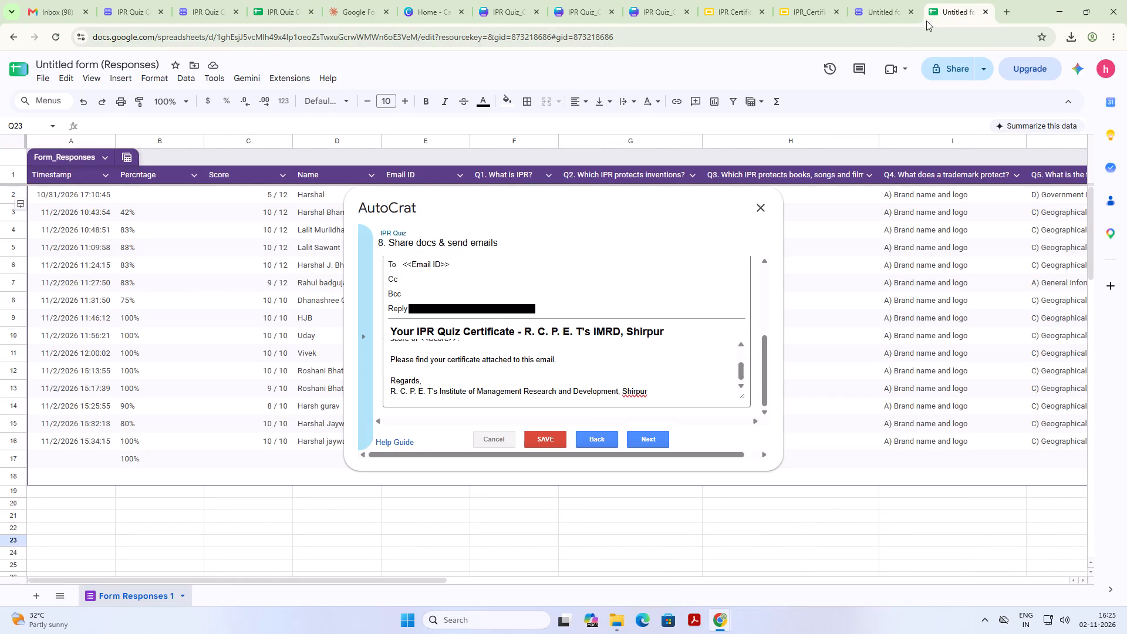
{"action": "left_click", "coordinate": [333, 134]}
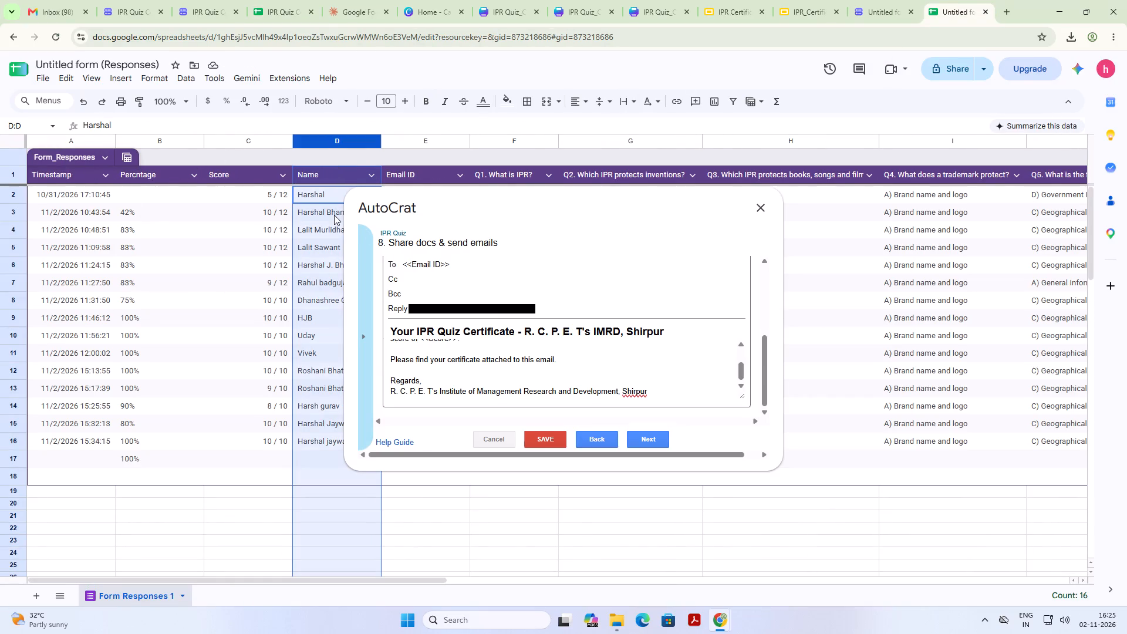
{"action": "left_click", "coordinate": [336, 178]}
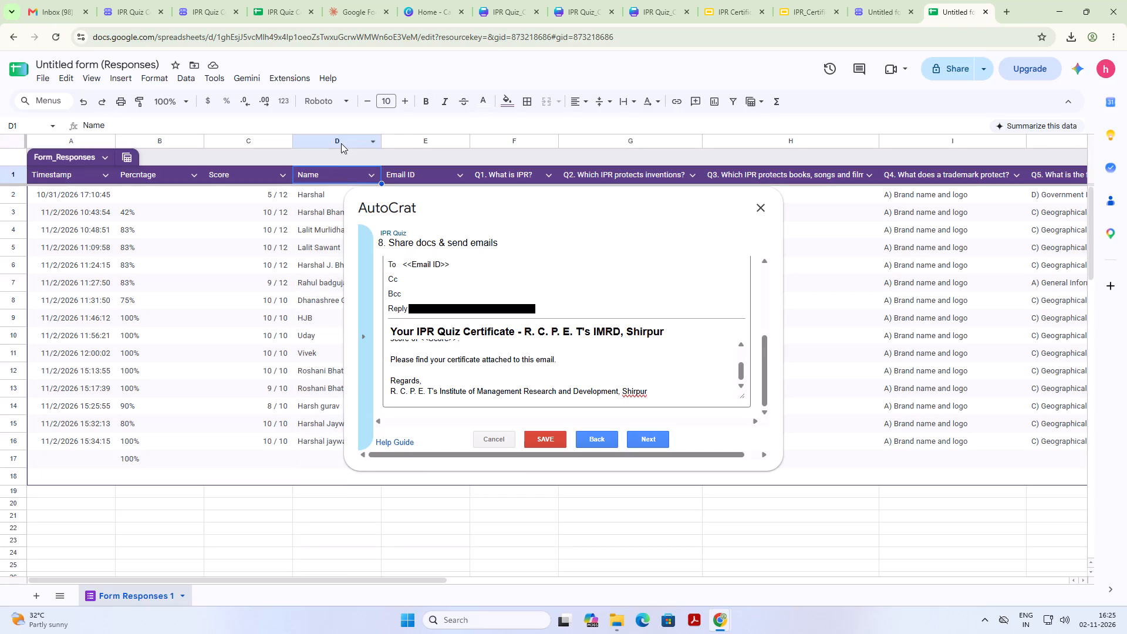
{"action": "left_click", "coordinate": [342, 143]}
{"action": "left_click", "coordinate": [342, 143]}
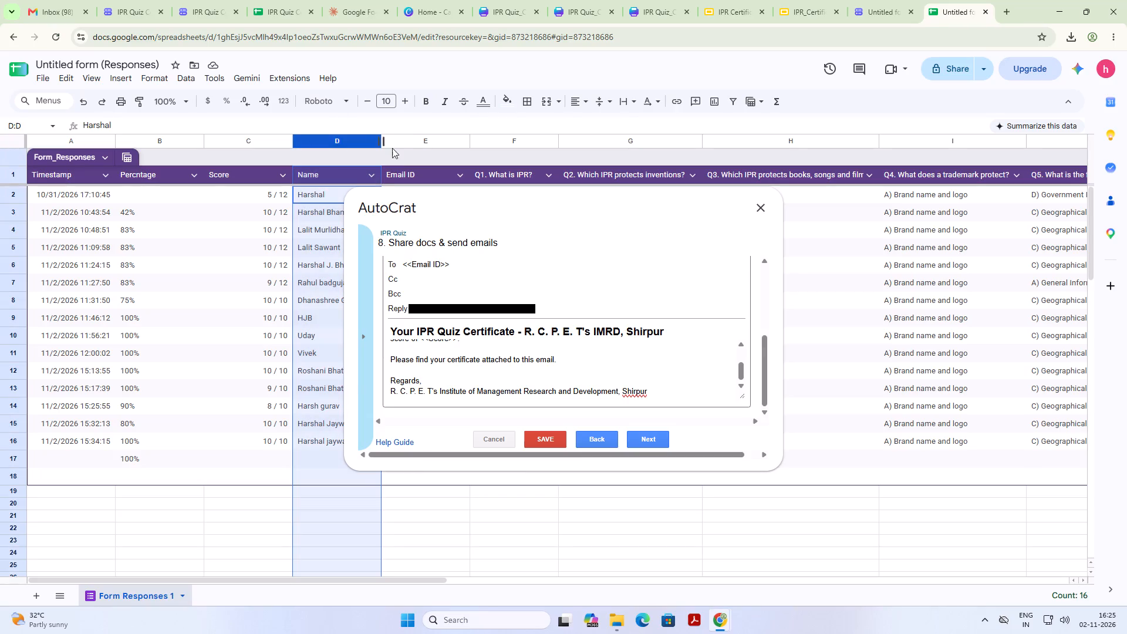
{"action": "left_click", "coordinate": [254, 139]}
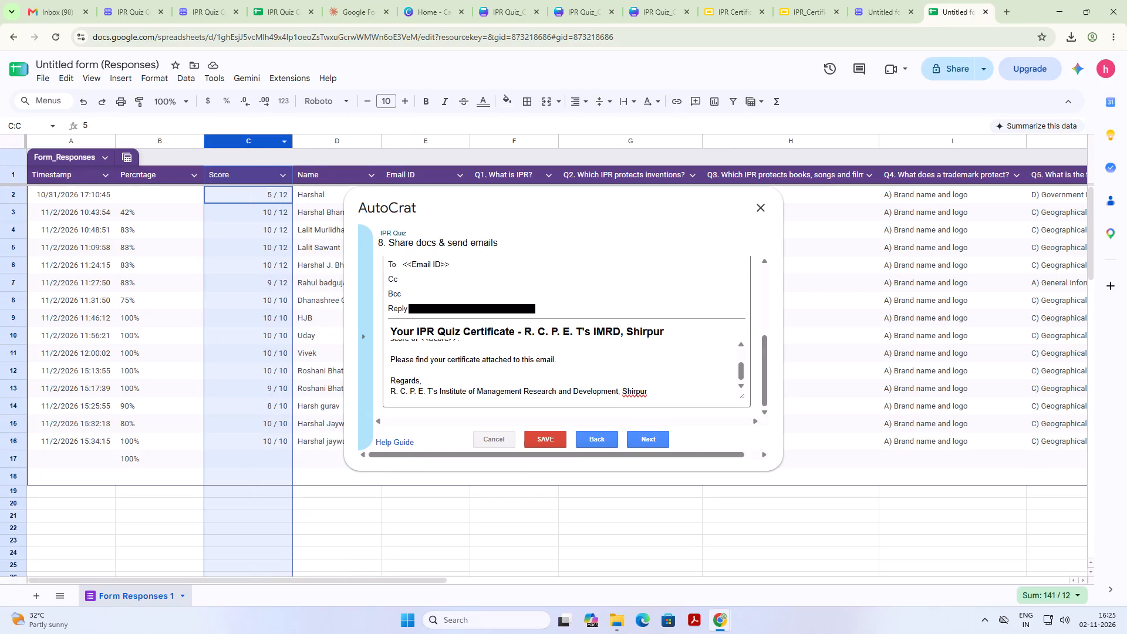
{"action": "left_click", "coordinate": [282, 0]}
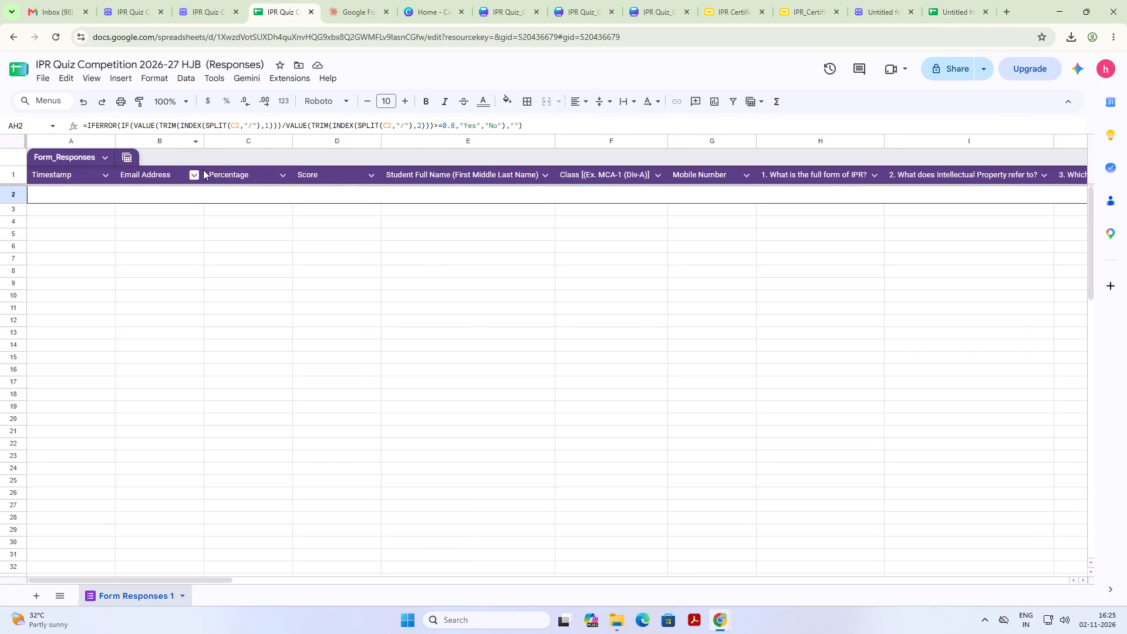
{"action": "left_click", "coordinate": [324, 138]}
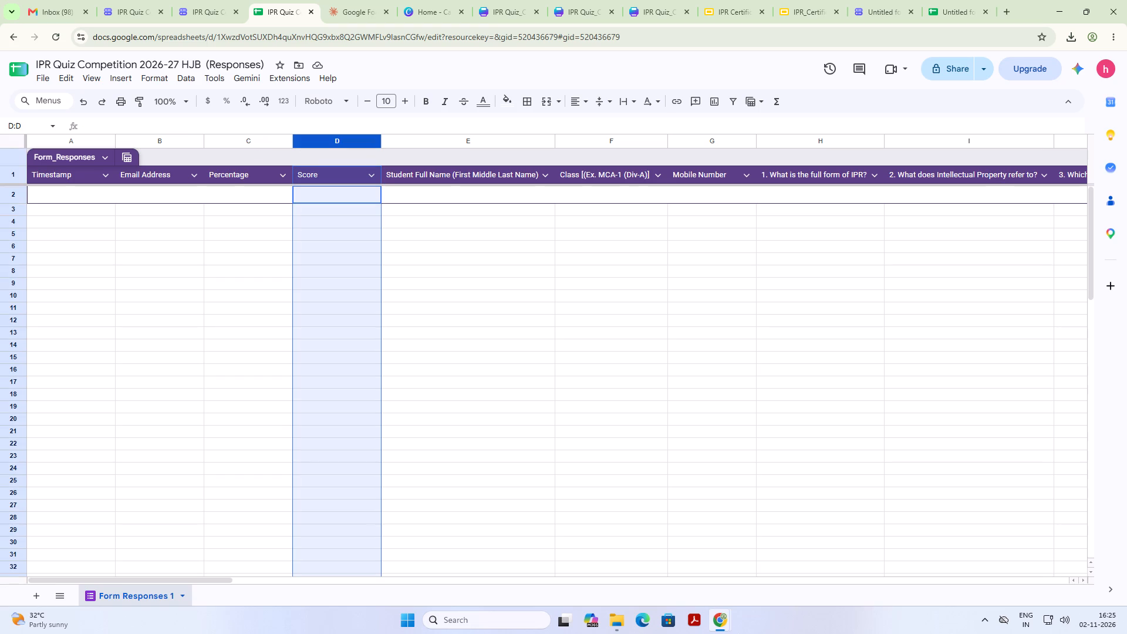
{"action": "left_click", "coordinate": [617, 326]}
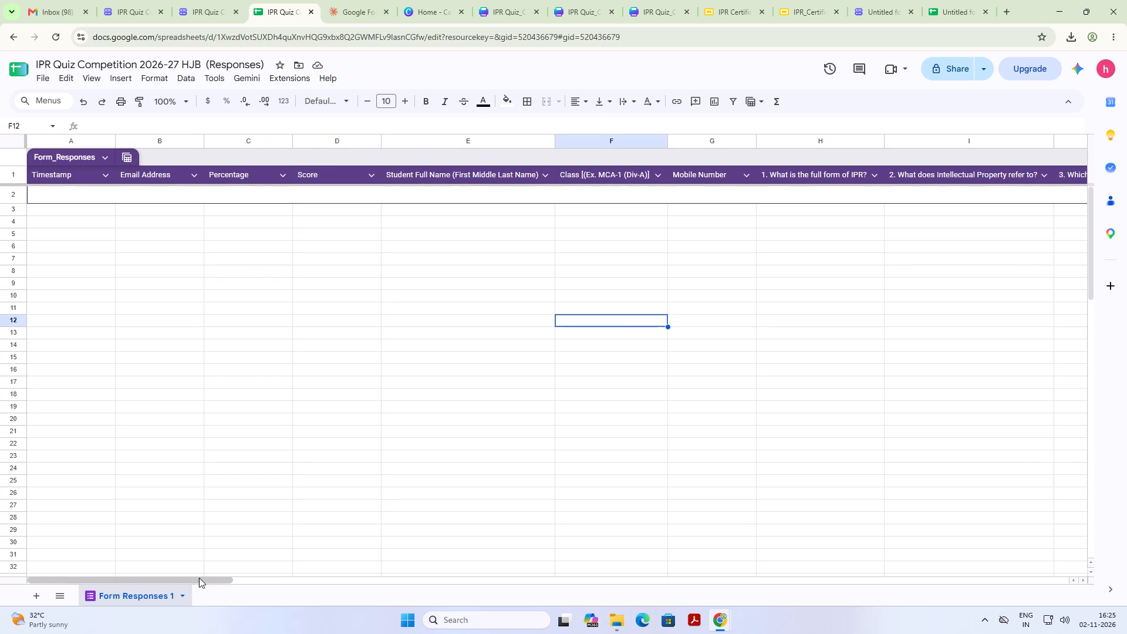
Change both C2 references in the Pass formula in cell AH2 to D2.
{"action": "left_click_drag", "start_coordinate": [200, 579], "coordinate": [1012, 592]}
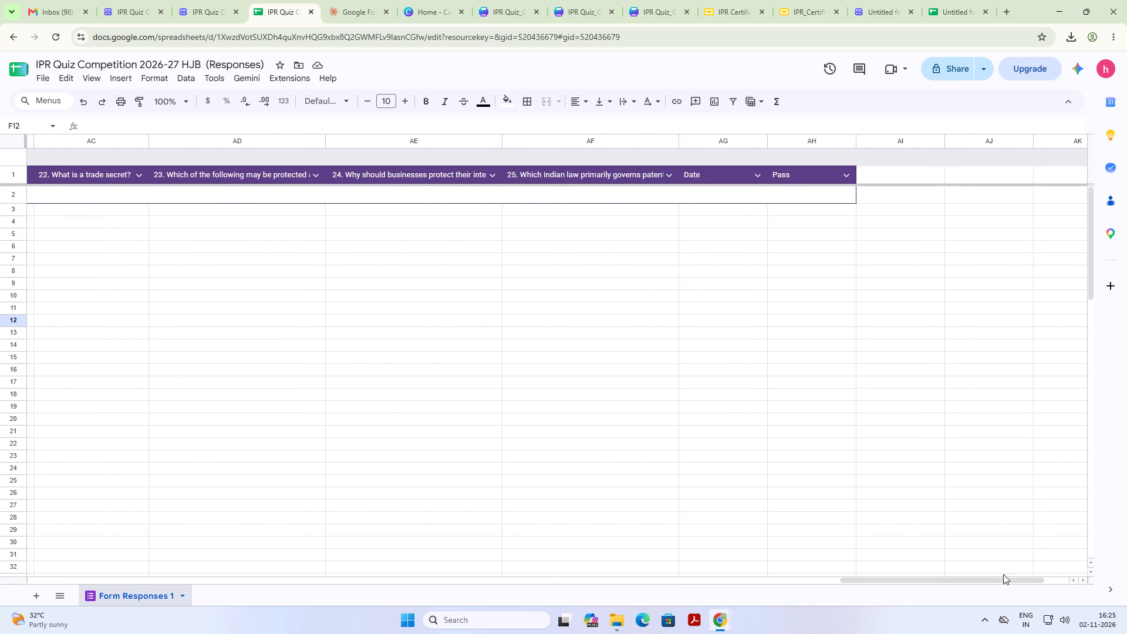
{"action": "left_click", "coordinate": [819, 188]}
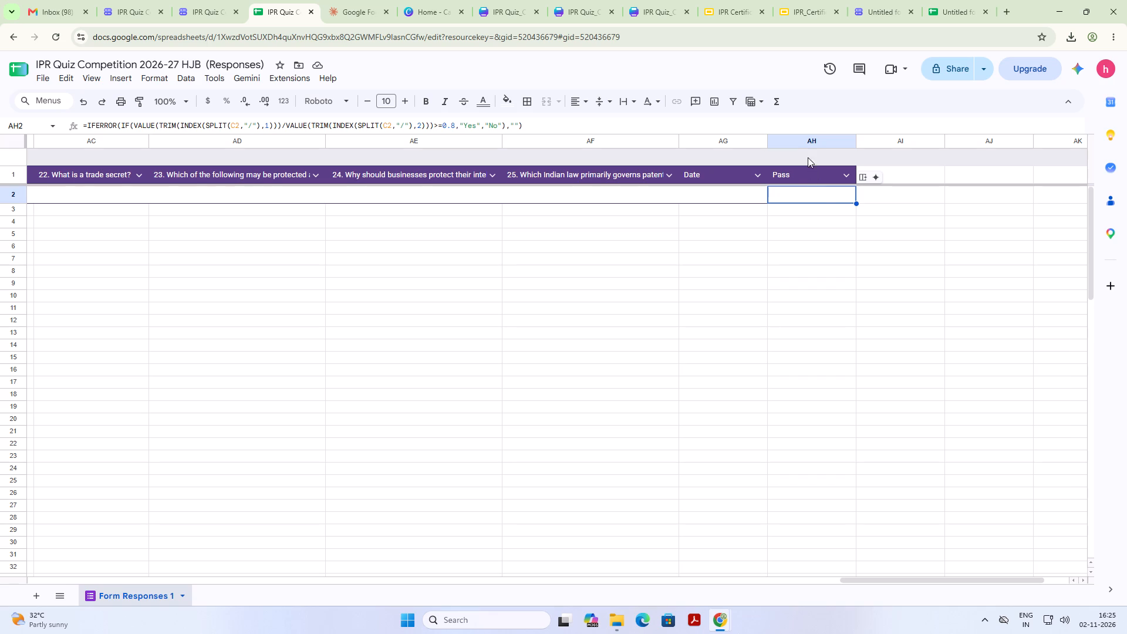
{"action": "left_click", "coordinate": [238, 124]}
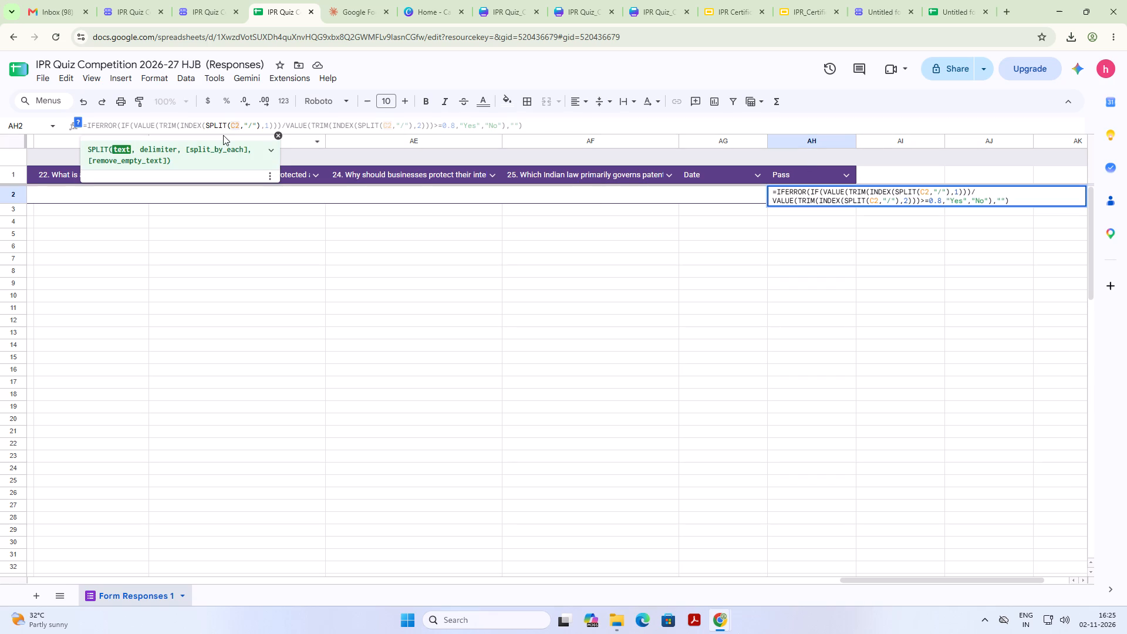
{"action": "key", "text": "Left"}
{"action": "key", "text": "BackSpace"}
{"action": "key", "text": "shift+d"}
{"action": "key", "text": "Right"}
{"action": "key", "text": "Right"}
{"action": "key", "text": "Right"}
{"action": "key", "text": "Right"}
{"action": "key", "text": "Right"}
{"action": "key", "text": "Right"}
{"action": "key", "text": "Right"}
{"action": "key", "text": "Right"}
{"action": "key", "text": "Right"}
{"action": "key", "text": "Right"}
{"action": "key", "text": "Right"}
{"action": "key", "text": "Right"}
{"action": "key", "text": "Right"}
{"action": "key", "text": "Right"}
{"action": "key", "text": "Right"}
{"action": "key", "text": "Right"}
{"action": "key", "text": "Right"}
{"action": "key", "text": "Right"}
{"action": "key", "text": "Right"}
{"action": "key", "text": "Right"}
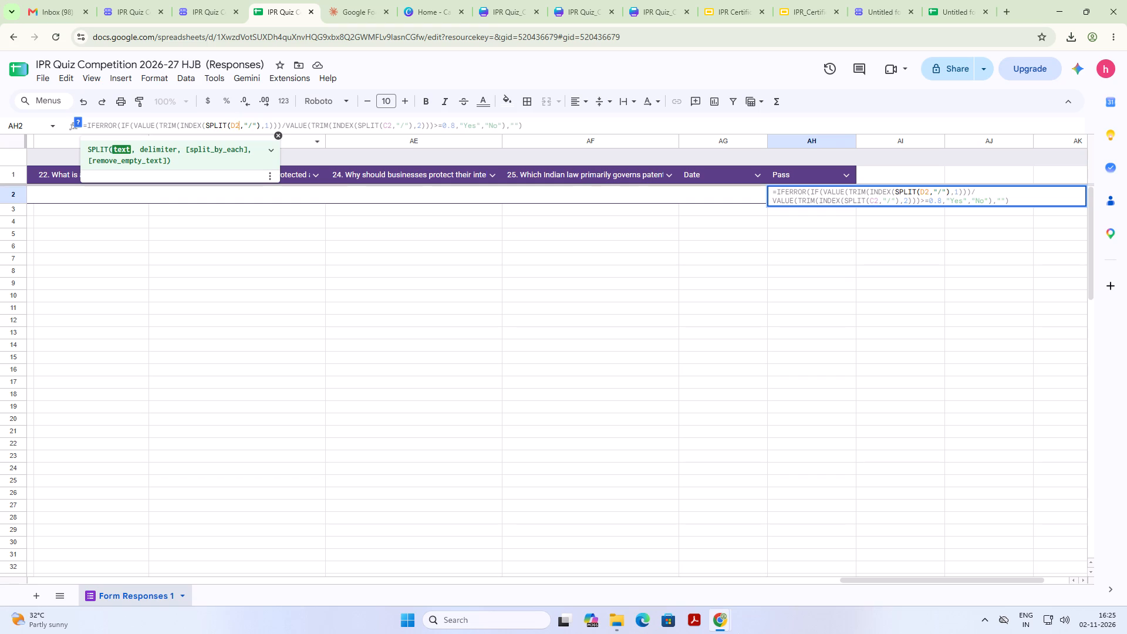
{"action": "key", "text": "Right"}
{"action": "key", "text": "Right"}
{"action": "key", "text": "Right"}
{"action": "key", "text": "Right"}
{"action": "key", "text": "Right"}
{"action": "key", "text": "Right"}
{"action": "key", "text": "Right"}
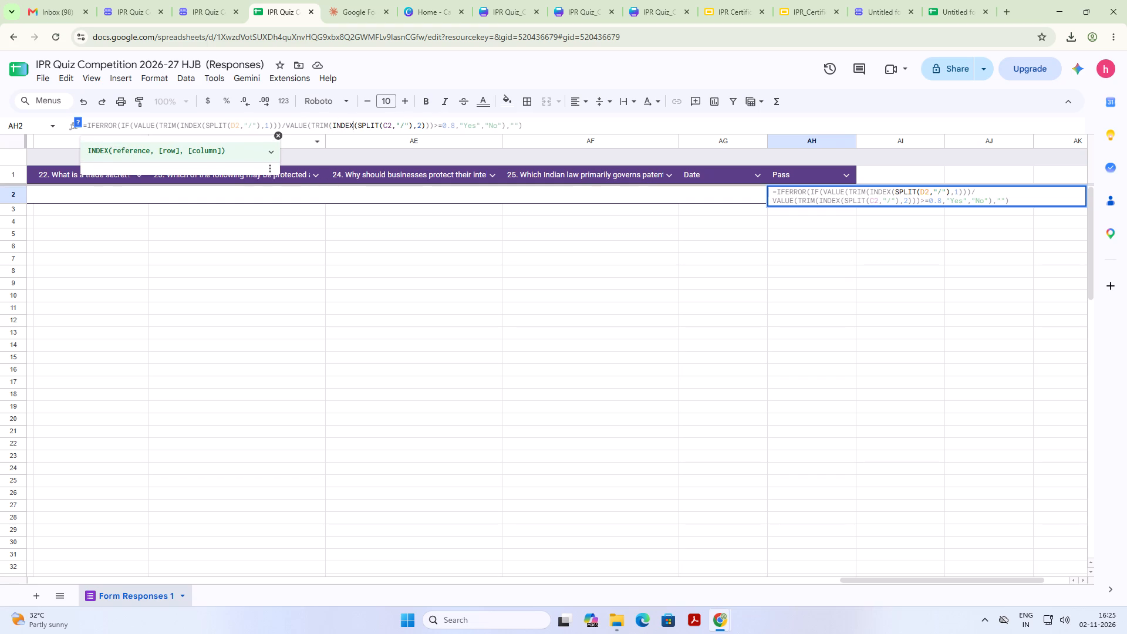
{"action": "key", "text": "Right"}
{"action": "key", "text": "Right"}
{"action": "key", "text": "Right"}
{"action": "key", "text": "Right"}
{"action": "key", "text": "Right"}
{"action": "key", "text": "Right"}
{"action": "key", "text": "Right"}
{"action": "key", "text": "Right"}
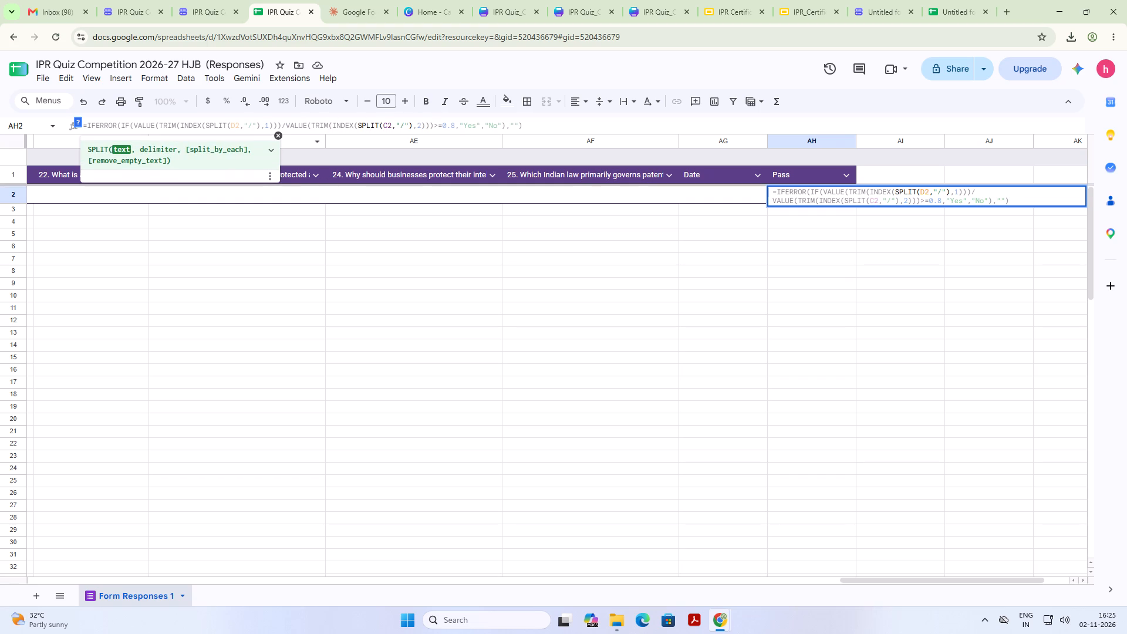
{"action": "key", "text": "BackSpace"}
{"action": "key", "text": "shift+d"}
{"action": "key", "text": "Return"}
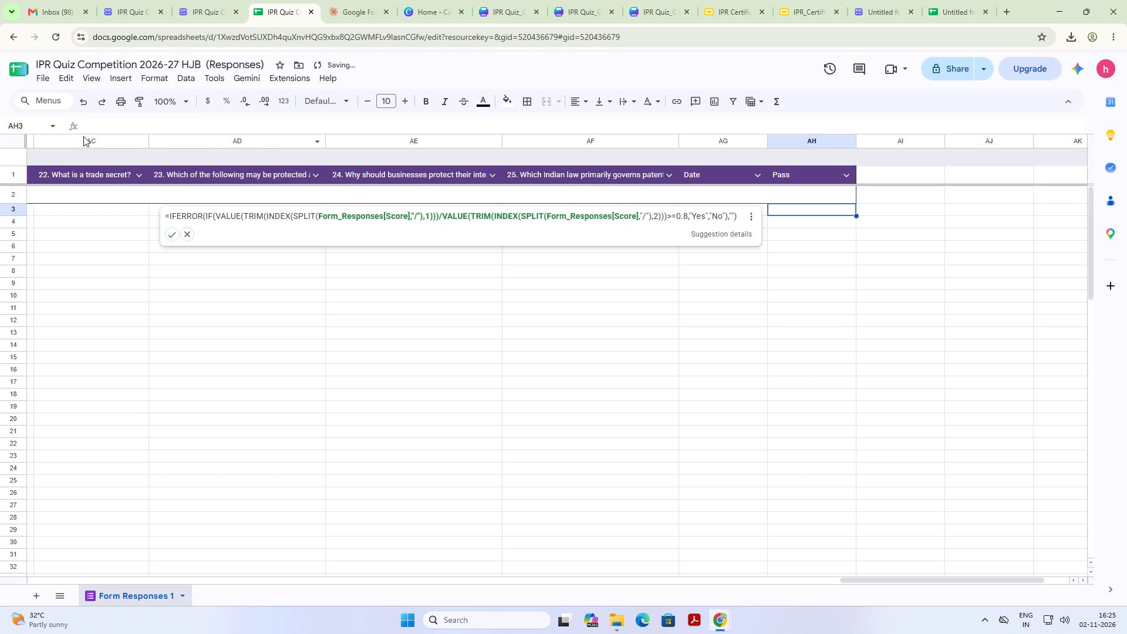
Accept the suggested formula in AH2 that uses the table reference Form_Responses[Score].
{"action": "left_click", "coordinate": [173, 234]}
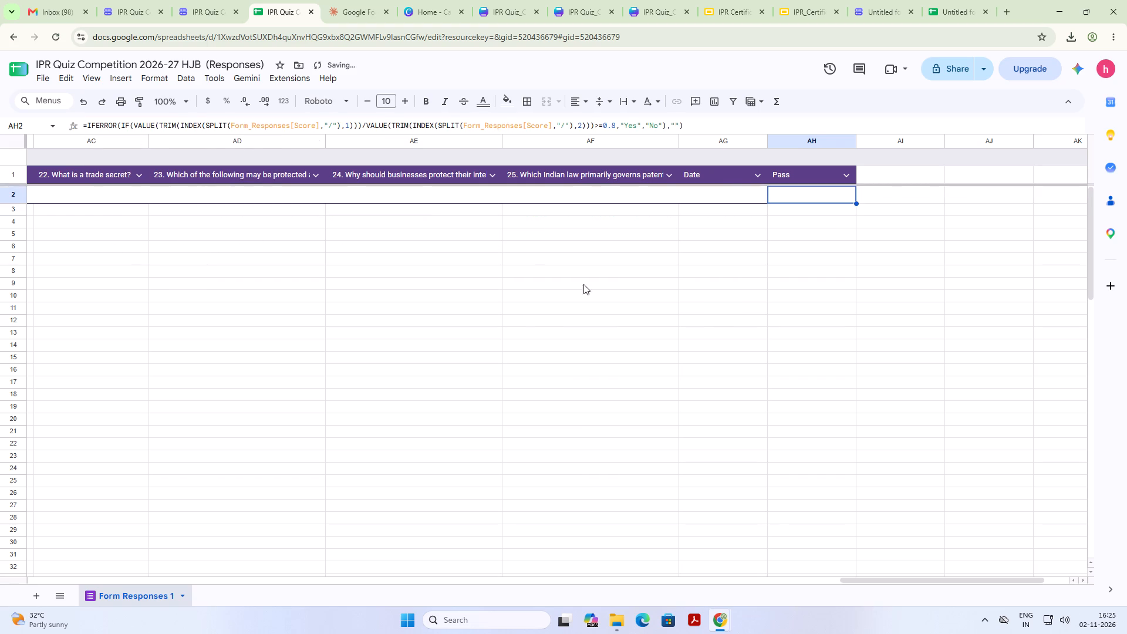
{"action": "left_click", "coordinate": [750, 286]}
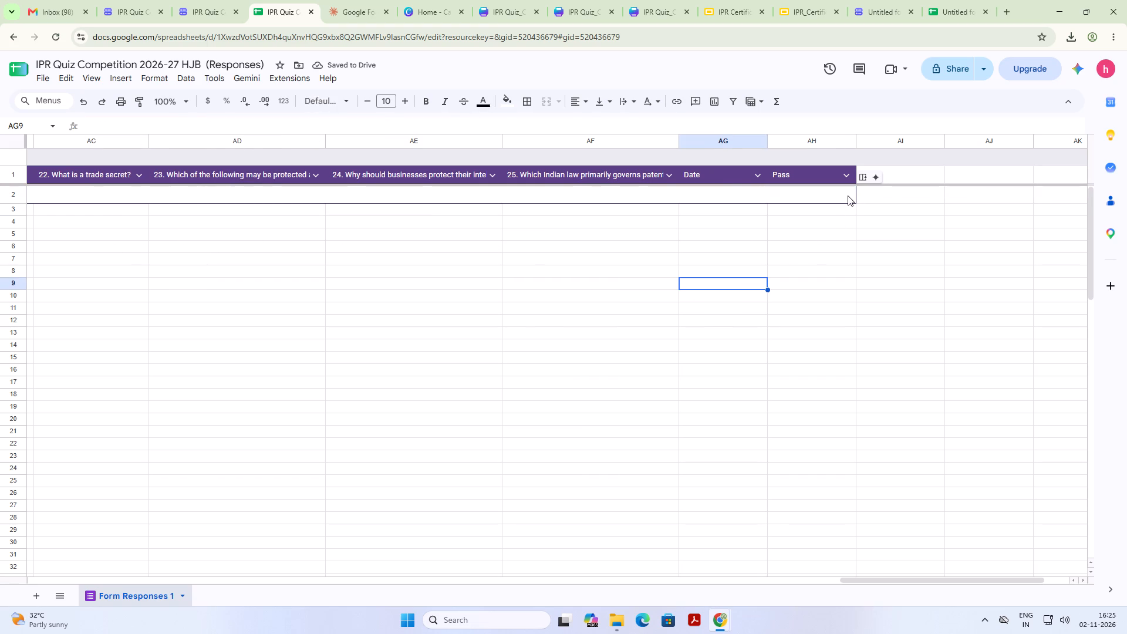
{"action": "left_click", "coordinate": [848, 195]}
{"action": "left_click_drag", "start_coordinate": [949, 582], "coordinate": [132, 633]}
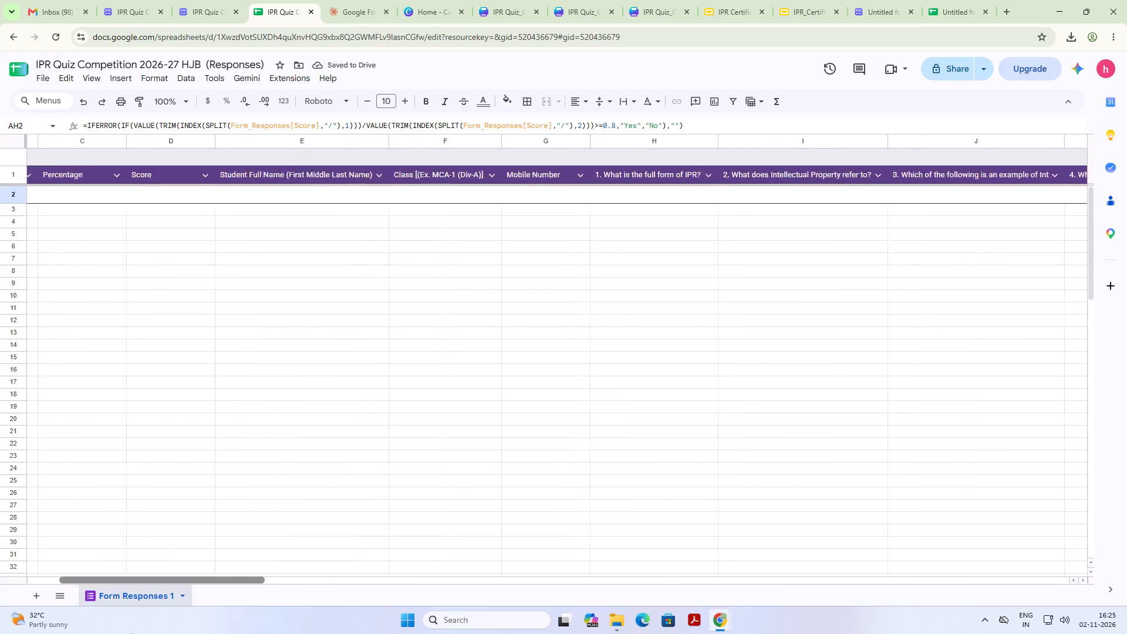
{"action": "left_click_drag", "start_coordinate": [132, 633], "coordinate": [30, 631]}
{"action": "left_click", "coordinate": [235, 190]}
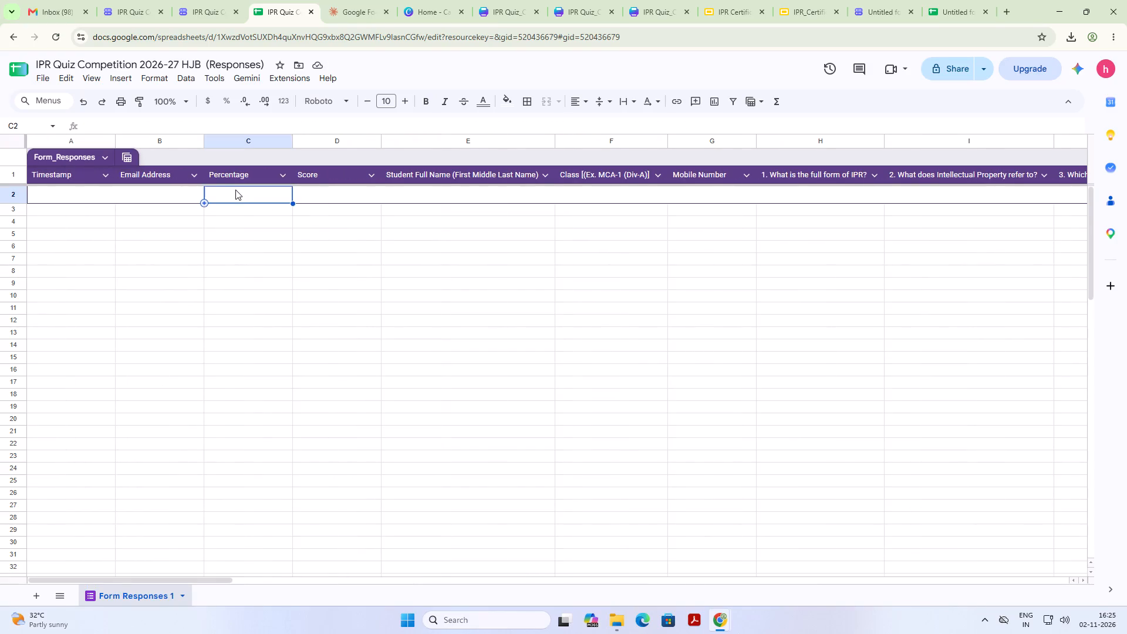
{"action": "left_click", "coordinate": [953, 0]}
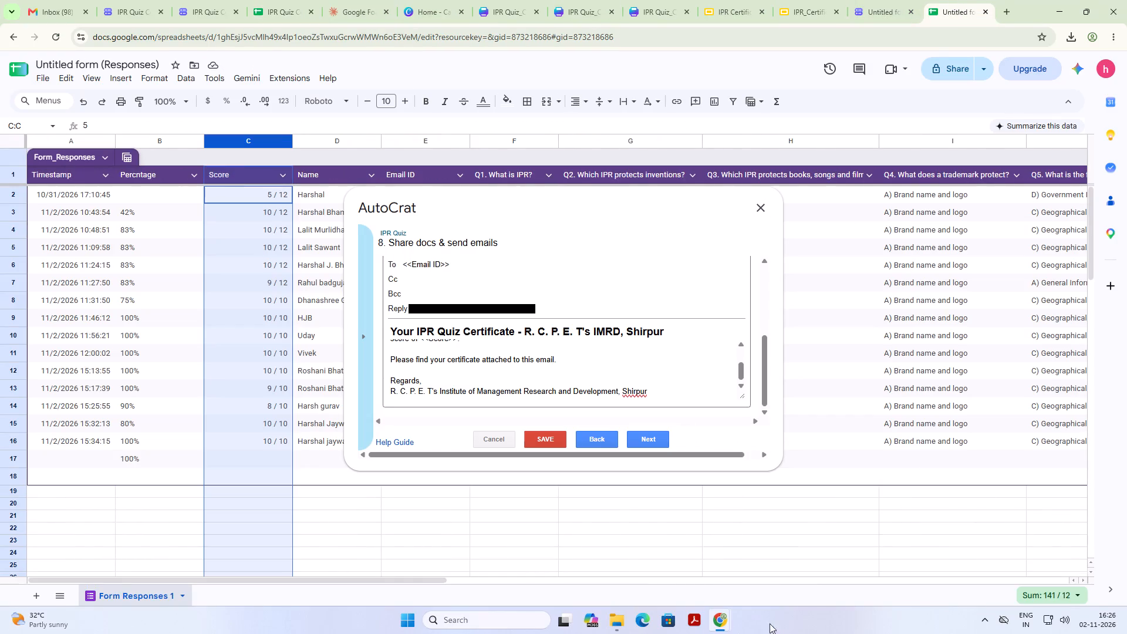
{"action": "left_click", "coordinate": [173, 198]}
{"action": "left_click", "coordinate": [157, 214]}
{"action": "left_click", "coordinate": [161, 214]}
{"action": "left_click", "coordinate": [161, 251]}
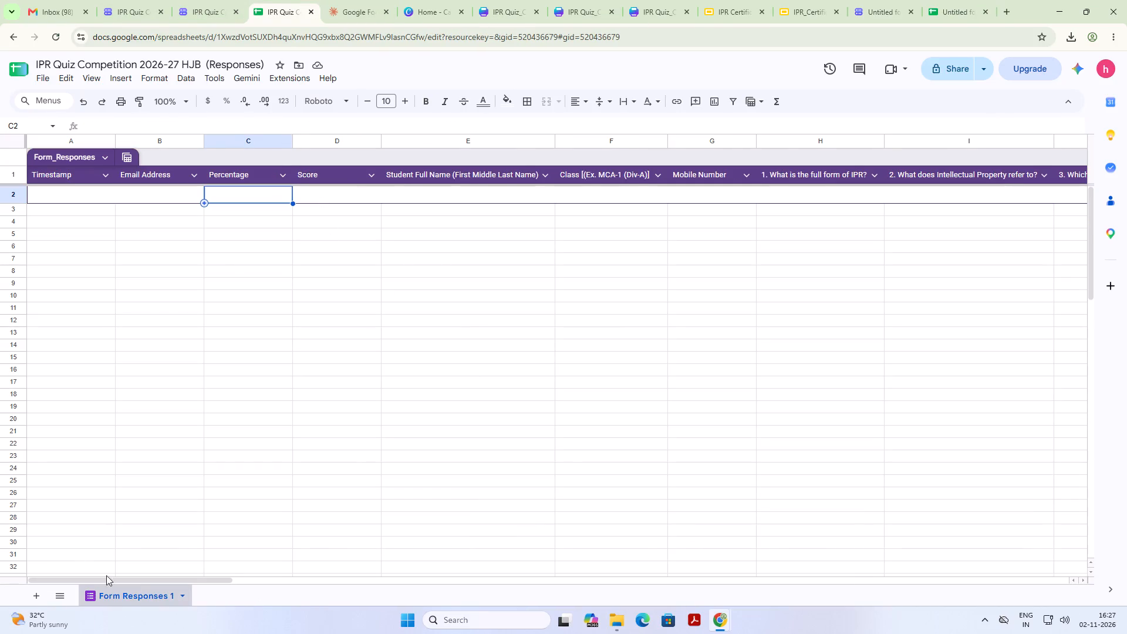
{"action": "left_click_drag", "start_coordinate": [120, 579], "coordinate": [918, 578]}
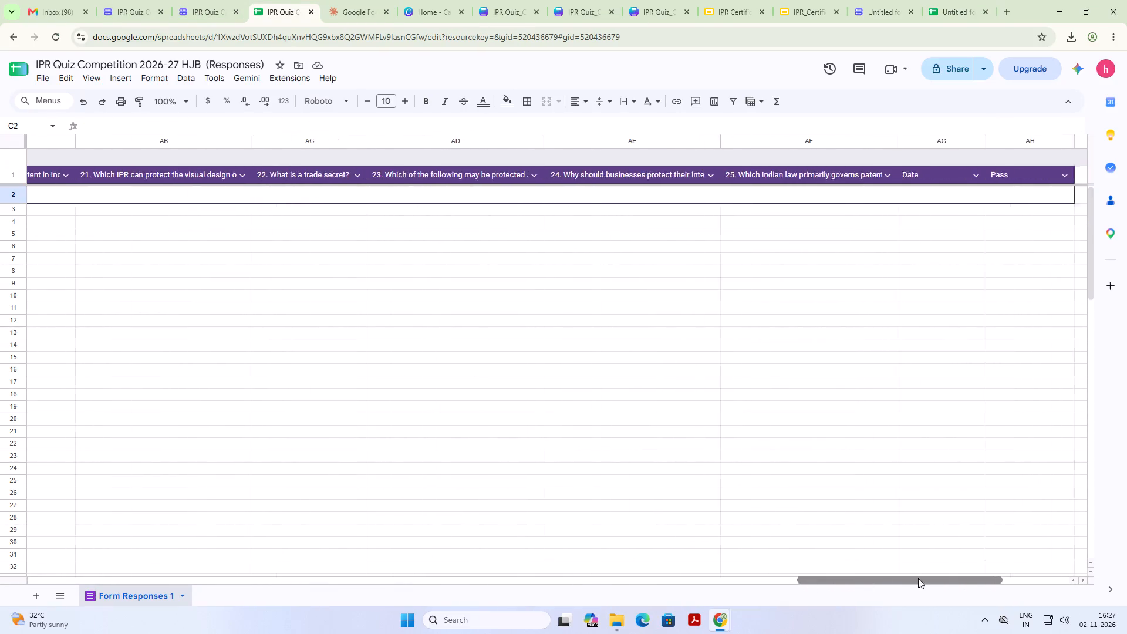
{"action": "left_click_drag", "start_coordinate": [918, 578], "coordinate": [988, 573]}
{"action": "left_click", "coordinate": [677, 202]}
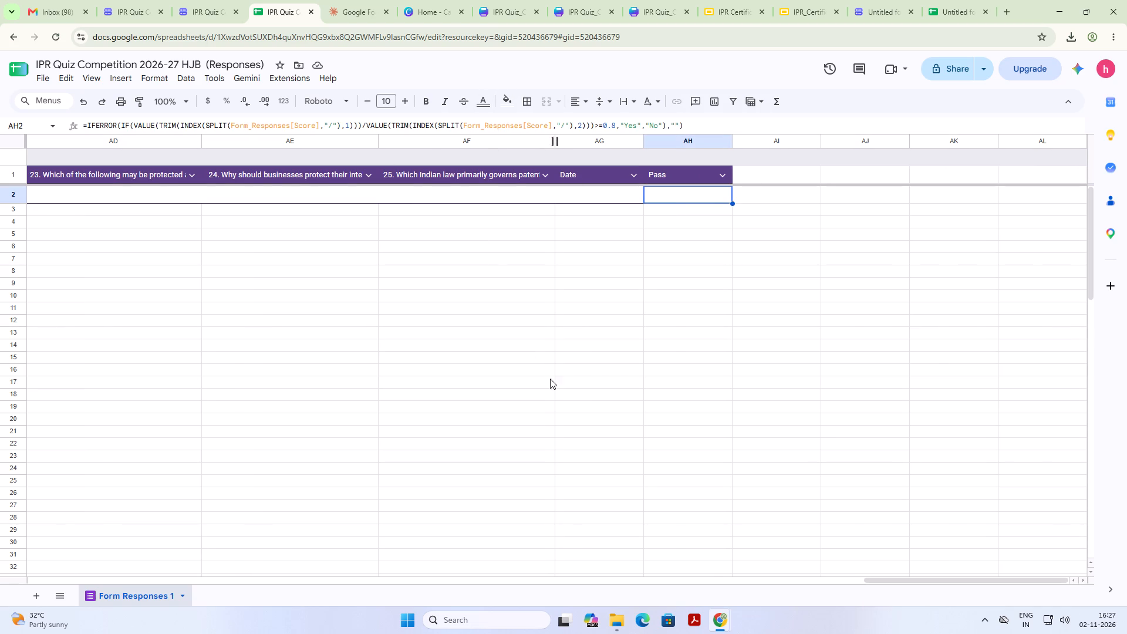
{"action": "left_click_drag", "start_coordinate": [961, 582], "coordinate": [947, 585]}
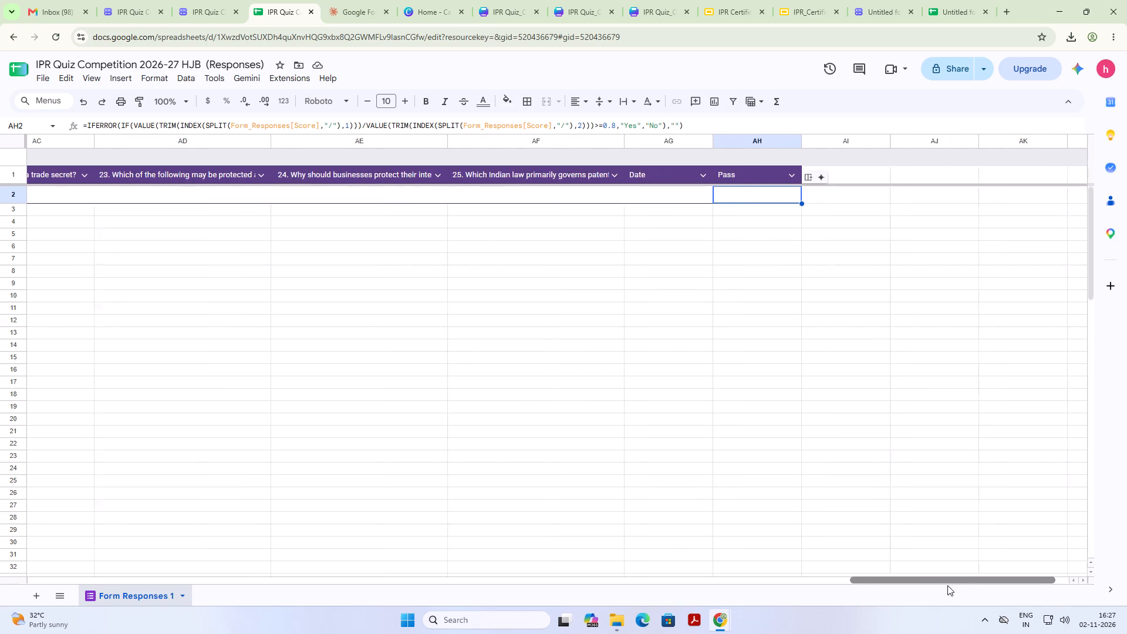
{"action": "left_click_drag", "start_coordinate": [947, 585], "coordinate": [829, 592]}
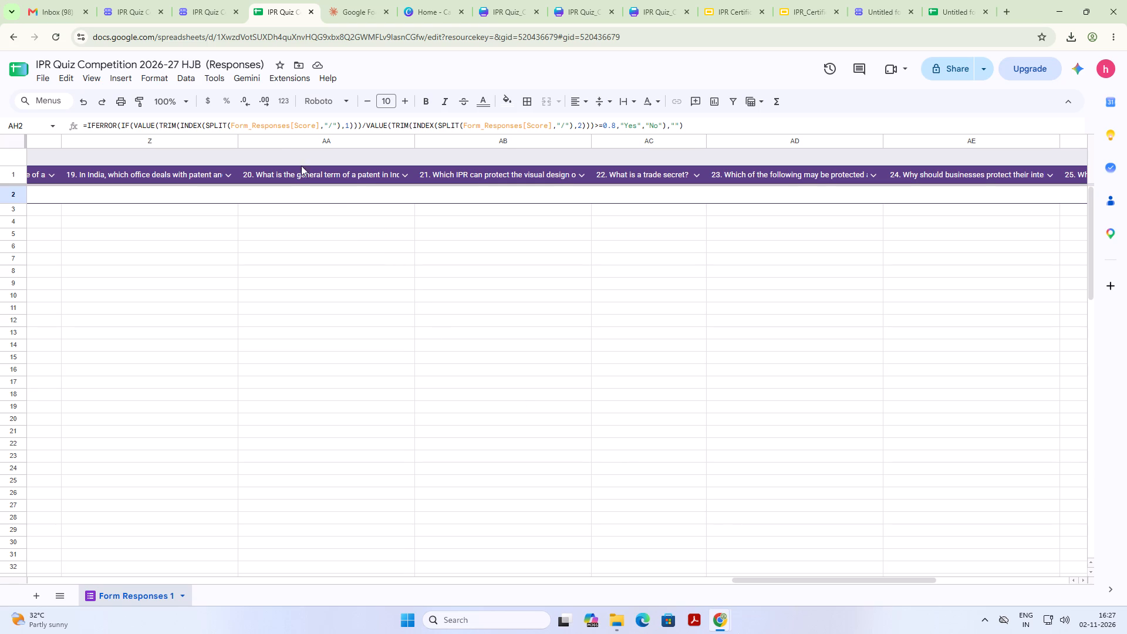
{"action": "left_click", "coordinate": [255, 124]}
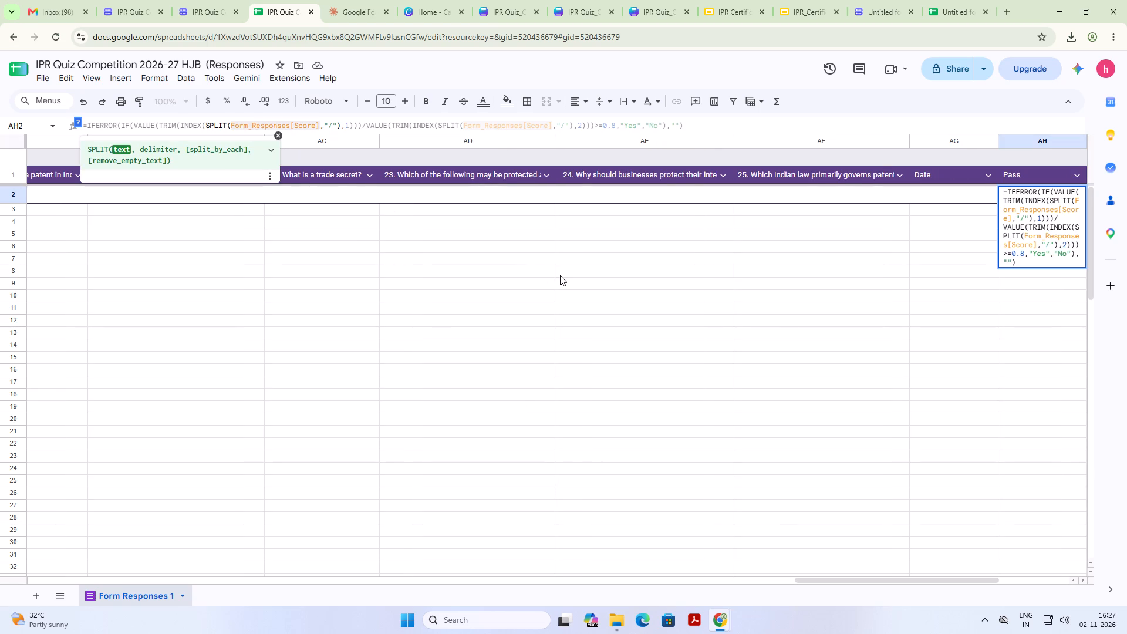
{"action": "key", "text": "Return"}
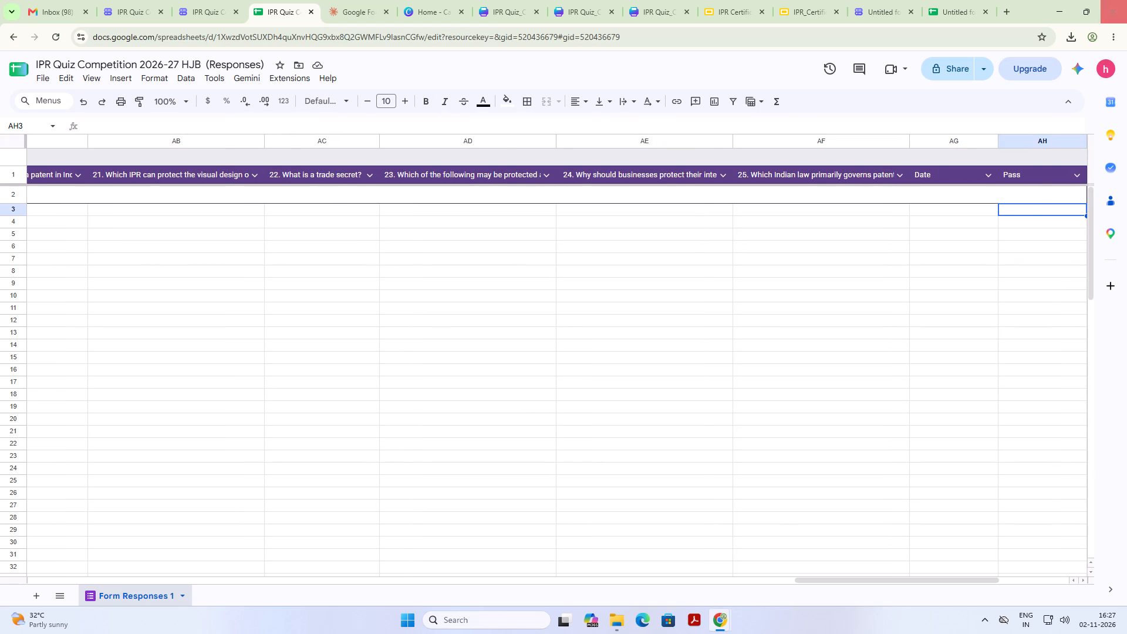
{"action": "left_click", "coordinate": [1035, 192]}
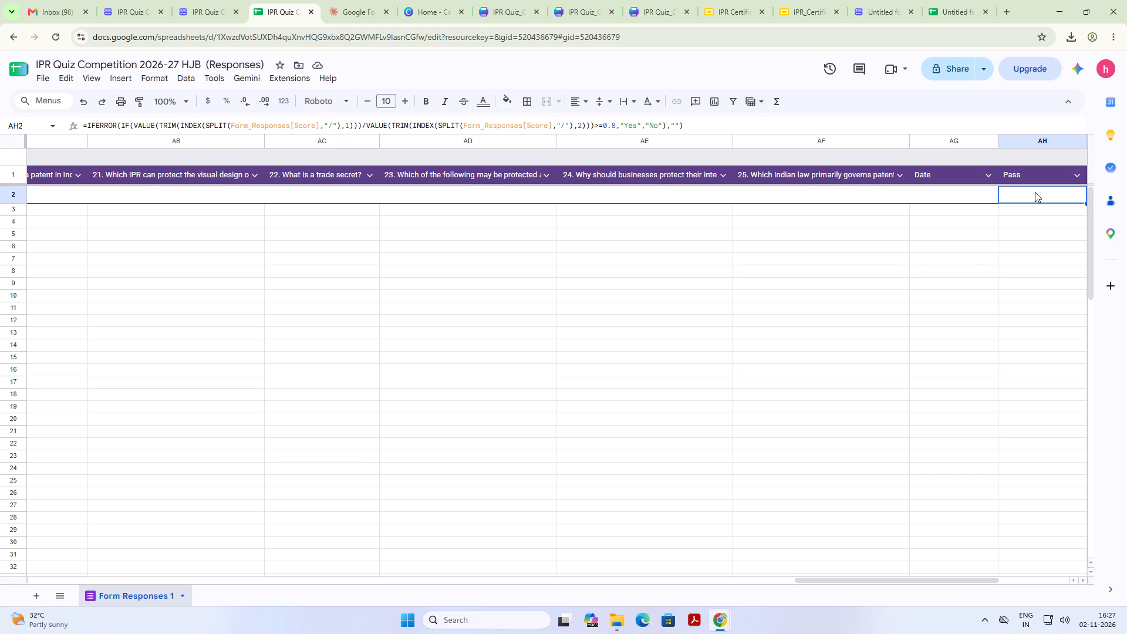
{"action": "left_click", "coordinate": [947, 190]}
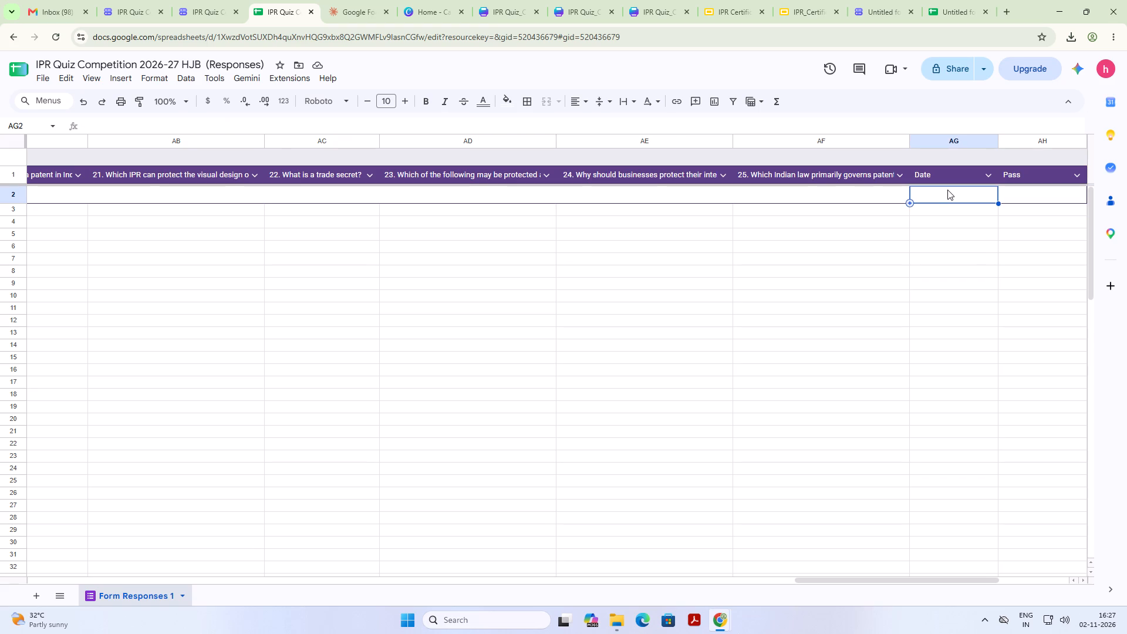
Copy the Percentage formula from B3 of the Untitled form responses sheet into C2 of the IPR Quiz Competition responses sheet.
{"action": "left_click_drag", "start_coordinate": [958, 577], "coordinate": [929, 581]}
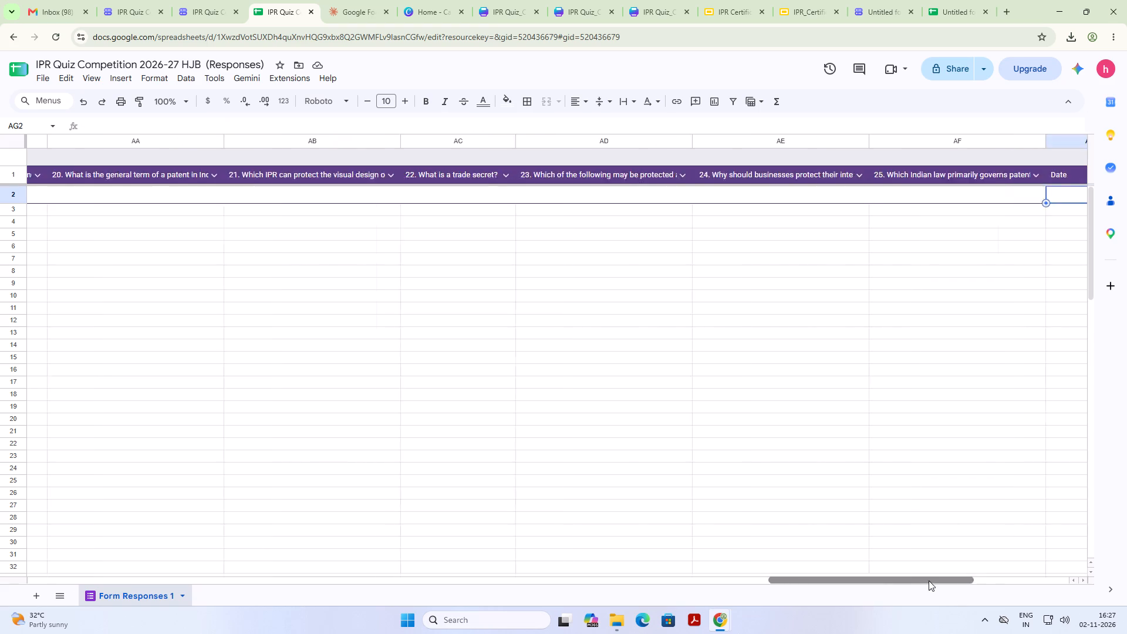
{"action": "left_click_drag", "start_coordinate": [929, 581], "coordinate": [155, 578]}
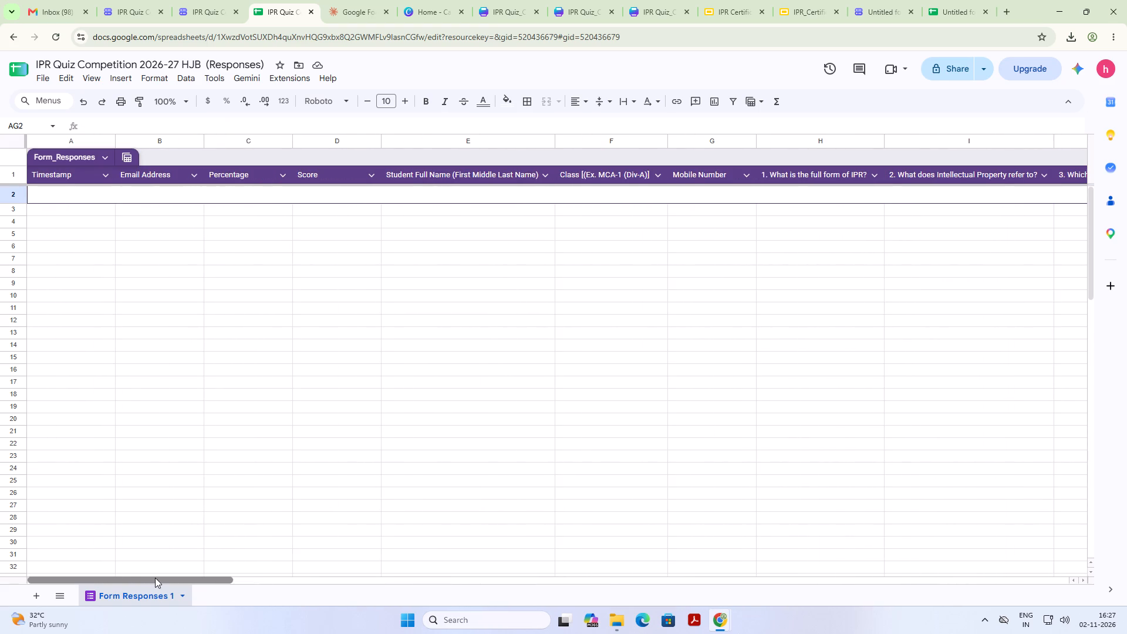
{"action": "left_click_drag", "start_coordinate": [155, 578], "coordinate": [123, 572]}
{"action": "left_click", "coordinate": [236, 191]}
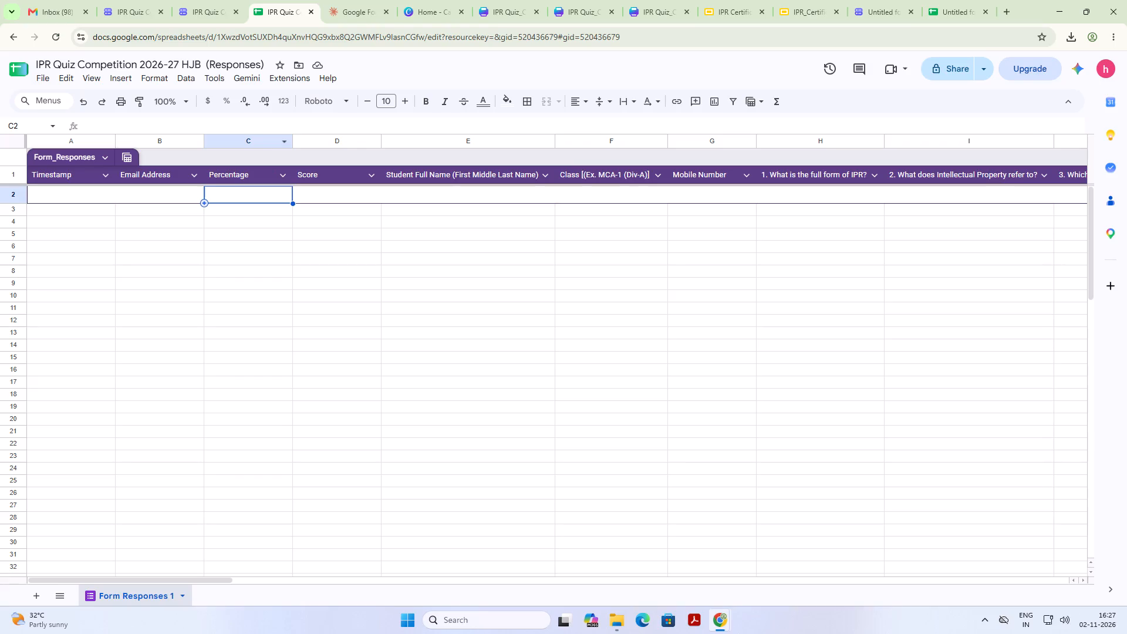
{"action": "left_click", "coordinate": [972, 0]}
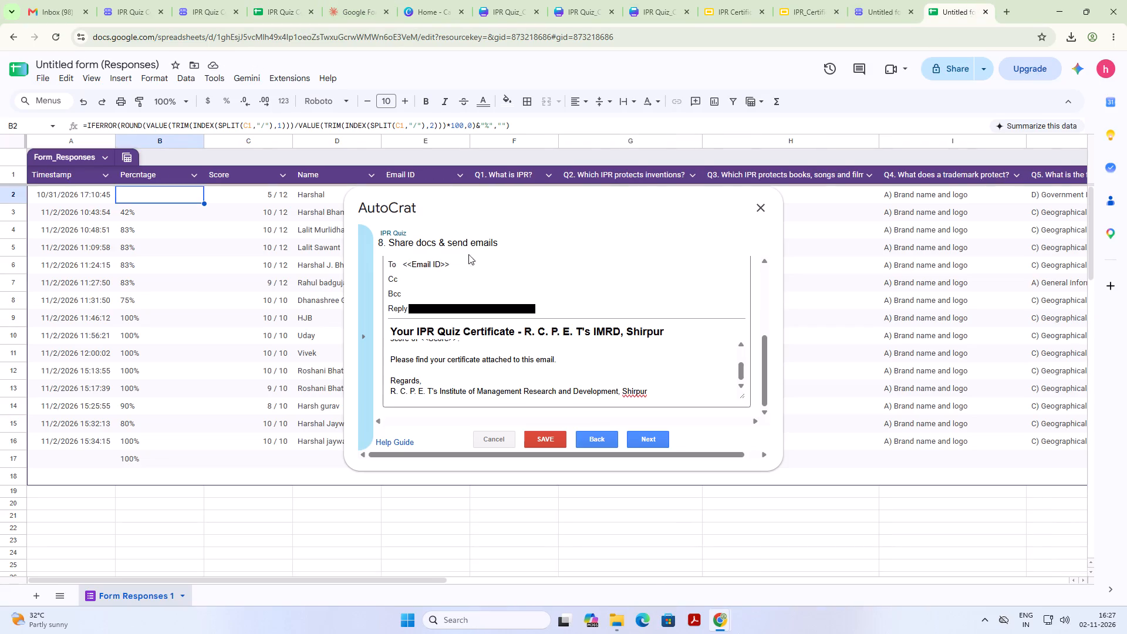
{"action": "left_click", "coordinate": [123, 210]}
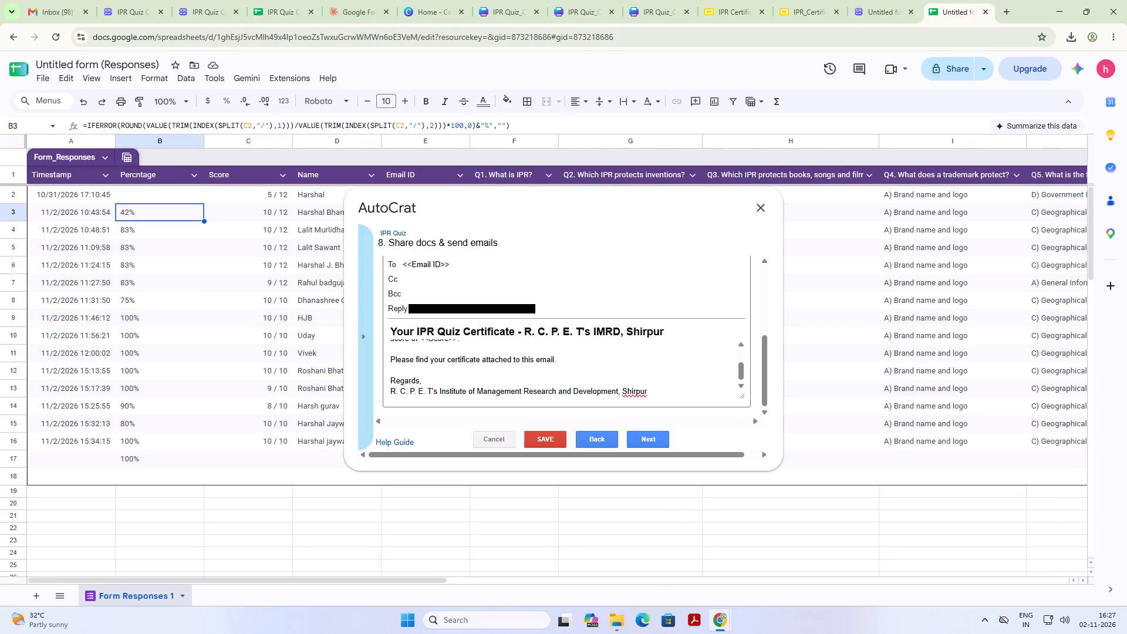
{"action": "left_click_drag", "start_coordinate": [536, 124], "coordinate": [71, 150]}
{"action": "key", "text": "ctrl+c"}
{"action": "key", "text": "ctrl+c"}
{"action": "key", "text": "ctrl+c"}
{"action": "key", "text": "ctrl+c"}
{"action": "key", "text": "ctrl+c"}
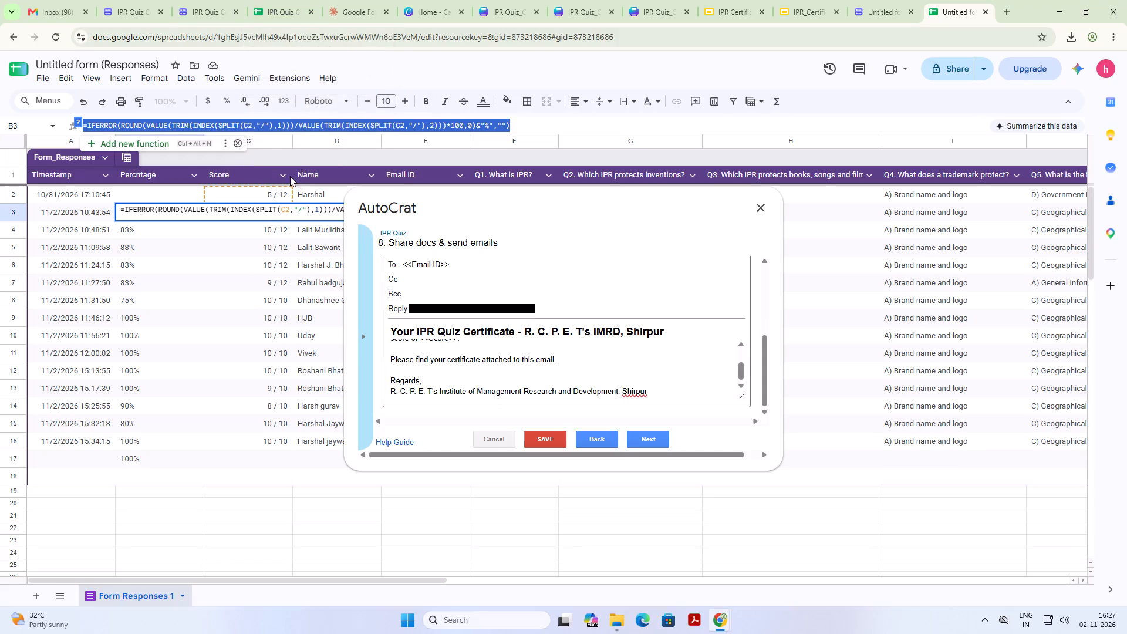
{"action": "left_click", "coordinate": [287, 6]}
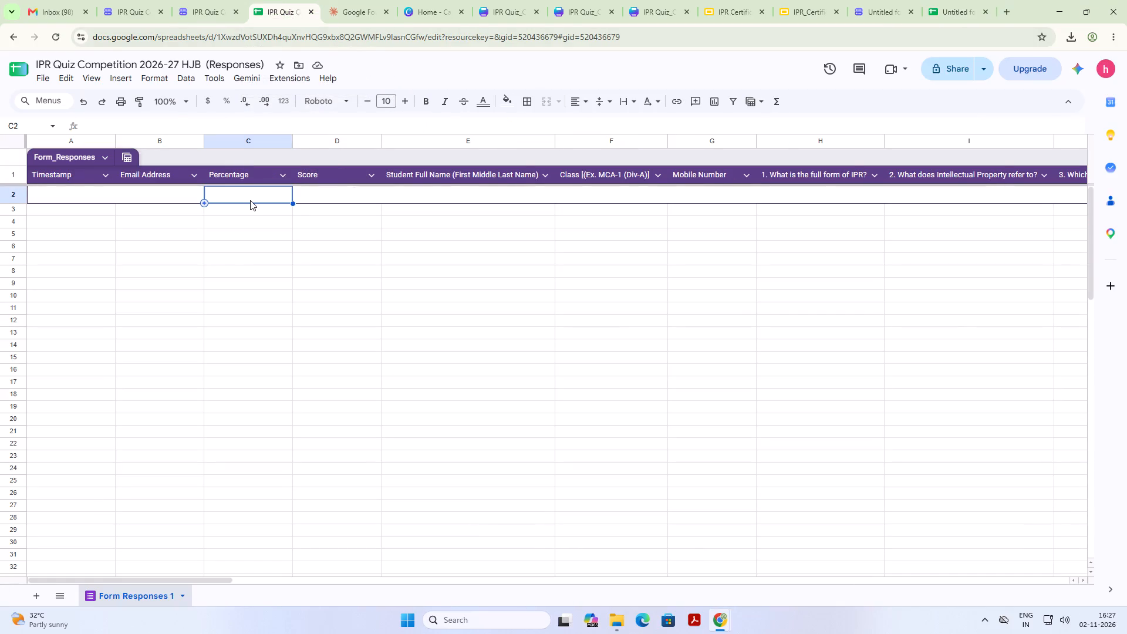
{"action": "left_click", "coordinate": [134, 127]}
{"action": "key", "text": "ctrl+v"}
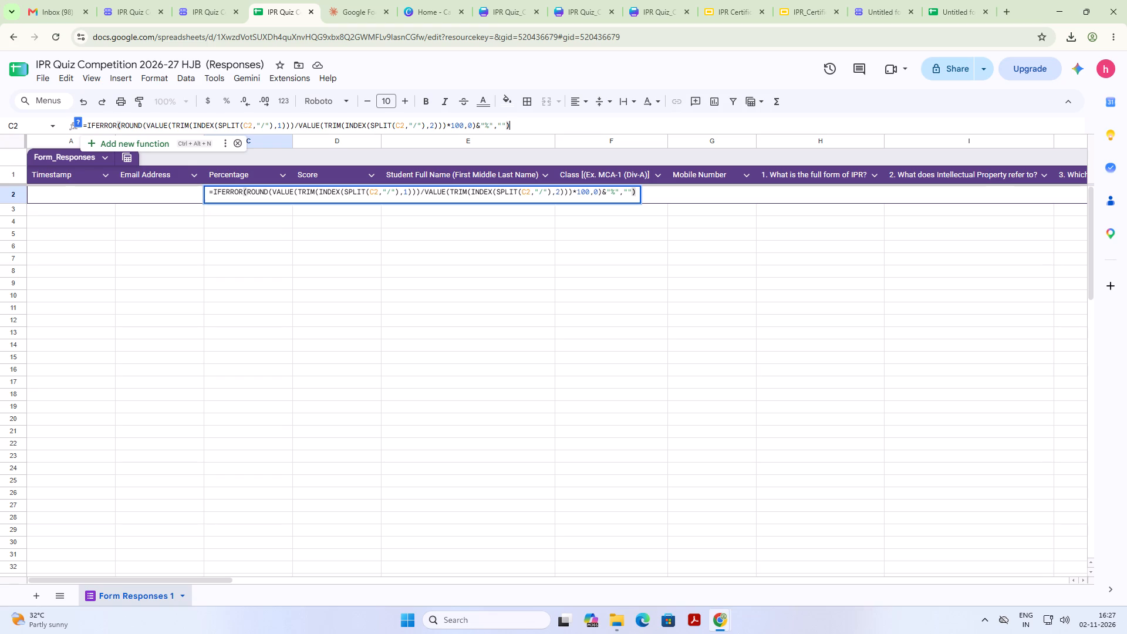
Change both C2 references in the C2 Percentage formula to D2 and enter the formula.
{"action": "left_click", "coordinate": [248, 123]}
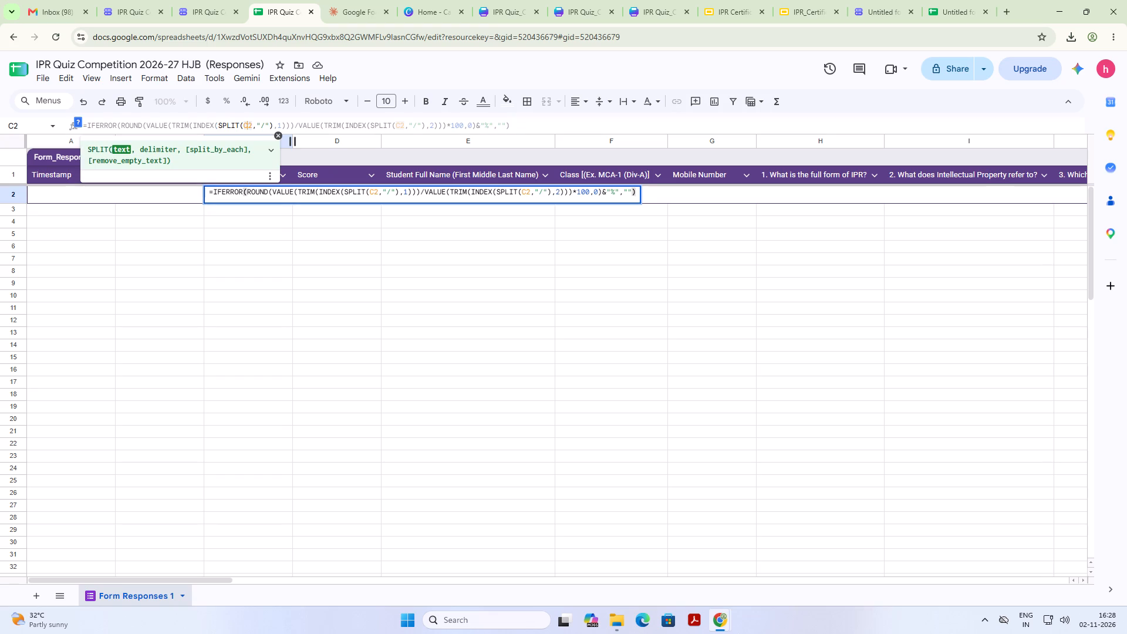
{"action": "key", "text": "BackSpace"}
{"action": "key", "text": "shift+d"}
{"action": "key", "text": "Right"}
{"action": "key", "text": "Right"}
{"action": "key", "text": "Right"}
{"action": "key", "text": "Right"}
{"action": "key", "text": "Right"}
{"action": "key", "text": "Right"}
{"action": "key", "text": "Right"}
{"action": "key", "text": "Right"}
{"action": "key", "text": "Right"}
{"action": "key", "text": "Right"}
{"action": "key", "text": "Right"}
{"action": "key", "text": "Right"}
{"action": "key", "text": "Right"}
{"action": "key", "text": "Right"}
{"action": "key", "text": "Right"}
{"action": "key", "text": "Right"}
{"action": "key", "text": "Right"}
{"action": "key", "text": "Right"}
{"action": "key", "text": "Right"}
{"action": "key", "text": "Right"}
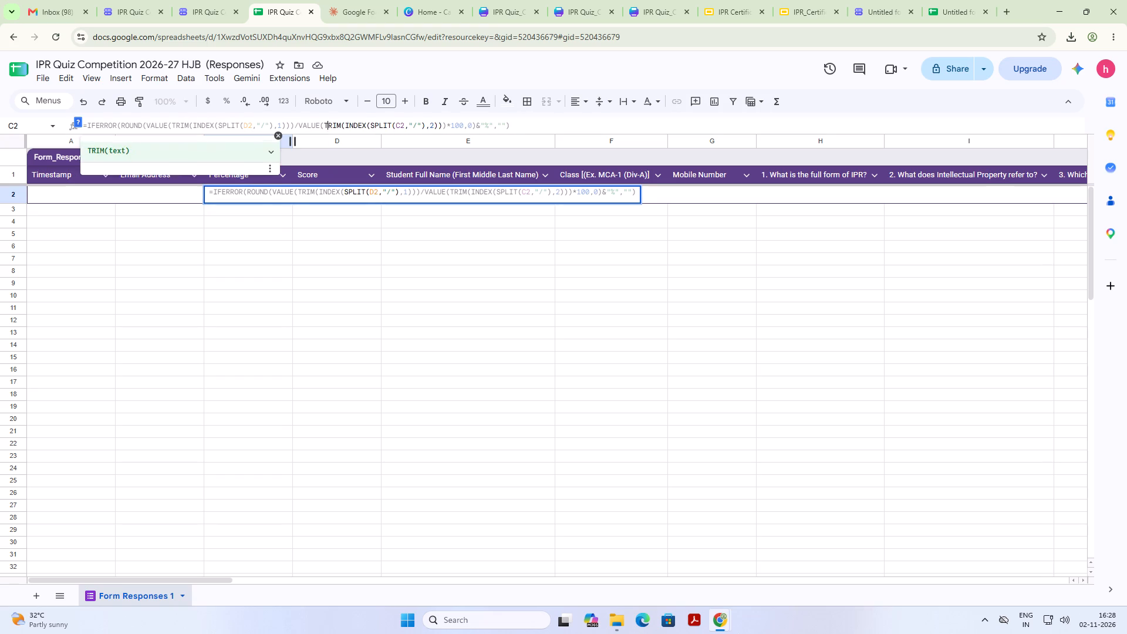
{"action": "key", "text": "Right"}
{"action": "key", "text": "Right"}
{"action": "key", "text": "Right"}
{"action": "key", "text": "Right"}
{"action": "key", "text": "Right"}
{"action": "key", "text": "Right"}
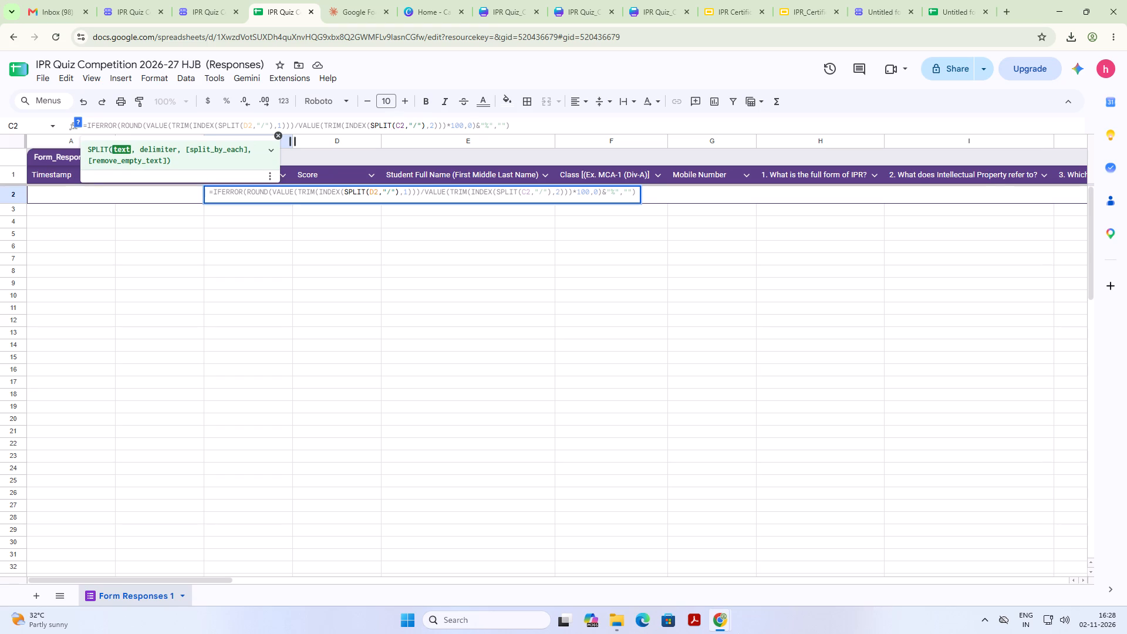
{"action": "key", "text": "BackSpace"}
{"action": "key", "text": "shift+d"}
{"action": "key", "text": "Return"}
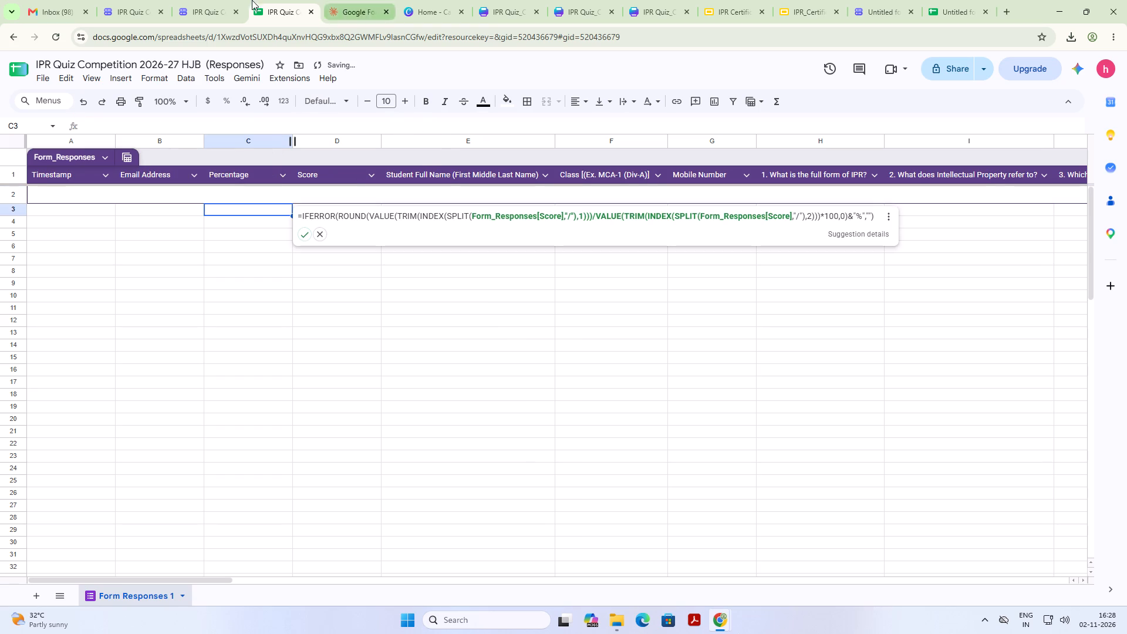
Accept the suggested Percentage formula in C2 that uses the table reference Form_Responses[Score].
{"action": "left_click", "coordinate": [304, 234]}
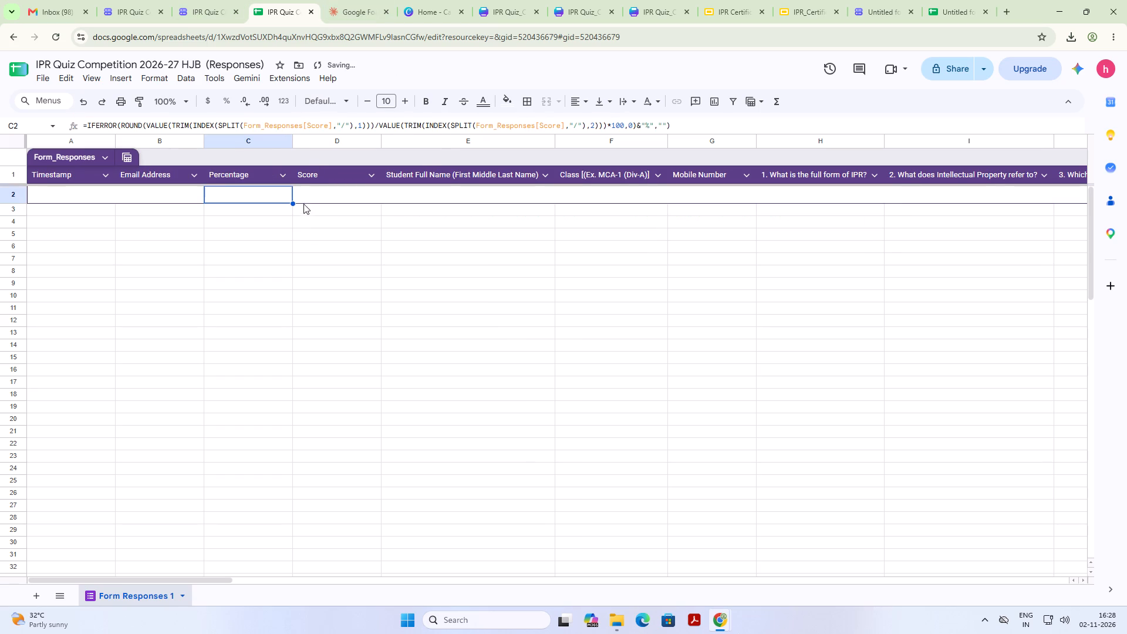
Review the row 2 cells of the competition sheet, including the Percentage formula in C2, Date in AG2 and Pass in AH2.
{"action": "left_click", "coordinate": [320, 185]}
{"action": "left_click", "coordinate": [324, 190]}
{"action": "left_click", "coordinate": [263, 193]}
{"action": "left_click", "coordinate": [173, 196]}
{"action": "left_click", "coordinate": [220, 192]}
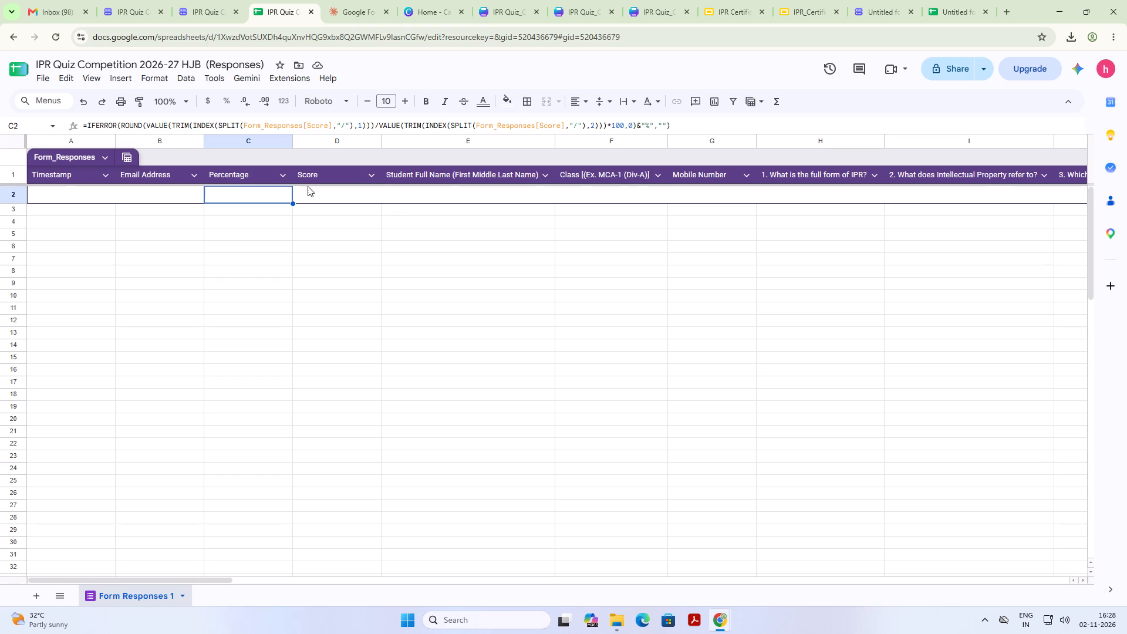
{"action": "left_click", "coordinate": [308, 186]}
{"action": "left_click", "coordinate": [333, 201]}
{"action": "left_click", "coordinate": [473, 205]}
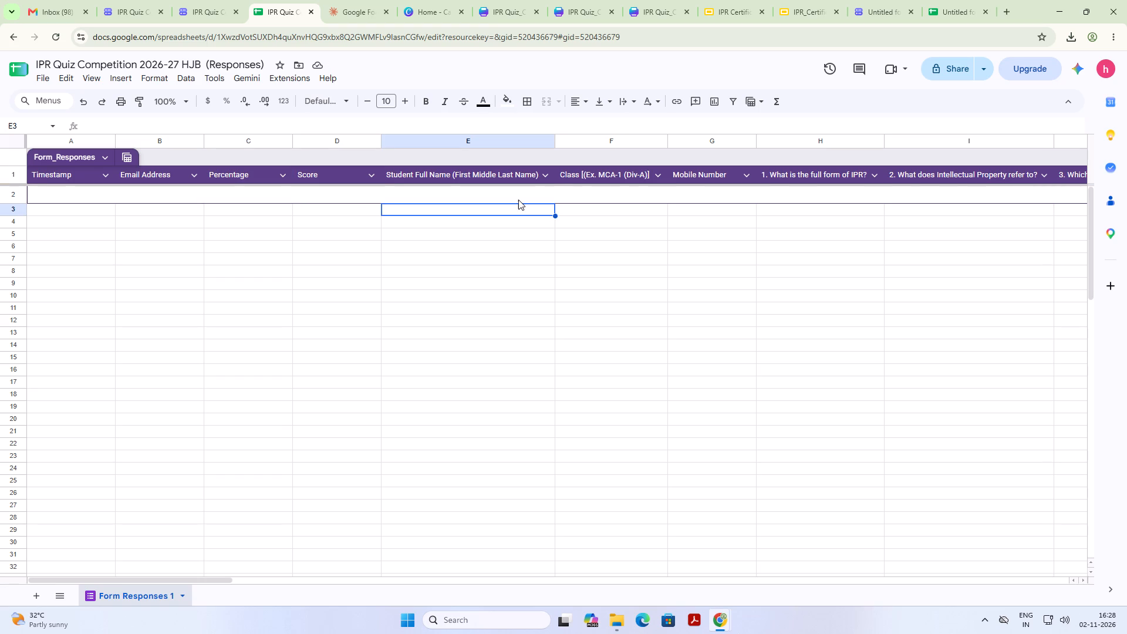
{"action": "left_click", "coordinate": [518, 200]}
{"action": "left_click", "coordinate": [593, 195]}
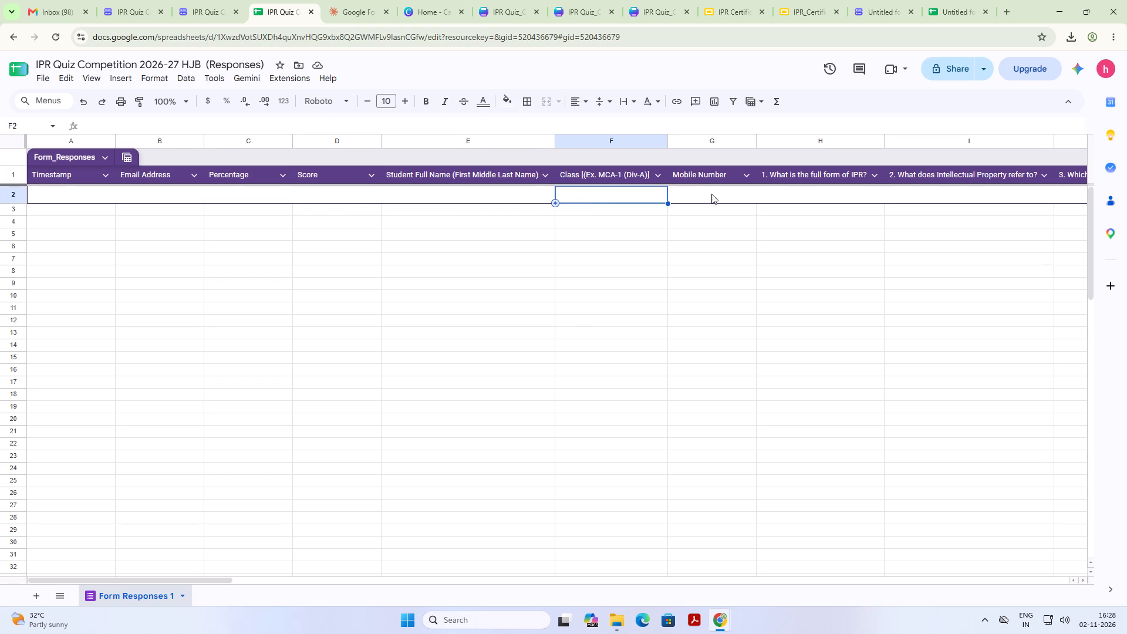
{"action": "left_click", "coordinate": [711, 194]}
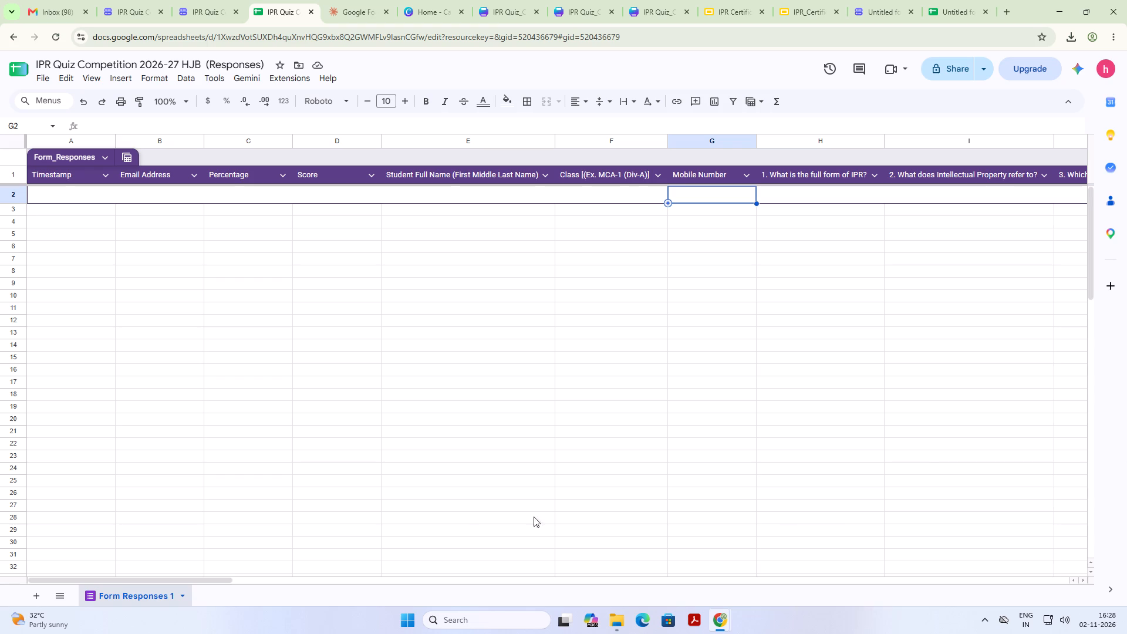
{"action": "left_click_drag", "start_coordinate": [192, 579], "coordinate": [261, 585]}
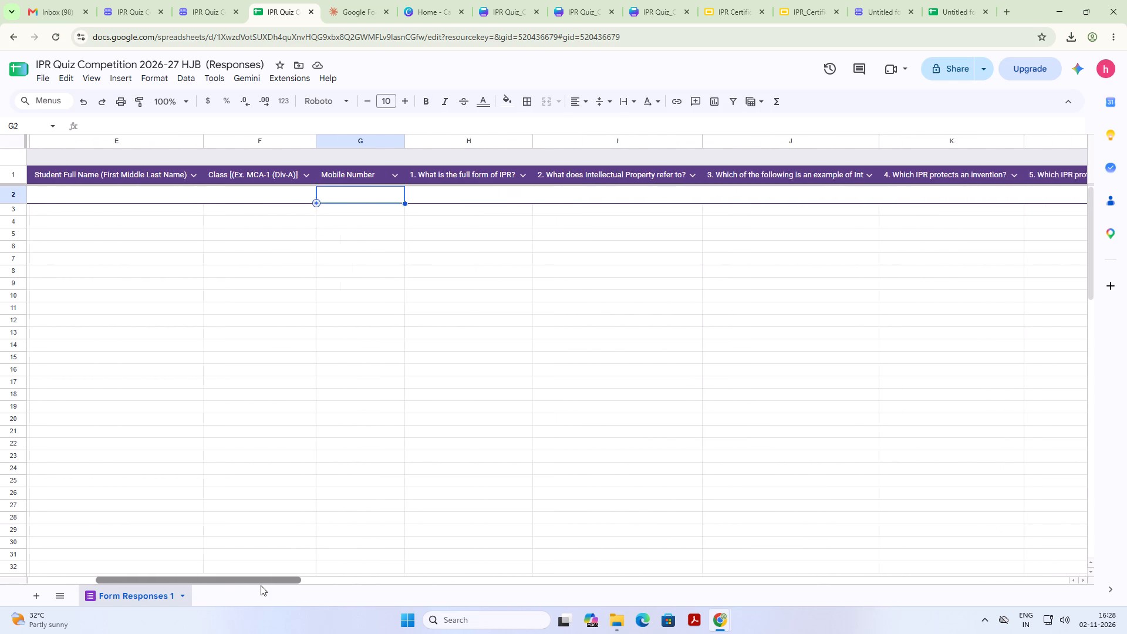
{"action": "left_click_drag", "start_coordinate": [261, 585], "coordinate": [857, 623]}
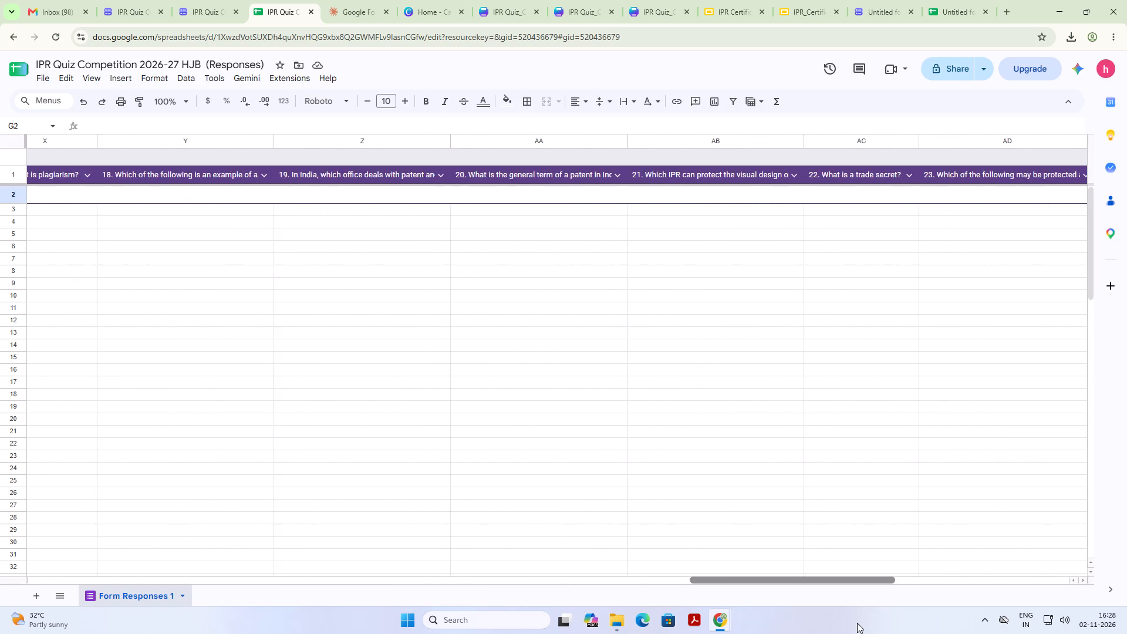
{"action": "left_click_drag", "start_coordinate": [857, 623], "coordinate": [983, 632]}
{"action": "left_click", "coordinate": [848, 194]}
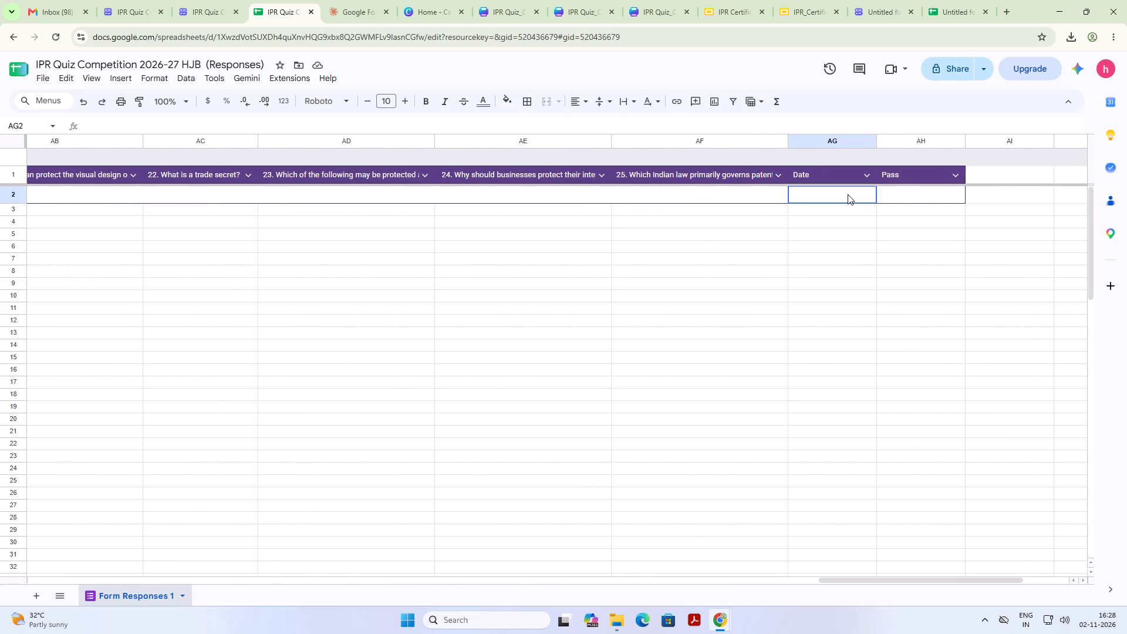
{"action": "left_click", "coordinate": [883, 192]}
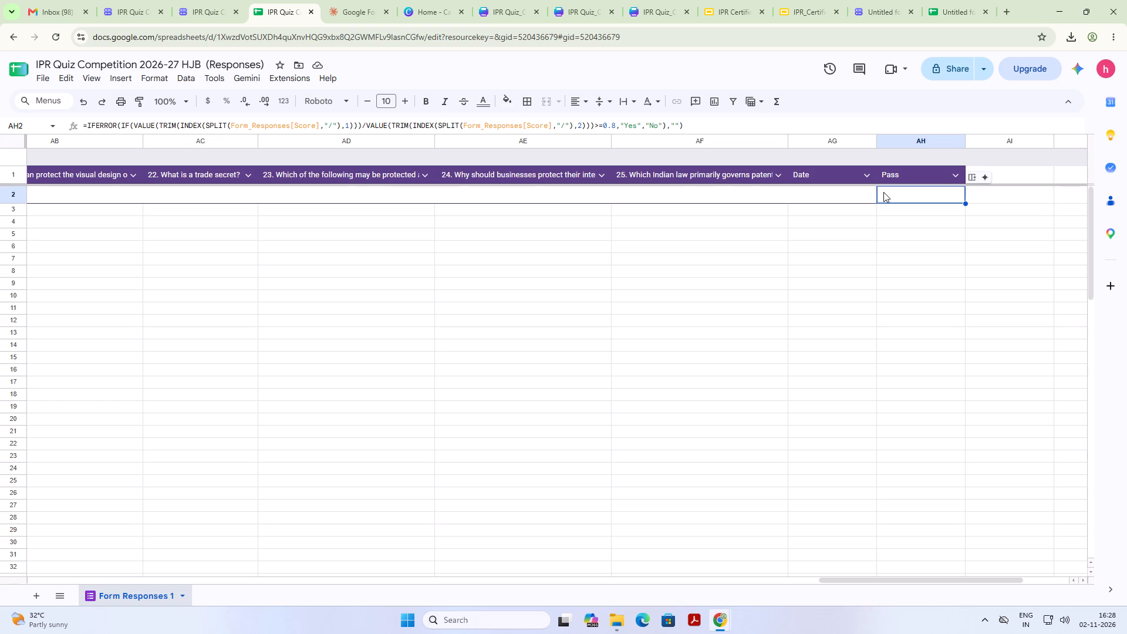
Replace the Pass formula in AH2 with the >=0.8 Yes/No formula copied from Q2 of the Untitled form responses sheet.
{"action": "left_click", "coordinate": [963, 0]}
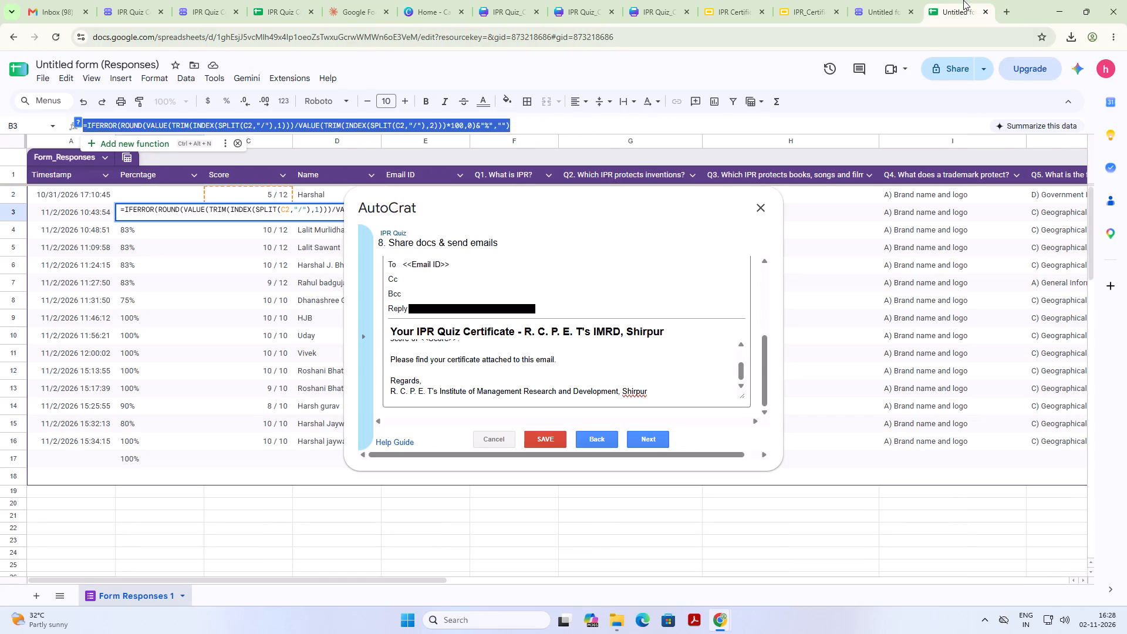
{"action": "left_click_drag", "start_coordinate": [402, 582], "coordinate": [435, 582]}
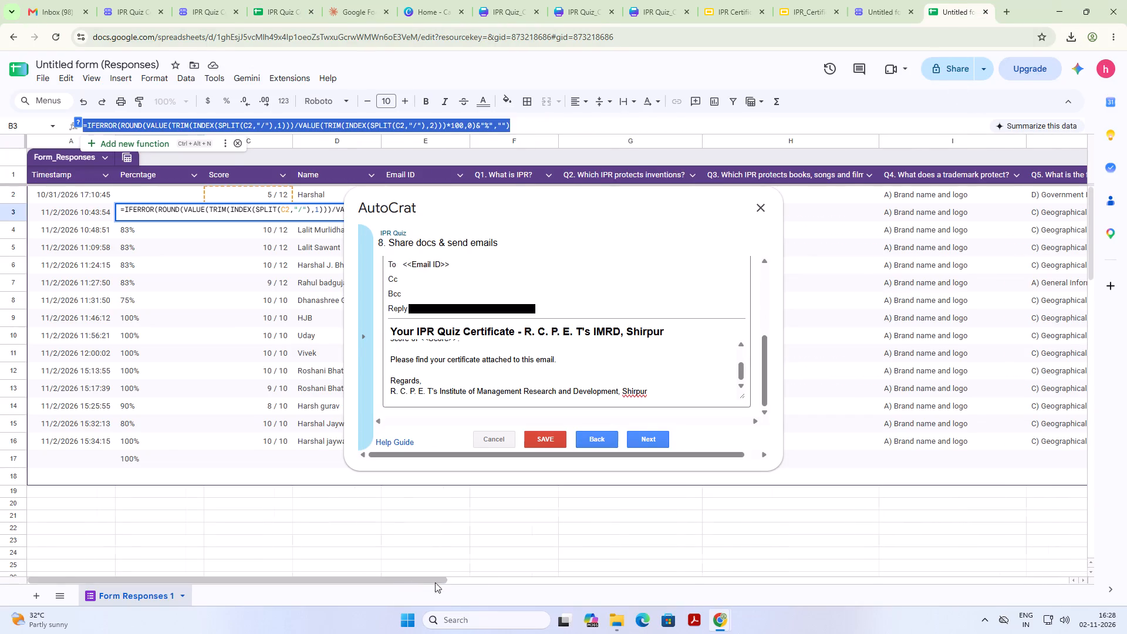
{"action": "left_click_drag", "start_coordinate": [435, 582], "coordinate": [918, 612]}
{"action": "left_click", "coordinate": [848, 196]}
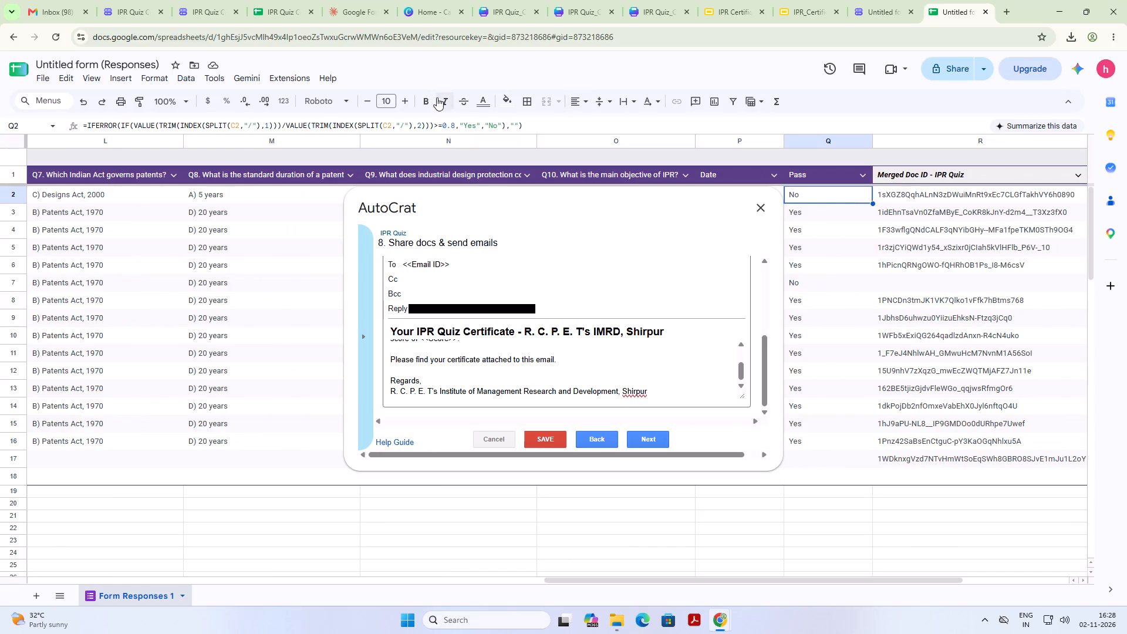
{"action": "left_click", "coordinate": [548, 132]}
{"action": "left_click_drag", "start_coordinate": [548, 126], "coordinate": [84, 113]}
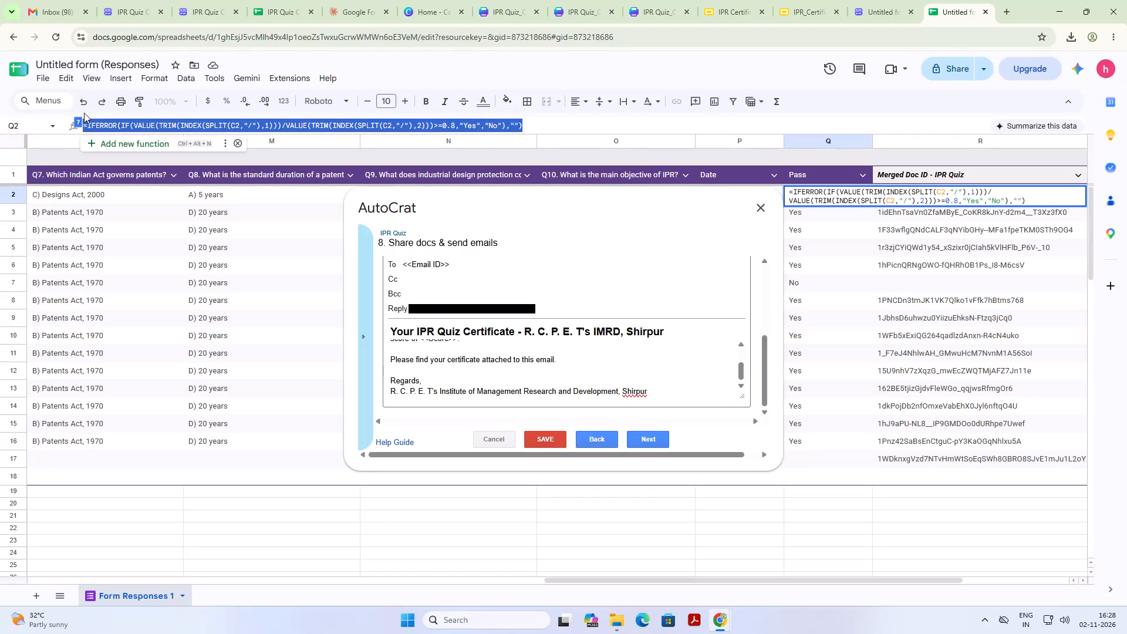
{"action": "left_click_drag", "start_coordinate": [84, 113], "coordinate": [82, 113]}
{"action": "key", "text": "ctrl+c"}
{"action": "key", "text": "ctrl+c"}
{"action": "key", "text": "ctrl+c"}
{"action": "key", "text": "ctrl+c"}
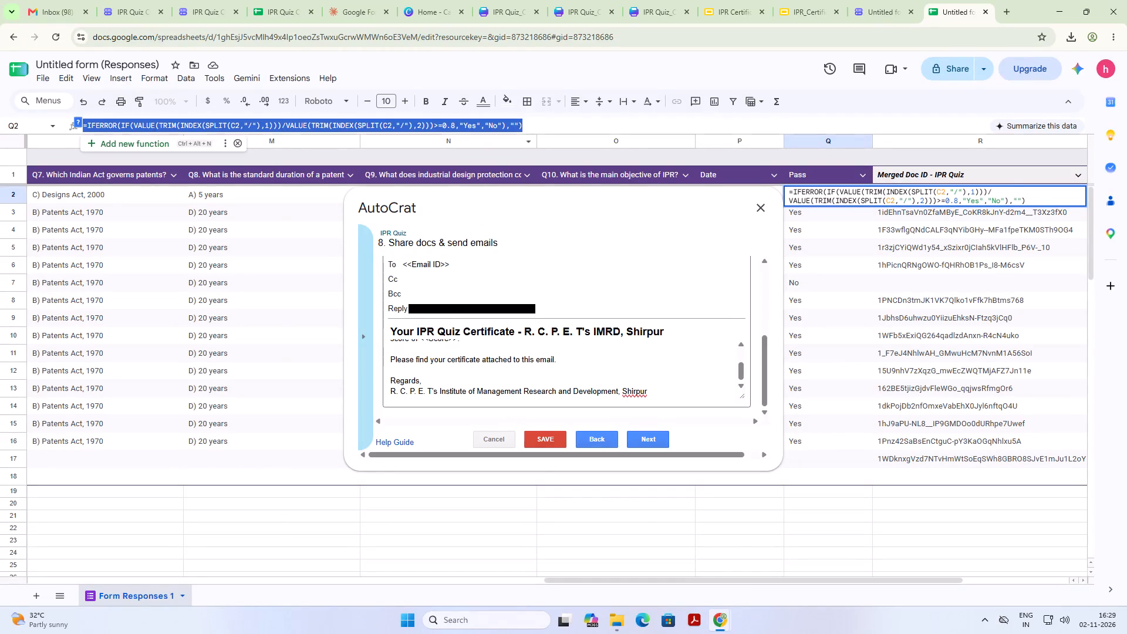
{"action": "left_click_drag", "start_coordinate": [785, 581], "coordinate": [395, 592]}
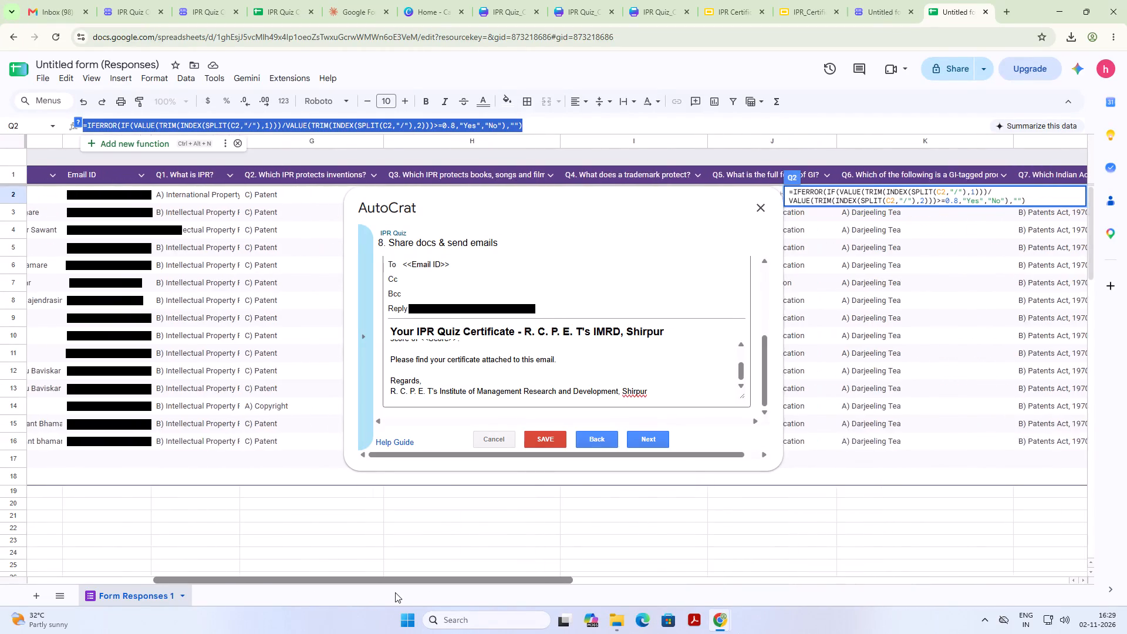
{"action": "left_click_drag", "start_coordinate": [395, 592], "coordinate": [261, 575]}
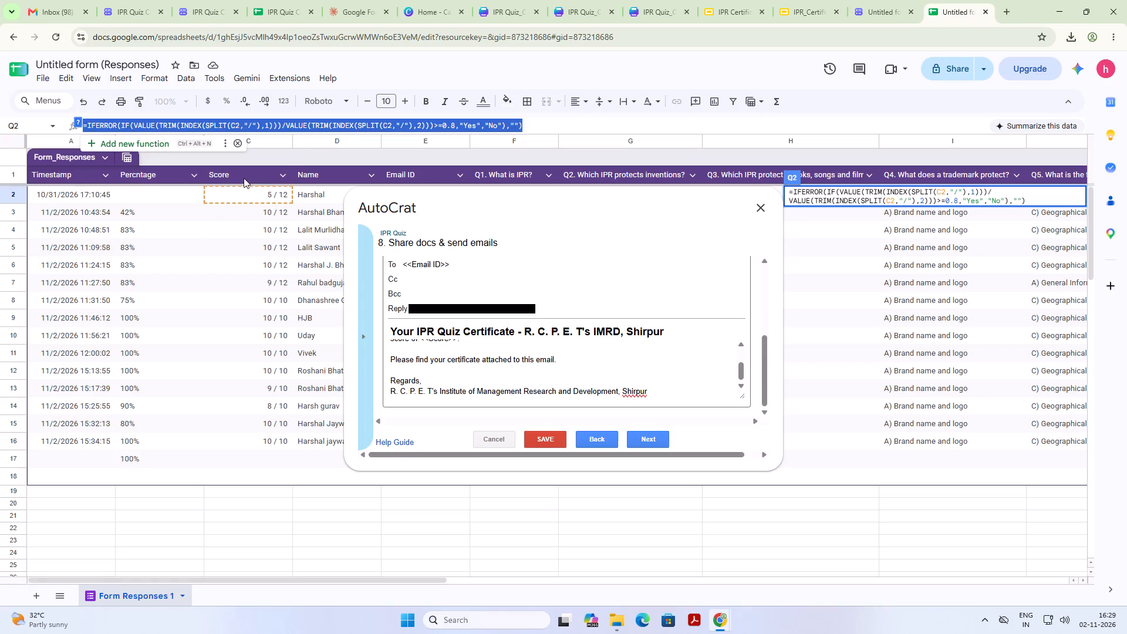
{"action": "left_click", "coordinate": [256, 173]}
{"action": "left_click", "coordinate": [257, 200]}
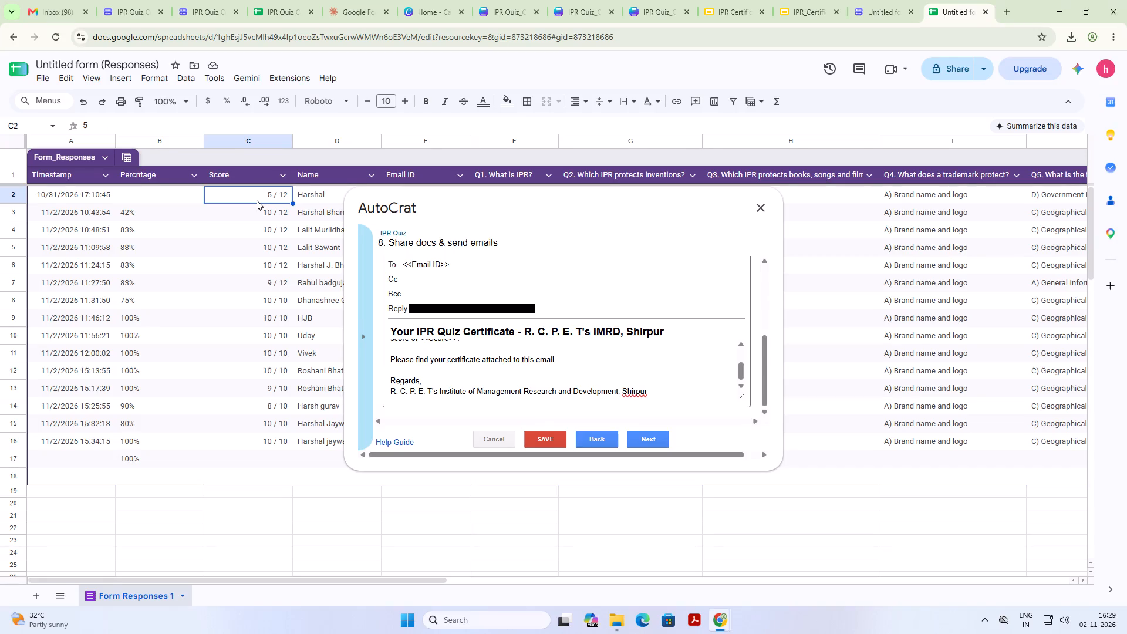
{"action": "left_click", "coordinate": [262, 0]}
{"action": "double_click", "coordinate": [892, 191]}
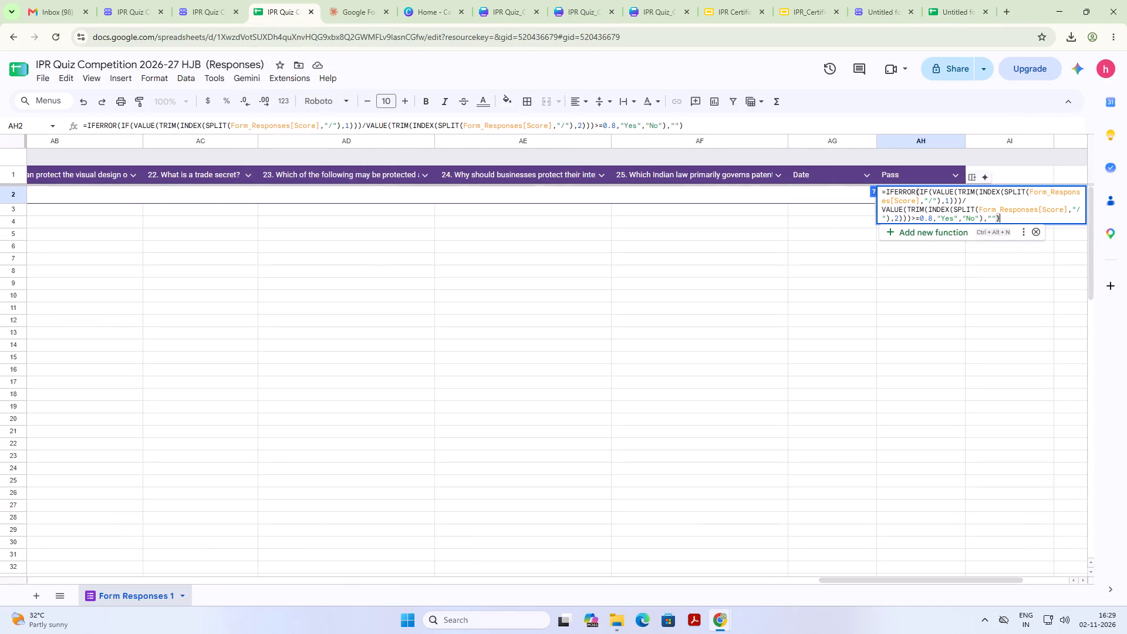
{"action": "left_click_drag", "start_coordinate": [720, 126], "coordinate": [23, 116]}
{"action": "key", "text": "ctrl+v"}
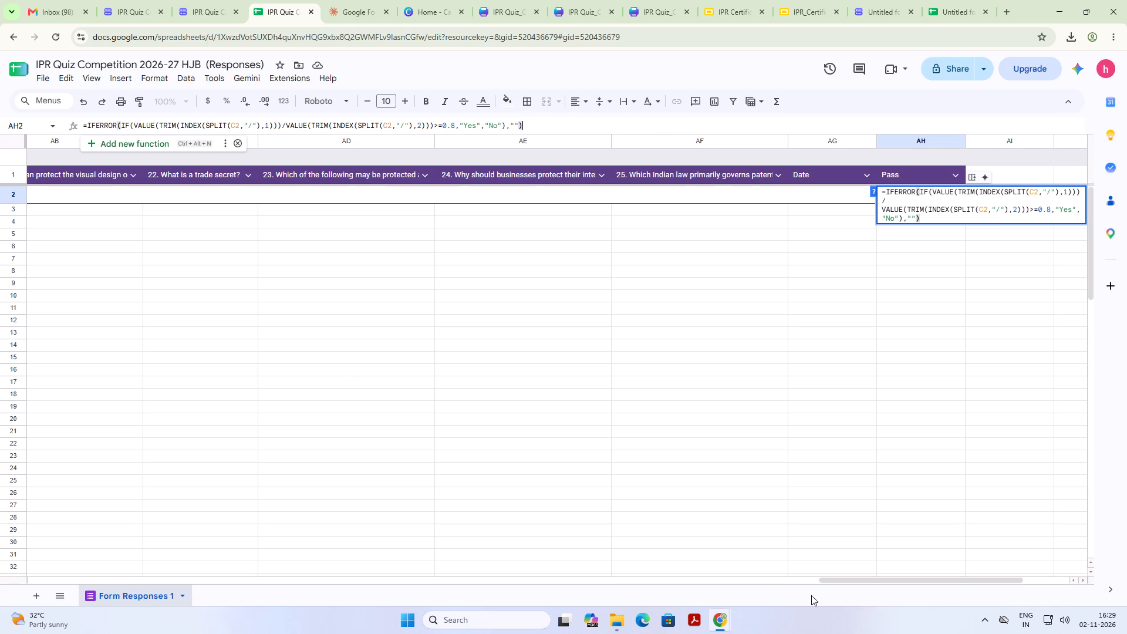
Change both C2 references in the AH2 Pass formula to D2 and enter the formula.
{"action": "left_click_drag", "start_coordinate": [936, 579], "coordinate": [107, 587]}
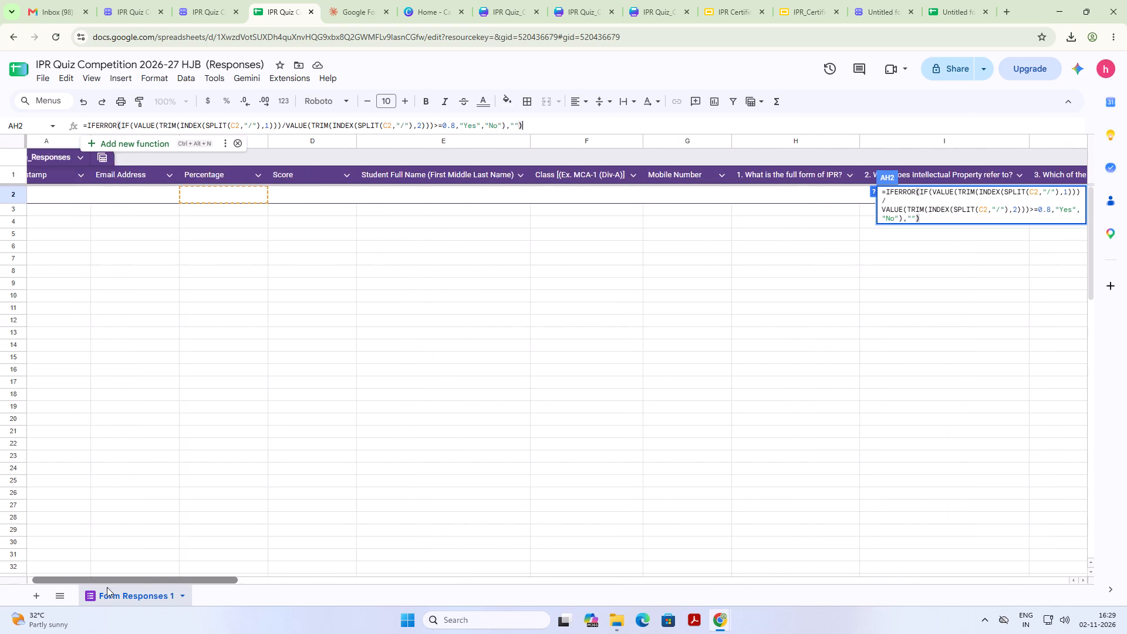
{"action": "left_click_drag", "start_coordinate": [107, 587], "coordinate": [69, 585]}
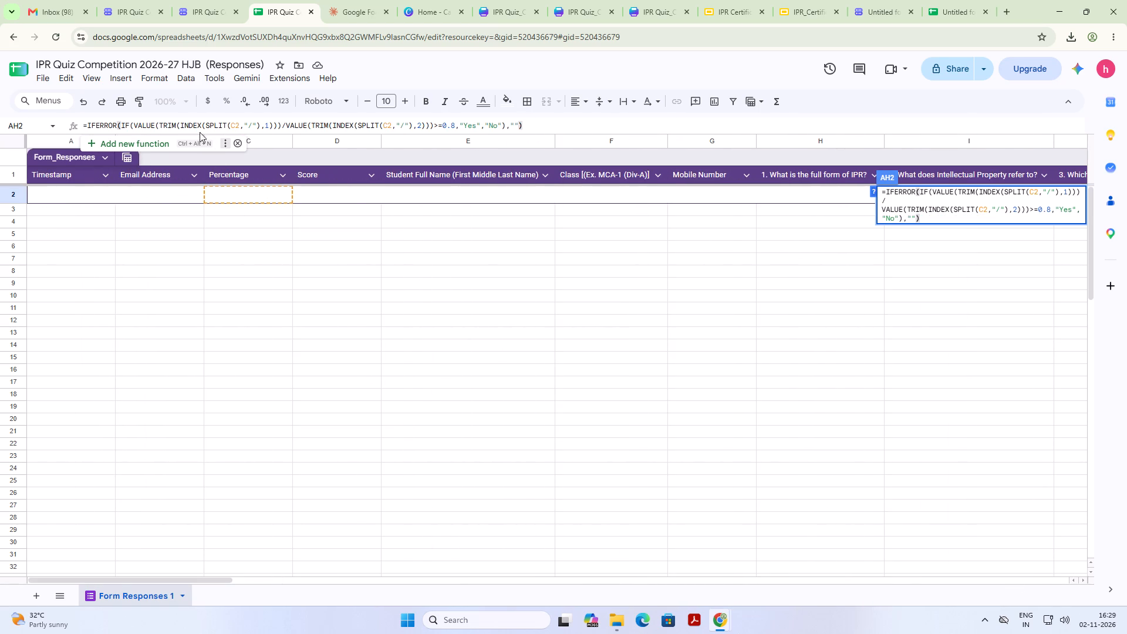
{"action": "left_click", "coordinate": [235, 126]}
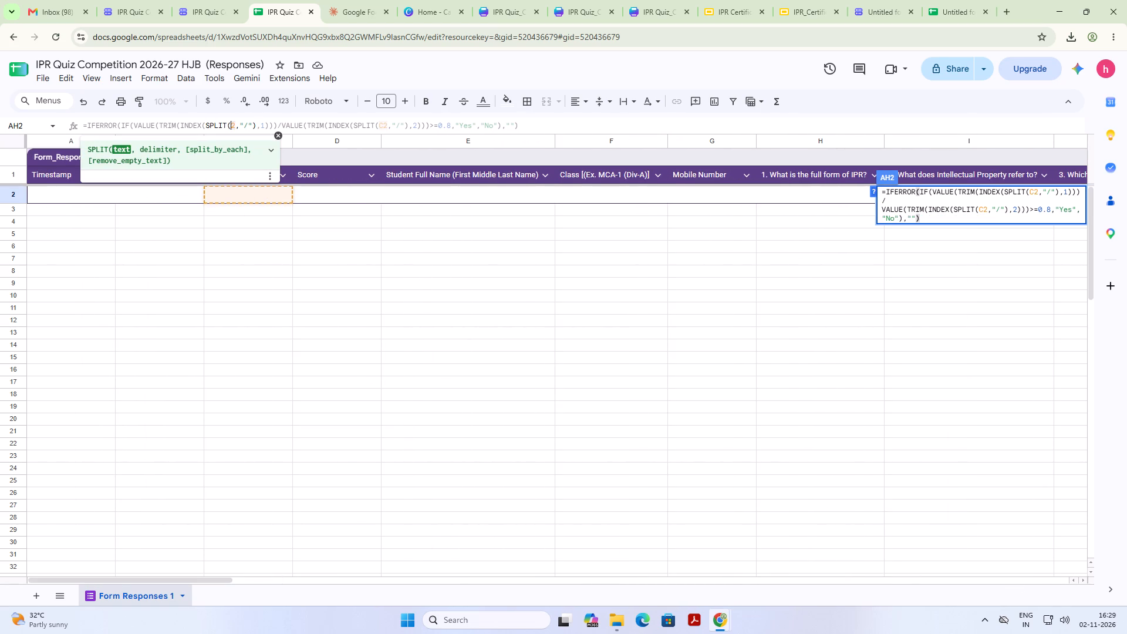
{"action": "key", "text": "BackSpace"}
{"action": "key", "text": "shift+d"}
{"action": "key", "text": "Right"}
{"action": "key", "text": "Right"}
{"action": "key", "text": "Right"}
{"action": "key", "text": "Right"}
{"action": "key", "text": "Right"}
{"action": "key", "text": "Right"}
{"action": "key", "text": "Right"}
{"action": "key", "text": "Right"}
{"action": "key", "text": "Right"}
{"action": "key", "text": "Right"}
{"action": "key", "text": "Right"}
{"action": "key", "text": "Right"}
{"action": "key", "text": "Right"}
{"action": "key", "text": "Right"}
{"action": "key", "text": "Right"}
{"action": "key", "text": "Right"}
{"action": "key", "text": "Right"}
{"action": "key", "text": "Right"}
{"action": "key", "text": "Right"}
{"action": "key", "text": "Right"}
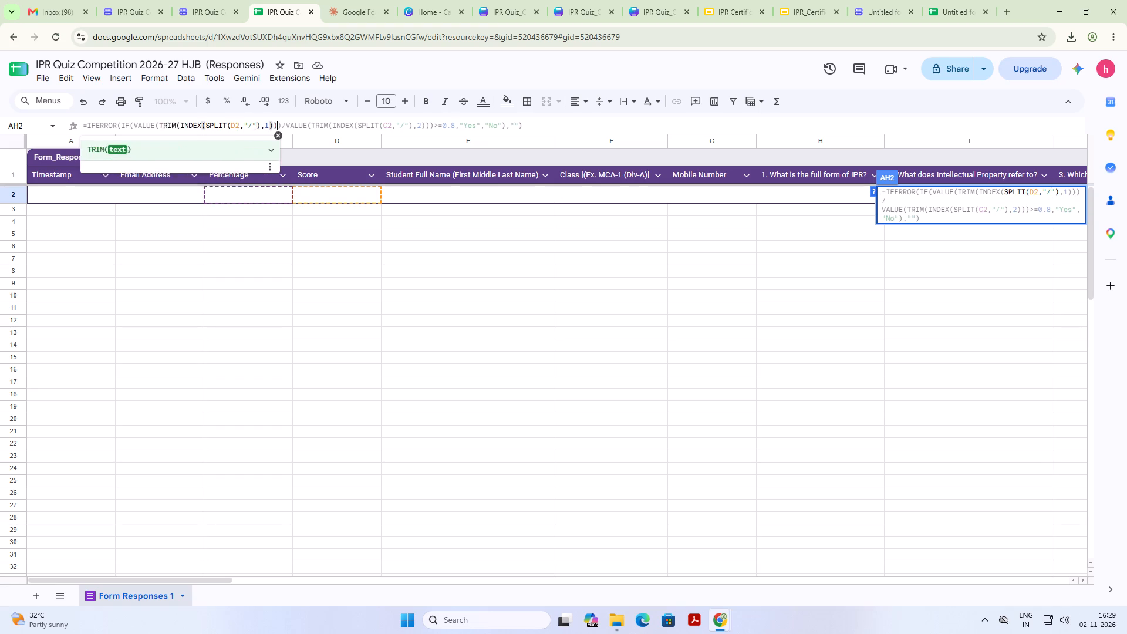
{"action": "key", "text": "Right"}
{"action": "key", "text": "Right"}
{"action": "key", "text": "Right"}
{"action": "key", "text": "Right"}
{"action": "key", "text": "Right"}
{"action": "key", "text": "Right"}
{"action": "key", "text": "Right"}
{"action": "key", "text": "Right"}
{"action": "key", "text": "Right"}
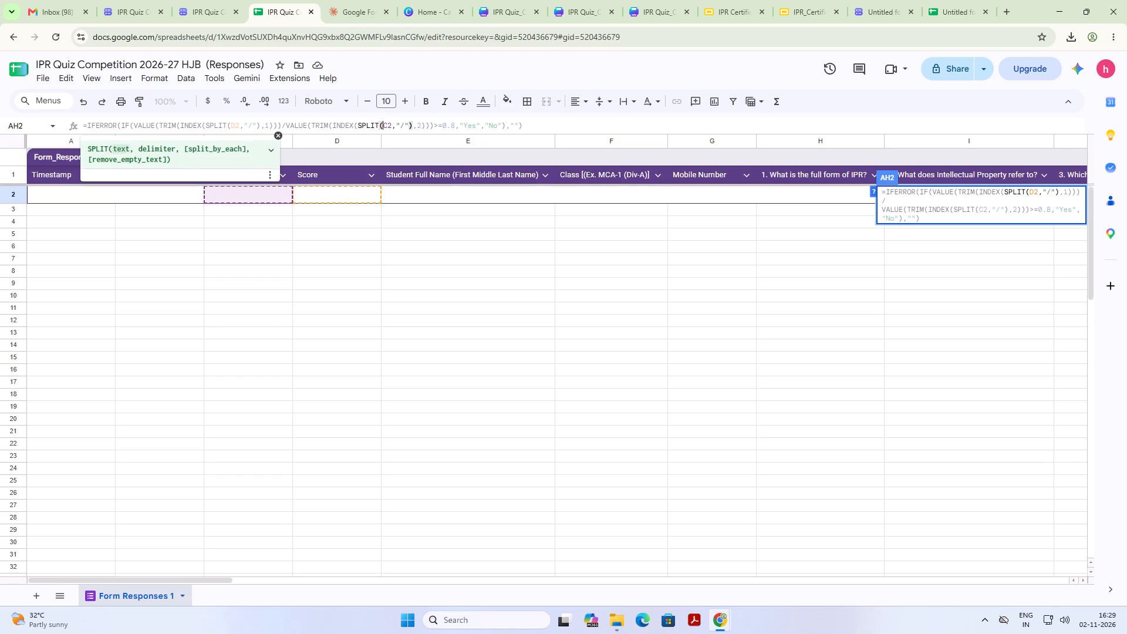
{"action": "key", "text": "Right"}
{"action": "key", "text": "BackSpace"}
{"action": "key", "text": "shift+d"}
{"action": "key", "text": "Return"}
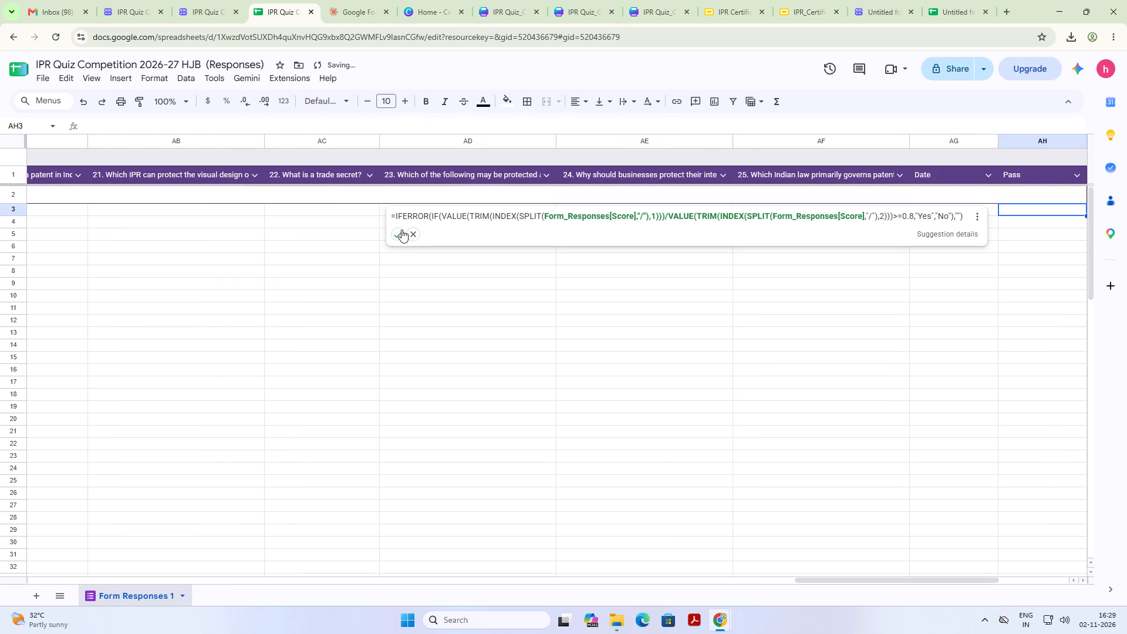
Accept the suggested Pass formula in AH2 that uses the table reference Form_Responses[Score].
{"action": "left_click", "coordinate": [397, 230]}
{"action": "left_click", "coordinate": [485, 242]}
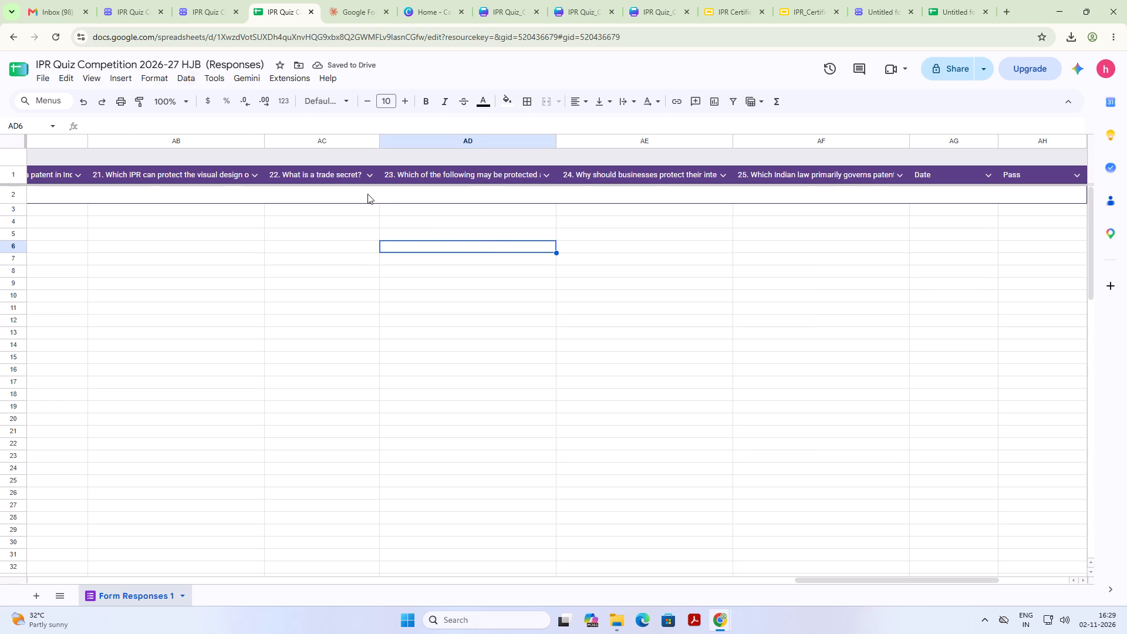
Open Autocrat on the competition responses sheet and create a new merge job named IPR_Certificate_2026-27.
{"action": "left_click", "coordinate": [295, 83]}
{"action": "left_click", "coordinate": [313, 209]}
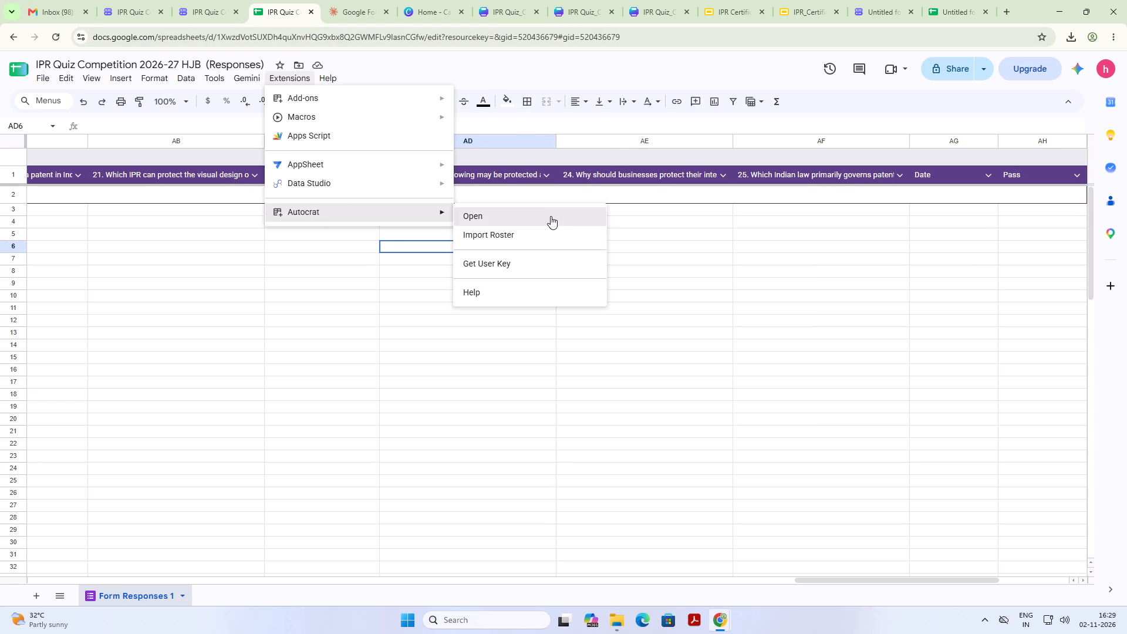
{"action": "left_click", "coordinate": [551, 216]}
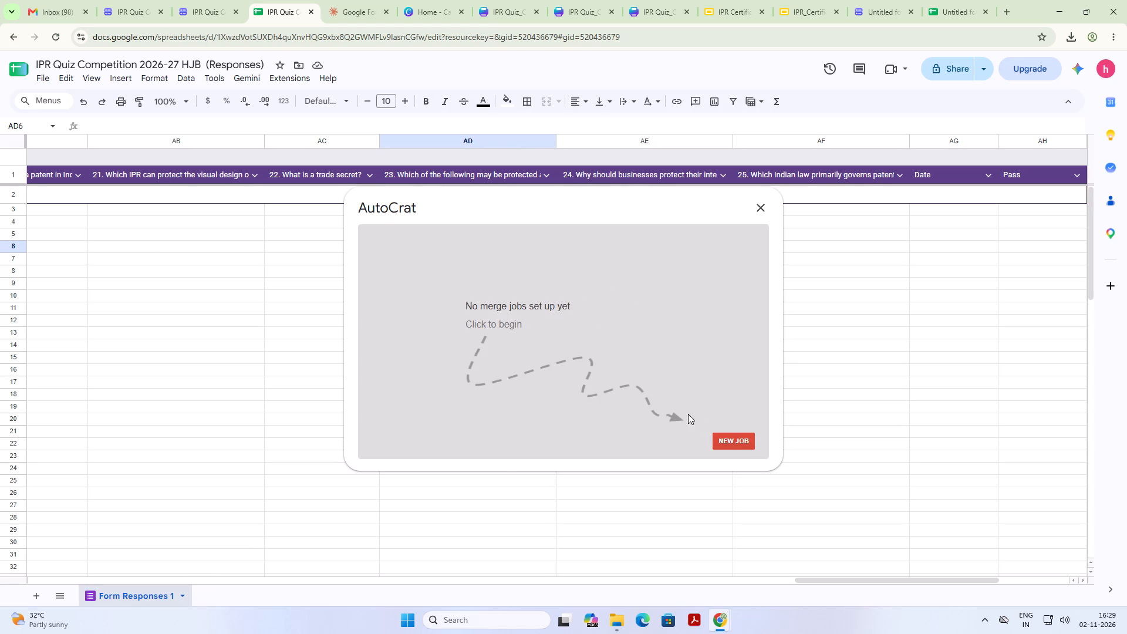
{"action": "left_click", "coordinate": [744, 446]}
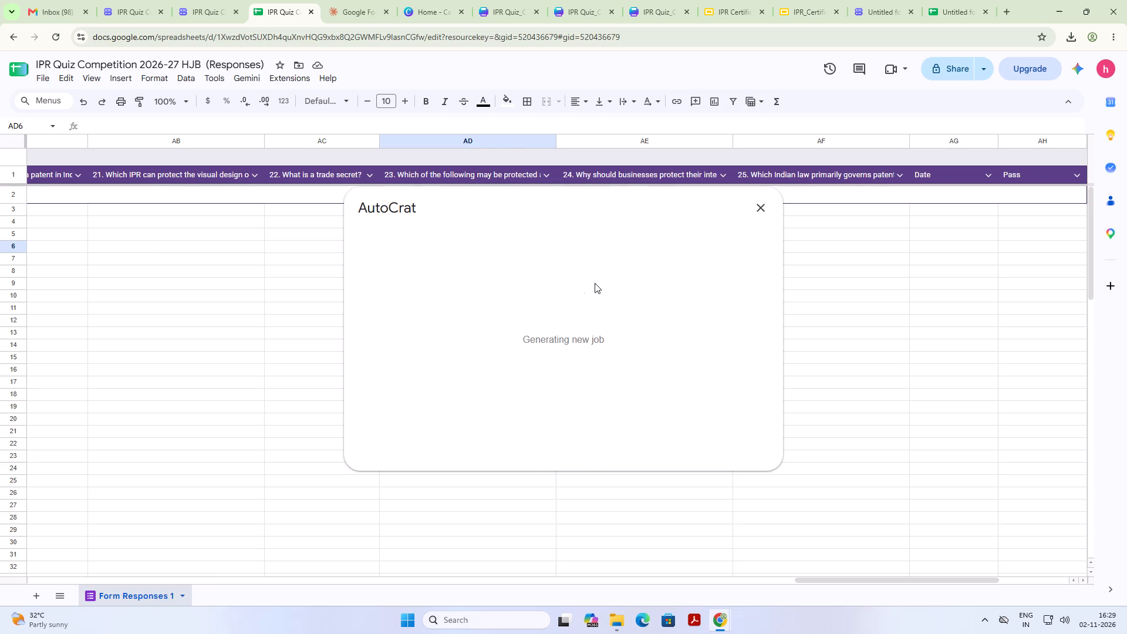
{"action": "left_click", "coordinate": [470, 285]}
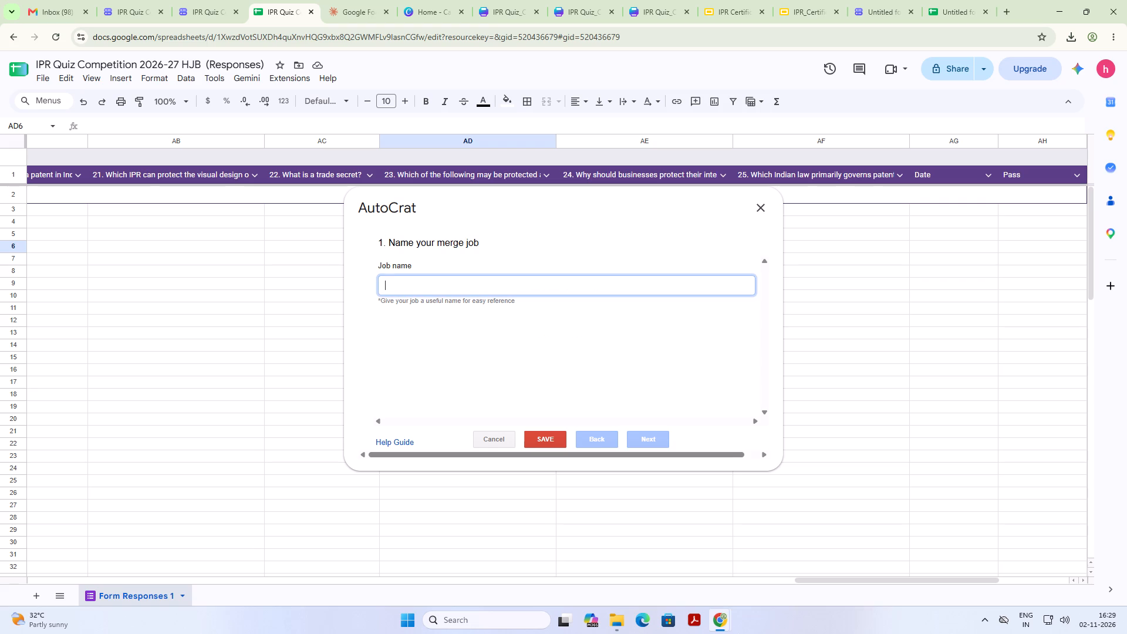
{"action": "type", "text": "IPR"}
{"action": "type", "text": "_Cert"}
{"action": "type", "text": "ific"}
{"action": "type", "text": "at"}
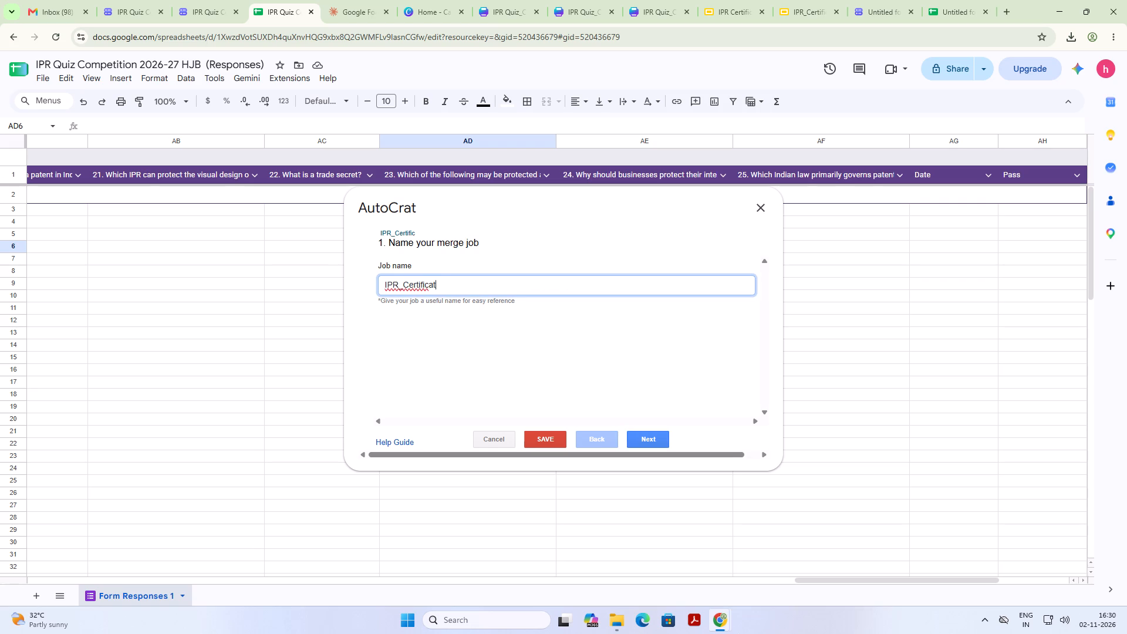
{"action": "key", "text": "e"}
{"action": "key", "text": "shift+underscore"}
{"action": "type", "text": "2026-"}
{"action": "key", "text": "2"}
{"action": "key", "text": "7"}
{"action": "left_click", "coordinate": [653, 448]}
{"action": "left_click", "coordinate": [654, 444]}
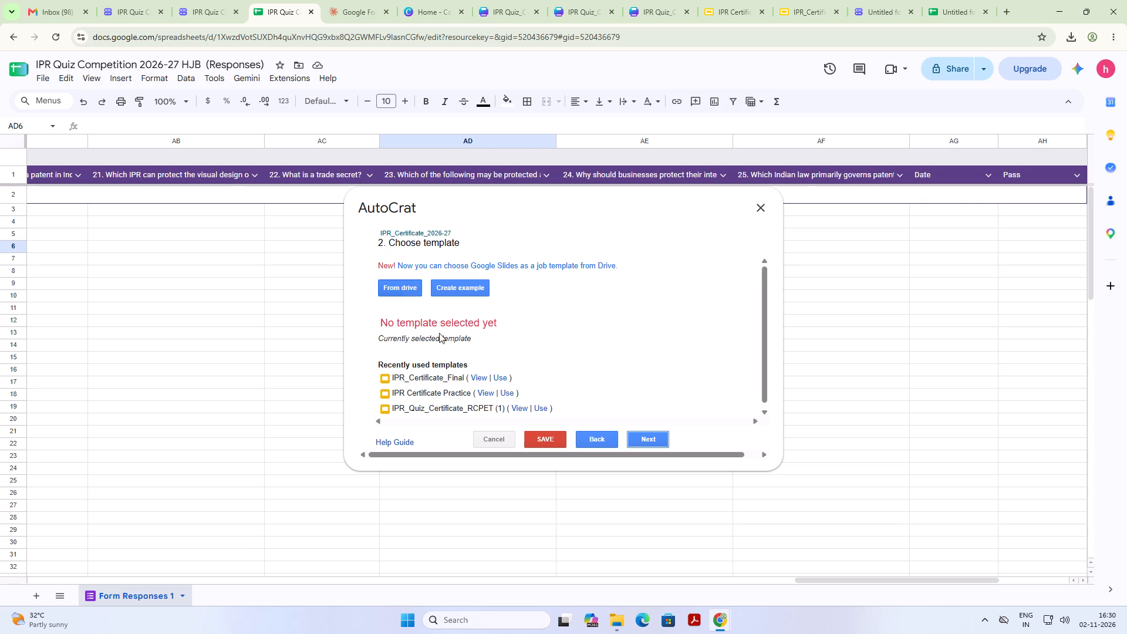
Use the recently used IPR_Certificate_Final slides as the merge job's template.
{"action": "left_click", "coordinate": [497, 380]}
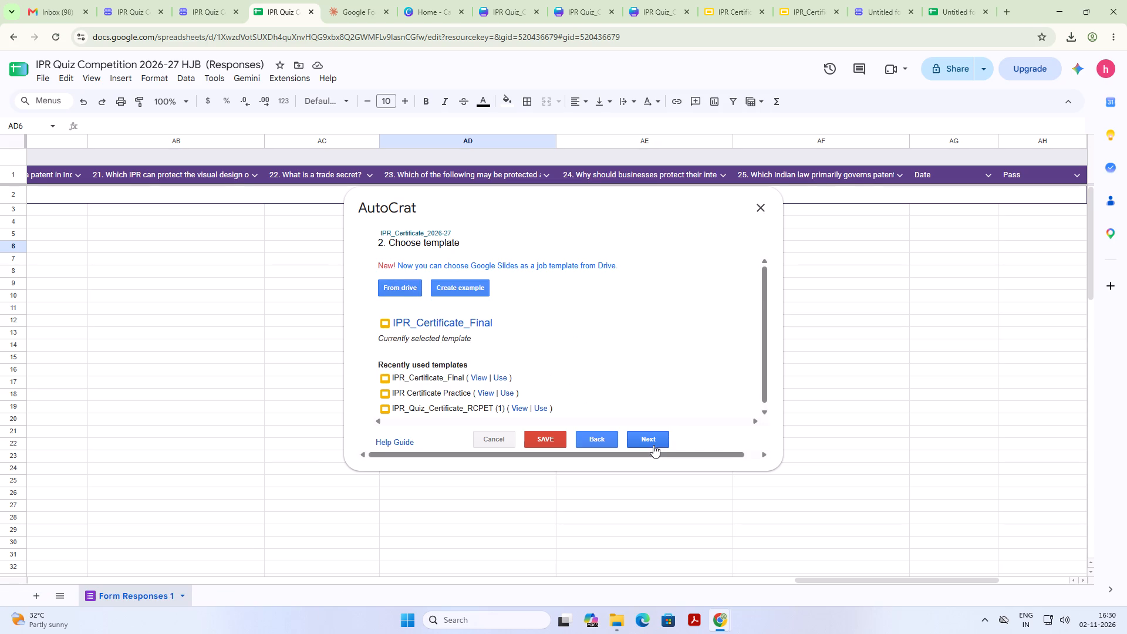
{"action": "left_click", "coordinate": [653, 445]}
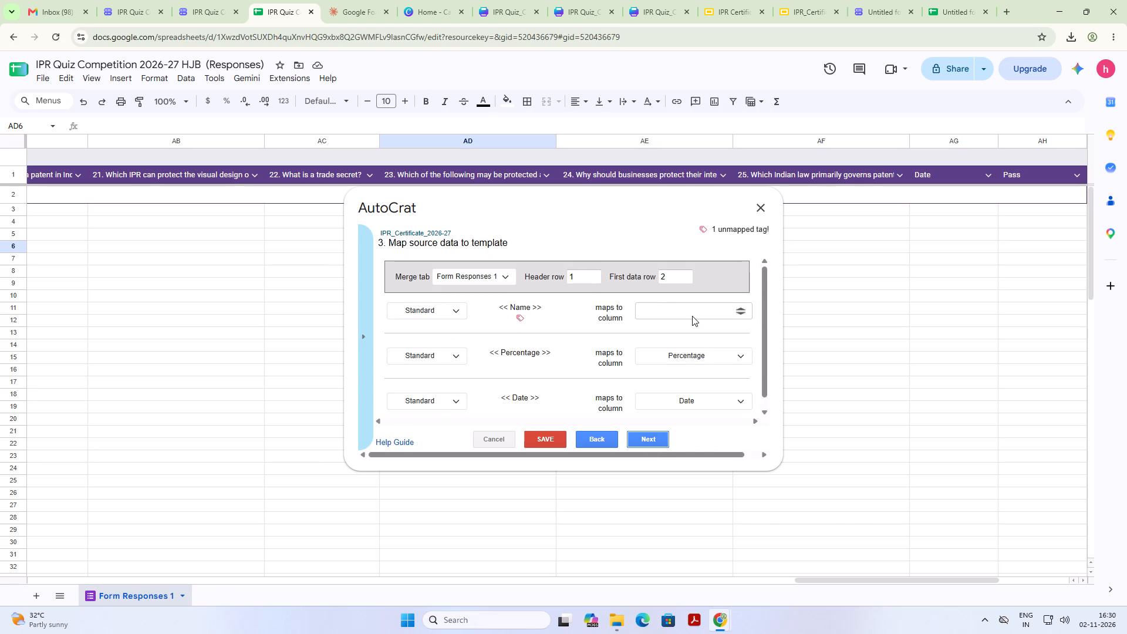
Map the template's Name tag to the Student Full Name column and accept the tag mapping.
{"action": "left_click", "coordinate": [692, 316]}
{"action": "left_click", "coordinate": [802, 380]}
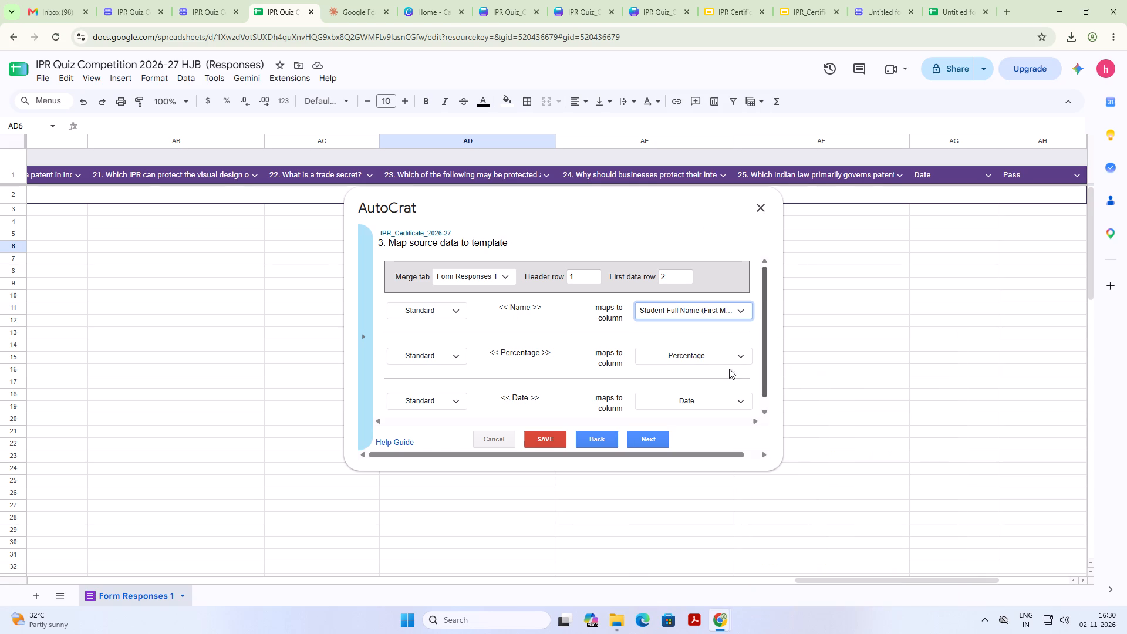
{"action": "scroll", "coordinate": [631, 370], "scroll_direction": "down", "scroll_amount": 2}
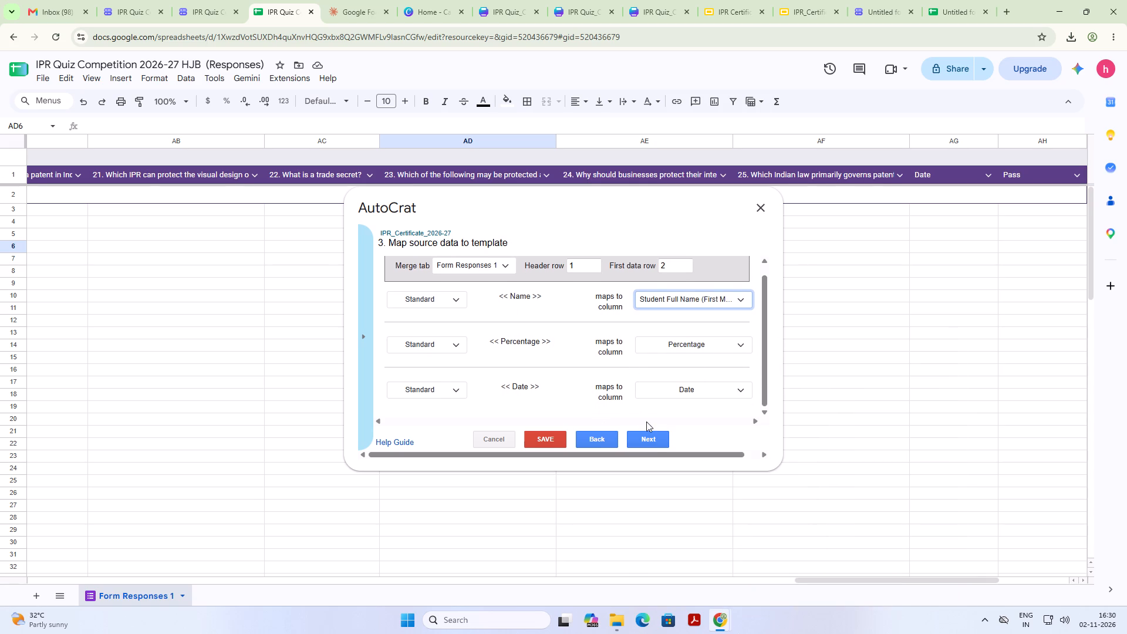
{"action": "left_click", "coordinate": [650, 439]}
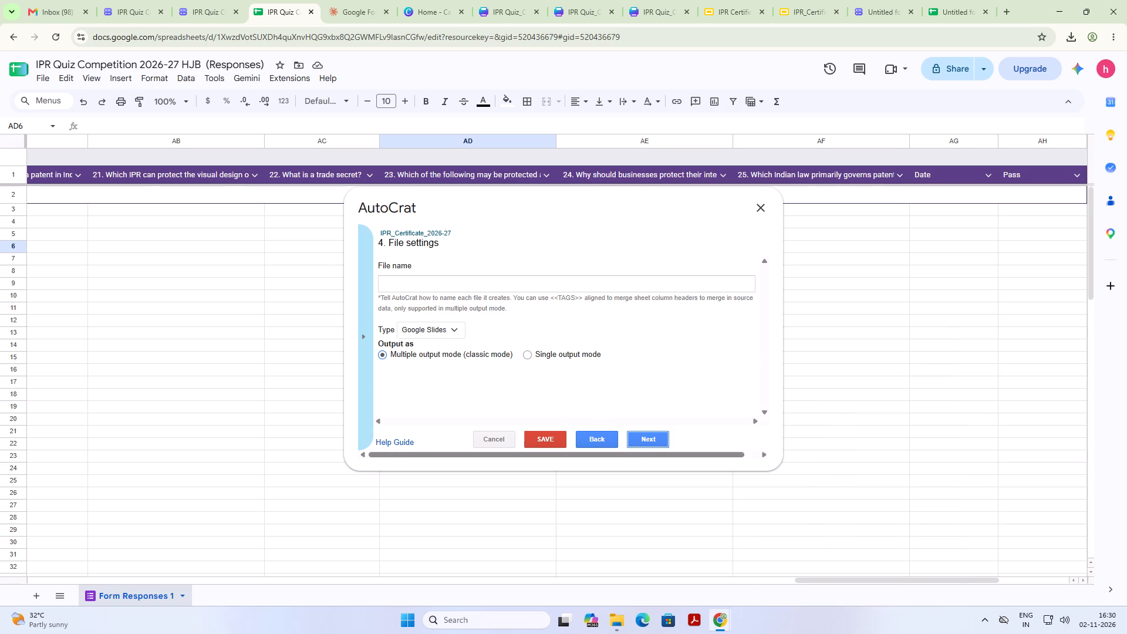
Set the merge job's output file name to IPR_Certificate_2026-27.
{"action": "left_click", "coordinate": [438, 281]}
{"action": "type", "text": "IPR"}
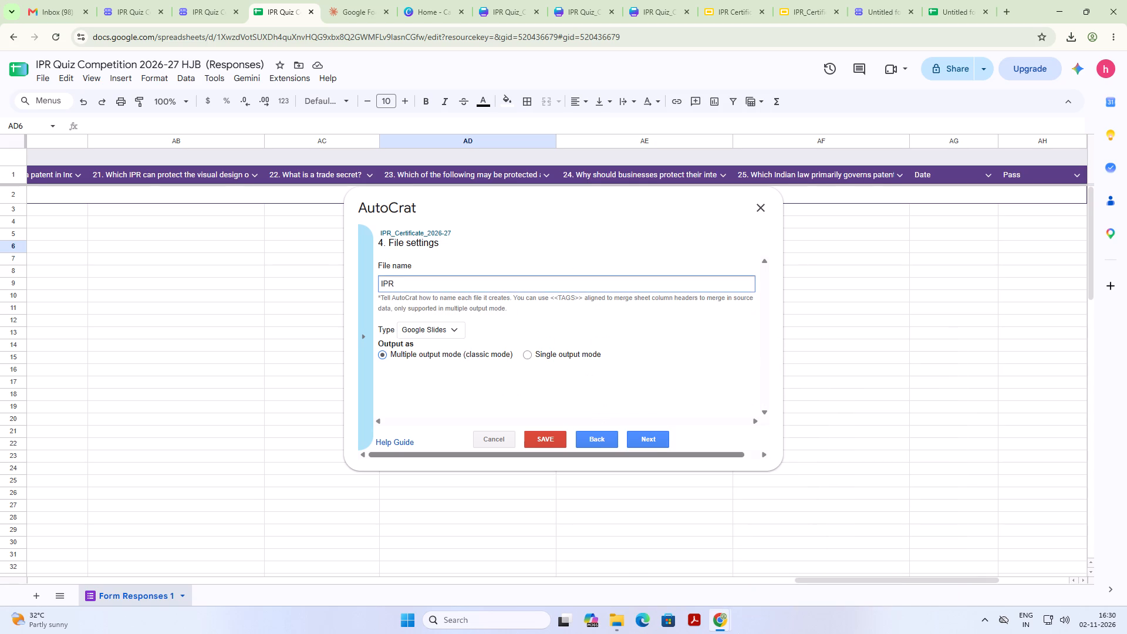
{"action": "type", "text": "_Certifi"}
{"action": "type", "text": "catr"}
{"action": "key", "text": "e"}
{"action": "key", "text": "BackSpace"}
{"action": "key", "text": "e"}
{"action": "key", "text": "BackSpace"}
{"action": "key", "text": "BackSpace"}
{"action": "key", "text": "e"}
{"action": "type", "text": "_2026-27"}
Copy the output file name into a new Notepad note and minimize Notepad to return to the Autocrat job.
{"action": "left_click_drag", "start_coordinate": [509, 289], "coordinate": [367, 288]}
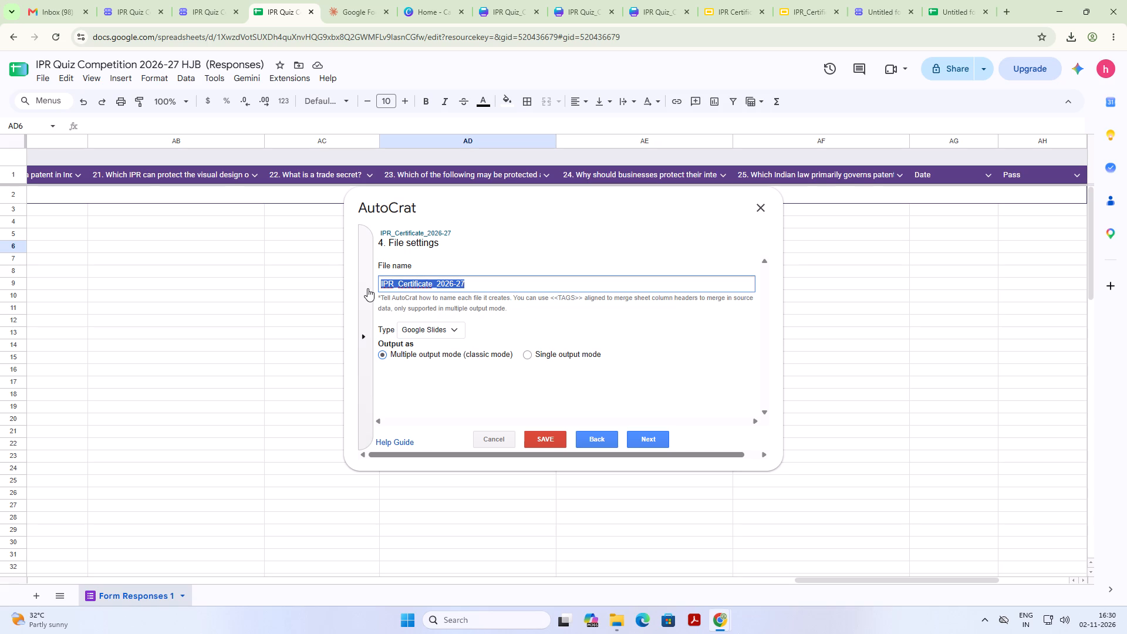
{"action": "key", "text": "ctrl+c"}
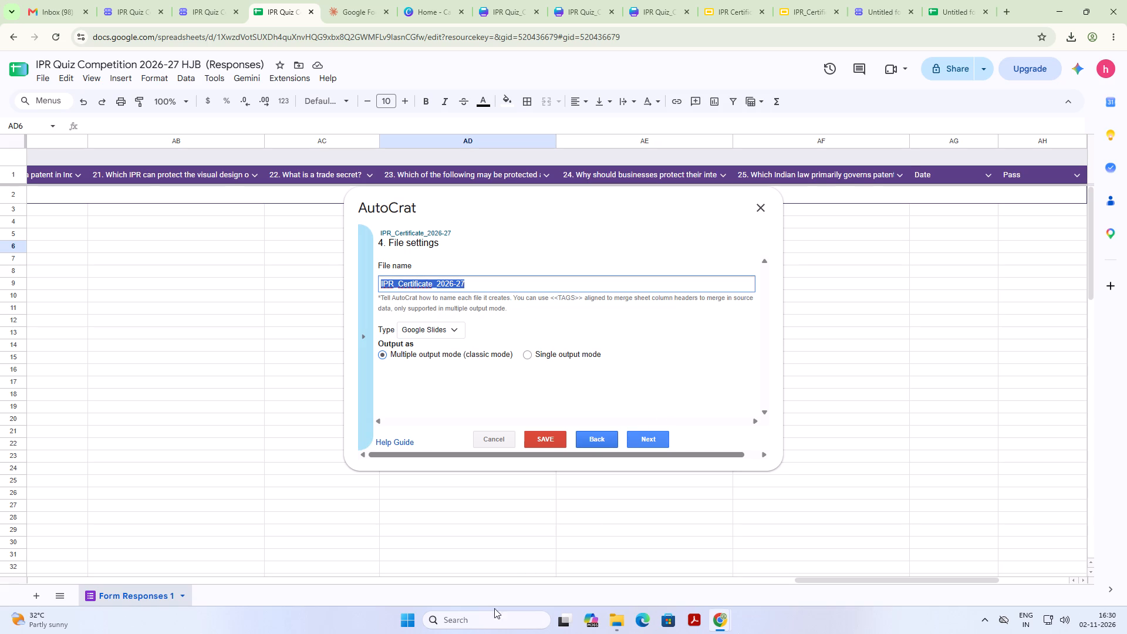
{"action": "left_click", "coordinate": [488, 625]}
{"action": "type", "text": "not"}
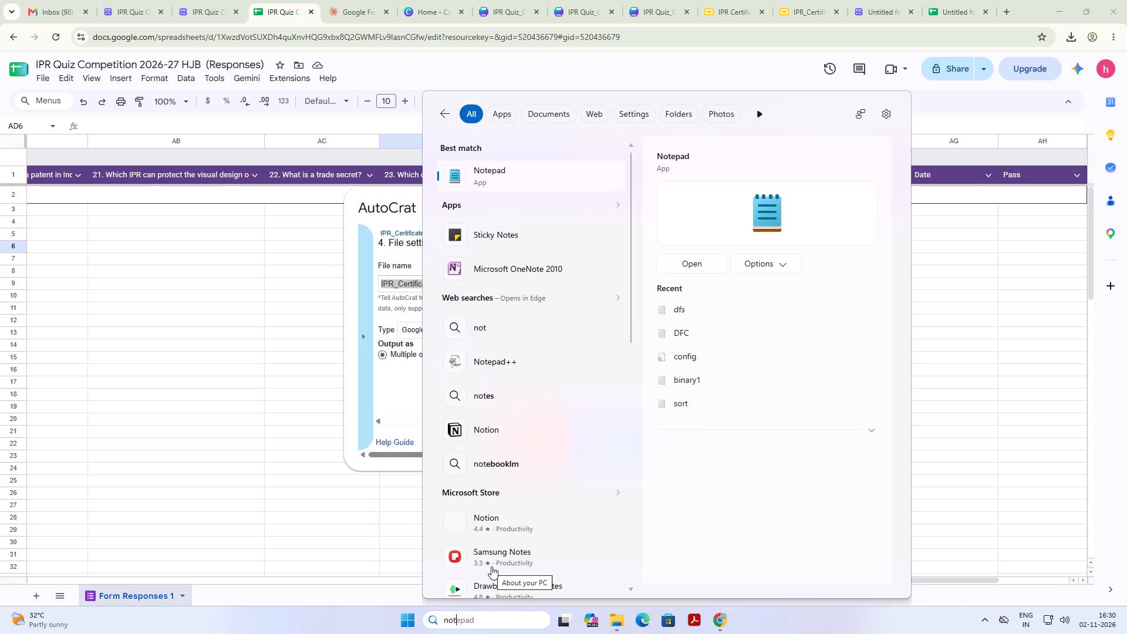
{"action": "left_click", "coordinate": [705, 258]}
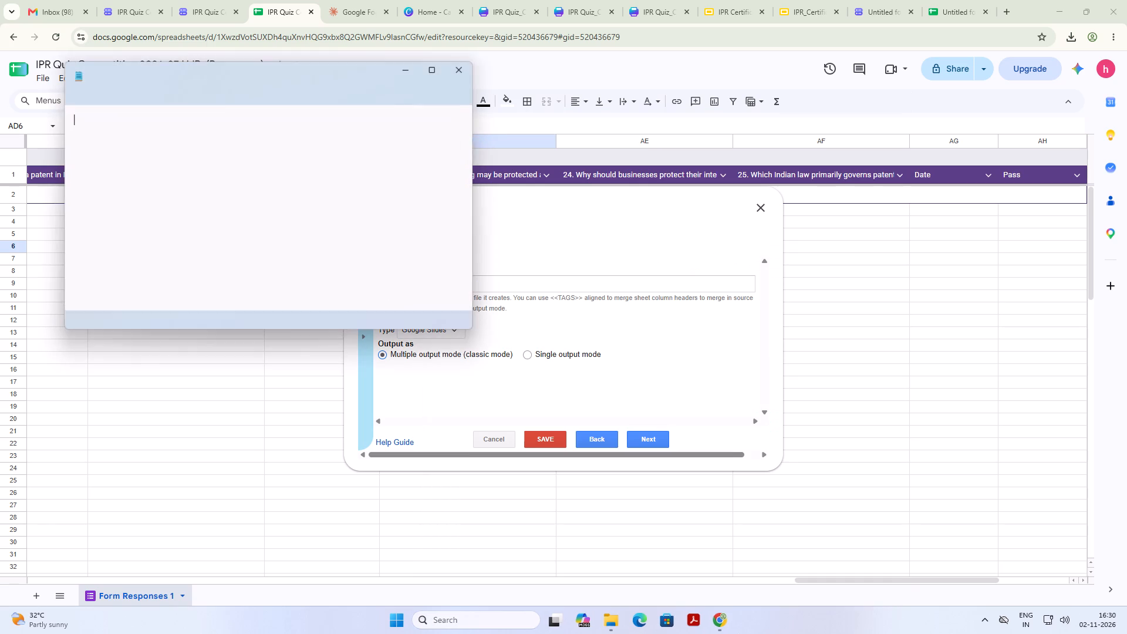
{"action": "key", "text": "ctrl+v"}
{"action": "left_click", "coordinate": [400, 61]}
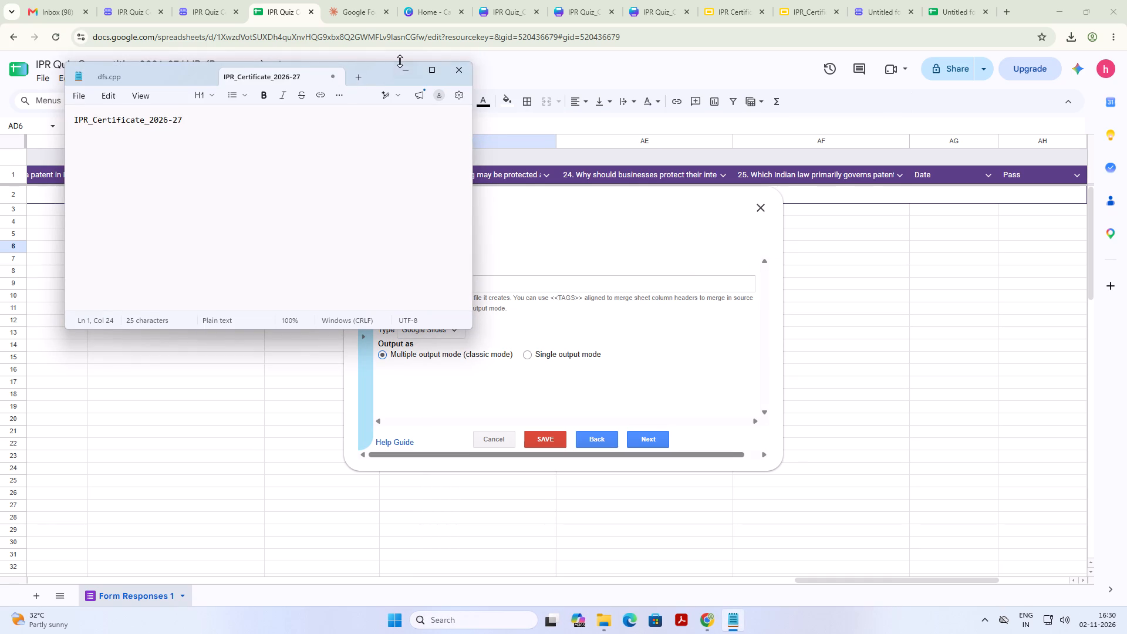
{"action": "left_click", "coordinate": [401, 68]}
Accept the file settings and choose the PHOTO folder as the destination for the merged documents.
{"action": "left_click", "coordinate": [656, 436]}
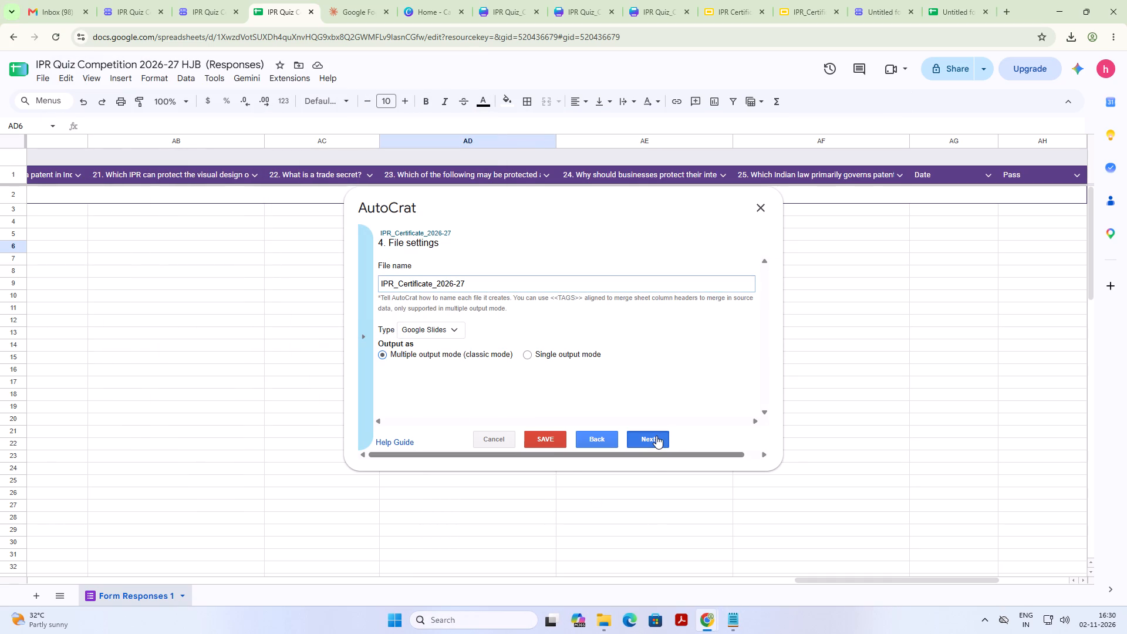
{"action": "left_click", "coordinate": [721, 229]}
{"action": "left_click", "coordinate": [722, 245]}
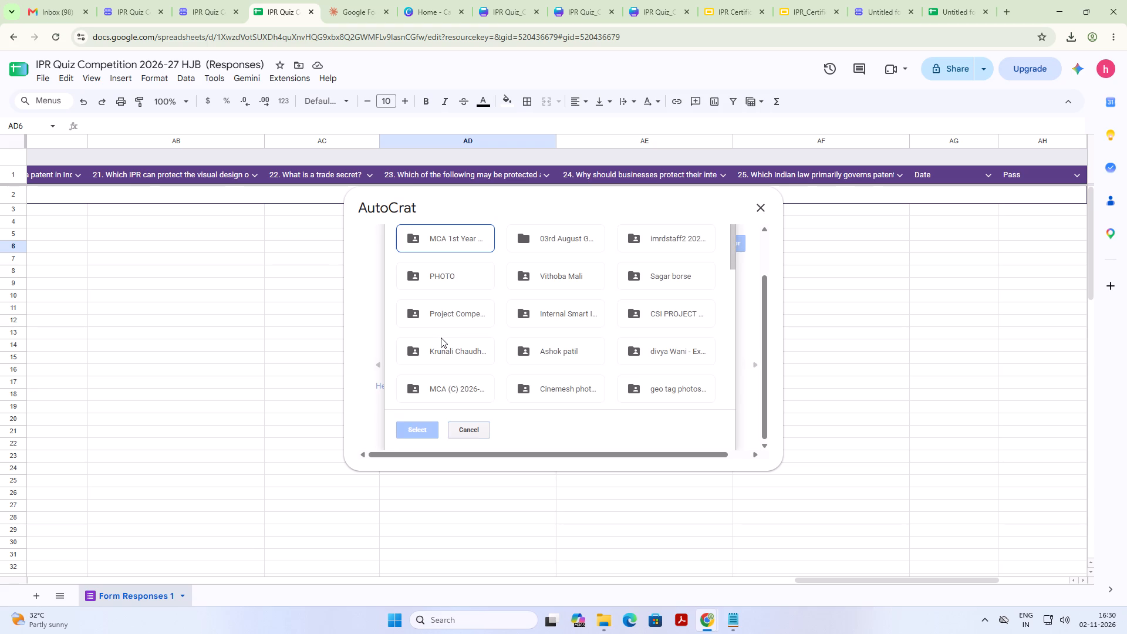
{"action": "left_click", "coordinate": [455, 273]}
{"action": "left_click", "coordinate": [429, 428]}
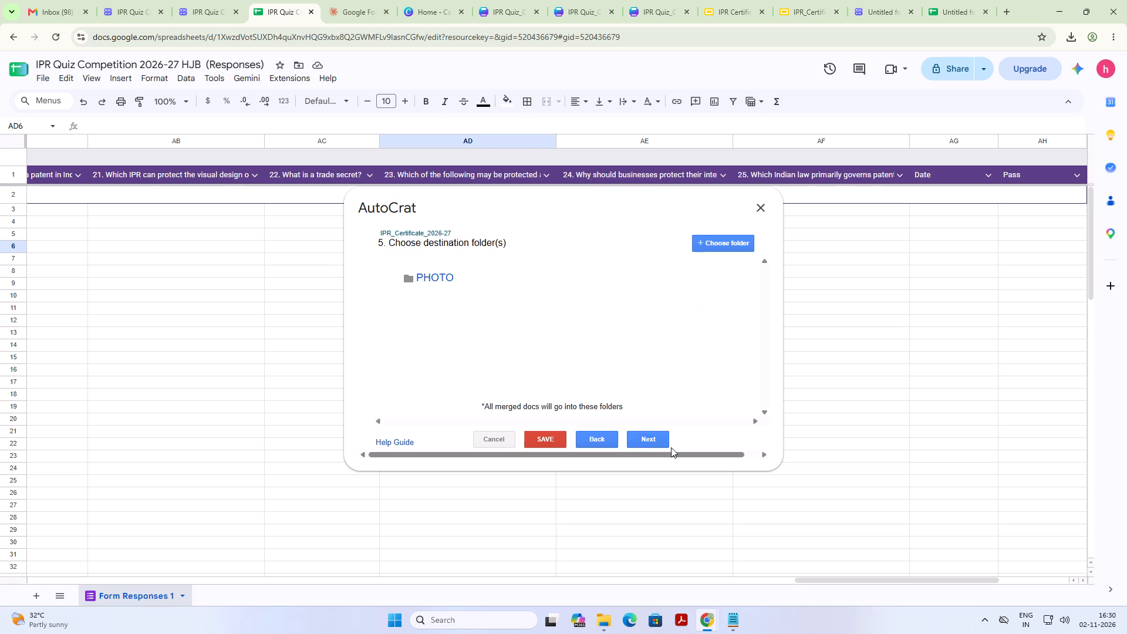
{"action": "left_click", "coordinate": [641, 435]}
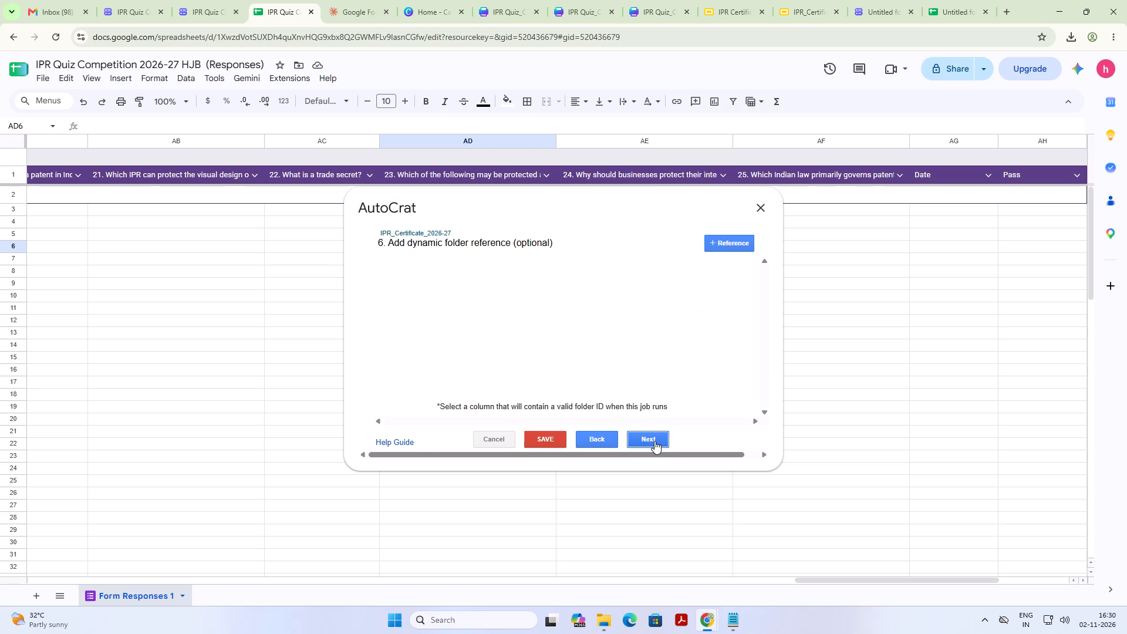
Skip the dynamic folder reference and add a merge condition so only rows where Pass equals Yes are merged.
{"action": "left_click", "coordinate": [654, 441]}
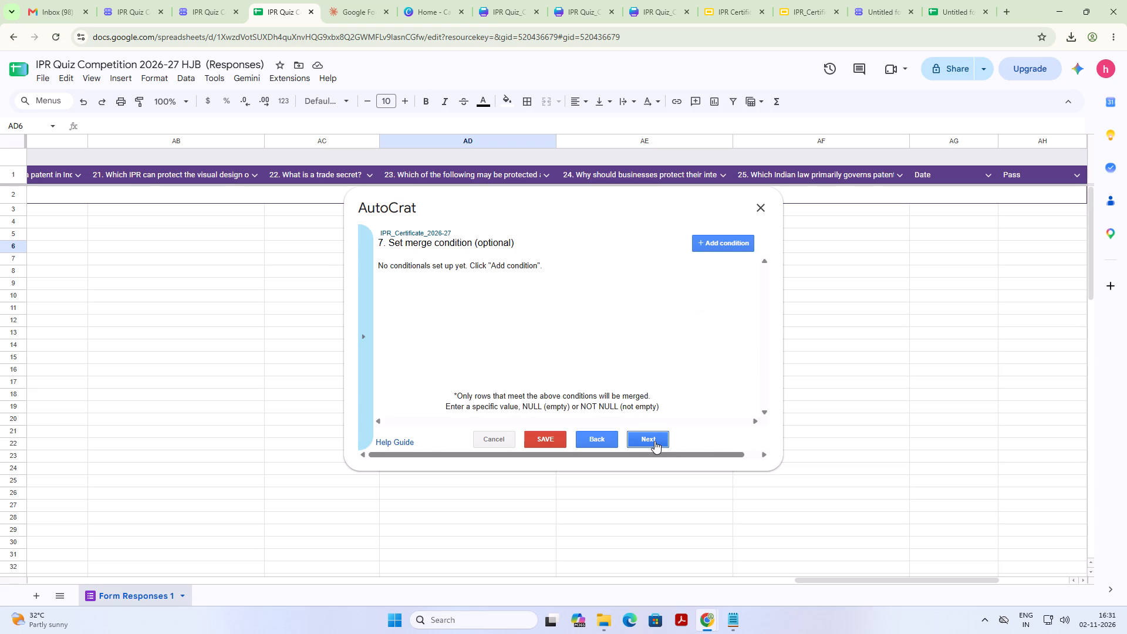
{"action": "left_click", "coordinate": [731, 245]}
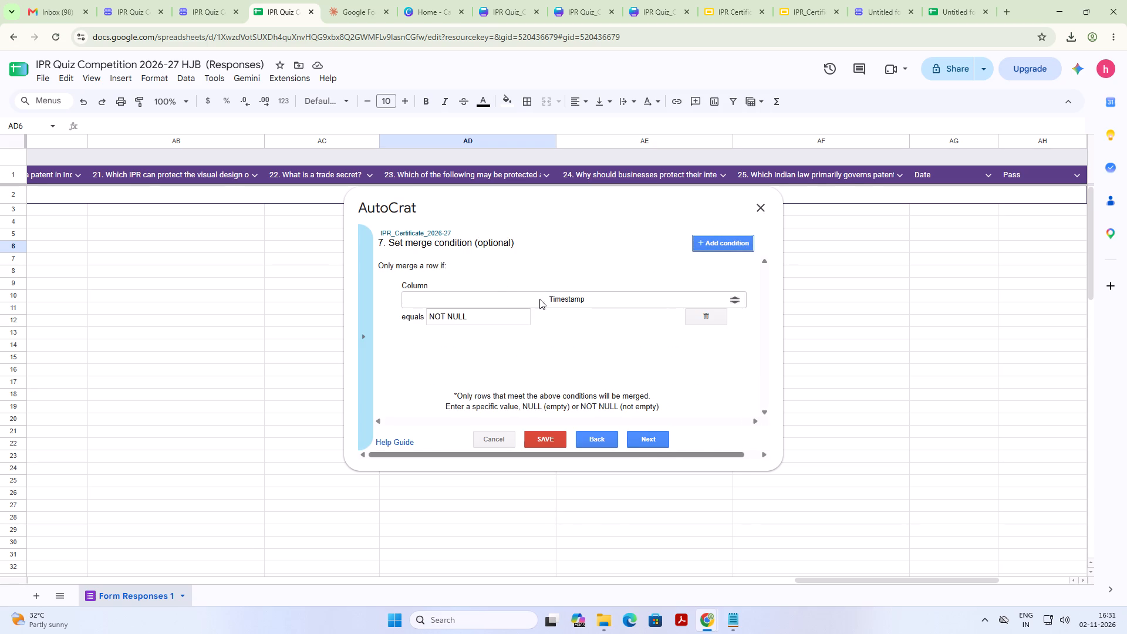
{"action": "left_click", "coordinate": [540, 299]}
{"action": "scroll", "coordinate": [578, 379], "scroll_direction": "down", "scroll_amount": 7}
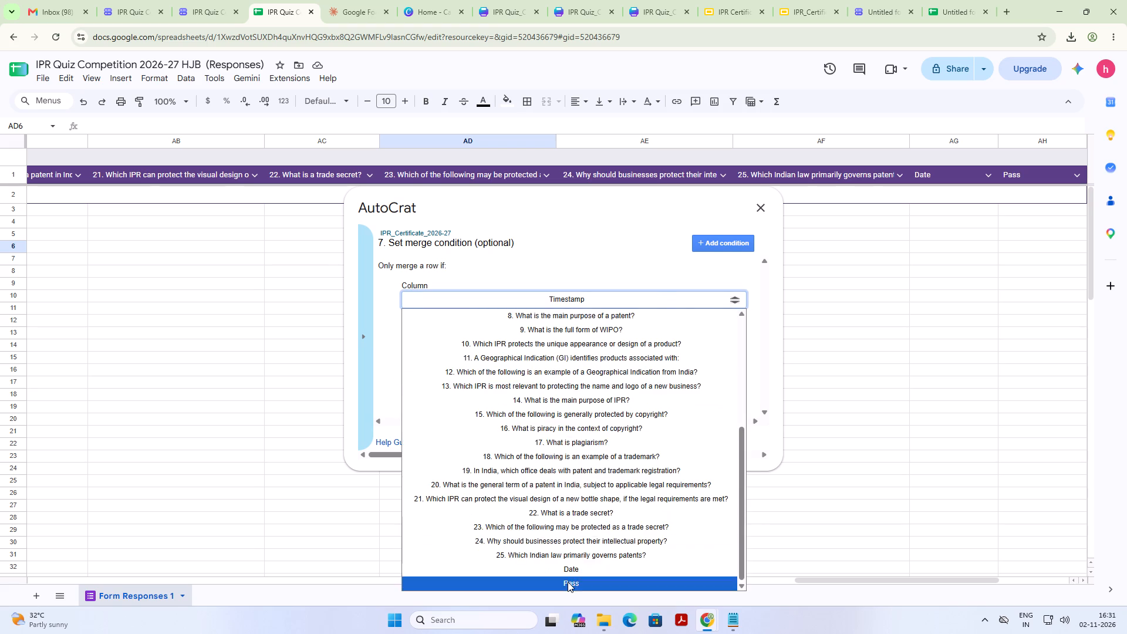
{"action": "left_click", "coordinate": [568, 582]}
{"action": "left_click", "coordinate": [465, 318]}
{"action": "left_click_drag", "start_coordinate": [465, 318], "coordinate": [421, 323]}
{"action": "key", "text": "BackSpace"}
{"action": "type", "text": "YE"}
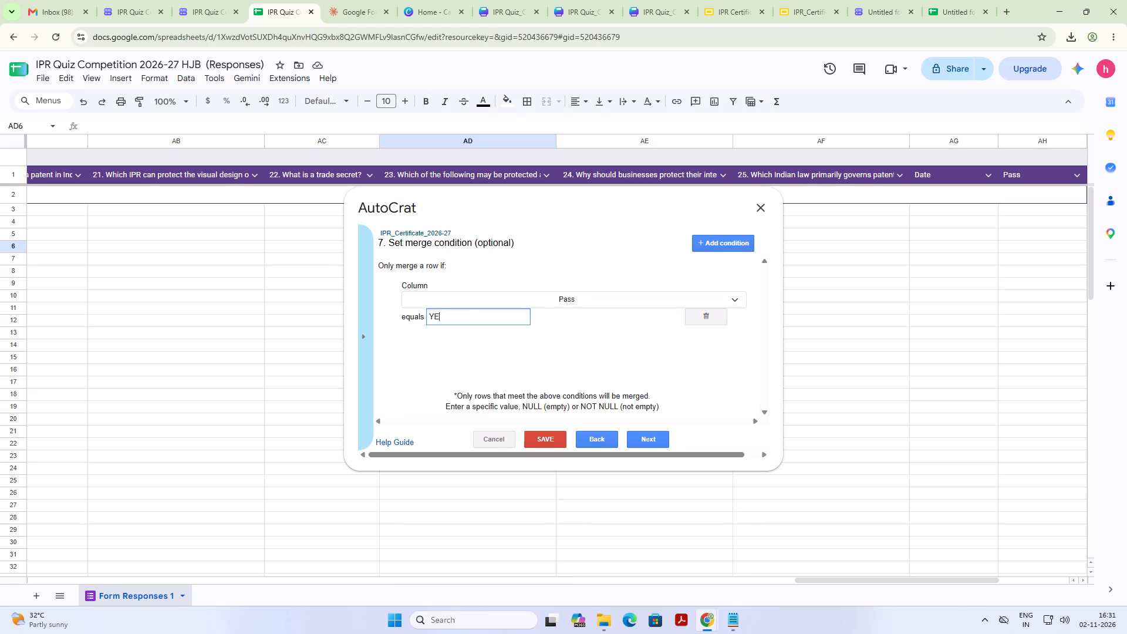
{"action": "key", "text": "BackSpace"}
{"action": "key", "text": "BackSpace"}
{"action": "type", "text": "Yes"}
{"action": "left_click", "coordinate": [450, 356]}
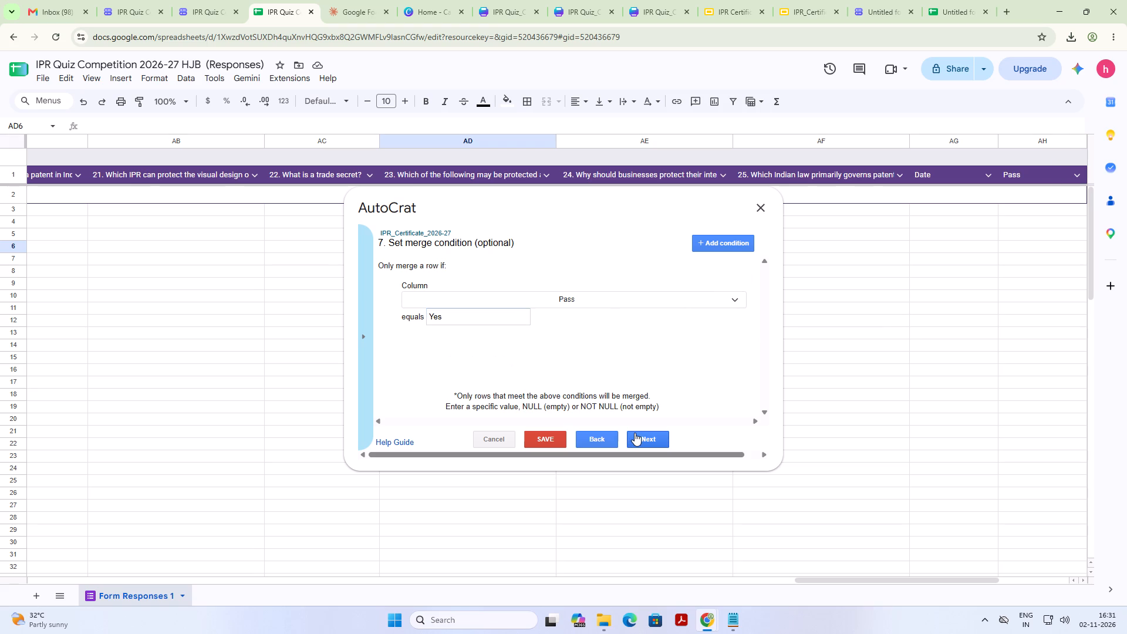
{"action": "left_click", "coordinate": [635, 433]}
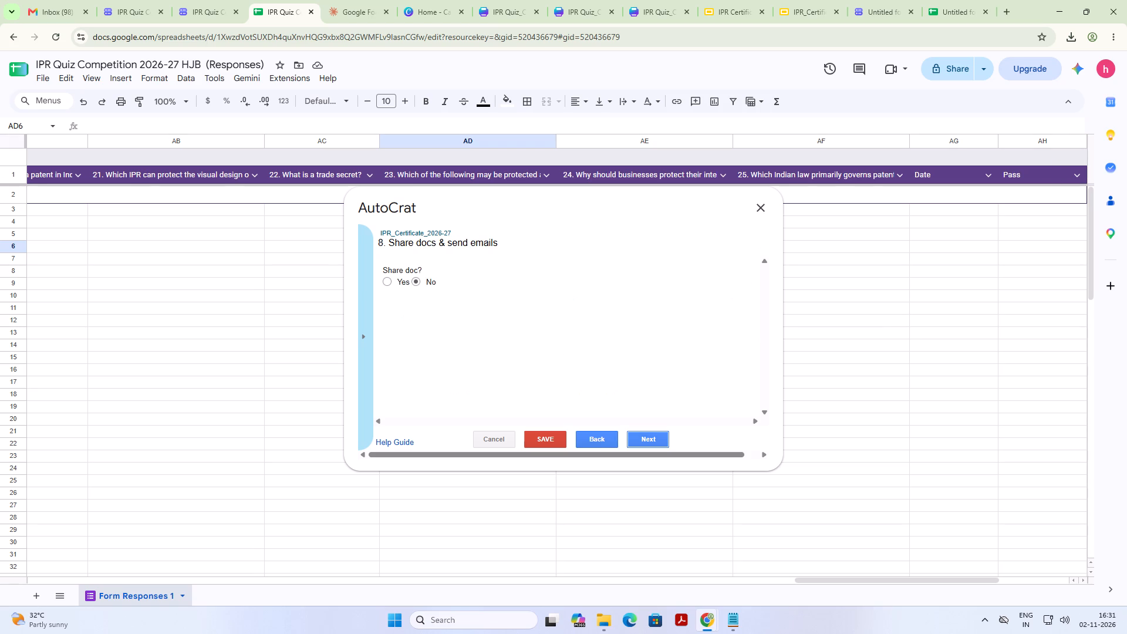
Enable document sharing for the job and disallow collaborators from re-sharing.
{"action": "left_click", "coordinate": [393, 278]}
{"action": "left_click", "coordinate": [384, 284]}
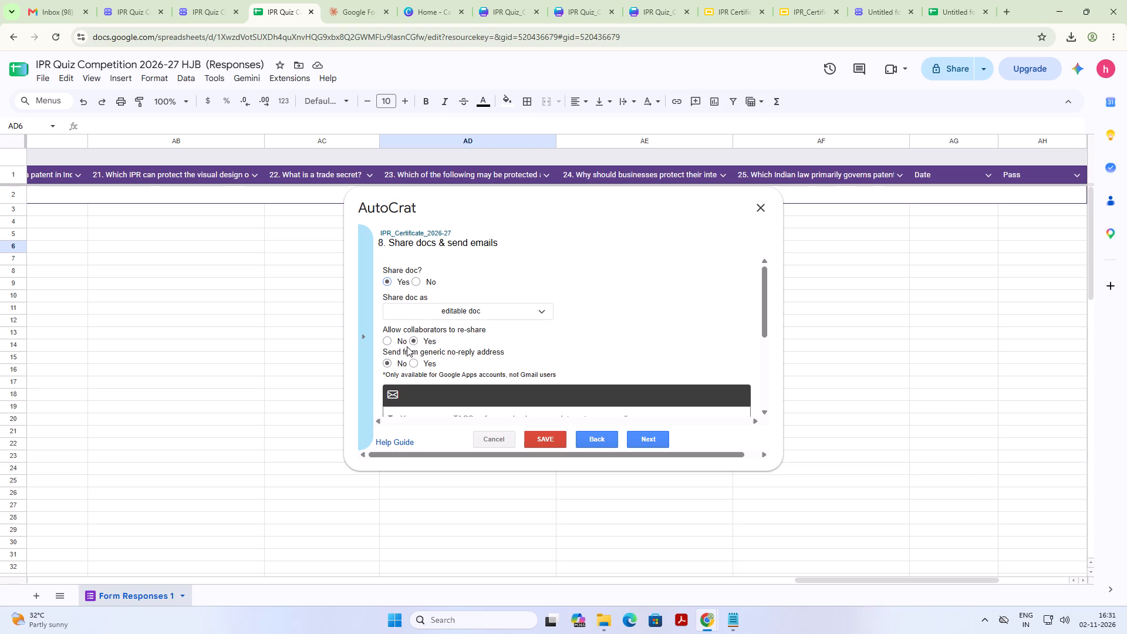
{"action": "left_click", "coordinate": [387, 340]}
Check the recipient in the older IPR Quiz job, and set this email's To field to <<Email Address>> using the copied column header.
{"action": "scroll", "coordinate": [451, 345], "scroll_direction": "down", "scroll_amount": 2}
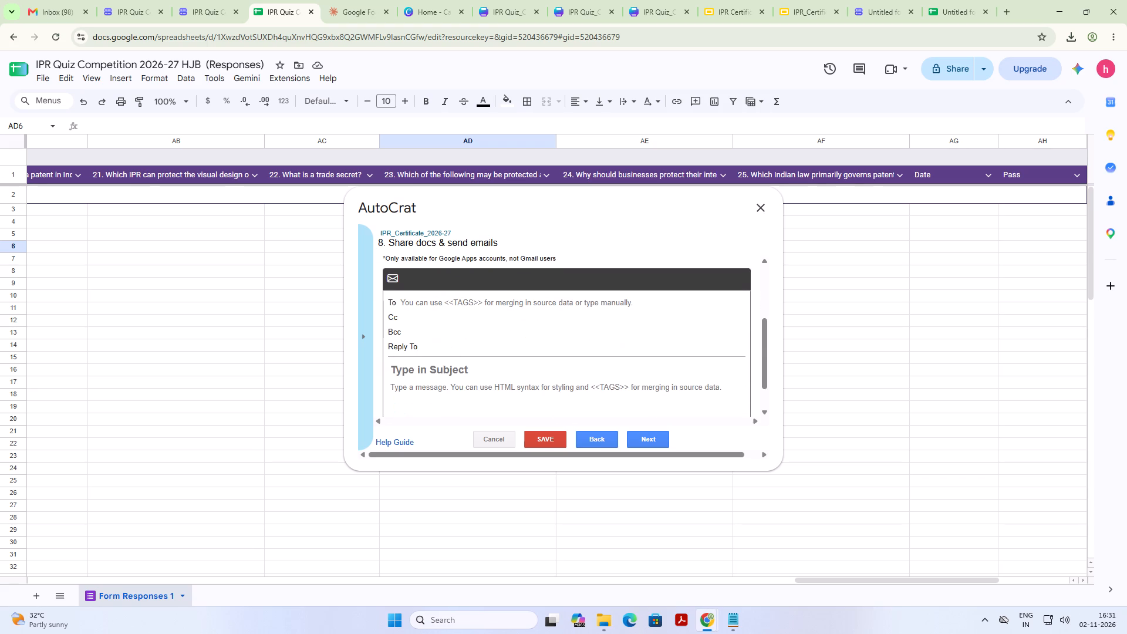
{"action": "left_click", "coordinate": [450, 299]}
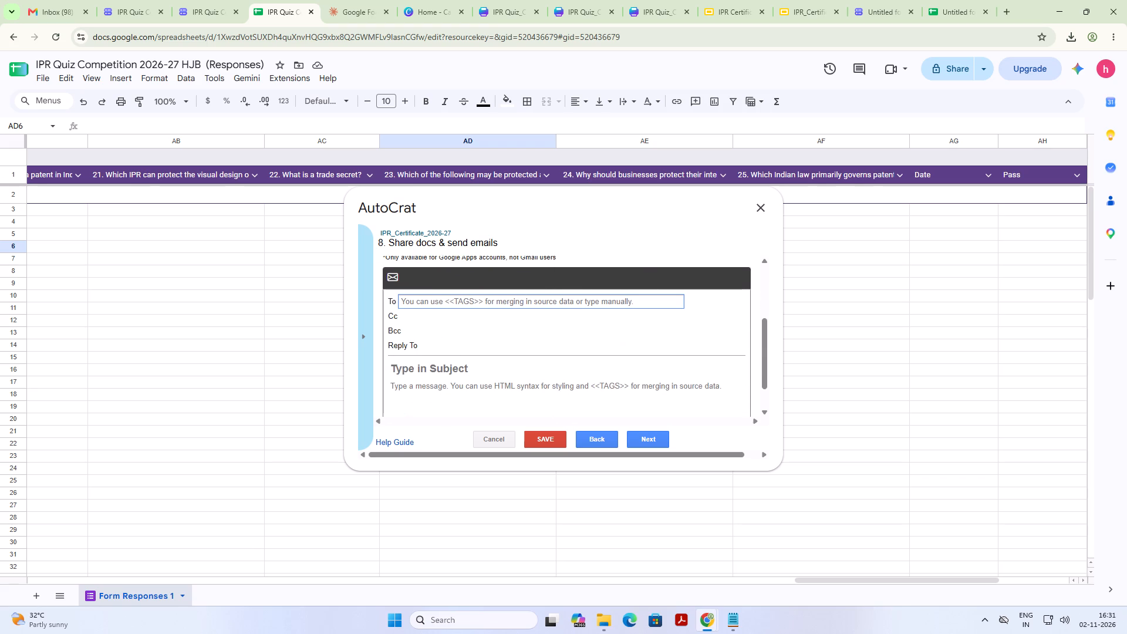
{"action": "left_click", "coordinate": [963, 0]}
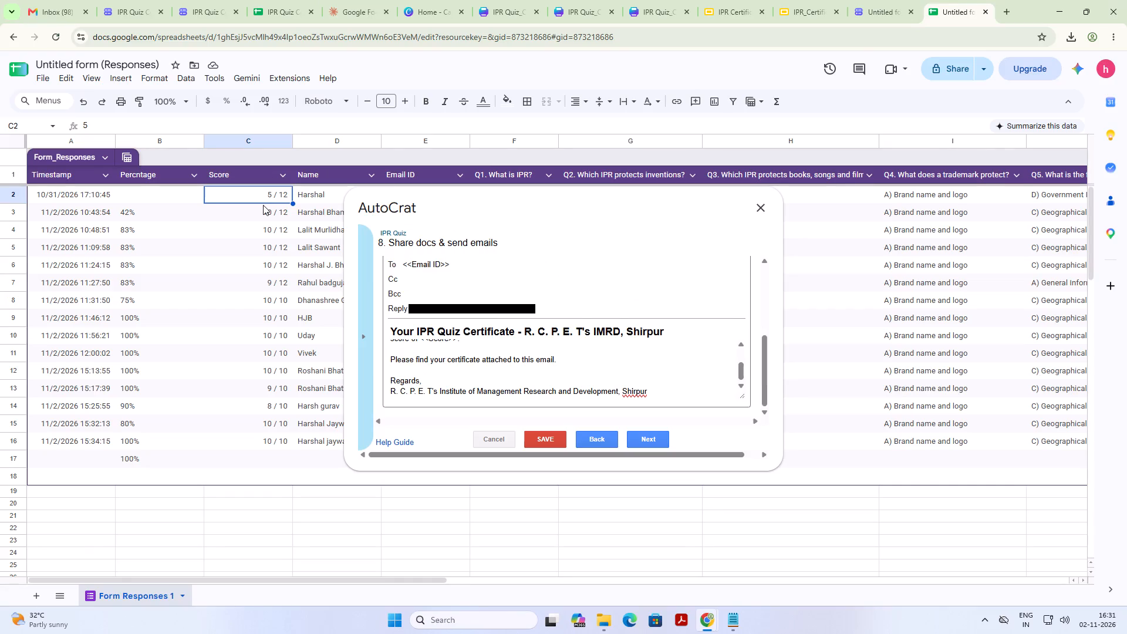
{"action": "left_click", "coordinate": [281, 5]}
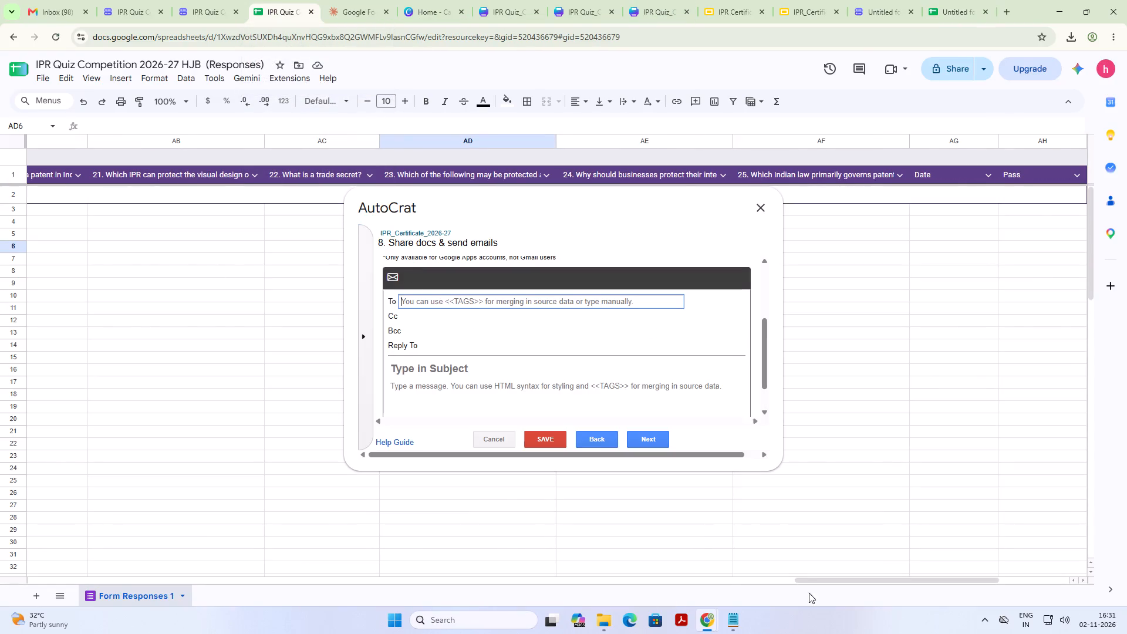
{"action": "left_click_drag", "start_coordinate": [831, 577], "coordinate": [0, 565]}
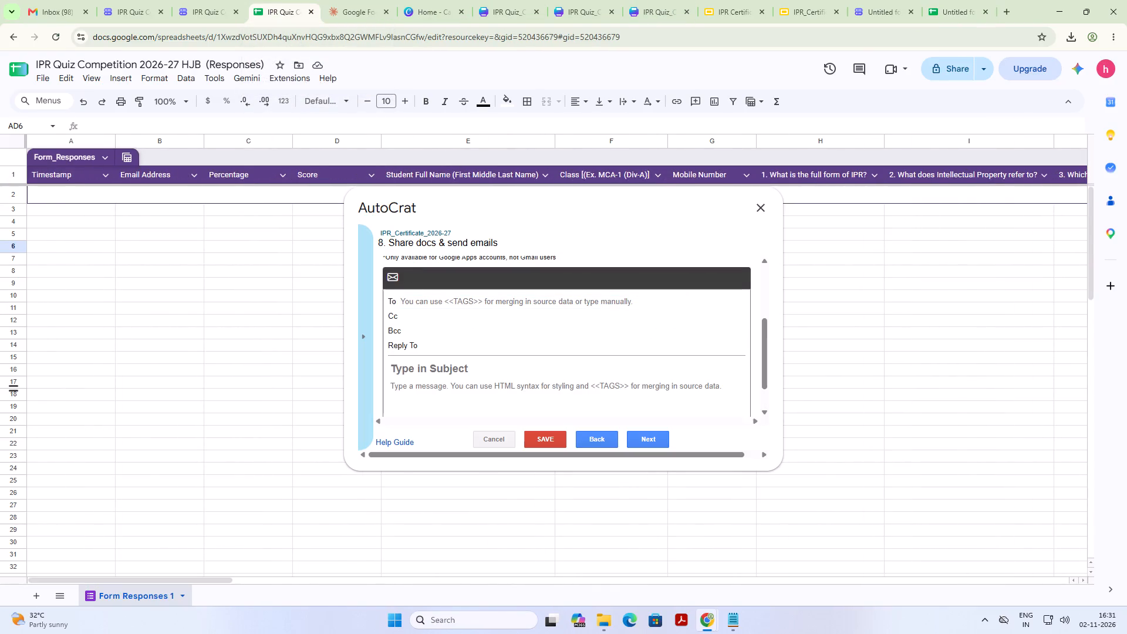
{"action": "left_click", "coordinate": [168, 180]}
{"action": "left_click_drag", "start_coordinate": [141, 126], "coordinate": [41, 125]}
{"action": "key", "text": "ctrl+c"}
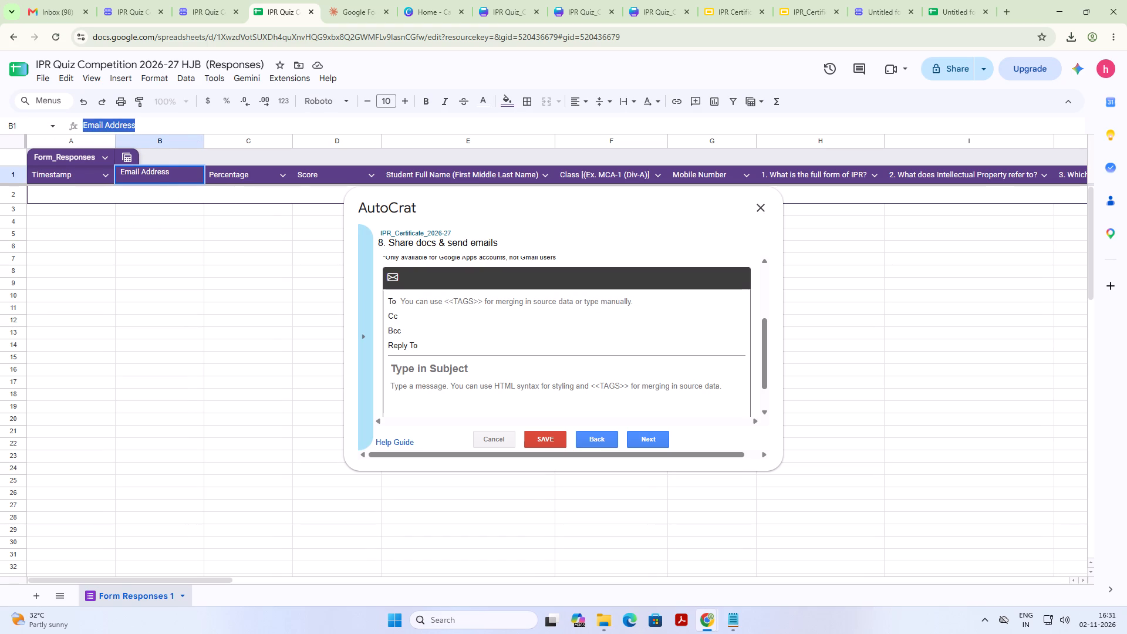
{"action": "left_click", "coordinate": [446, 305]}
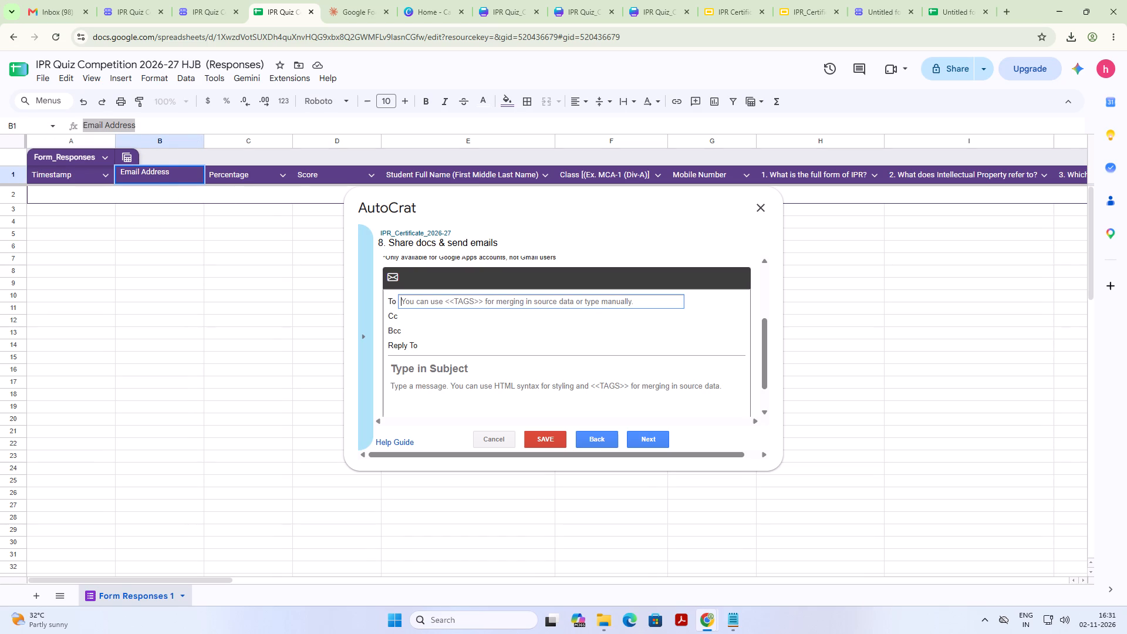
{"action": "type", "text": "<<"}
{"action": "type", "text": ">>"}
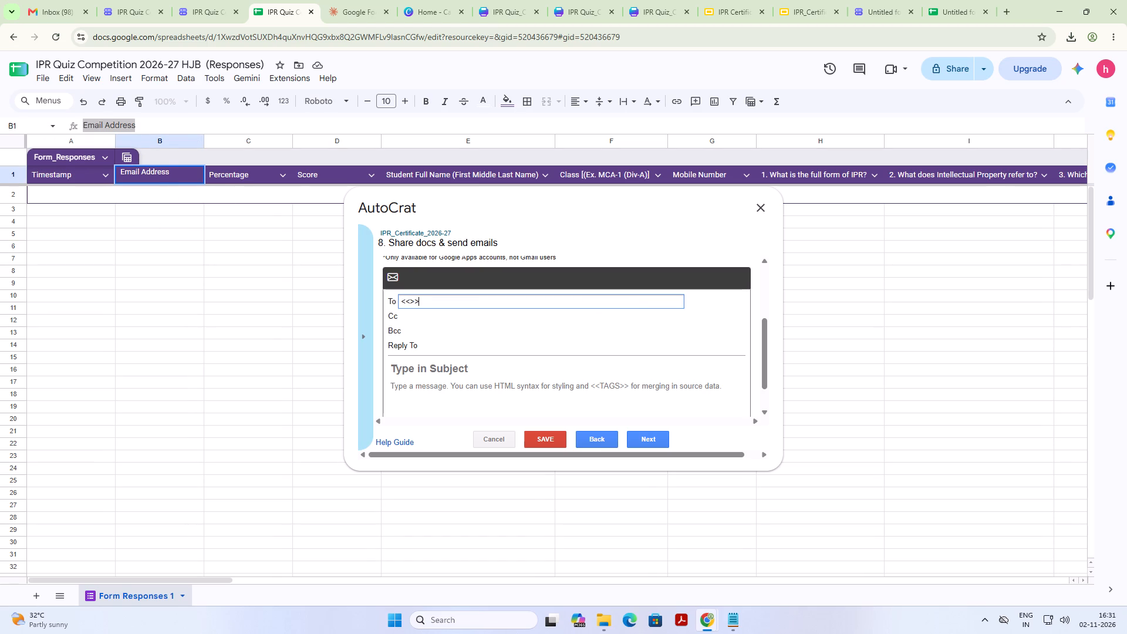
{"action": "key", "text": "Left"}
{"action": "key", "text": "Left"}
{"action": "key", "text": "ctrl+v"}
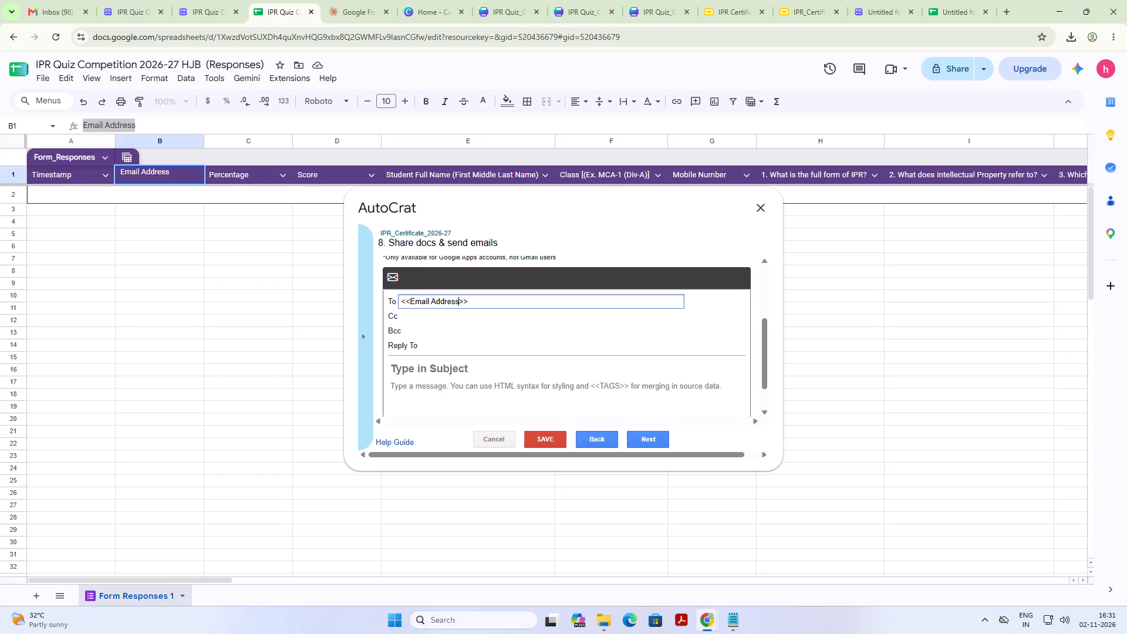
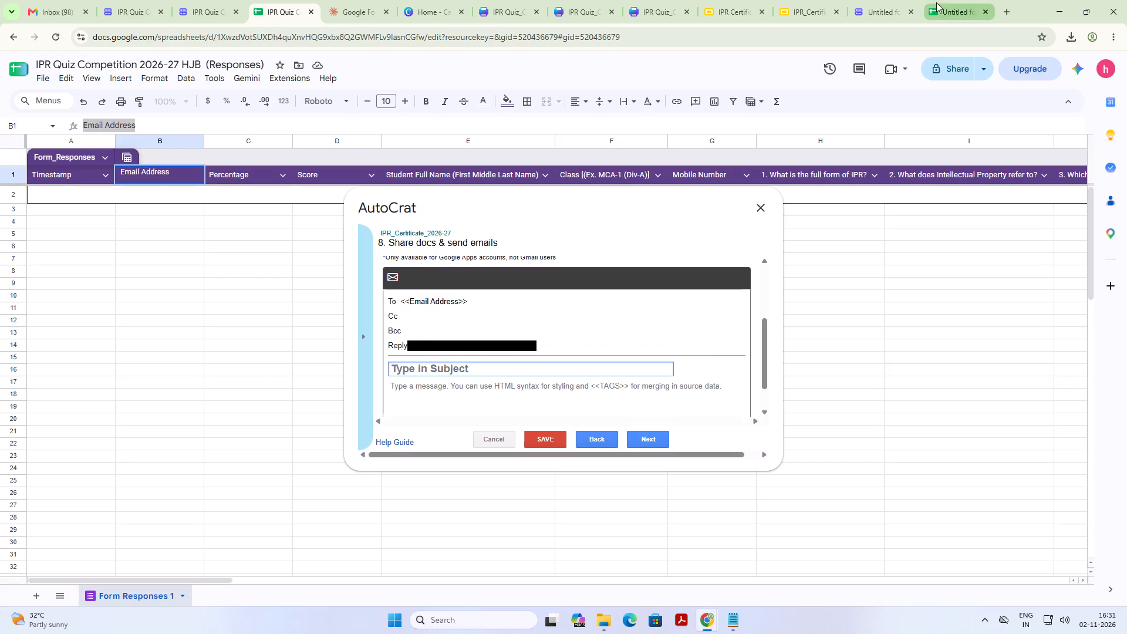
Copy the email subject "Your IPR Quiz Certificate - R. C. P. E. T's IMRD, Shirpur" from the old form's AutoCrat job into the IPR_Certificate_2026-27 job.
{"action": "left_click", "coordinate": [936, 2]}
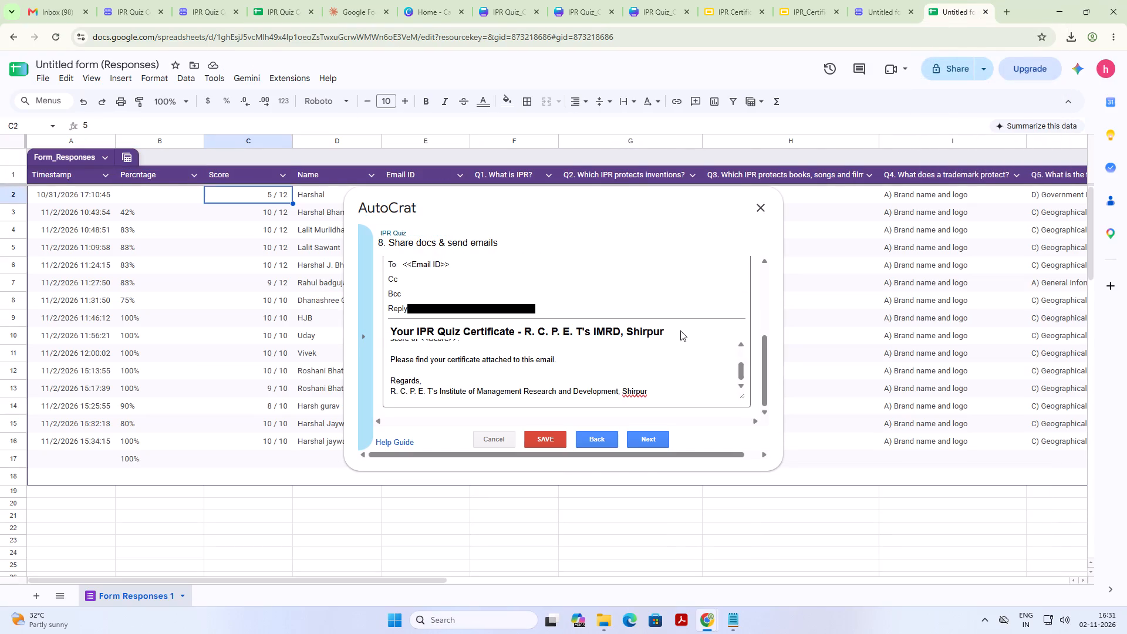
{"action": "left_click_drag", "start_coordinate": [673, 328], "coordinate": [572, 334]}
{"action": "key", "text": "ctrl+c"}
{"action": "key", "text": "ctrl+c"}
{"action": "key", "text": "ctrl+c"}
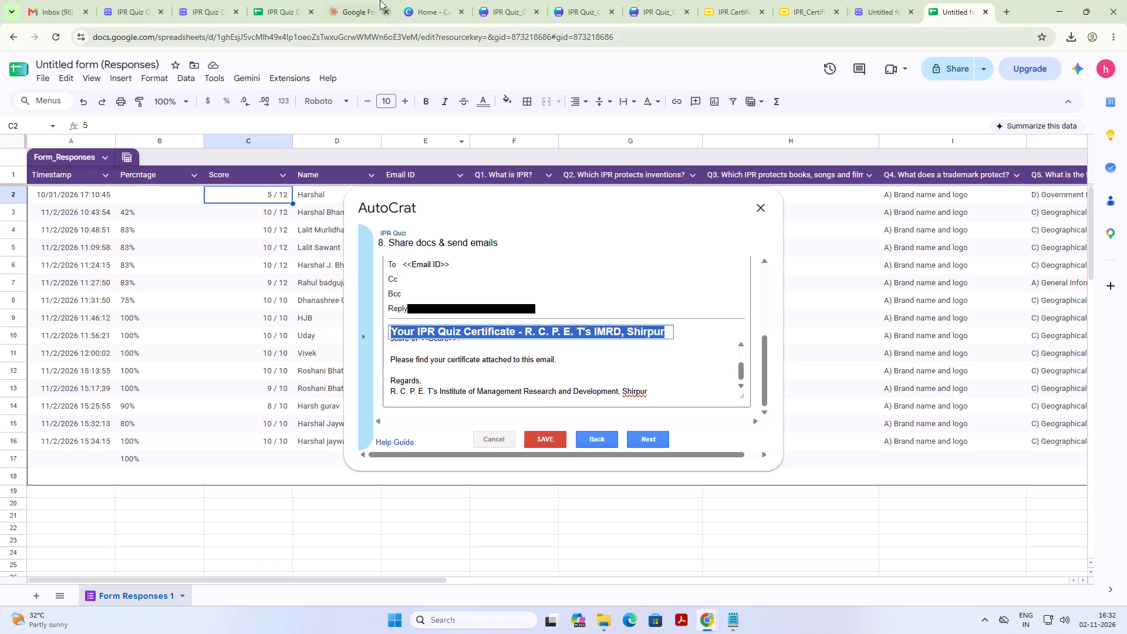
{"action": "left_click", "coordinate": [265, 0]}
{"action": "key", "text": "ctrl+v"}
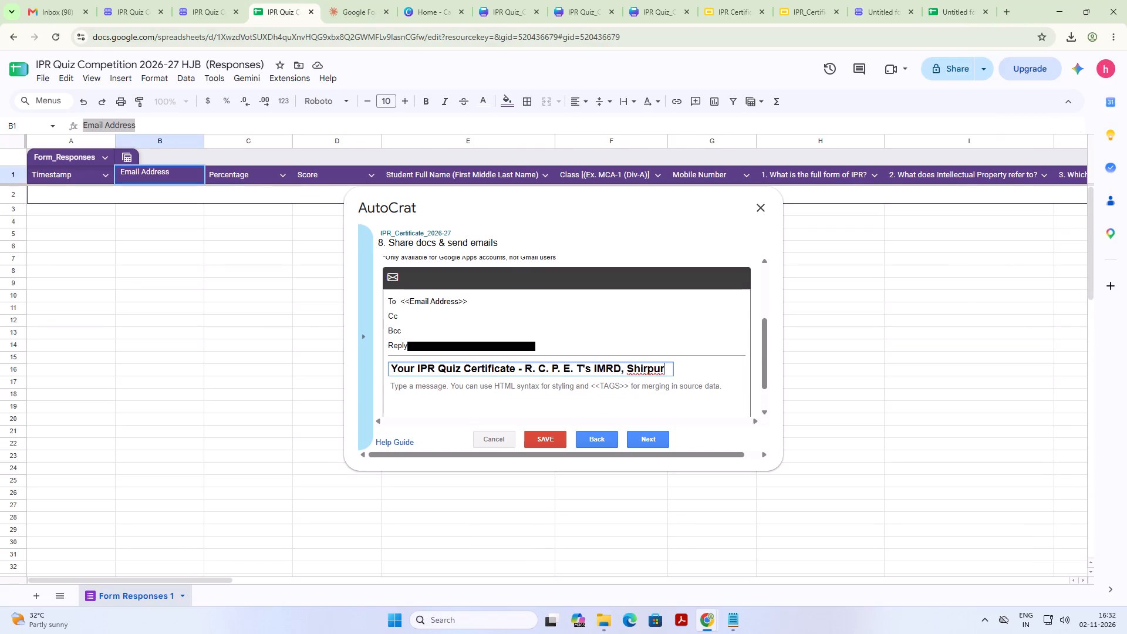
Copy the full congratulations message body from the old form's AutoCrat job into the IPR_Certificate_2026-27 job's email message.
{"action": "left_click", "coordinate": [477, 387]}
{"action": "left_click", "coordinate": [956, 0]}
{"action": "scroll", "coordinate": [455, 386], "scroll_direction": "up", "scroll_amount": 3}
{"action": "scroll", "coordinate": [393, 360], "scroll_direction": "up", "scroll_amount": 1}
{"action": "scroll", "coordinate": [414, 400], "scroll_direction": "down", "scroll_amount": 1}
{"action": "scroll", "coordinate": [403, 392], "scroll_direction": "up", "scroll_amount": 3}
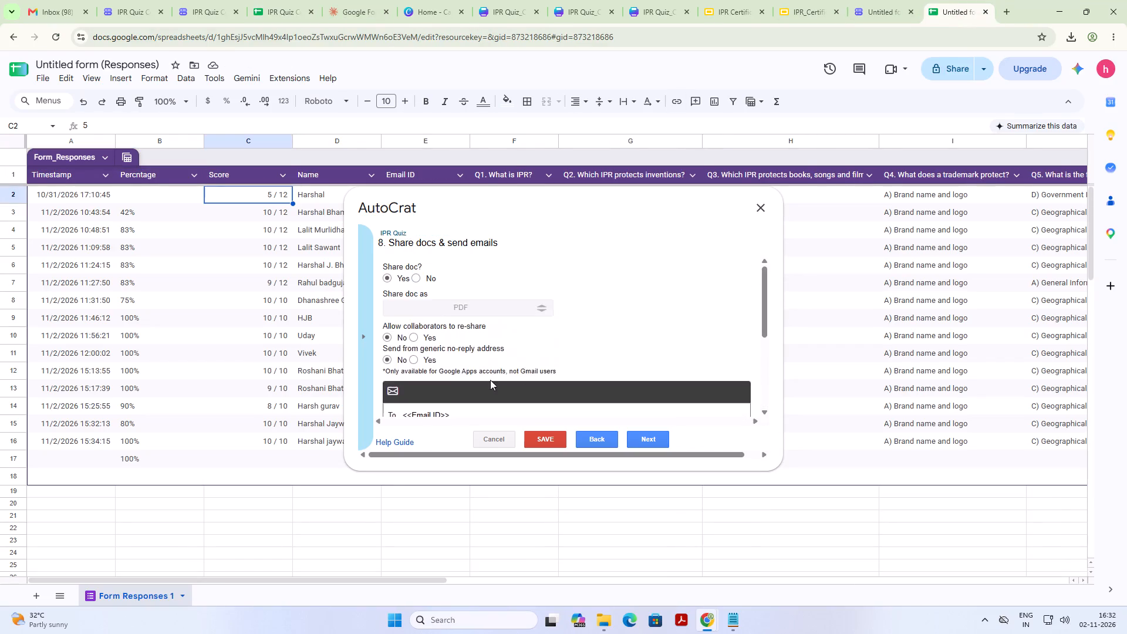
{"action": "scroll", "coordinate": [536, 380], "scroll_direction": "down", "scroll_amount": 9}
{"action": "scroll", "coordinate": [549, 379], "scroll_direction": "up", "scroll_amount": 5}
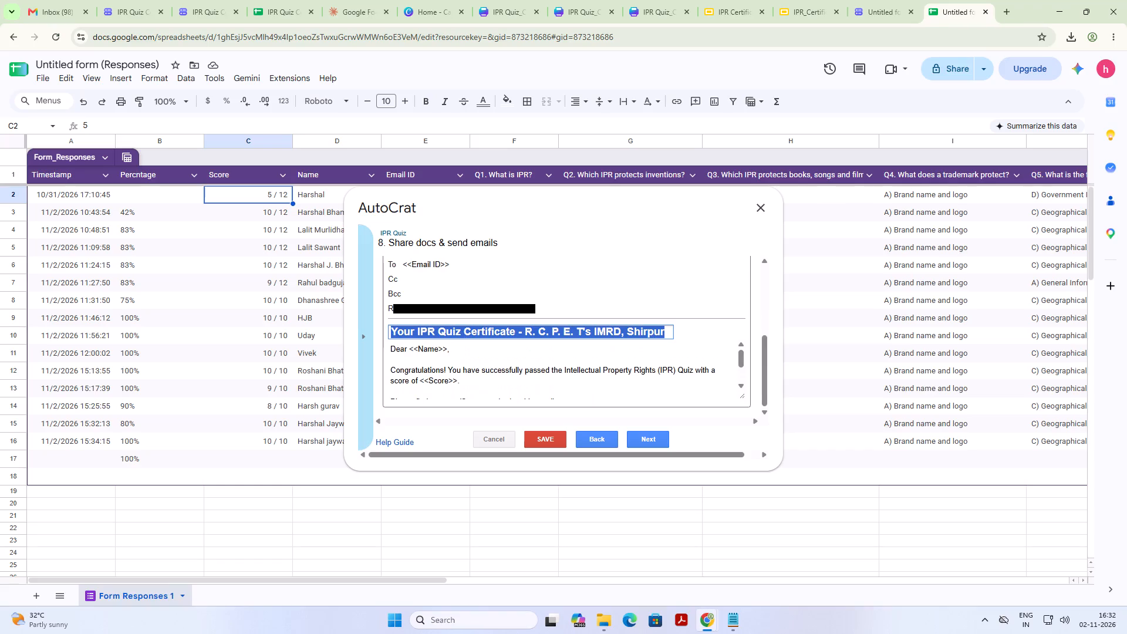
{"action": "left_click_drag", "start_coordinate": [390, 348], "coordinate": [683, 417]}
{"action": "scroll", "coordinate": [480, 407], "scroll_direction": "down", "scroll_amount": 2}
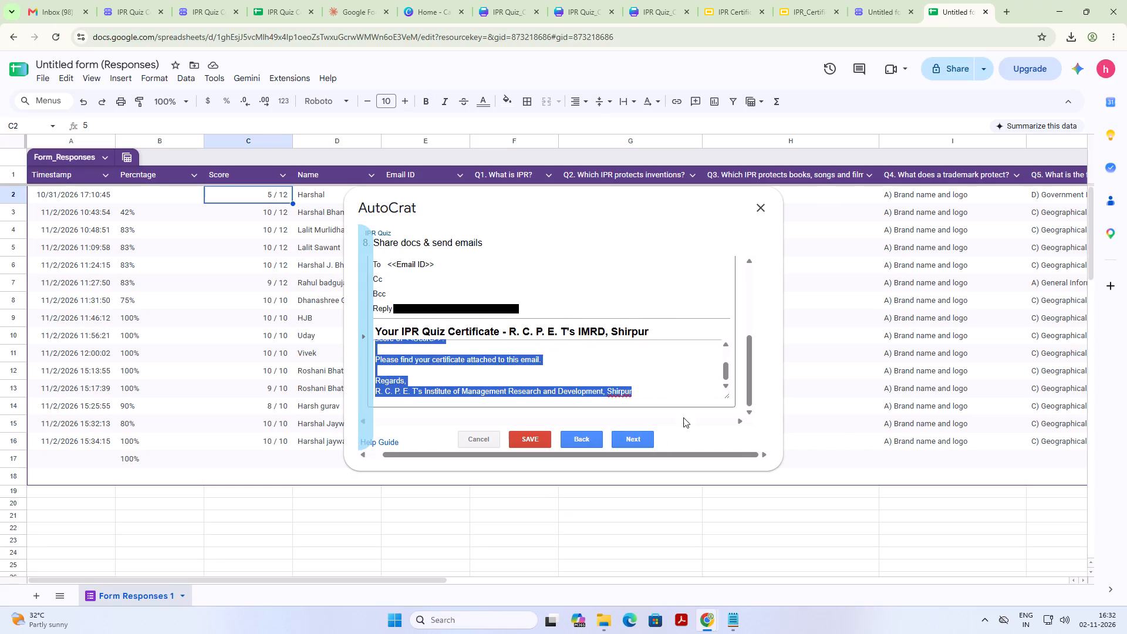
{"action": "left_click_drag", "start_coordinate": [683, 417], "coordinate": [637, 393]}
{"action": "key", "text": "ctrl+c"}
{"action": "key", "text": "ctrl+c"}
{"action": "key", "text": "ctrl+c"}
{"action": "key", "text": "ctrl+c"}
{"action": "left_click", "coordinate": [278, 0]}
{"action": "scroll", "coordinate": [469, 372], "scroll_direction": "down", "scroll_amount": 2}
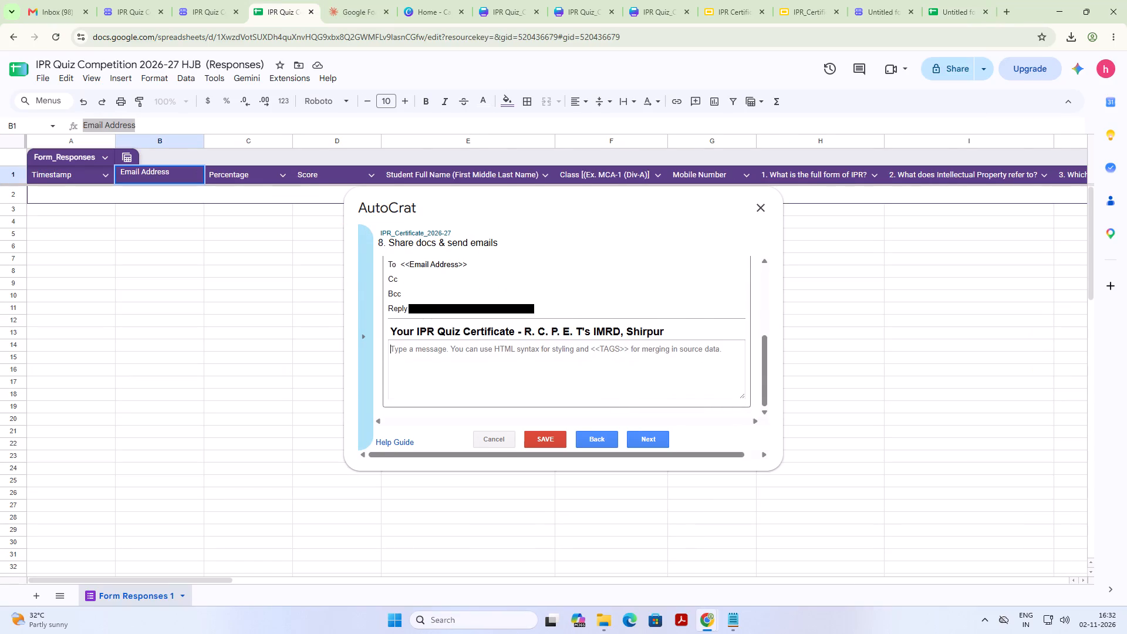
{"action": "key", "text": "ctrl+v"}
Replace the Name tag in the email greeting with the column header "Student Full Name (First Middle Last Name)", keeping the tag brackets.
{"action": "scroll", "coordinate": [474, 379], "scroll_direction": "up", "scroll_amount": 2}
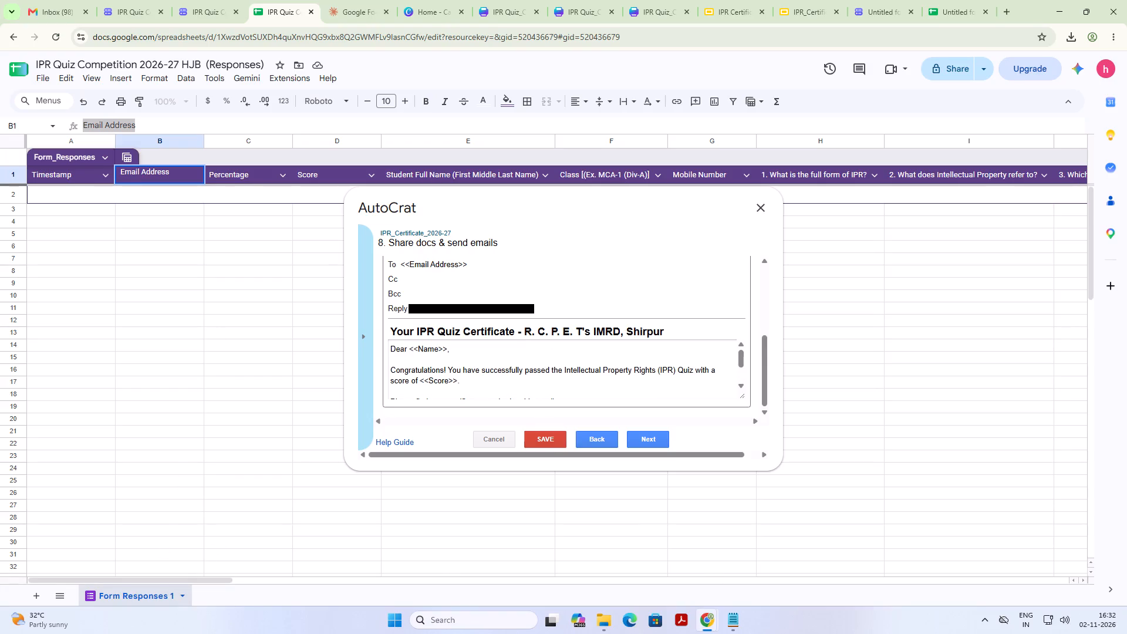
{"action": "left_click", "coordinate": [434, 170]}
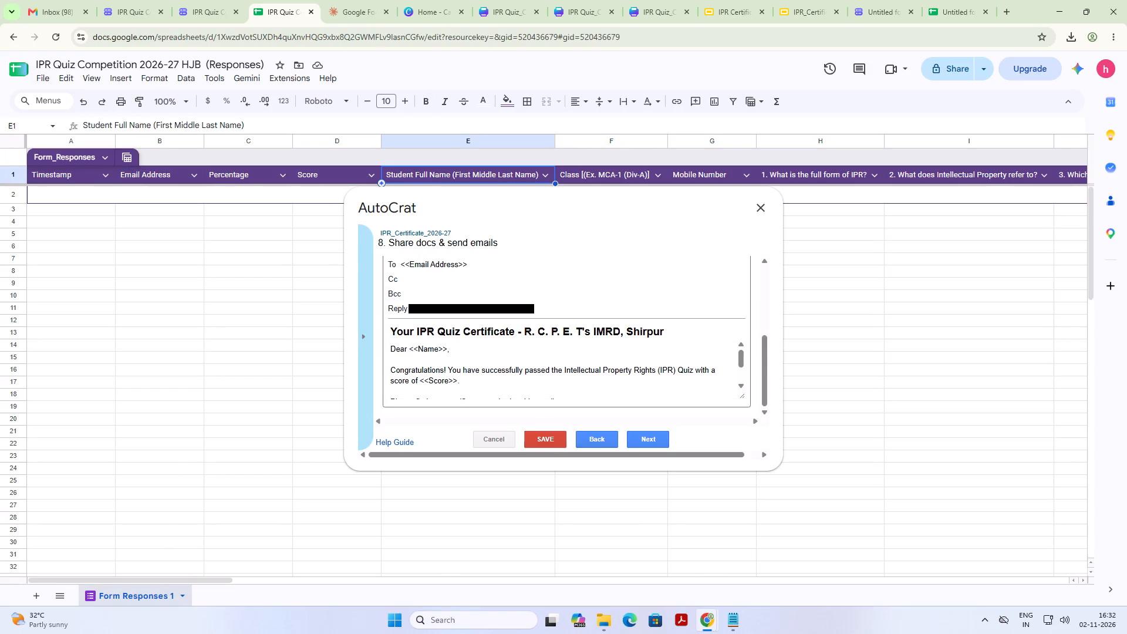
{"action": "left_click_drag", "start_coordinate": [260, 126], "coordinate": [64, 133]}
{"action": "key", "text": "ctrl+c"}
{"action": "key", "text": "ctrl+c"}
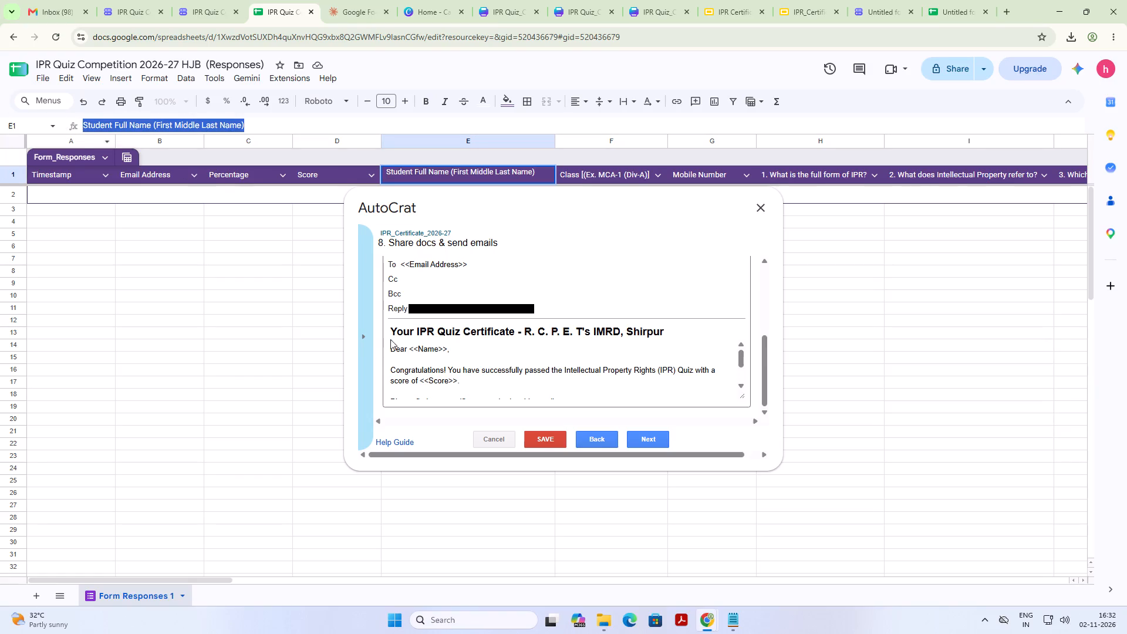
{"action": "left_click", "coordinate": [438, 347]}
{"action": "key", "text": "BackSpace"}
{"action": "key", "text": "BackSpace"}
{"action": "key", "text": "BackSpace"}
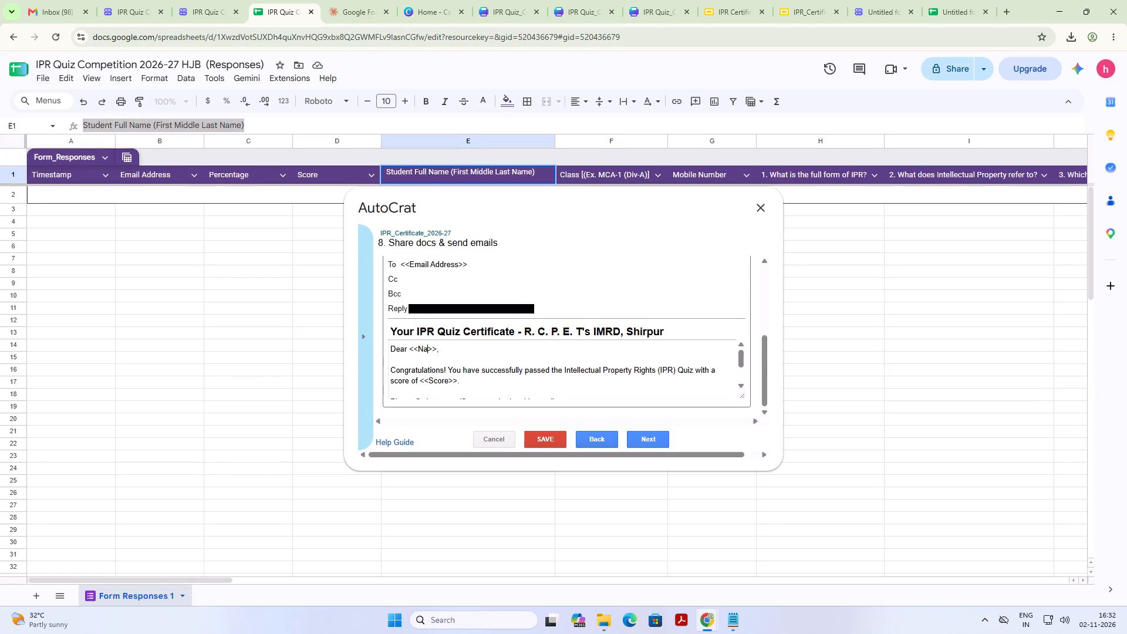
{"action": "key", "text": "BackSpace"}
{"action": "key", "text": "ctrl+v"}
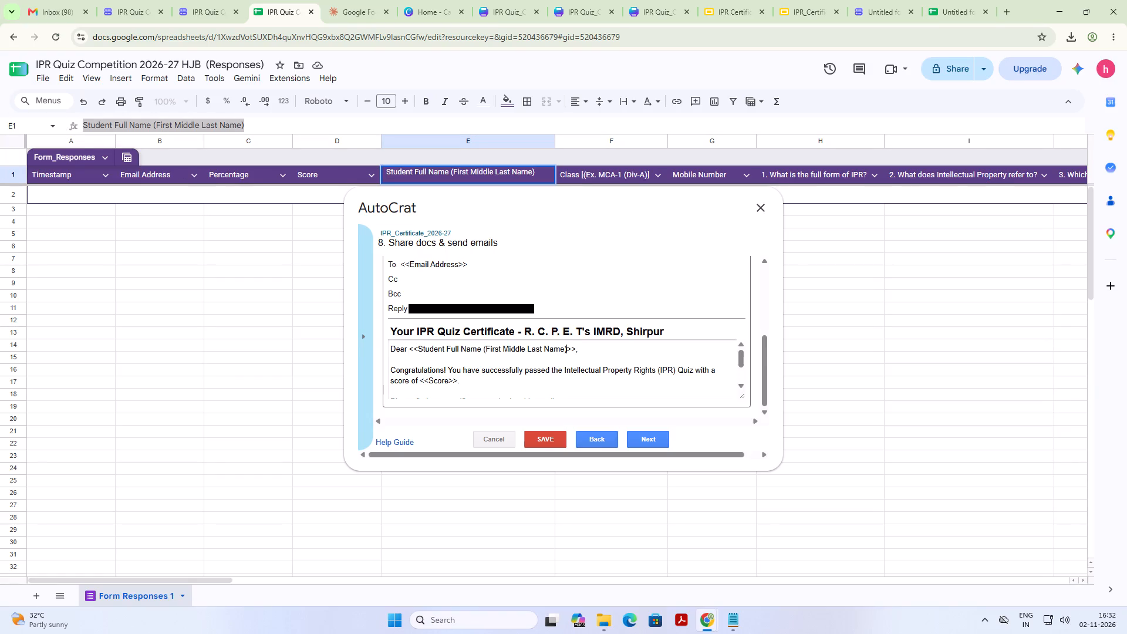
Replace the Score tag in the email message with the column header "Percentage", keeping the tag brackets.
{"action": "left_click", "coordinate": [447, 382]}
{"action": "key", "text": "BackSpace"}
{"action": "key", "text": "BackSpace"}
{"action": "key", "text": "BackSpace"}
{"action": "key", "text": "BackSpace"}
{"action": "key", "text": "BackSpace"}
{"action": "left_click", "coordinate": [228, 172]}
{"action": "left_click_drag", "start_coordinate": [153, 126], "coordinate": [26, 117]}
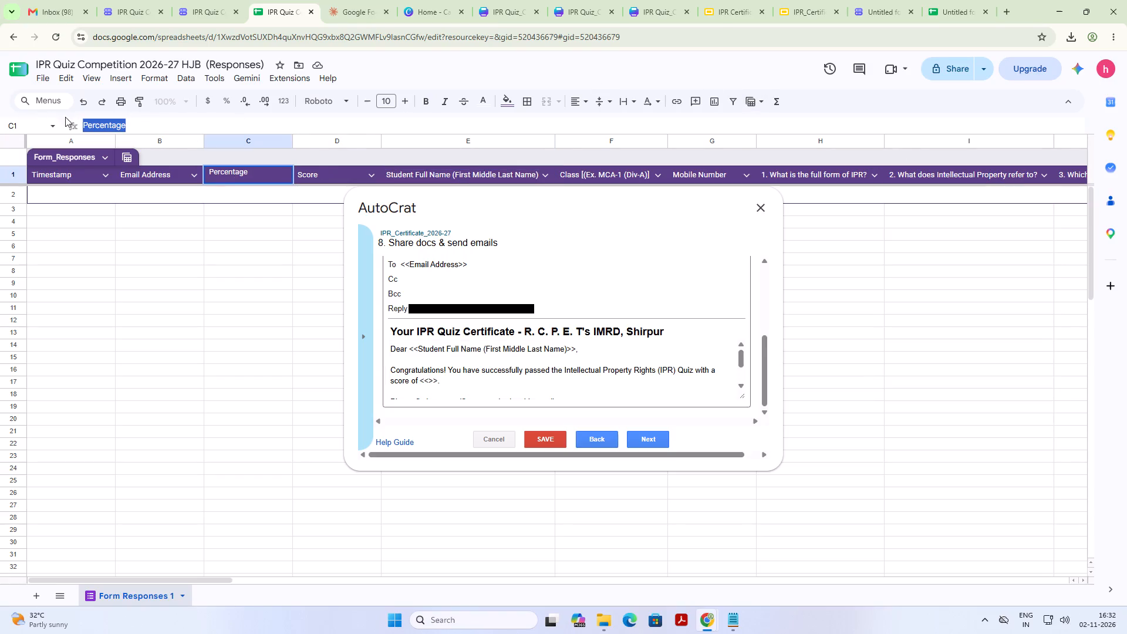
{"action": "key", "text": "ctrl+c"}
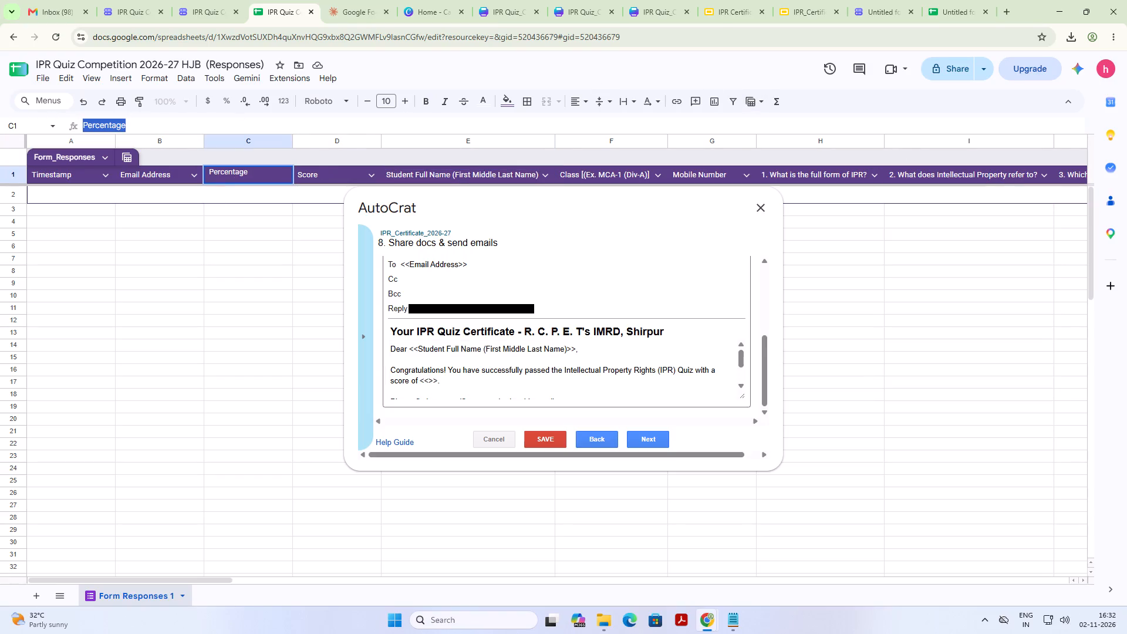
{"action": "left_click", "coordinate": [430, 376]}
{"action": "key", "text": "ctrl+v"}
Save the IPR_Certificate_2026-27 AutoCrat job.
{"action": "scroll", "coordinate": [534, 309], "scroll_direction": "down", "scroll_amount": 5}
{"action": "scroll", "coordinate": [600, 322], "scroll_direction": "down", "scroll_amount": 3}
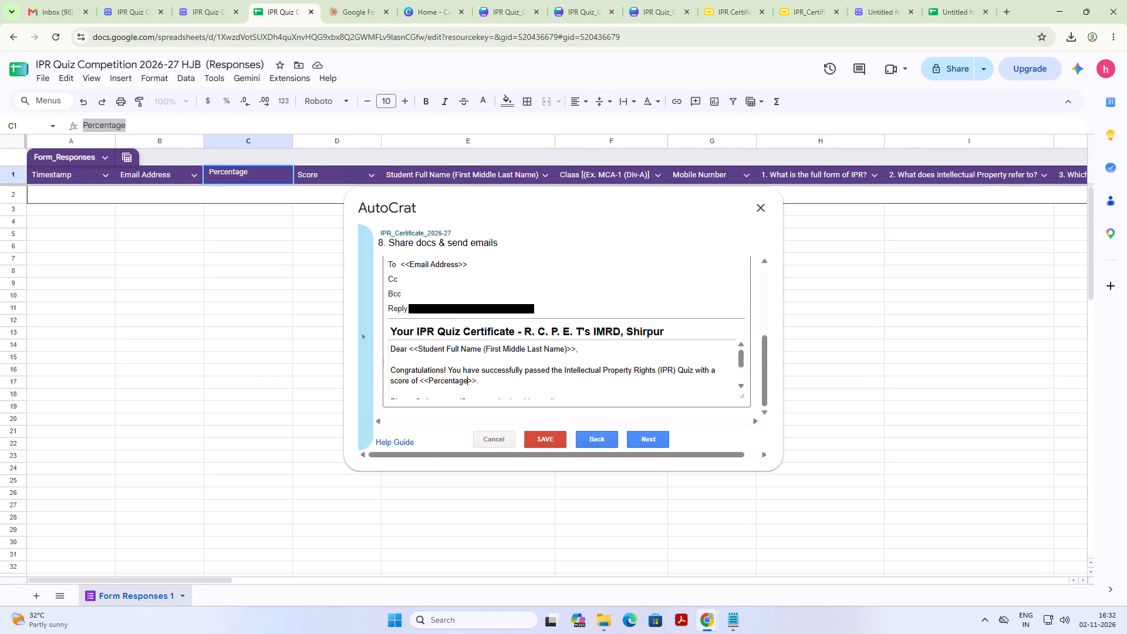
{"action": "scroll", "coordinate": [599, 332], "scroll_direction": "down", "scroll_amount": 10}
{"action": "left_click", "coordinate": [555, 440]}
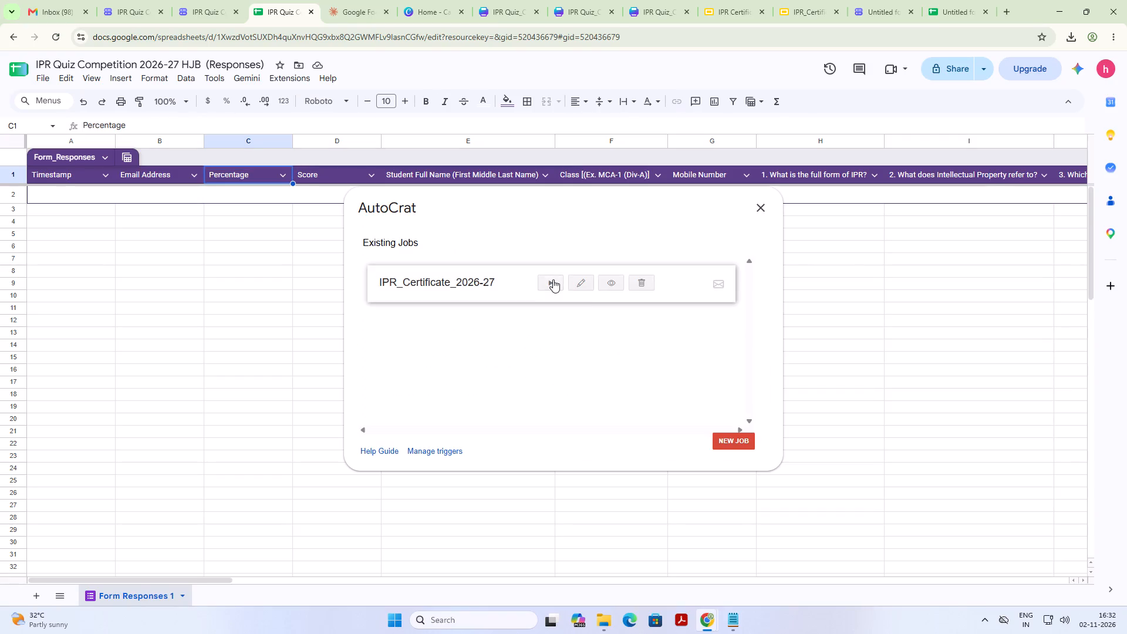
Run the IPR_Certificate_2026-27 job from the existing jobs.
{"action": "left_click", "coordinate": [553, 279]}
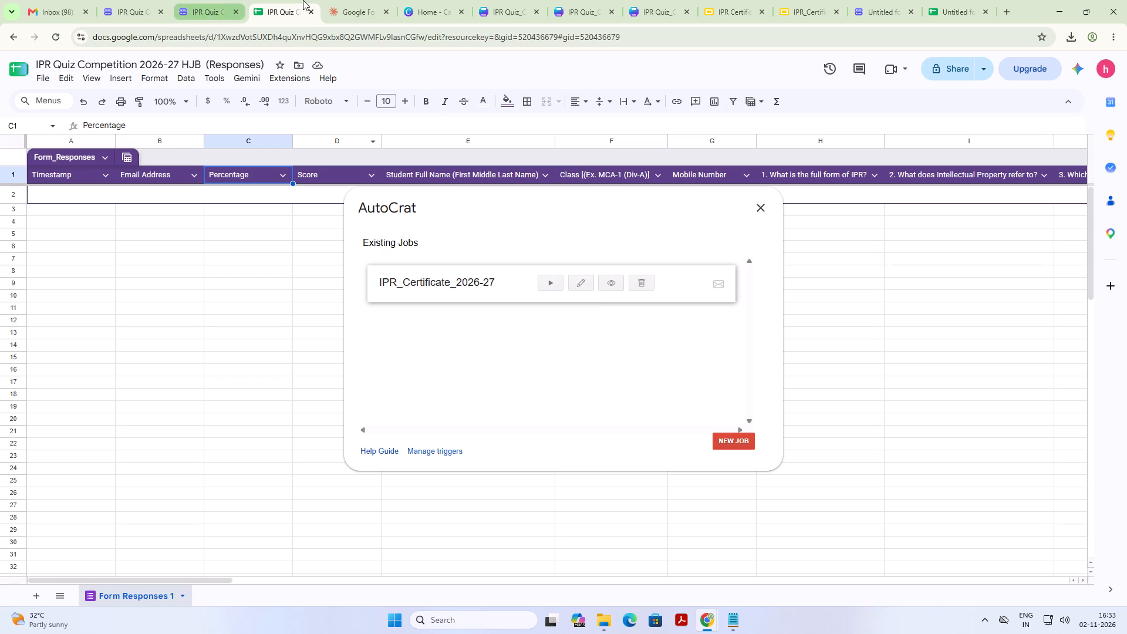
Switch to the IPR Quiz Competition 2026-27 HJB form and review its responder and sharing access through the publish options, without publishing.
{"action": "left_click", "coordinate": [192, 0]}
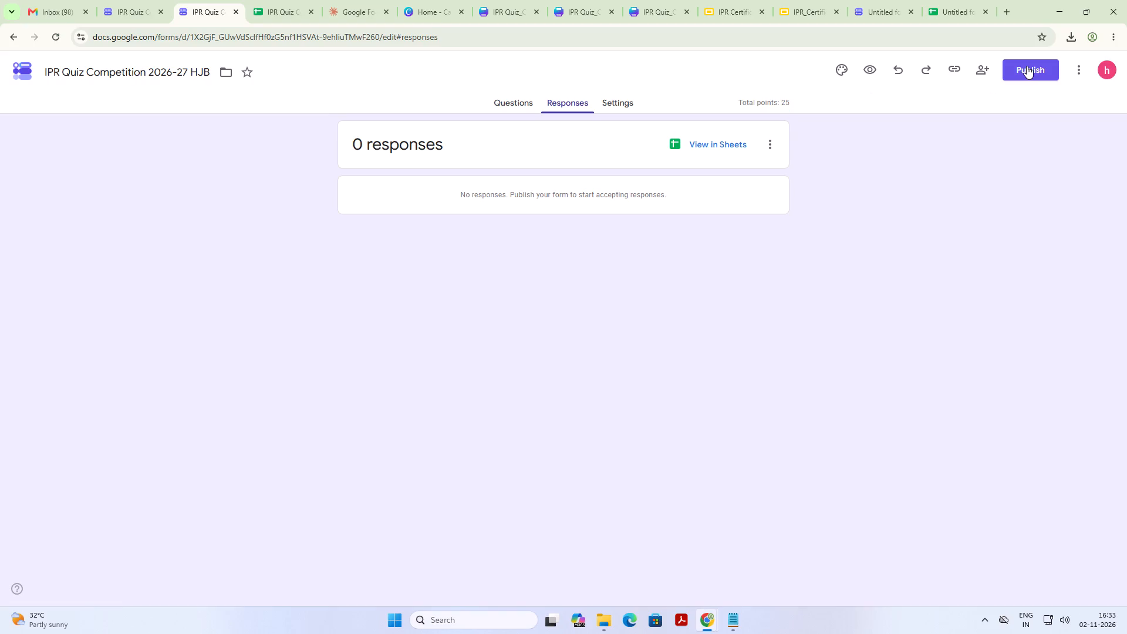
{"action": "left_click", "coordinate": [1027, 66]}
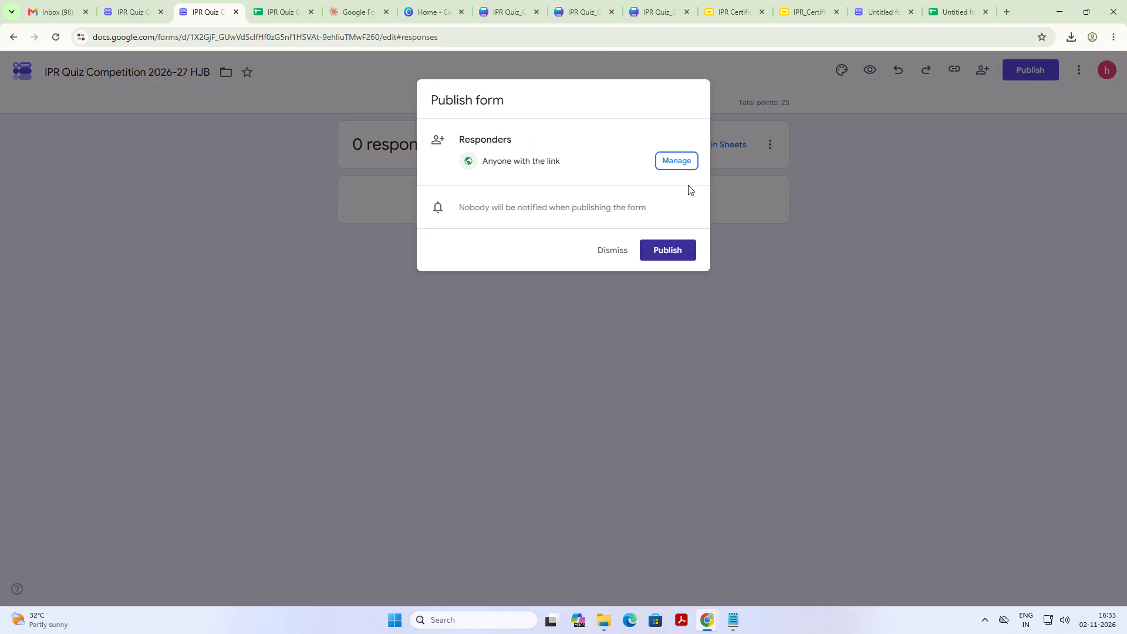
{"action": "left_click", "coordinate": [656, 159]}
{"action": "left_click", "coordinate": [674, 162]}
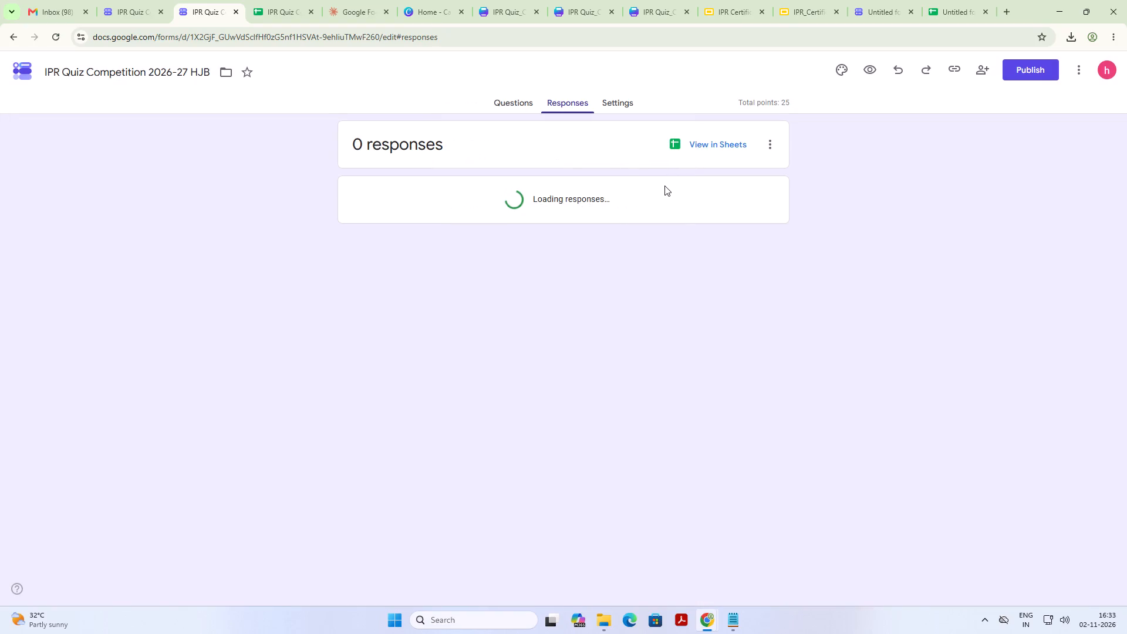
{"action": "left_click", "coordinate": [879, 246]}
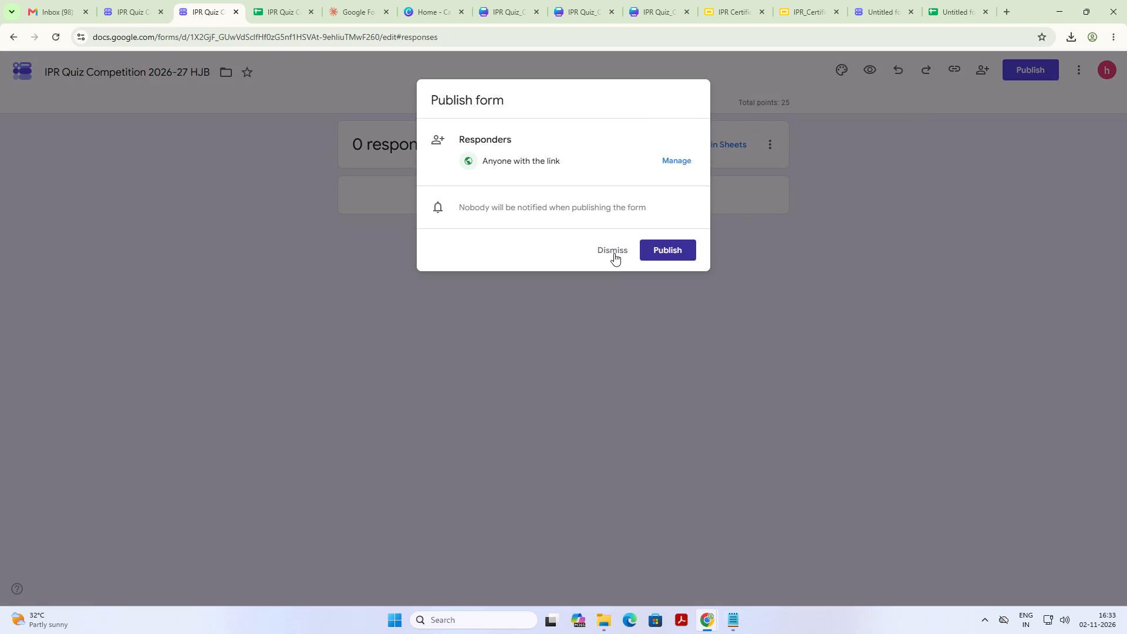
{"action": "left_click", "coordinate": [515, 199]}
{"action": "left_click", "coordinate": [610, 245]}
{"action": "left_click", "coordinate": [1016, 70]}
{"action": "left_click", "coordinate": [532, 160]}
{"action": "left_click", "coordinate": [704, 164]}
{"action": "left_click", "coordinate": [652, 156]}
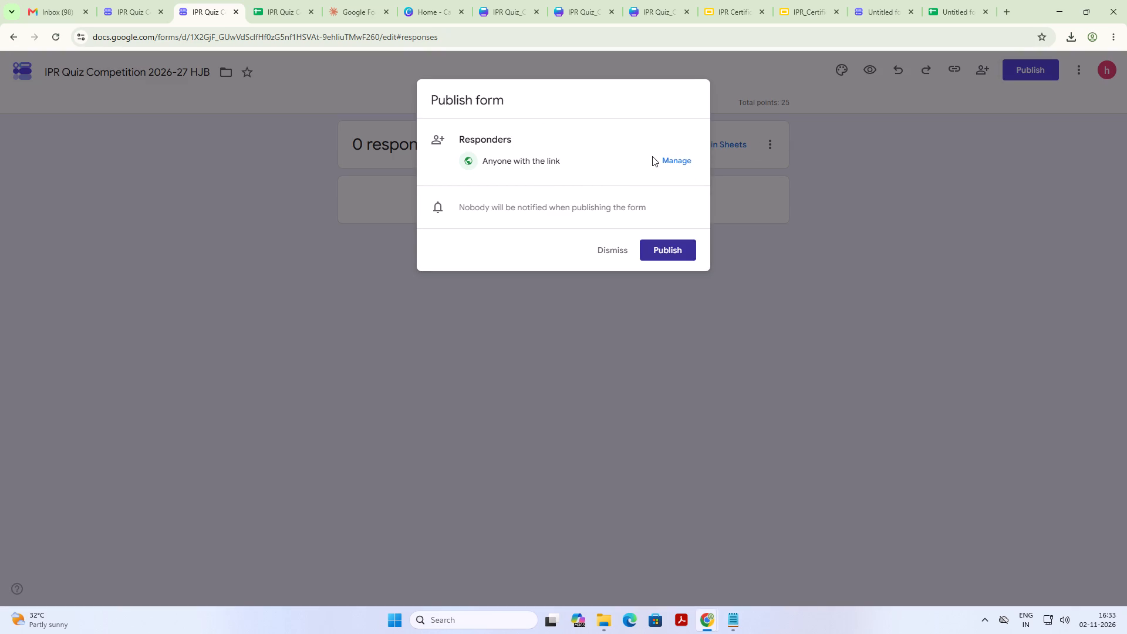
{"action": "left_click", "coordinate": [663, 163]}
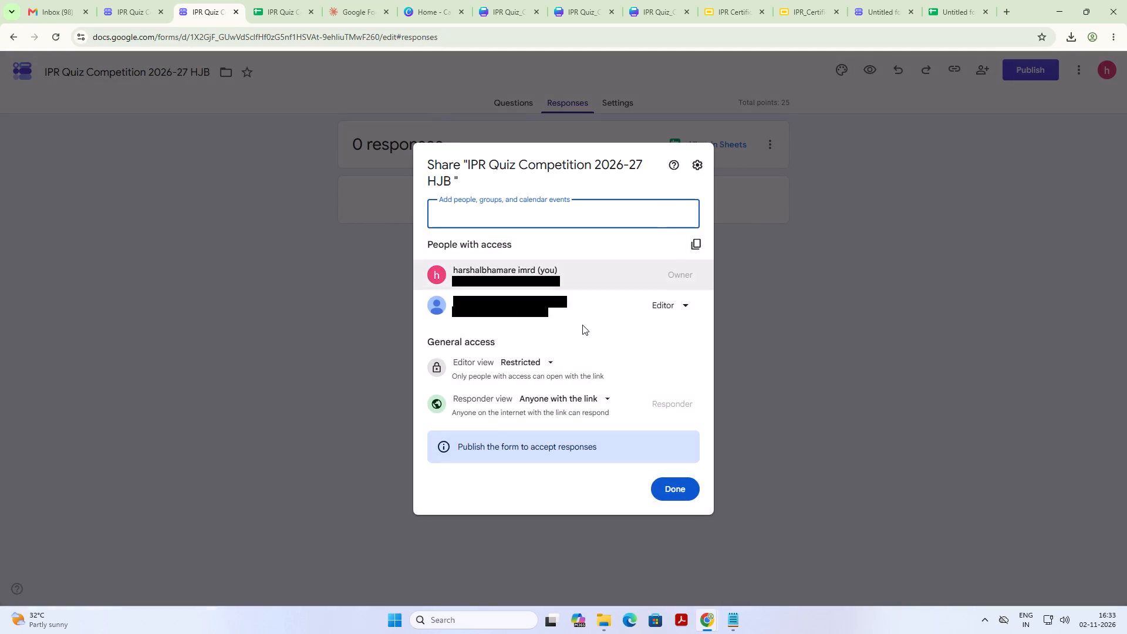
{"action": "scroll", "coordinate": [668, 348], "scroll_direction": "down", "scroll_amount": 4}
{"action": "left_click", "coordinate": [689, 505]}
{"action": "left_click", "coordinate": [819, 318]}
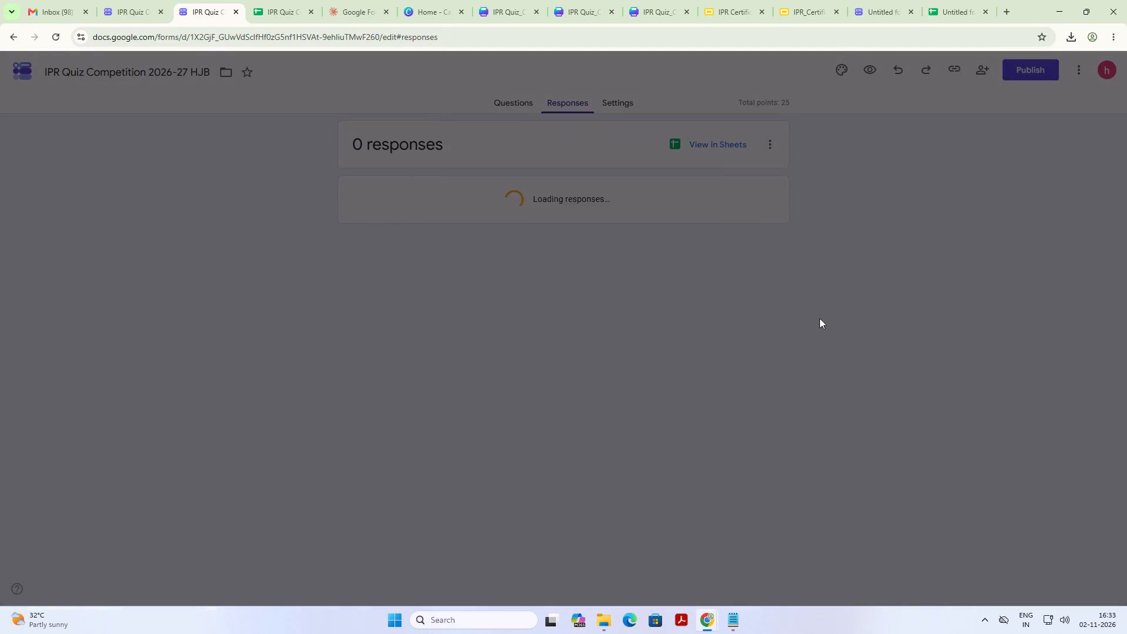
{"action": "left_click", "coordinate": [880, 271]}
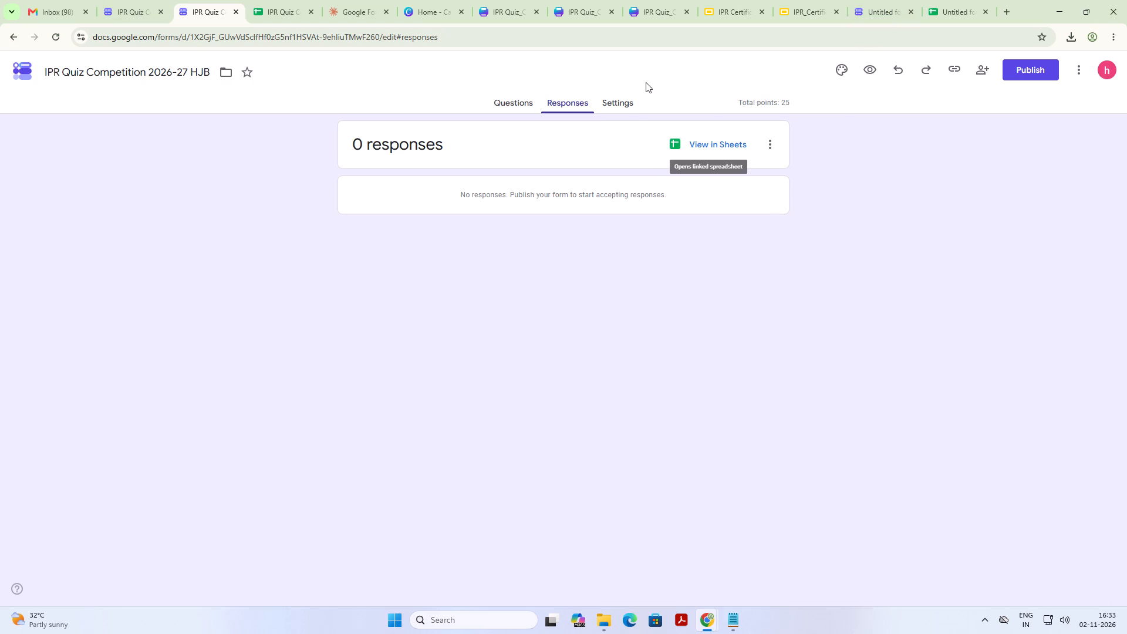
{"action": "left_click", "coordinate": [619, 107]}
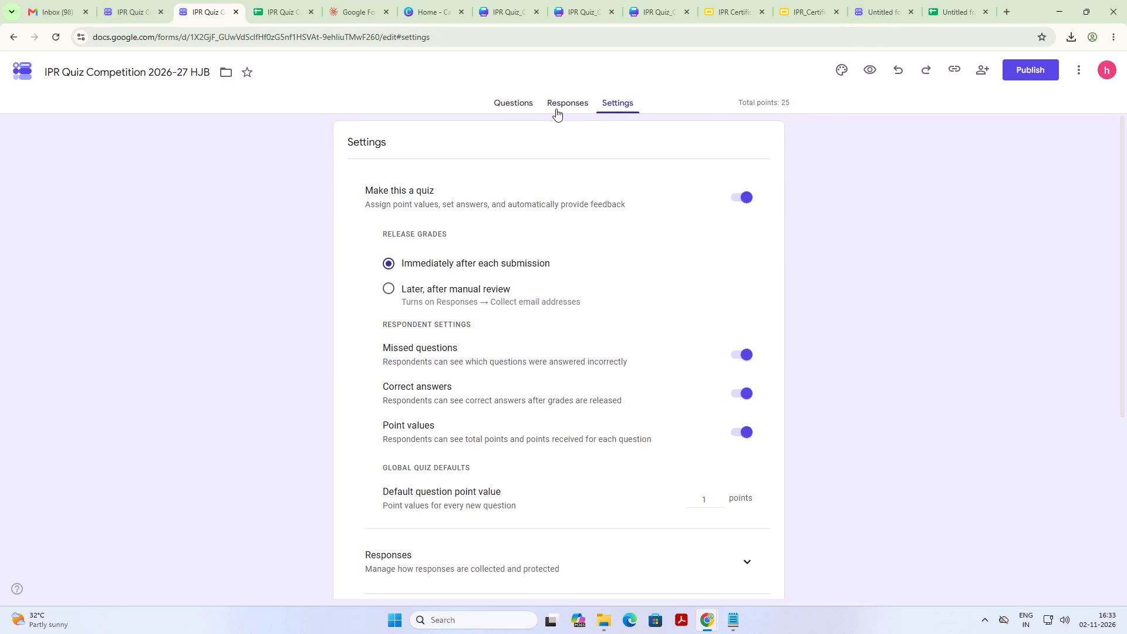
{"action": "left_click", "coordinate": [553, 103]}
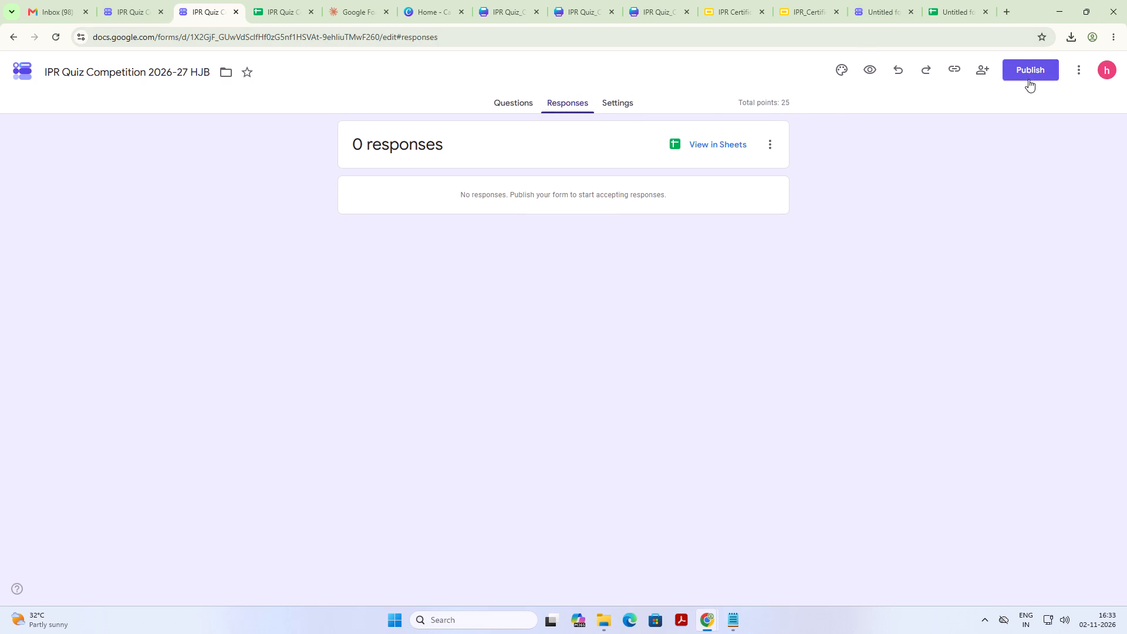
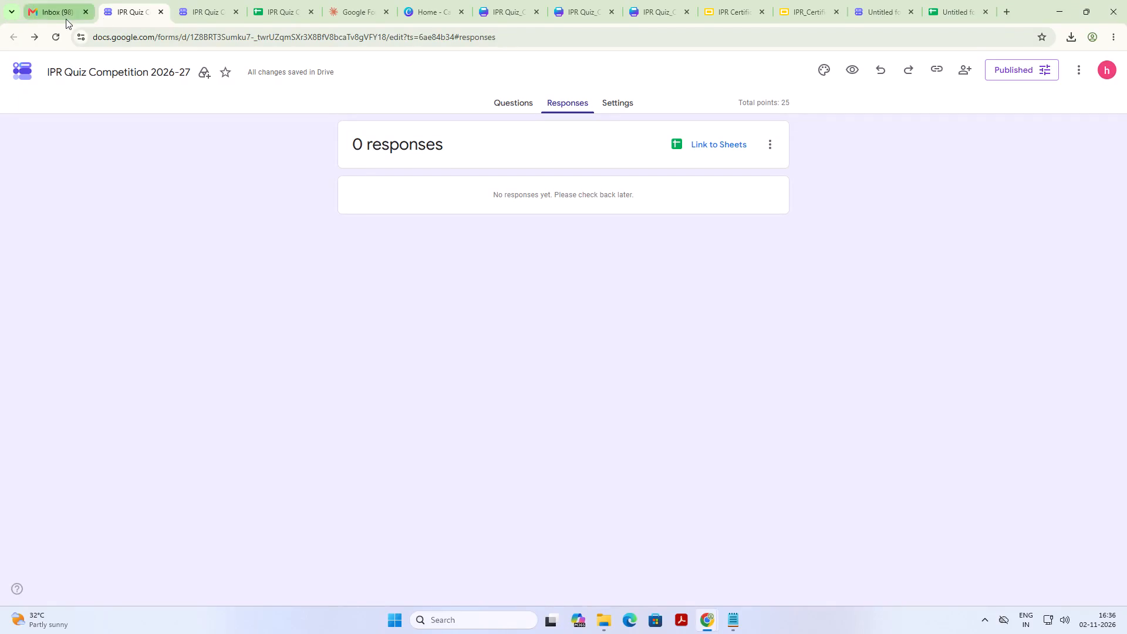
Reload the IPR Quiz Competition 2026-27 form and check the response summary of the HJB version.
{"action": "left_click", "coordinate": [60, 38]}
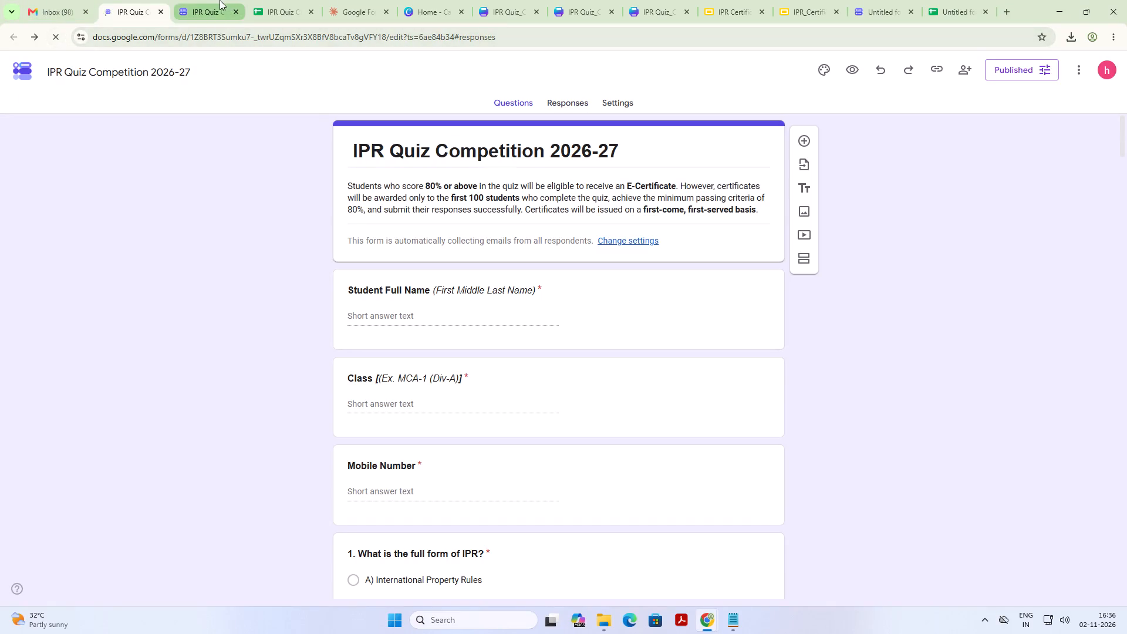
{"action": "left_click", "coordinate": [217, 0]}
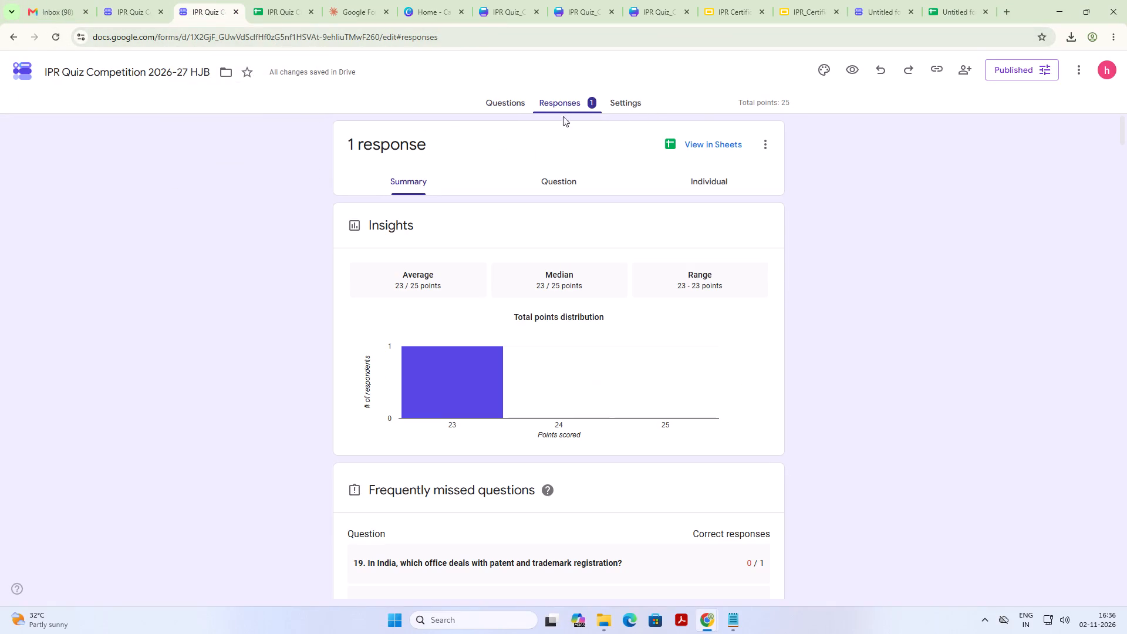
{"action": "left_click", "coordinate": [554, 94]}
{"action": "left_click", "coordinate": [555, 97]}
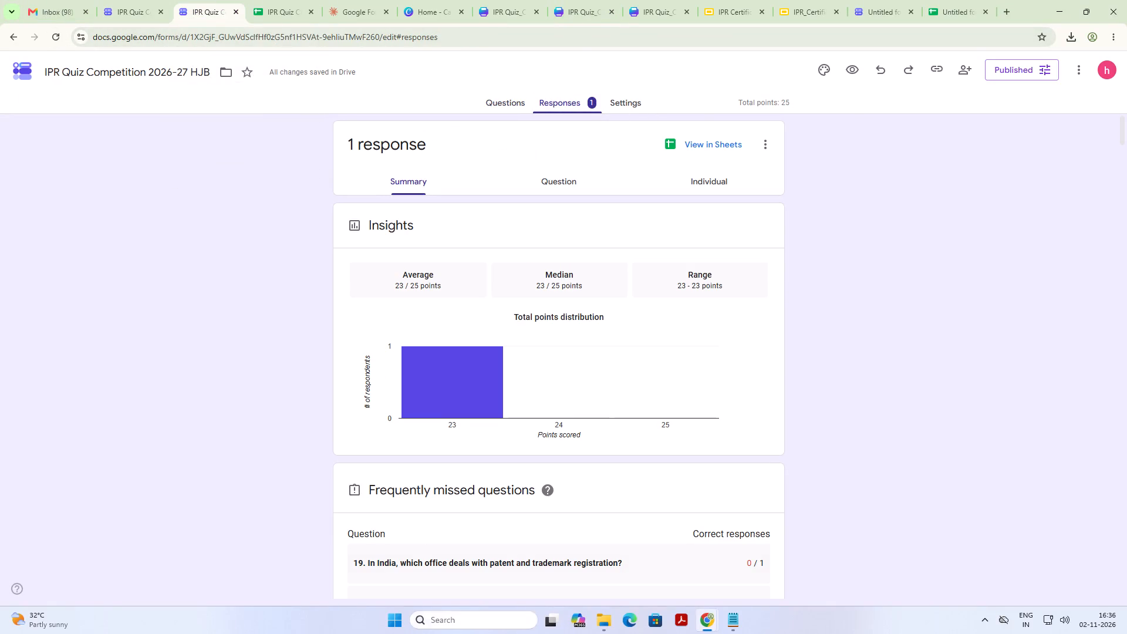
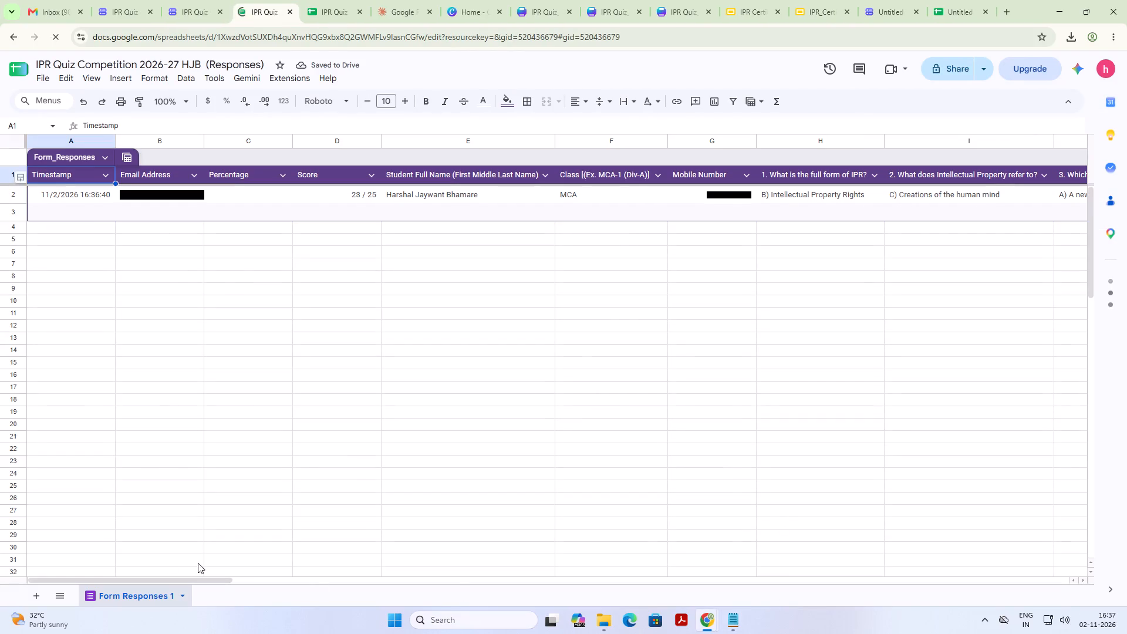
Examine the first response row's Date, Pass, merged document, merge status and Percentage cells.
{"action": "left_click_drag", "start_coordinate": [154, 579], "coordinate": [839, 613]}
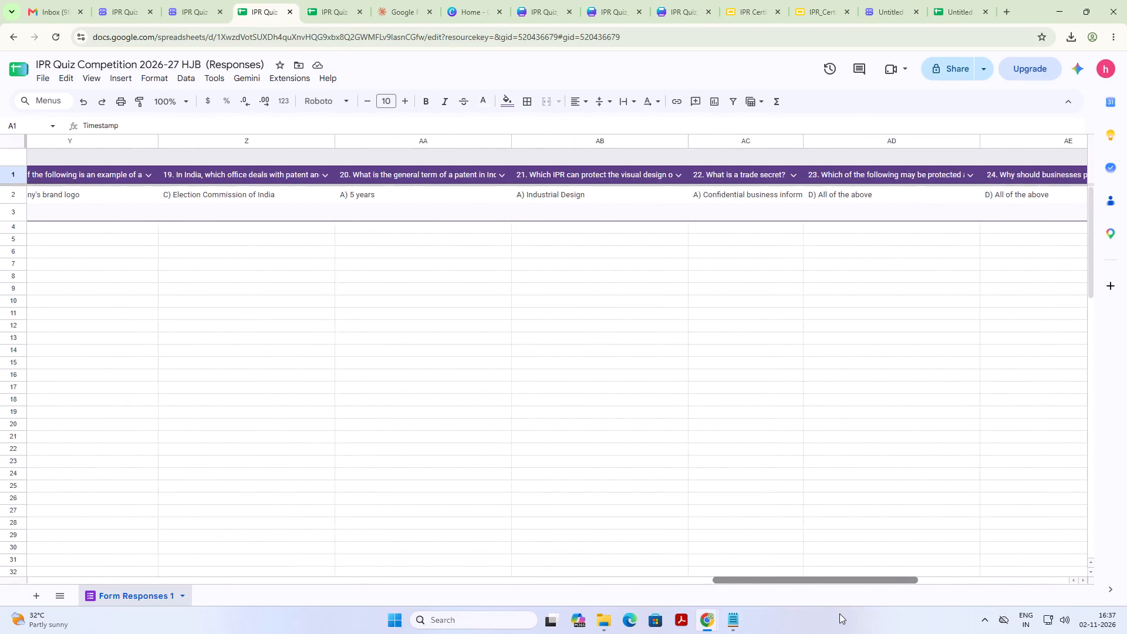
{"action": "left_click_drag", "start_coordinate": [839, 613], "coordinate": [1038, 620]}
{"action": "left_click", "coordinate": [809, 189]}
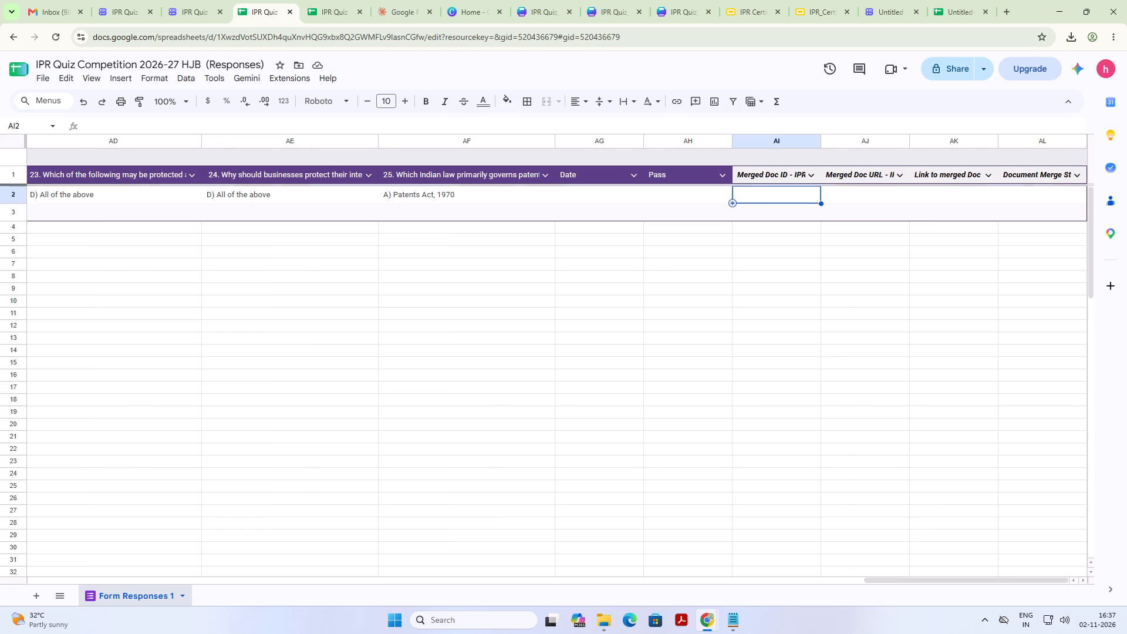
{"action": "left_click", "coordinate": [665, 185]}
{"action": "left_click", "coordinate": [683, 195]}
{"action": "left_click", "coordinate": [618, 197]}
{"action": "left_click", "coordinate": [691, 199]}
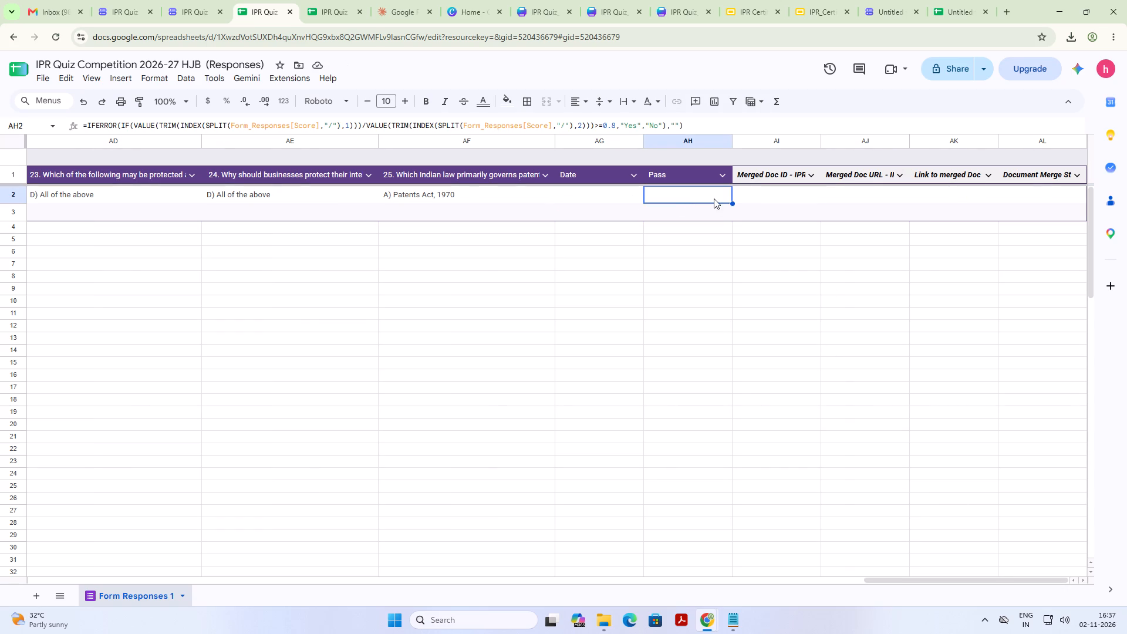
{"action": "left_click", "coordinate": [768, 181]}
{"action": "left_click", "coordinate": [777, 202]}
{"action": "left_click", "coordinate": [837, 203]}
{"action": "left_click", "coordinate": [920, 195]}
{"action": "left_click", "coordinate": [972, 194]}
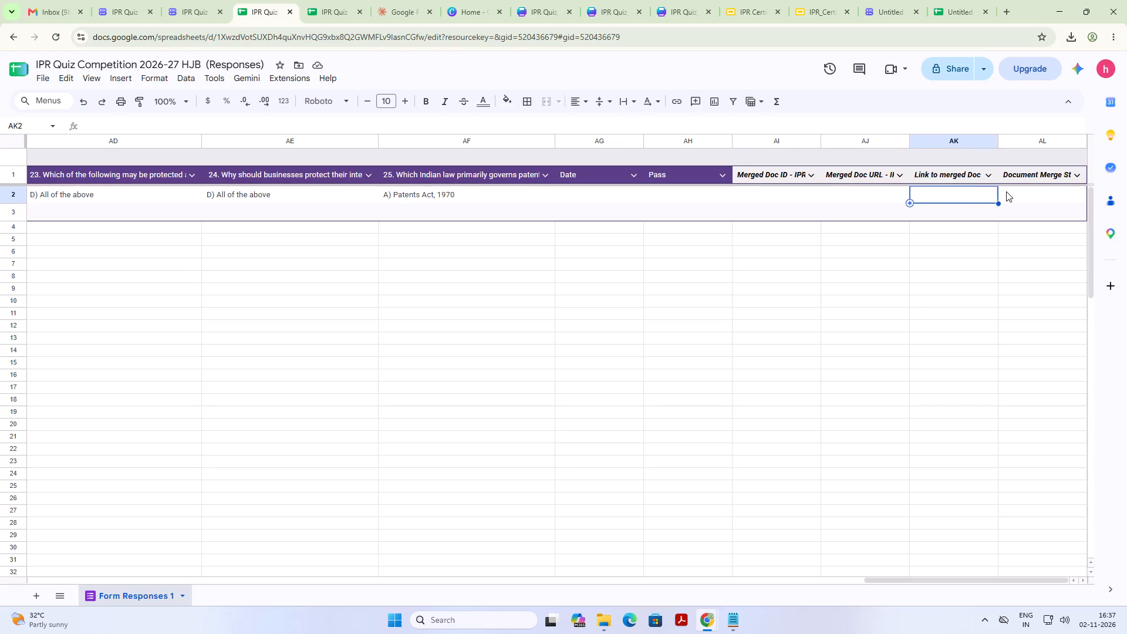
{"action": "left_click", "coordinate": [1017, 191]}
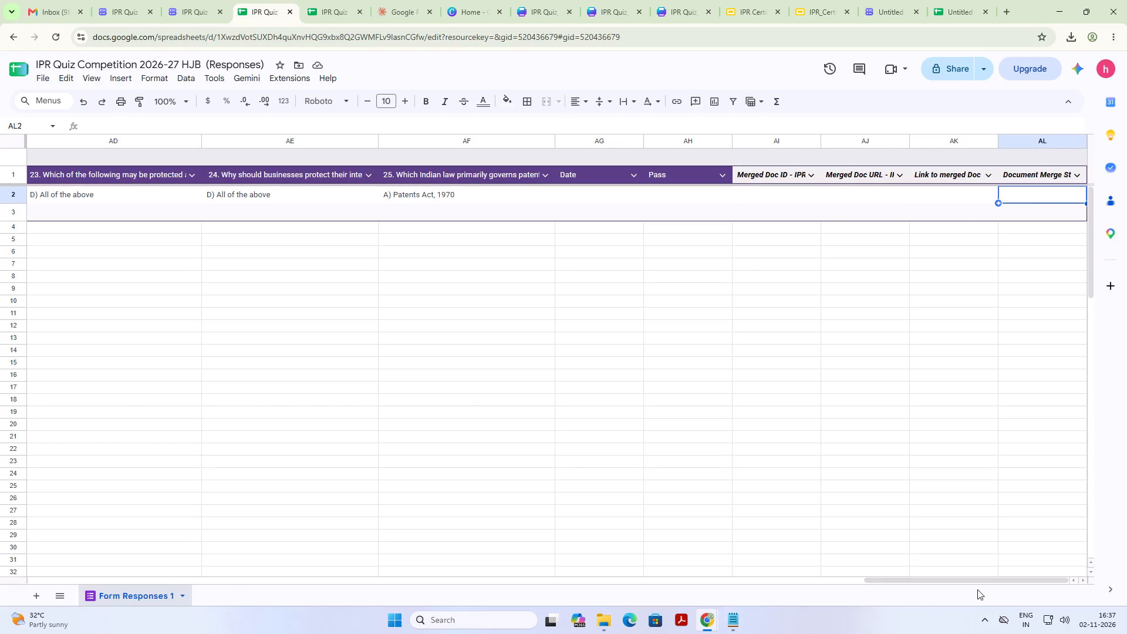
{"action": "left_click_drag", "start_coordinate": [978, 579], "coordinate": [0, 586]}
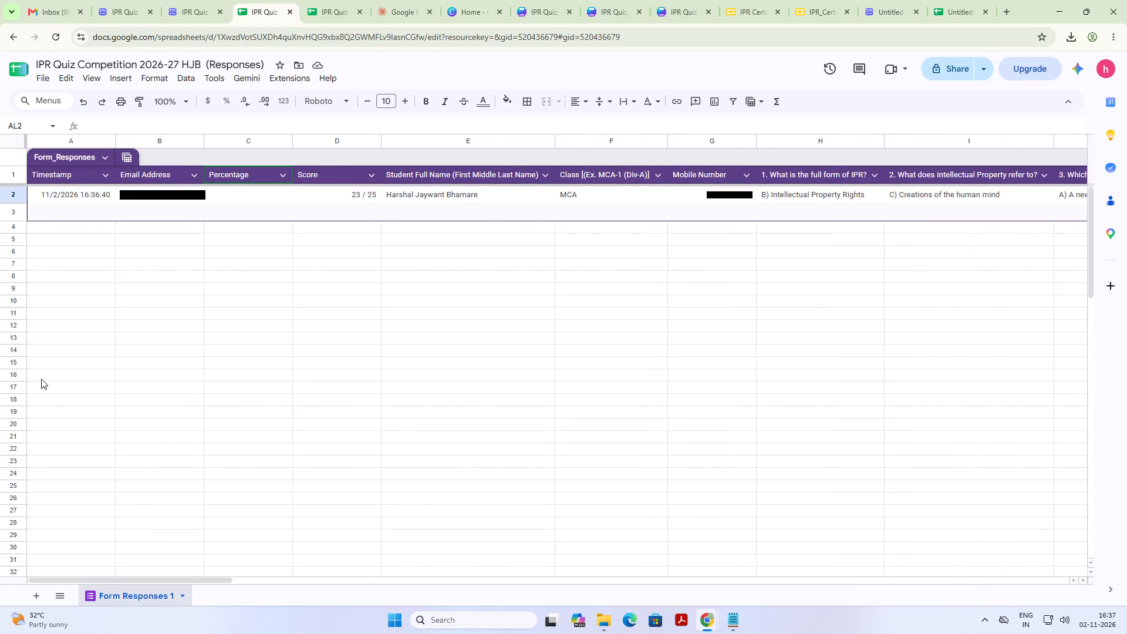
{"action": "left_click", "coordinate": [214, 299]}
{"action": "left_click", "coordinate": [264, 189]}
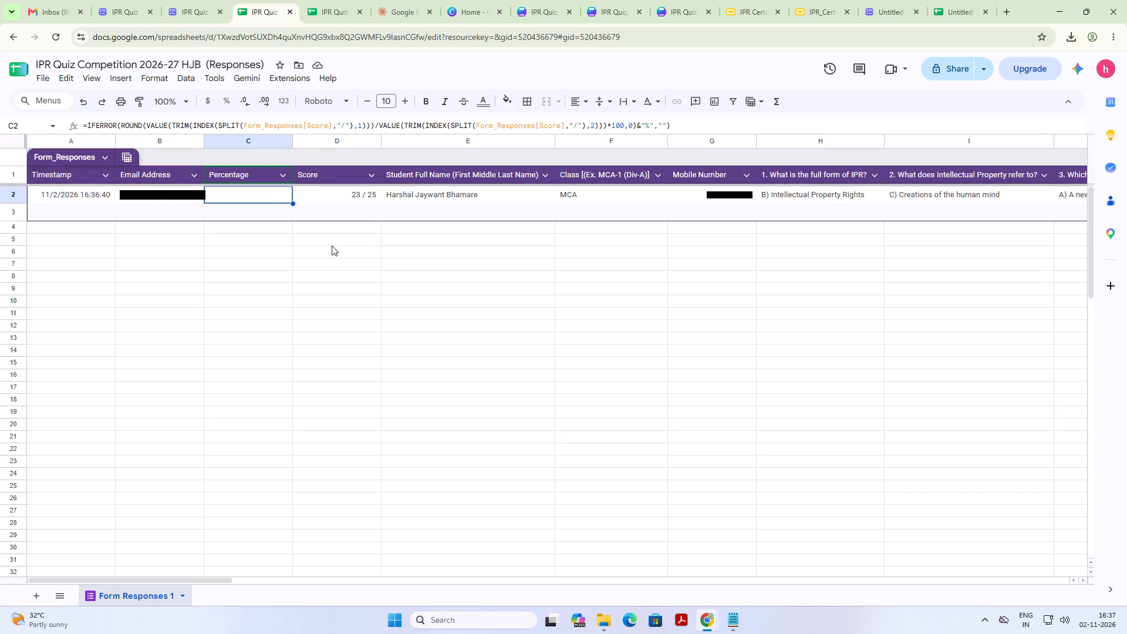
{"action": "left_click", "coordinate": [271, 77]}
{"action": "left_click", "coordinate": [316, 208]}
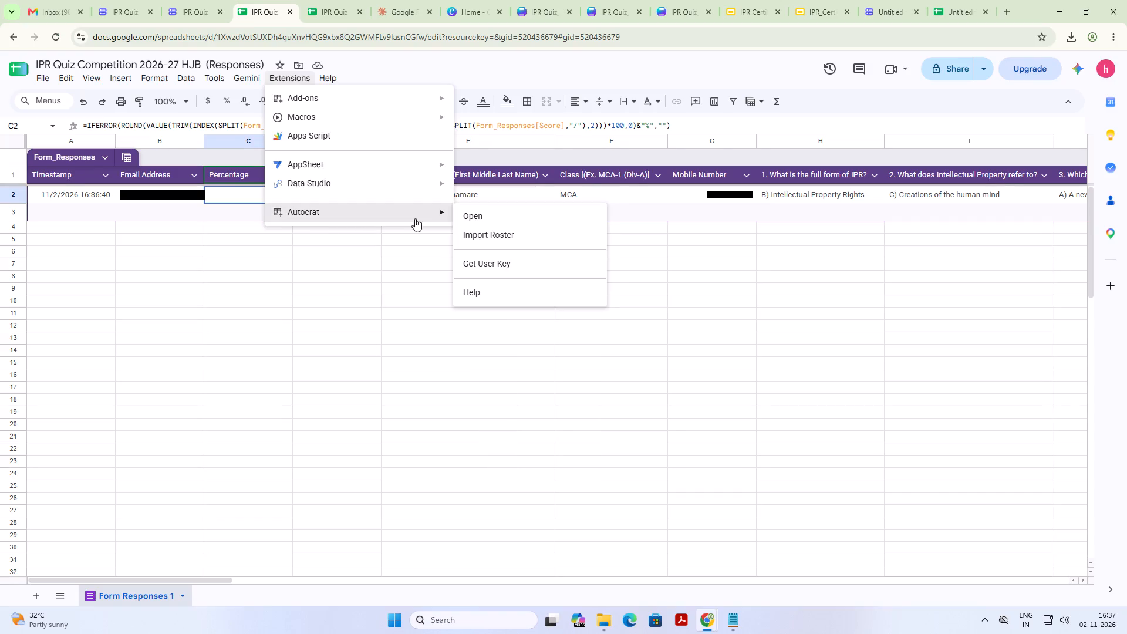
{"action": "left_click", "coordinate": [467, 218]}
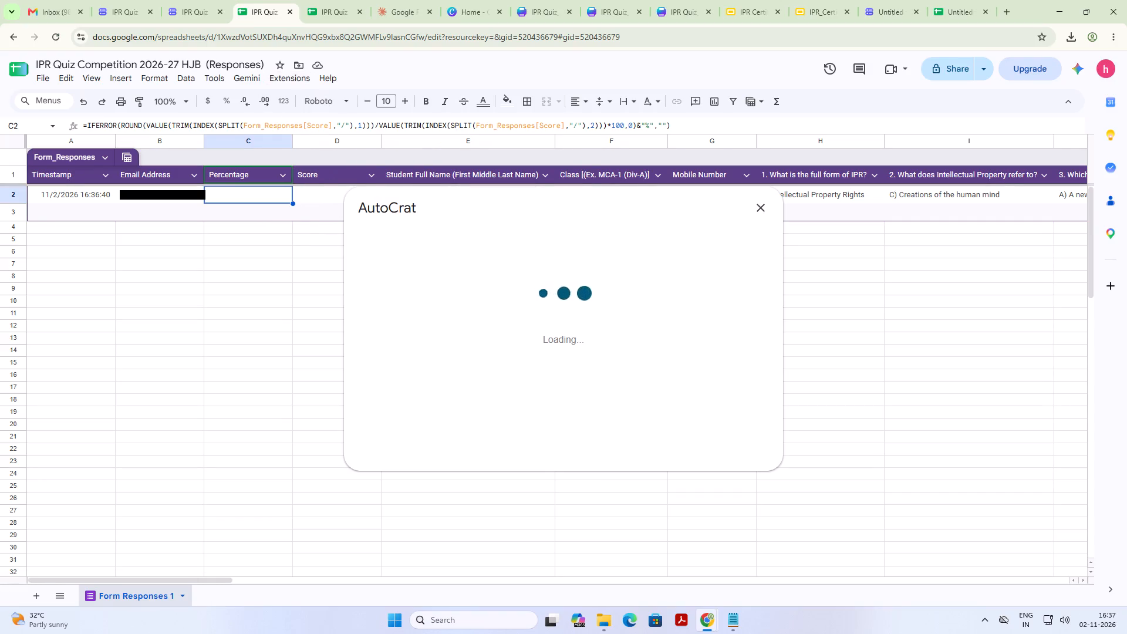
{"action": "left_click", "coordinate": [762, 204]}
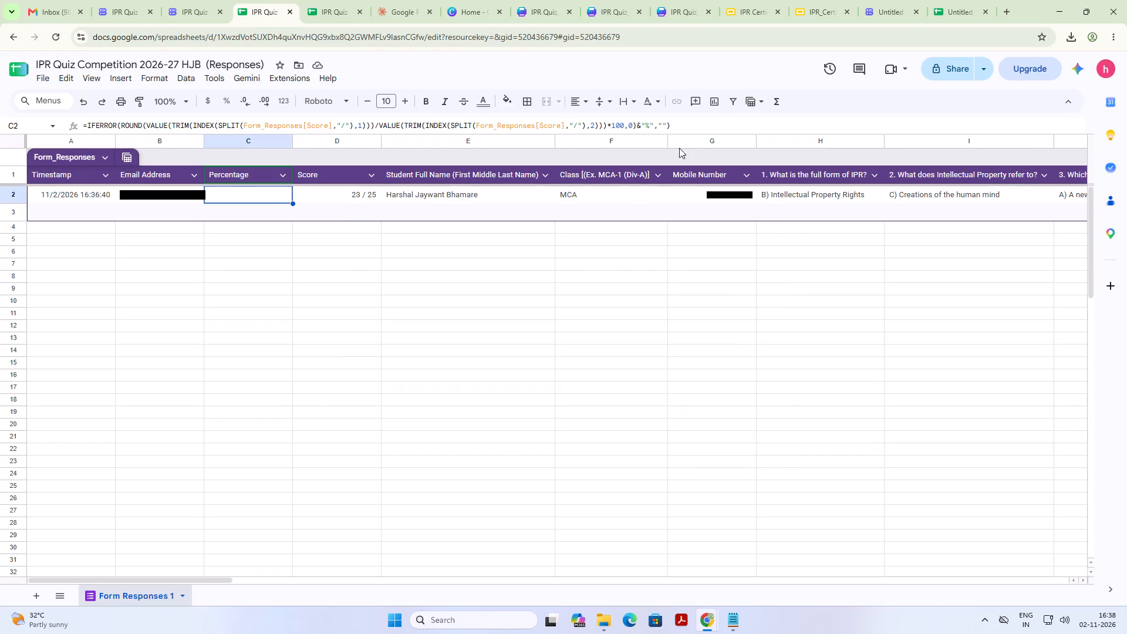
Recheck the Date, Pass, merged document and merge status cells of the first response row.
{"action": "left_click_drag", "start_coordinate": [205, 581], "coordinate": [609, 588]}
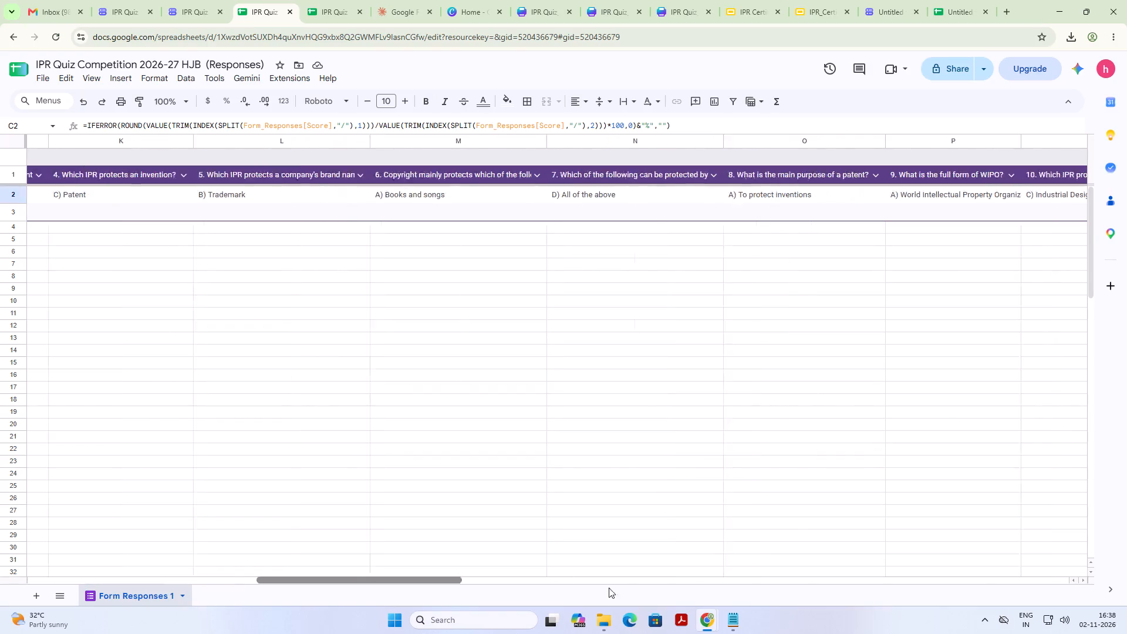
{"action": "left_click_drag", "start_coordinate": [609, 588], "coordinate": [986, 584]}
{"action": "left_click", "coordinate": [947, 195]}
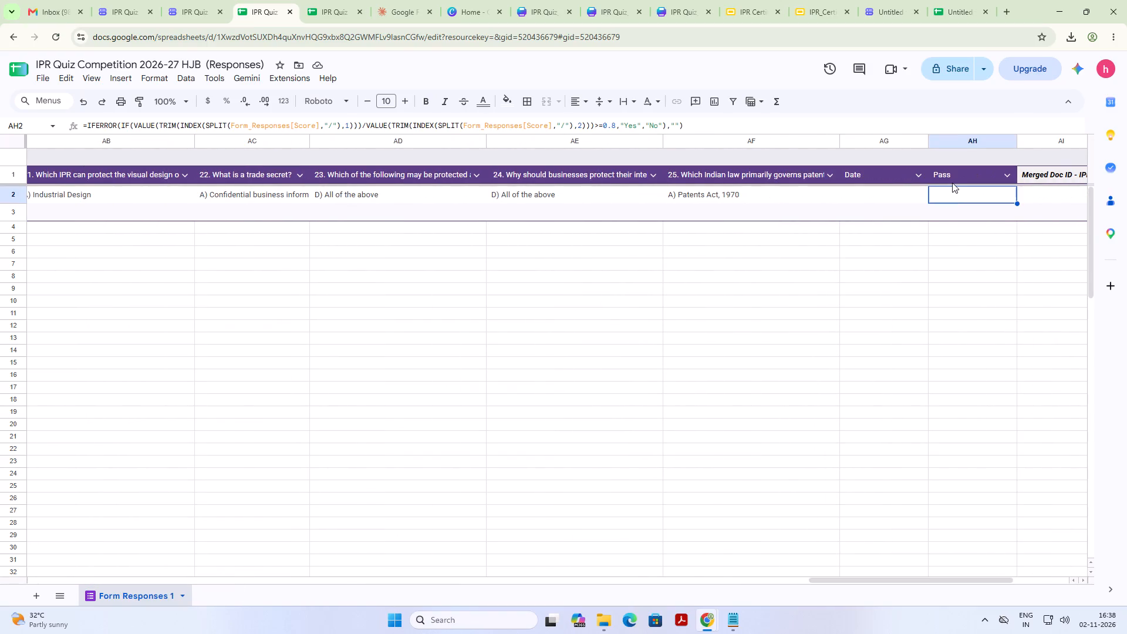
{"action": "left_click", "coordinate": [967, 163]}
{"action": "left_click", "coordinate": [903, 195]}
{"action": "left_click", "coordinate": [973, 199]}
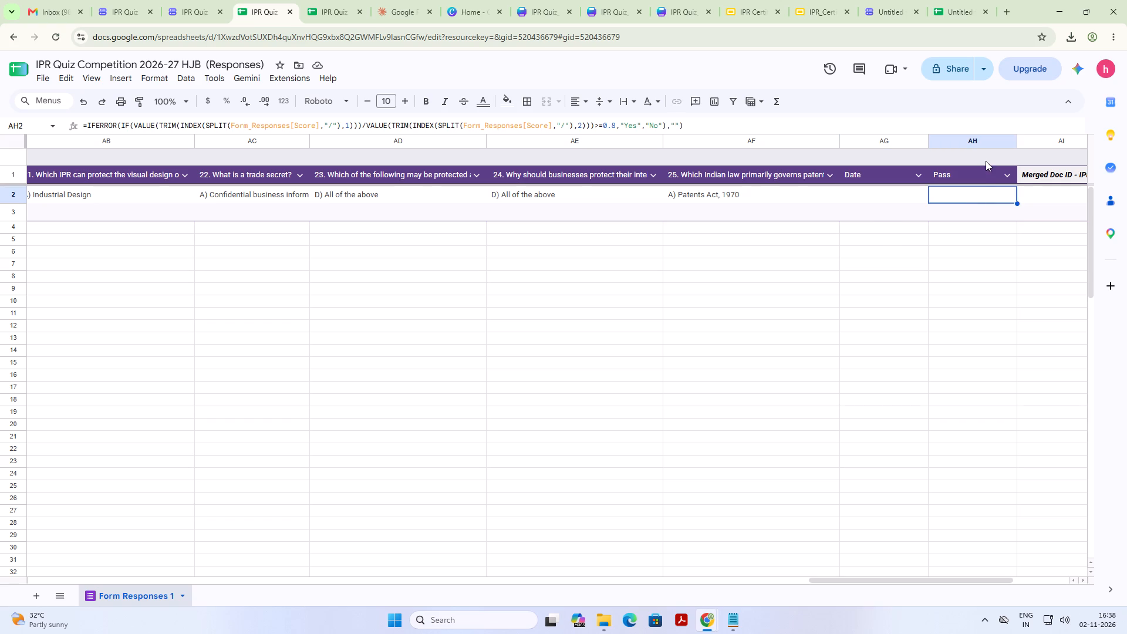
{"action": "left_click", "coordinate": [987, 158]}
{"action": "left_click", "coordinate": [1042, 196]}
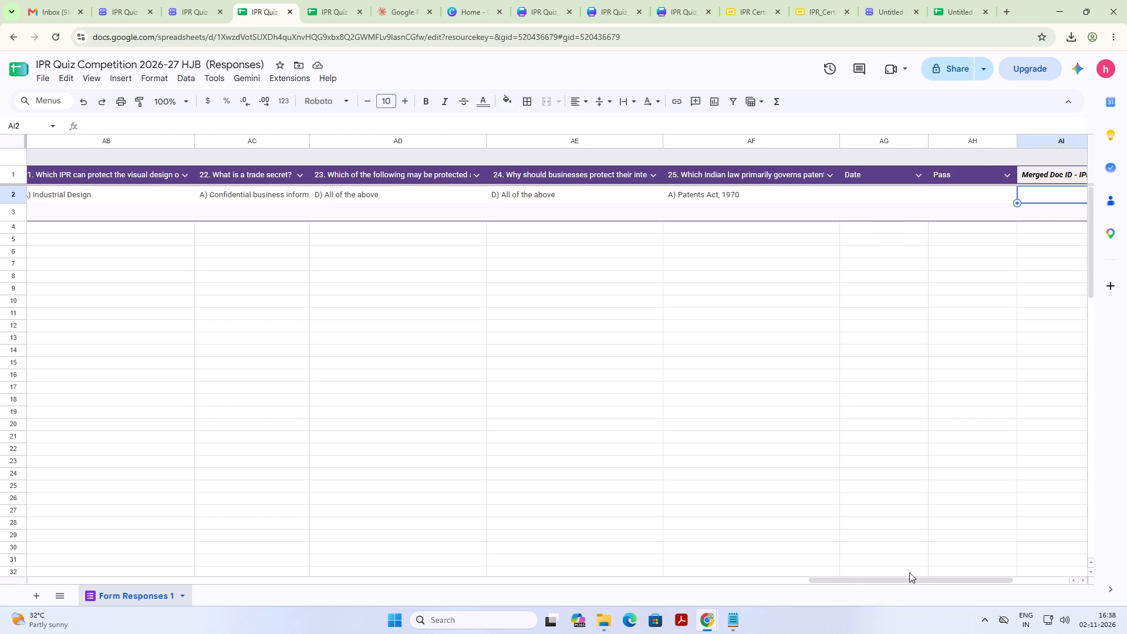
{"action": "left_click_drag", "start_coordinate": [888, 578], "coordinate": [1031, 582]}
{"action": "left_click", "coordinate": [856, 193]}
{"action": "left_click", "coordinate": [933, 179]}
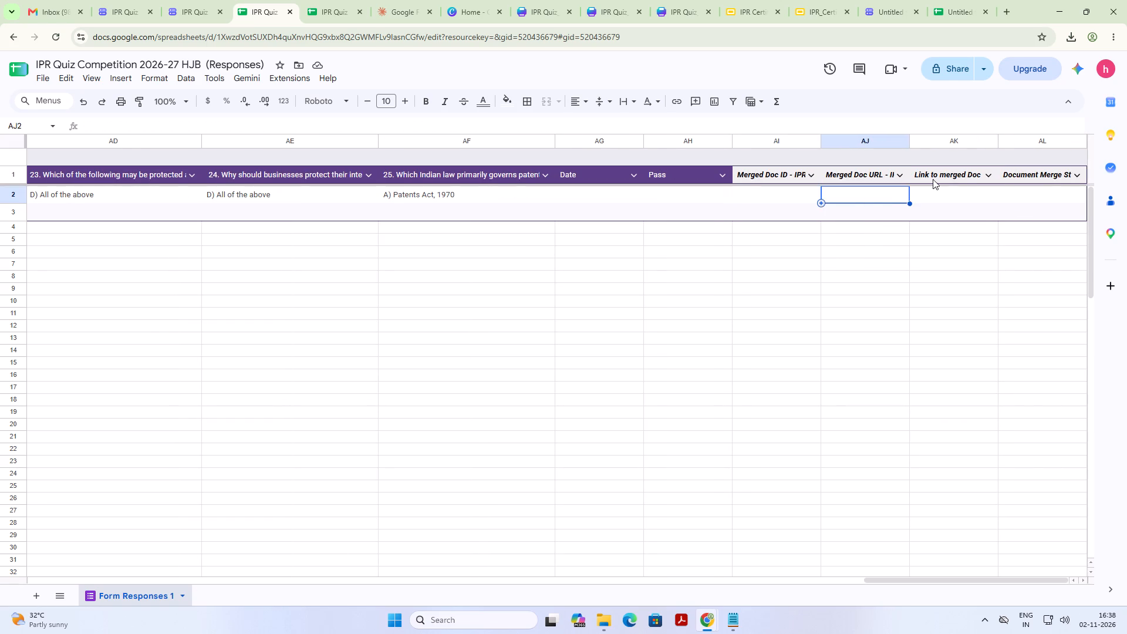
{"action": "left_click", "coordinate": [963, 197]}
{"action": "left_click", "coordinate": [1040, 201]}
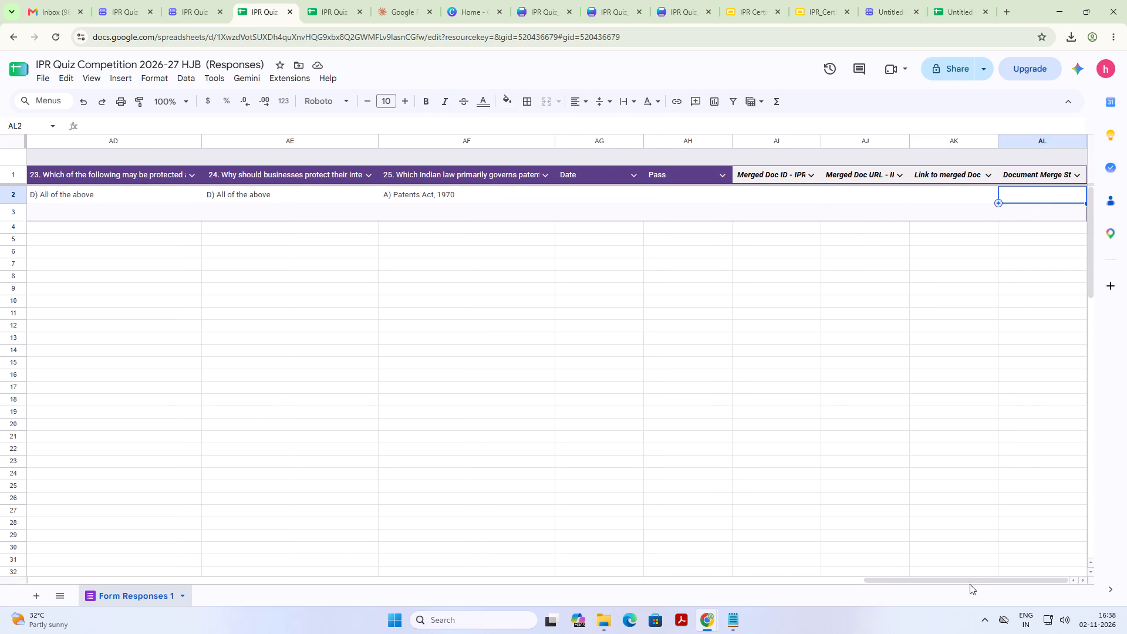
{"action": "left_click_drag", "start_coordinate": [973, 578], "coordinate": [0, 628]}
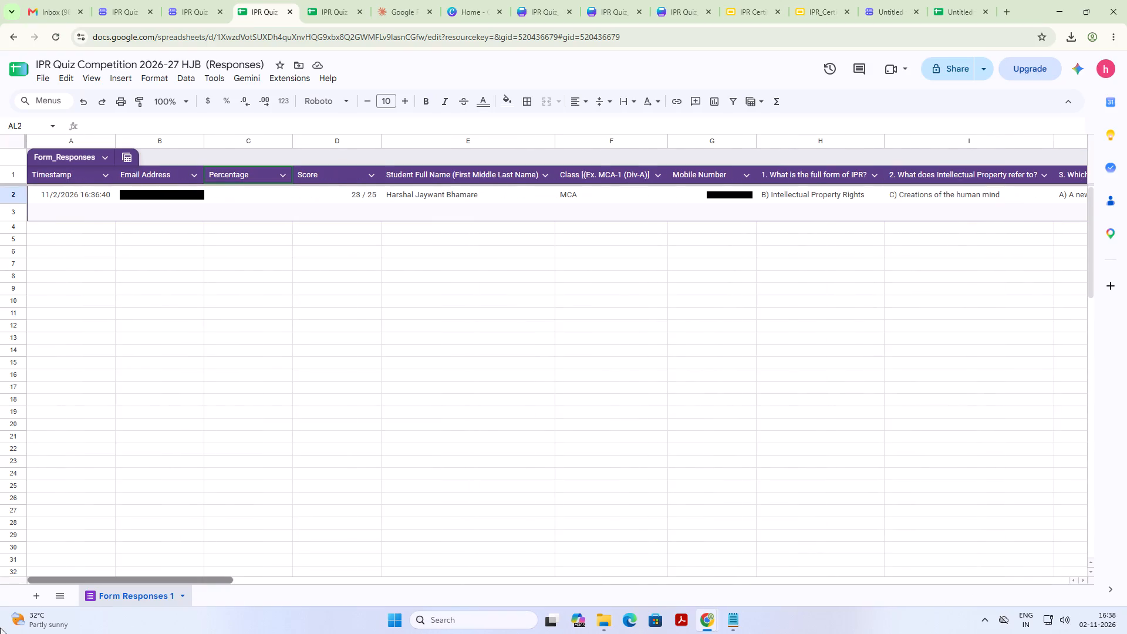
{"action": "left_click_drag", "start_coordinate": [0, 628], "coordinate": [0, 630]}
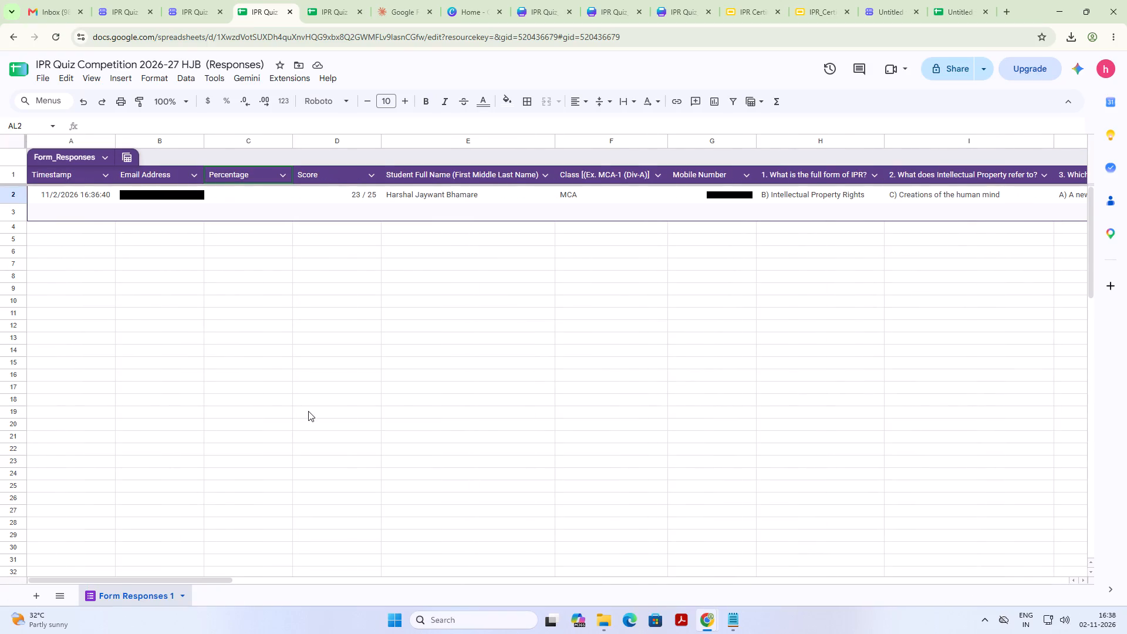
Open the IPR_Certificate_2026-27 AutoCrat job for editing and advance past the template choice to the source data mapping.
{"action": "left_click", "coordinate": [278, 71]}
{"action": "left_click", "coordinate": [280, 63]}
{"action": "left_click", "coordinate": [291, 81]}
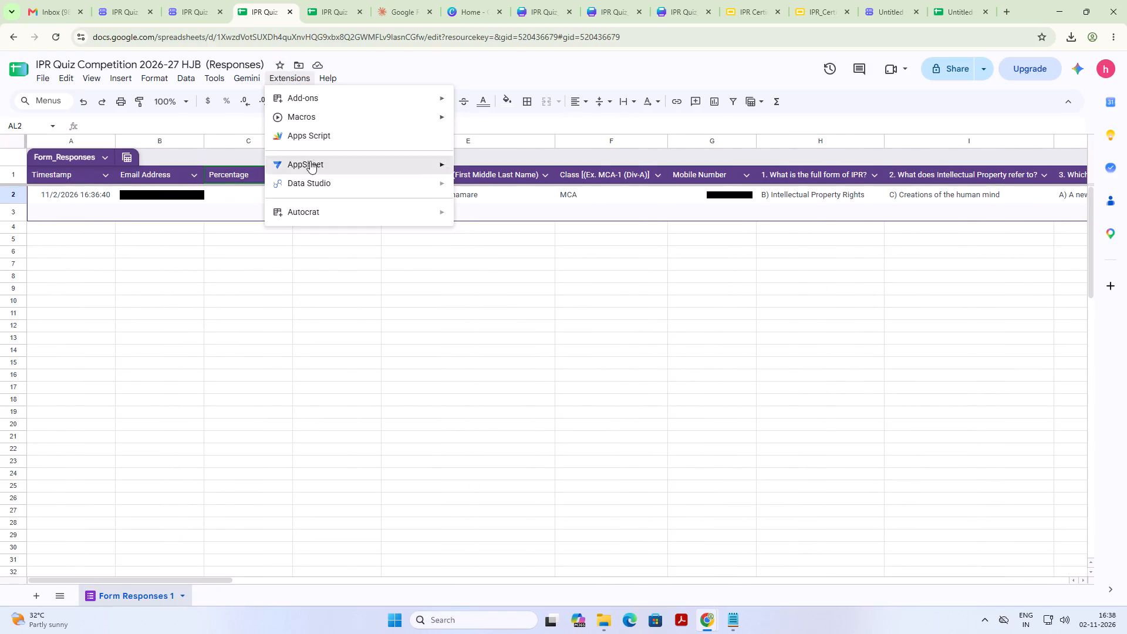
{"action": "left_click", "coordinate": [333, 211]}
{"action": "left_click", "coordinate": [528, 221]}
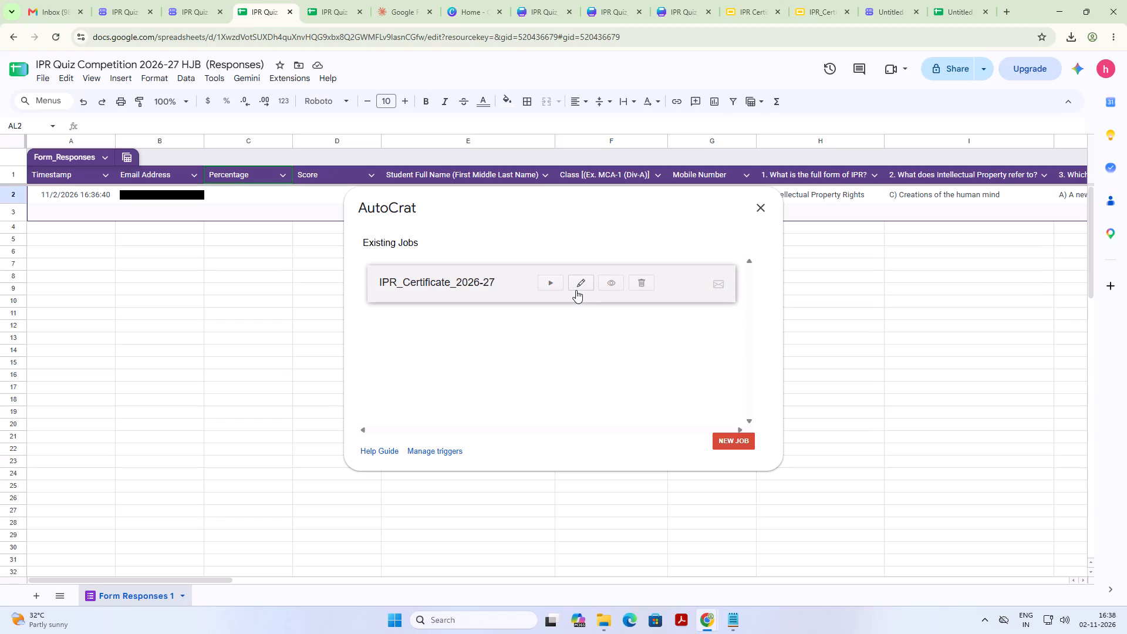
{"action": "left_click", "coordinate": [583, 289]}
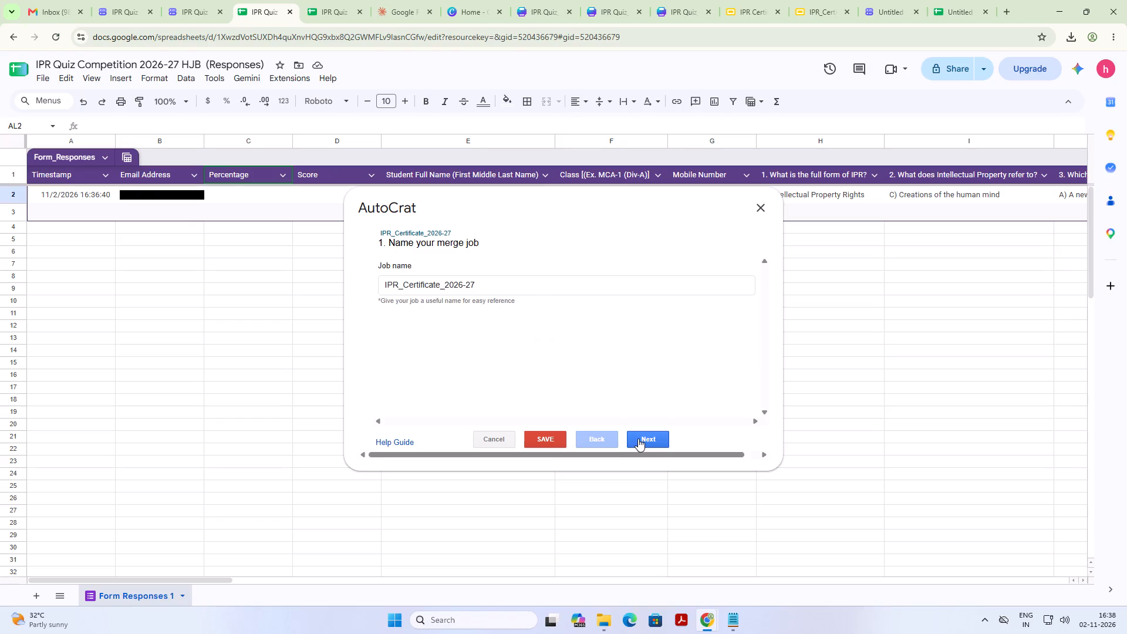
{"action": "left_click", "coordinate": [638, 439]}
{"action": "scroll", "coordinate": [599, 315], "scroll_direction": "down", "scroll_amount": 2}
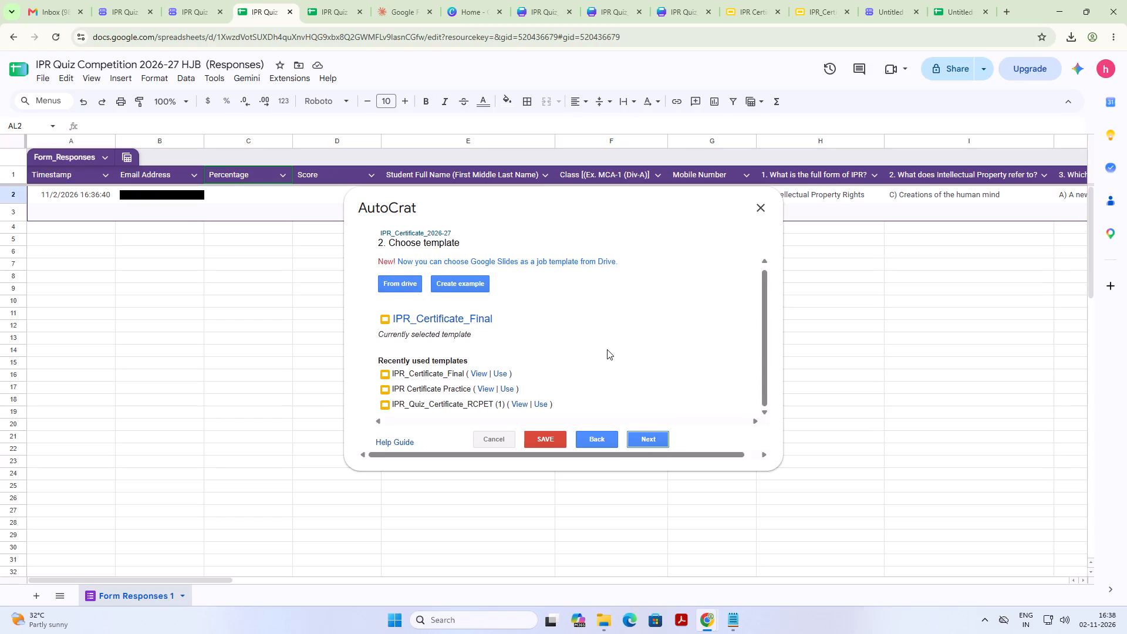
{"action": "scroll", "coordinate": [607, 349], "scroll_direction": "up", "scroll_amount": 2}
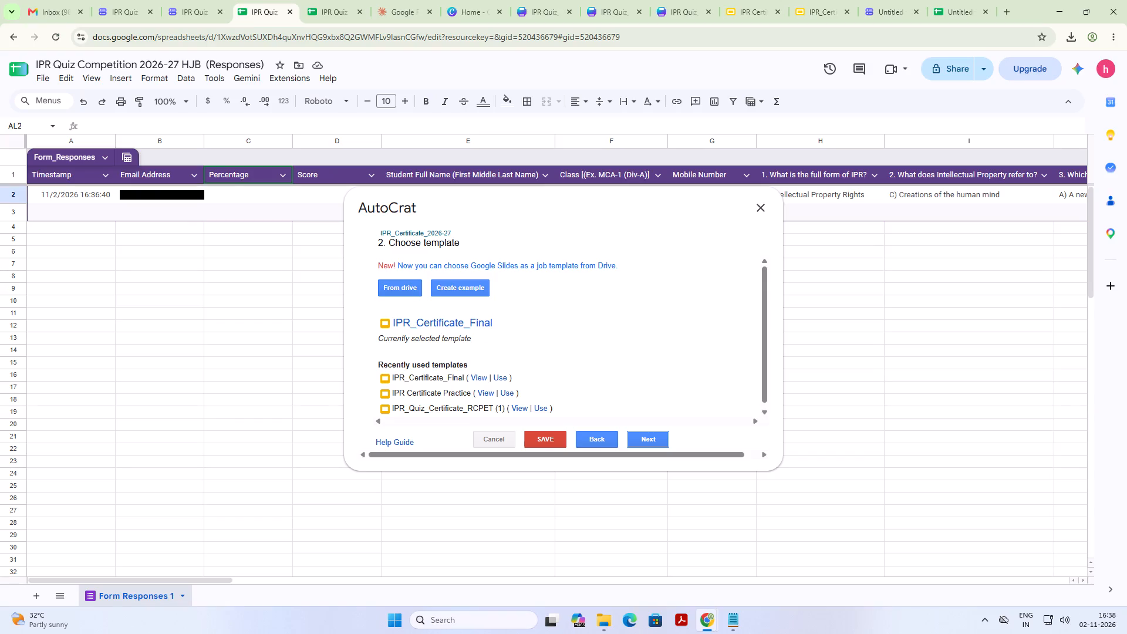
{"action": "left_click", "coordinate": [653, 444]}
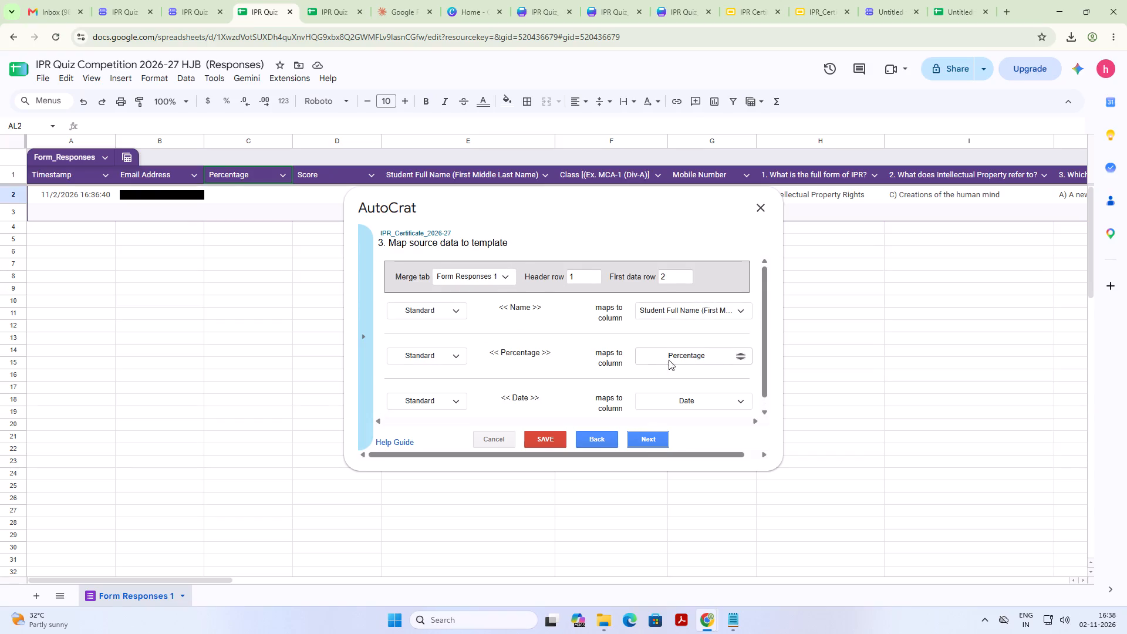
Check the Percentage tag in the IPR_Certificate_Final slide against the AutoCrat job's column mapping.
{"action": "left_click", "coordinate": [813, 0]}
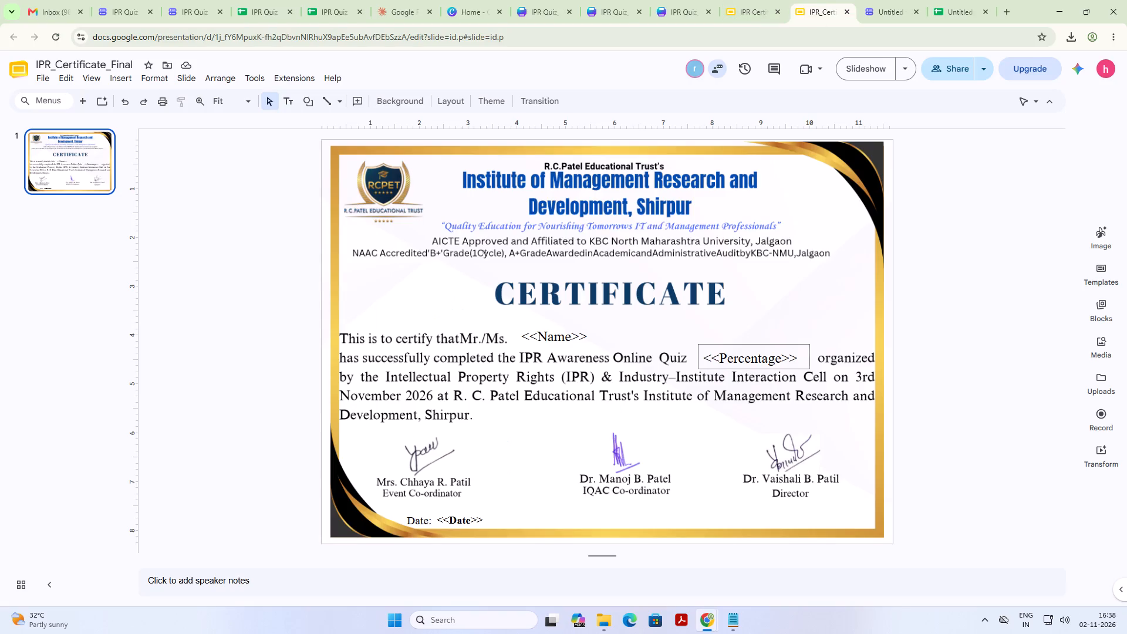
{"action": "left_click_drag", "start_coordinate": [721, 358], "coordinate": [771, 363]}
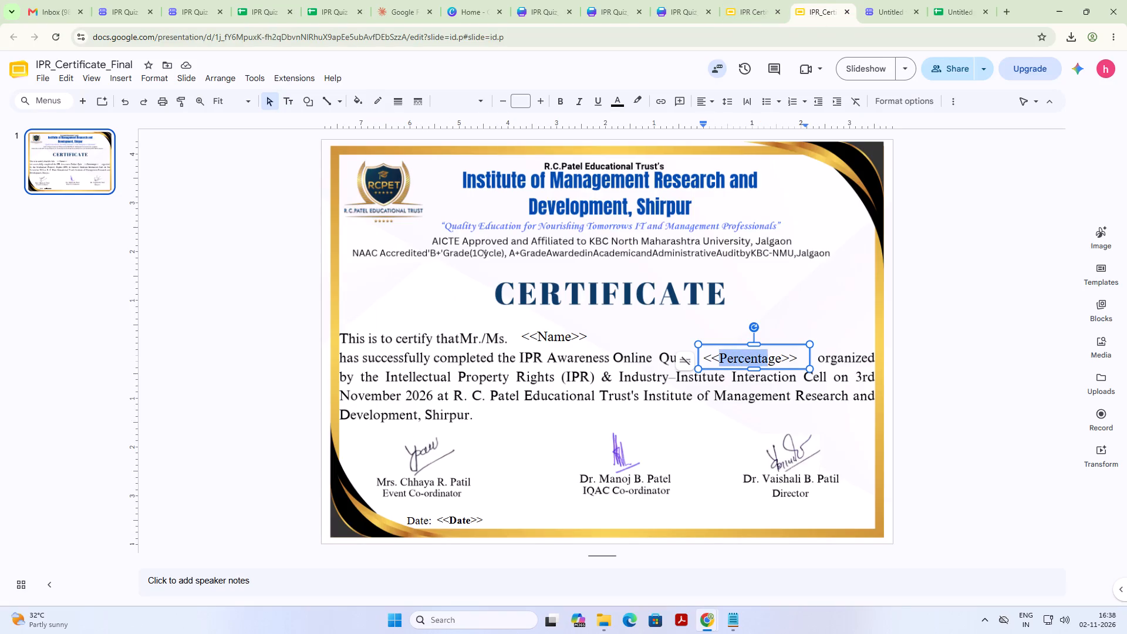
{"action": "left_click_drag", "start_coordinate": [771, 363], "coordinate": [778, 362]}
{"action": "left_click", "coordinate": [245, 0]}
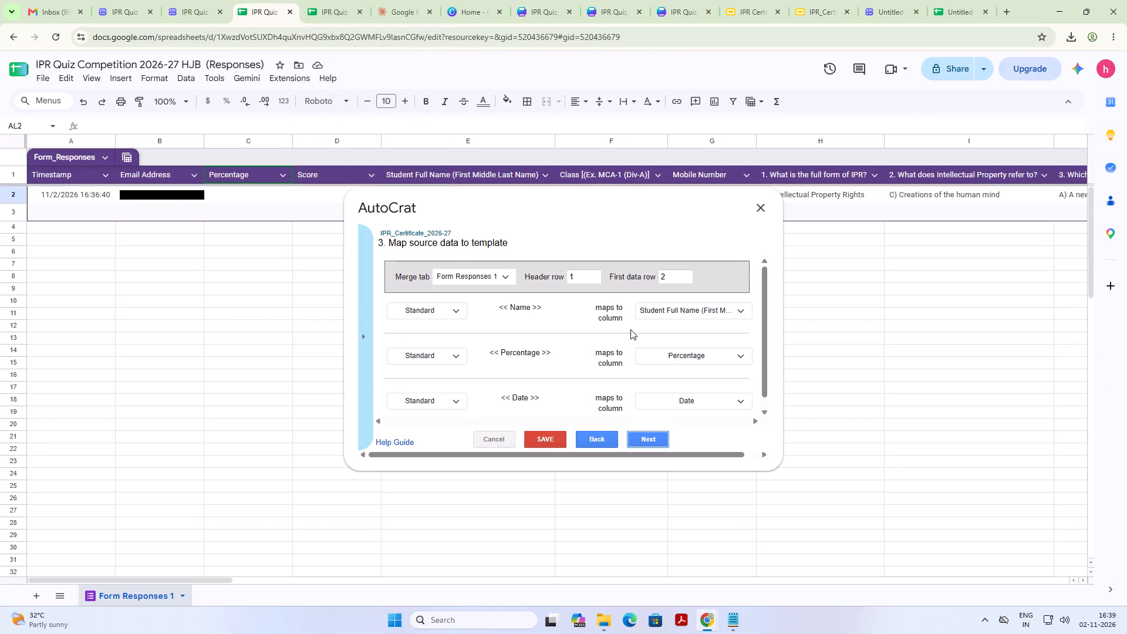
{"action": "scroll", "coordinate": [609, 372], "scroll_direction": "down", "scroll_amount": 1}
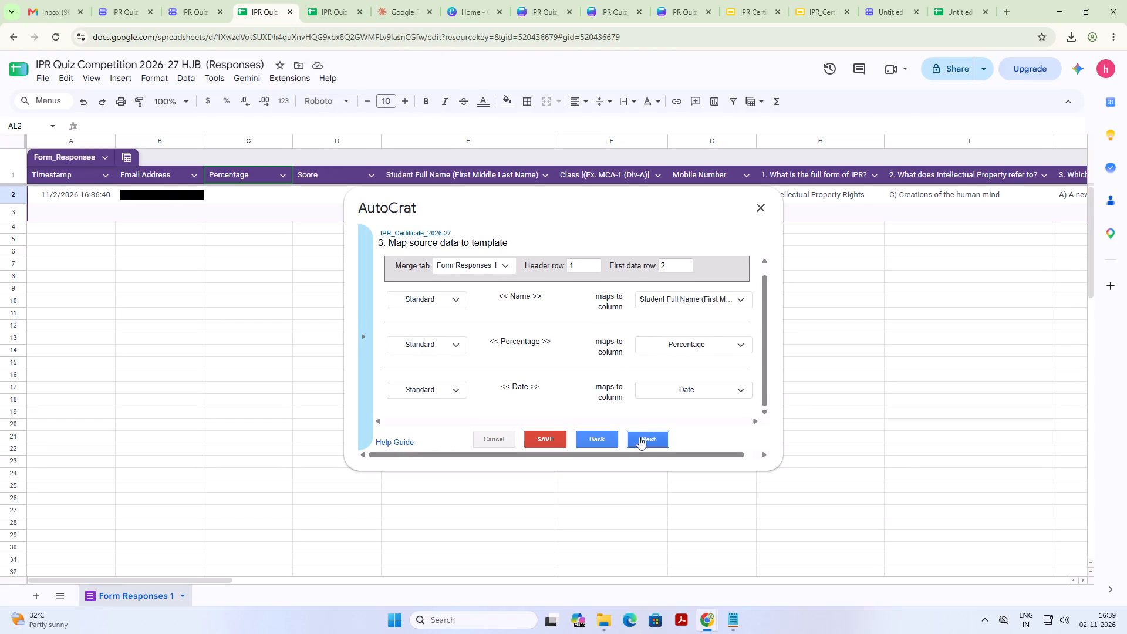
Set the certificate job's output file type to PDF in the file settings and save the job.
{"action": "left_click", "coordinate": [639, 442]}
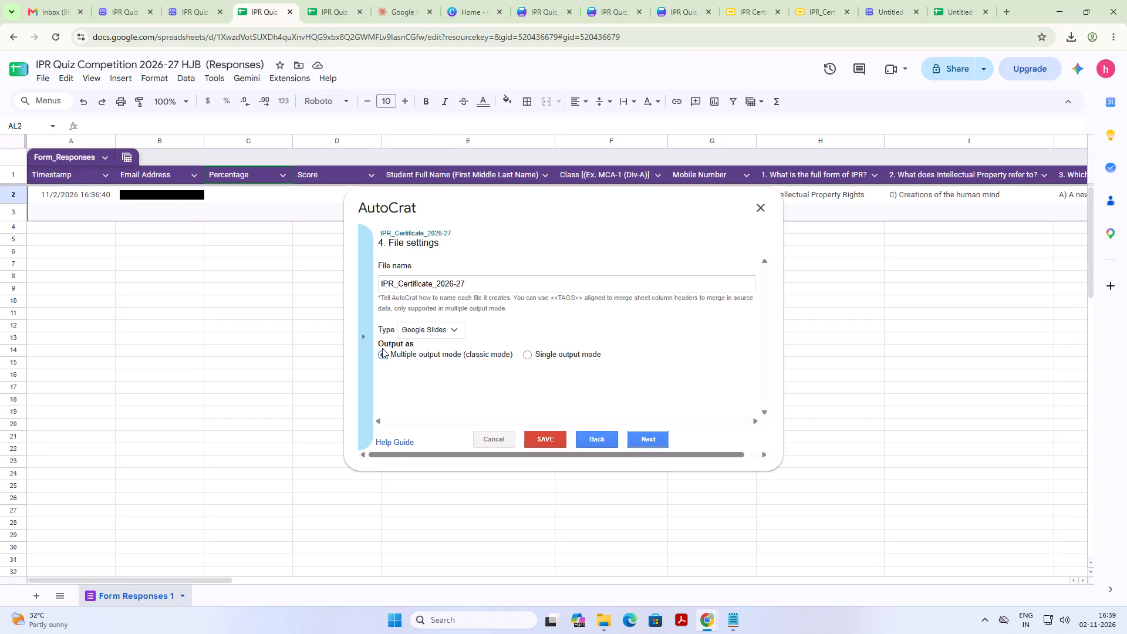
{"action": "scroll", "coordinate": [403, 348], "scroll_direction": "down", "scroll_amount": 1}
{"action": "left_click", "coordinate": [449, 329]}
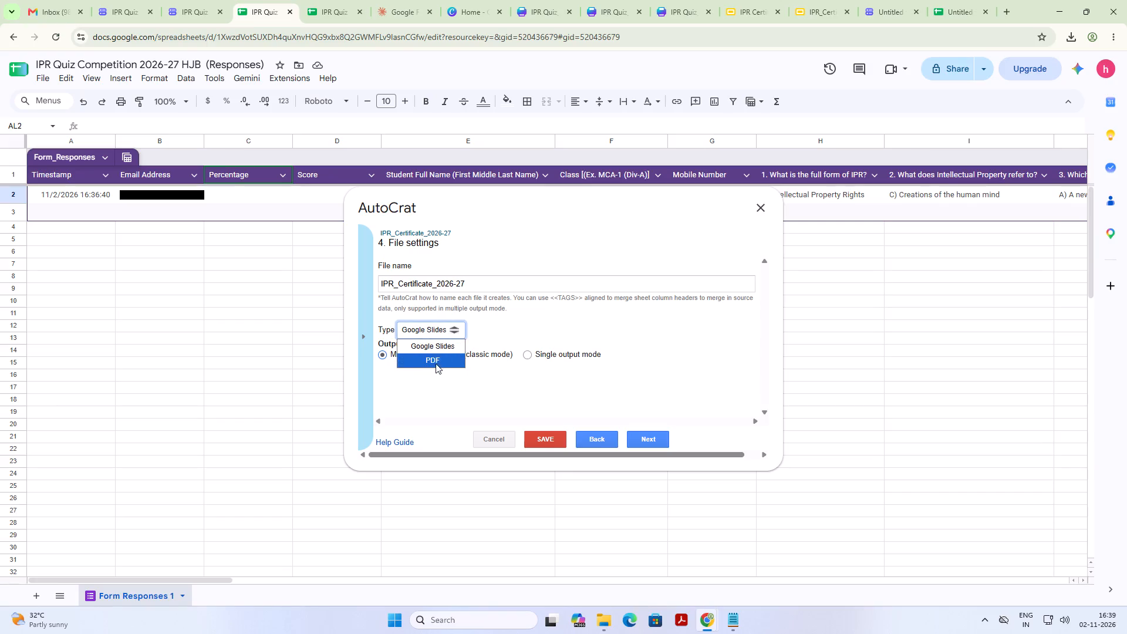
{"action": "left_click", "coordinate": [435, 365]}
{"action": "scroll", "coordinate": [483, 331], "scroll_direction": "down", "scroll_amount": 3}
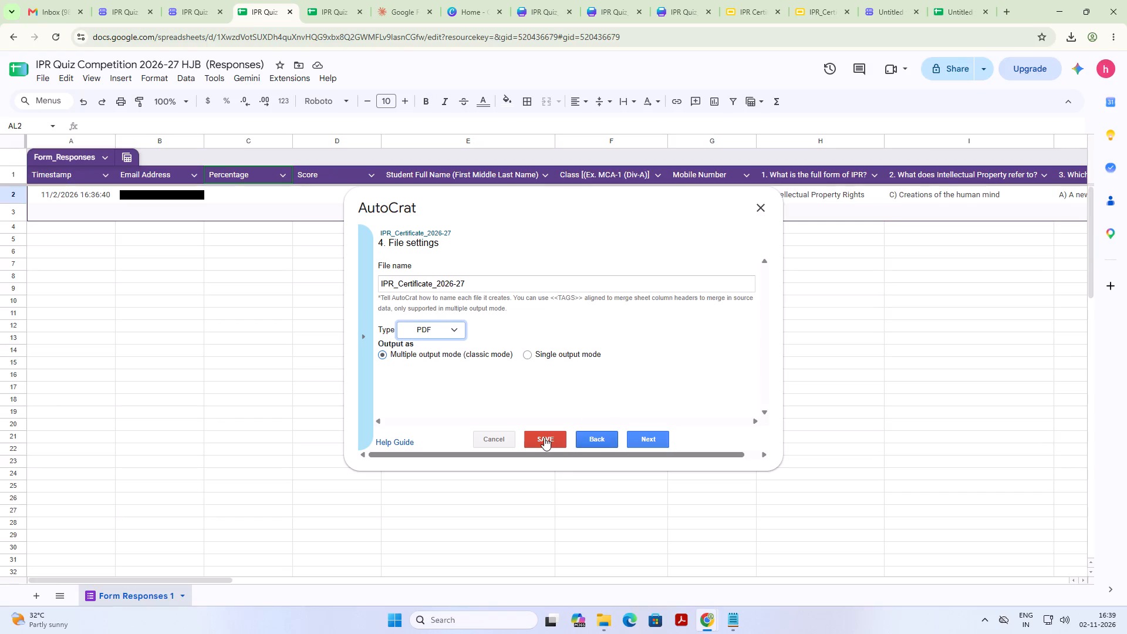
{"action": "left_click", "coordinate": [544, 437]}
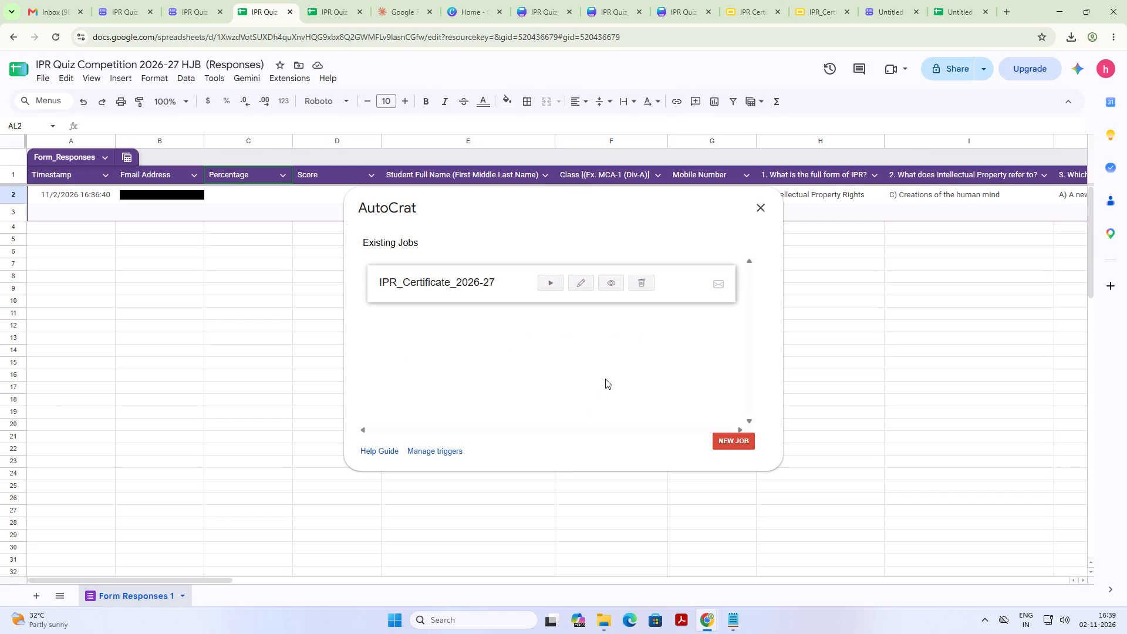
Reopen the IPR_Certificate_2026-27 job and review its template, column mapping, file settings, merge condition, and sharing and email settings.
{"action": "left_click", "coordinate": [578, 284]}
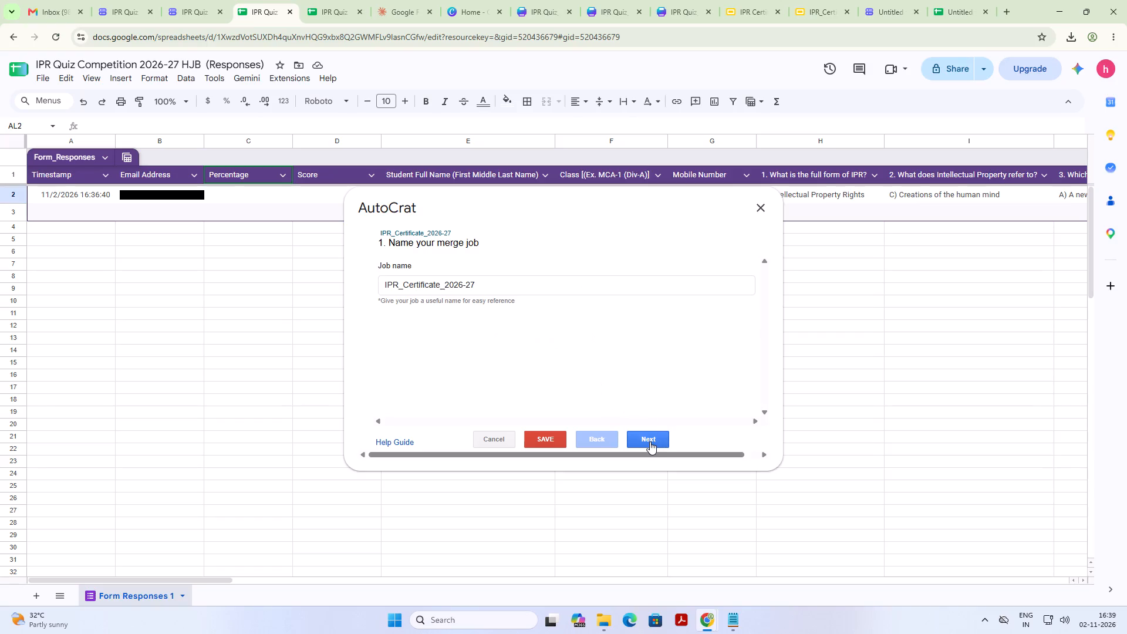
{"action": "left_click", "coordinate": [650, 441]}
{"action": "scroll", "coordinate": [620, 409], "scroll_direction": "down", "scroll_amount": 2}
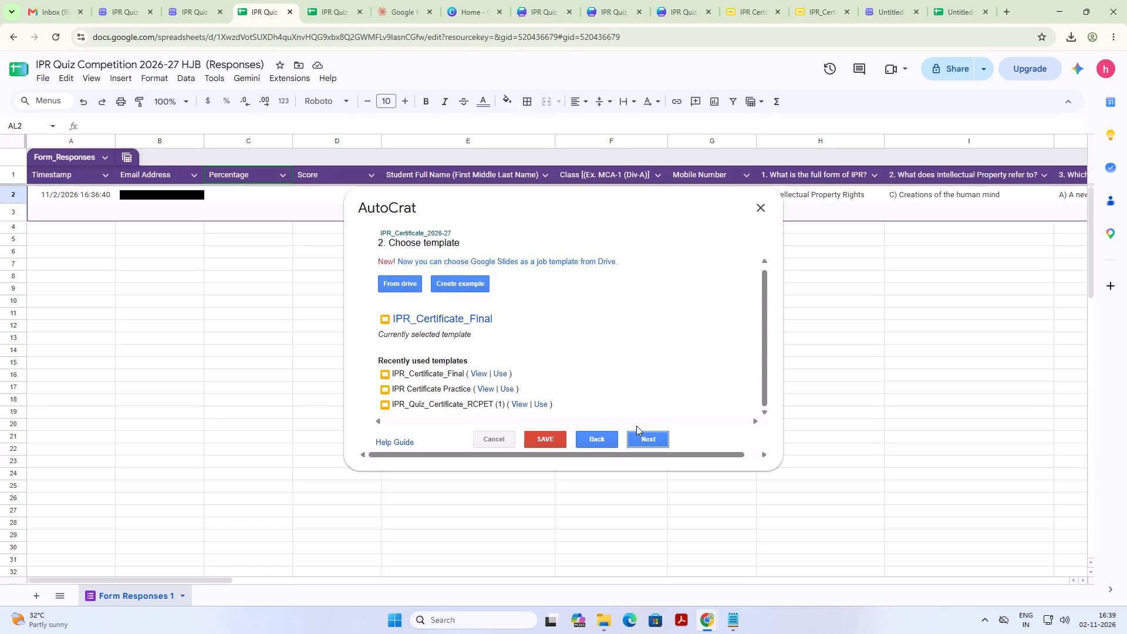
{"action": "left_click", "coordinate": [643, 439]}
{"action": "scroll", "coordinate": [636, 387], "scroll_direction": "down", "scroll_amount": 2}
{"action": "left_click", "coordinate": [645, 441]}
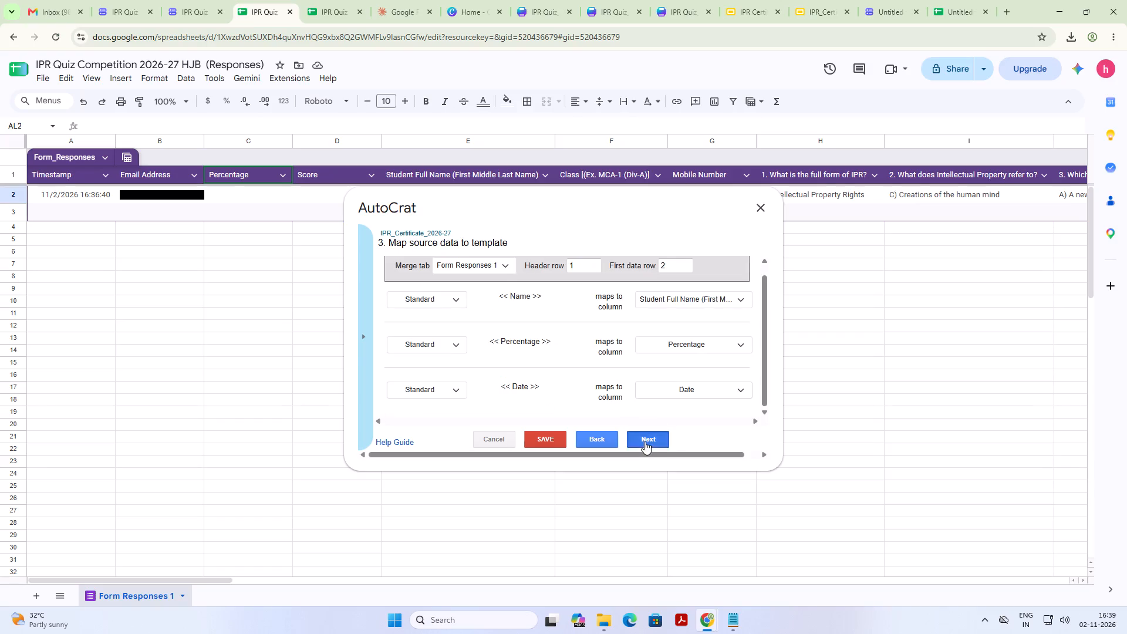
{"action": "scroll", "coordinate": [646, 365], "scroll_direction": "down", "scroll_amount": 2}
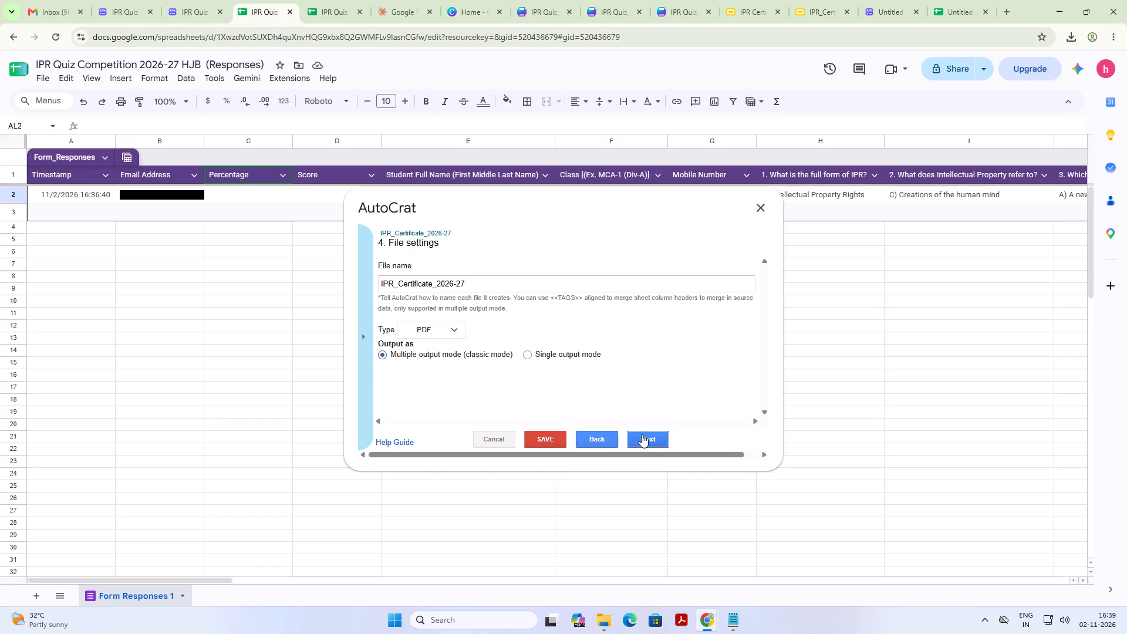
{"action": "left_click", "coordinate": [646, 443]}
{"action": "scroll", "coordinate": [620, 348], "scroll_direction": "down", "scroll_amount": 2}
{"action": "left_click", "coordinate": [642, 436]}
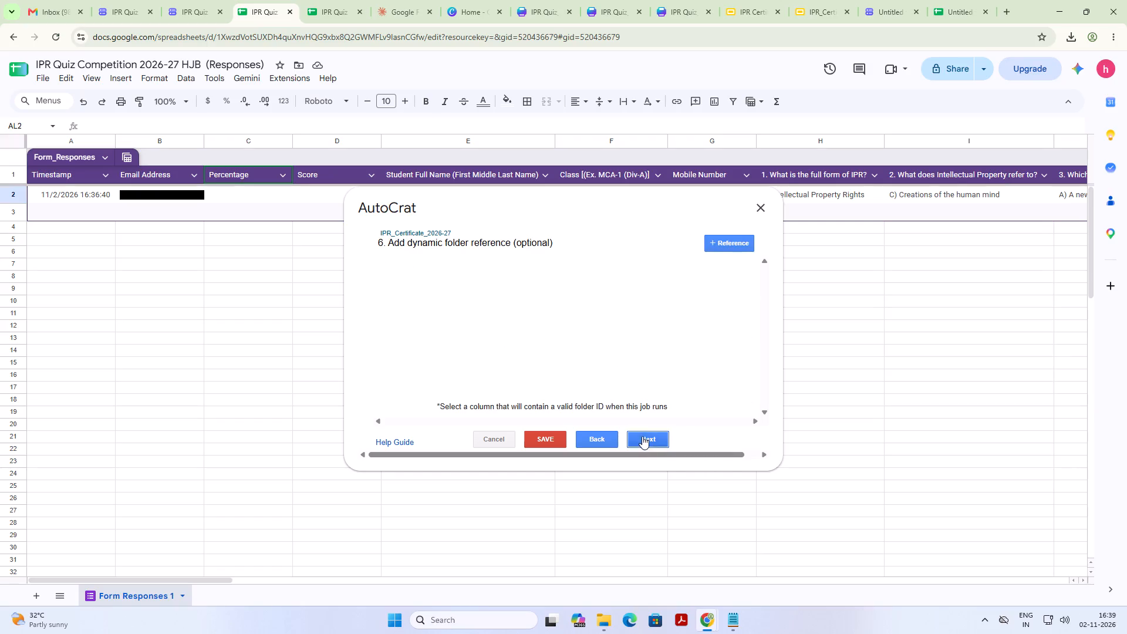
{"action": "scroll", "coordinate": [634, 335], "scroll_direction": "down", "scroll_amount": 2}
{"action": "left_click", "coordinate": [649, 444]}
{"action": "scroll", "coordinate": [627, 338], "scroll_direction": "down", "scroll_amount": 1}
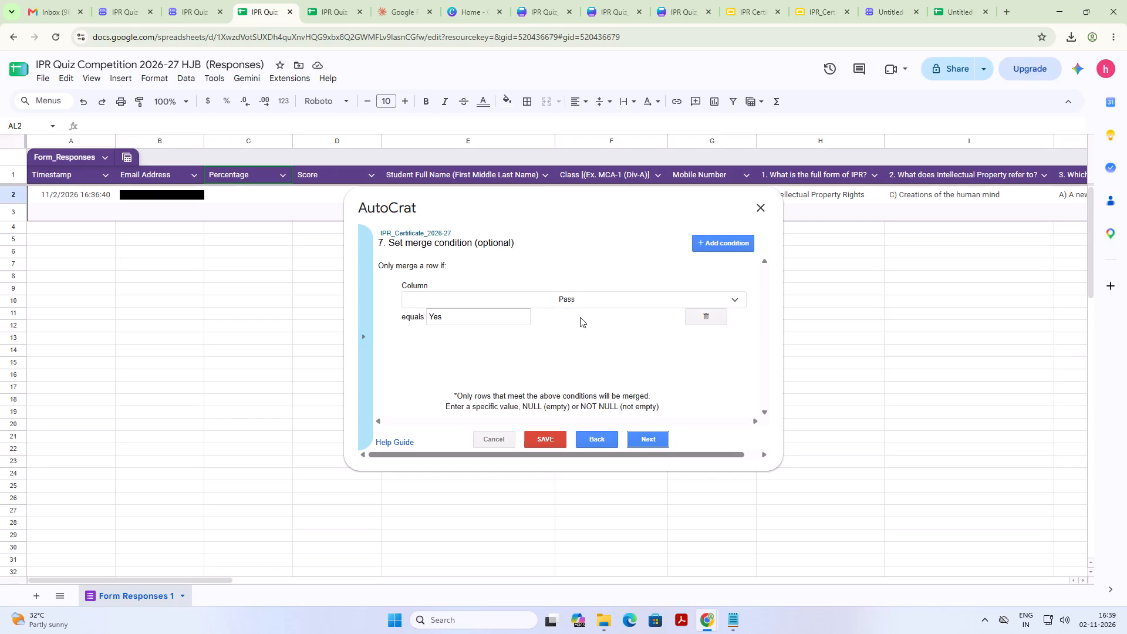
{"action": "scroll", "coordinate": [550, 311], "scroll_direction": "down", "scroll_amount": 1}
{"action": "scroll", "coordinate": [590, 353], "scroll_direction": "down", "scroll_amount": 1}
{"action": "left_click", "coordinate": [642, 439]}
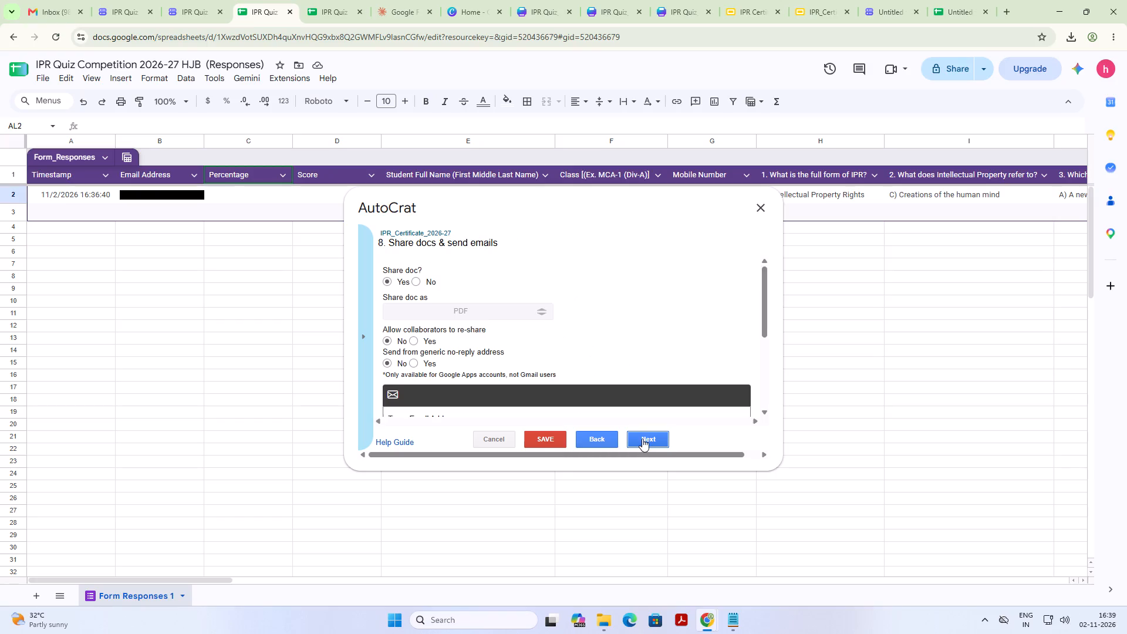
{"action": "scroll", "coordinate": [602, 267], "scroll_direction": "down", "scroll_amount": 2}
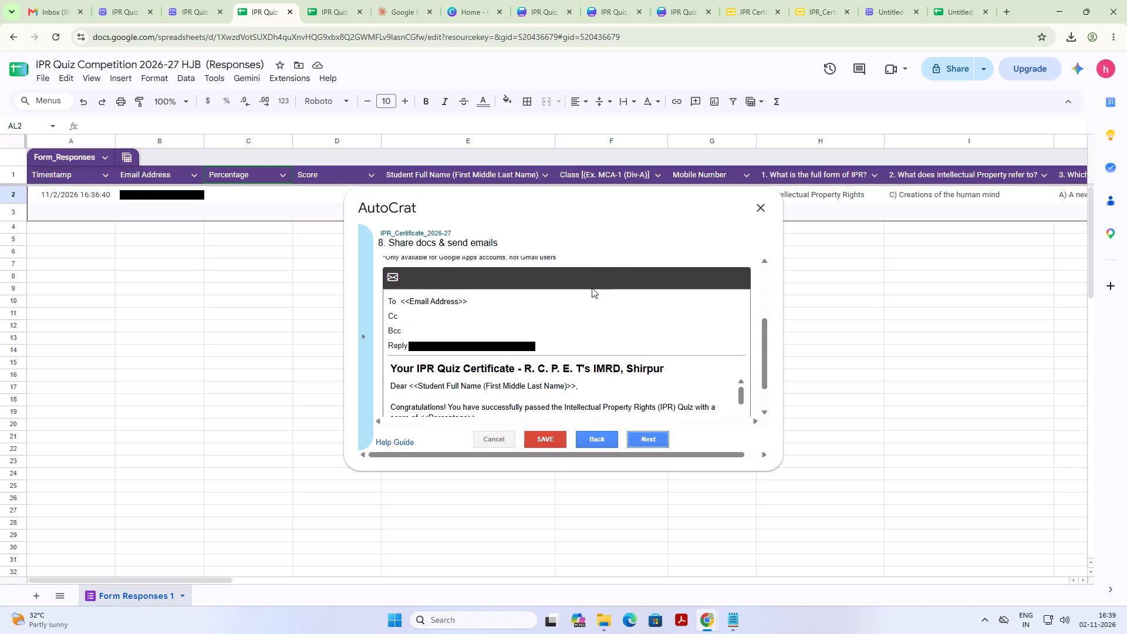
{"action": "scroll", "coordinate": [592, 288], "scroll_direction": "down", "scroll_amount": 3}
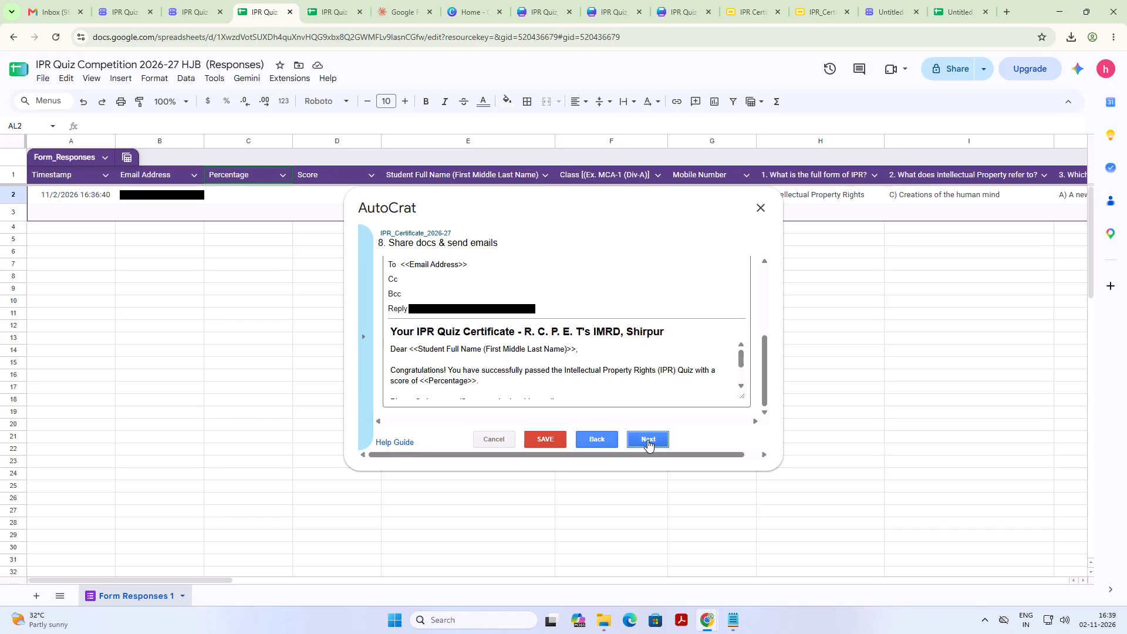
Set the certificate job to run on the form trigger, enable form triggers for the project, and save the job.
{"action": "left_click", "coordinate": [647, 440]}
{"action": "scroll", "coordinate": [585, 338], "scroll_direction": "down", "scroll_amount": 2}
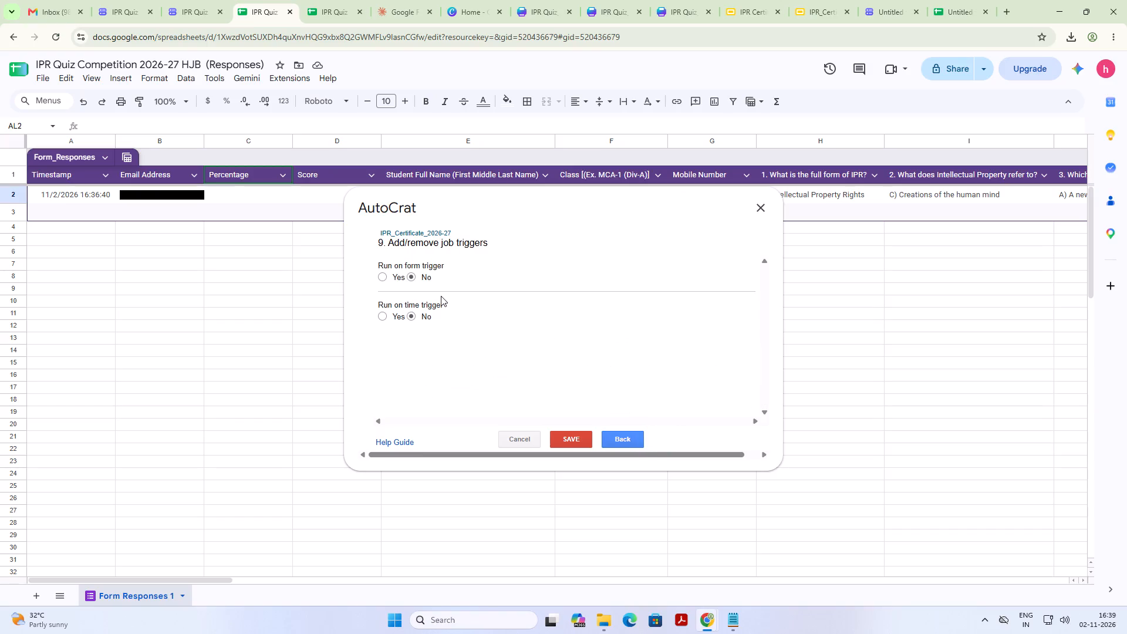
{"action": "left_click", "coordinate": [378, 278]}
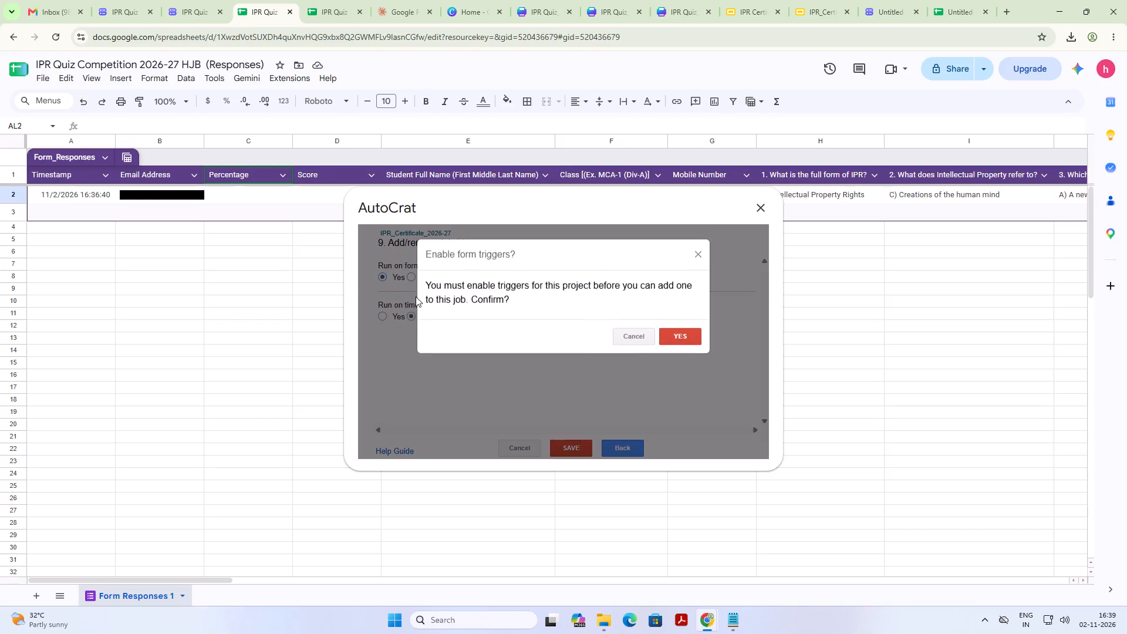
{"action": "left_click", "coordinate": [704, 342]}
{"action": "left_click", "coordinate": [694, 340]}
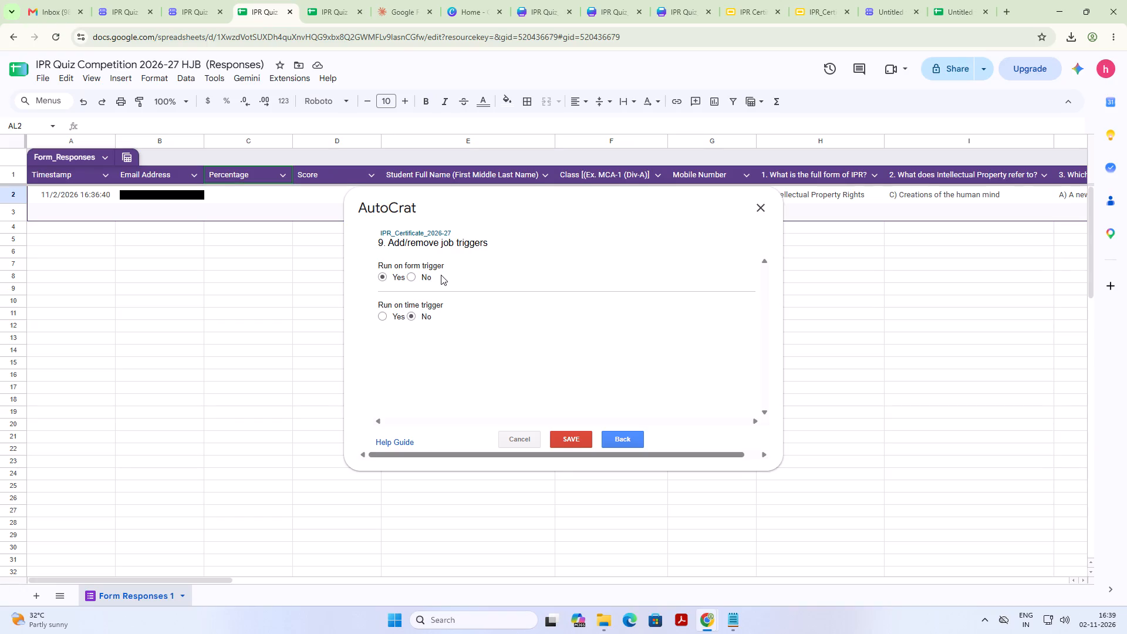
{"action": "left_click", "coordinate": [569, 431]}
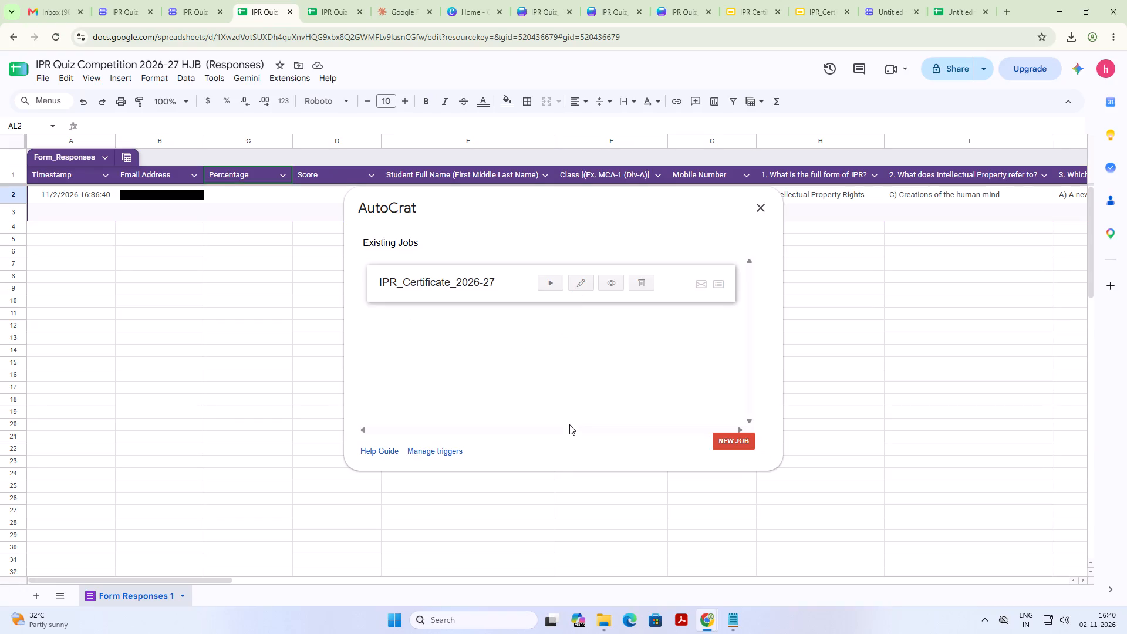
Run the IPR_Certificate_2026-27 job manually and close AutoCrat.
{"action": "left_click", "coordinate": [552, 275]}
{"action": "scroll", "coordinate": [562, 350], "scroll_direction": "down", "scroll_amount": 3}
{"action": "left_click", "coordinate": [761, 211]}
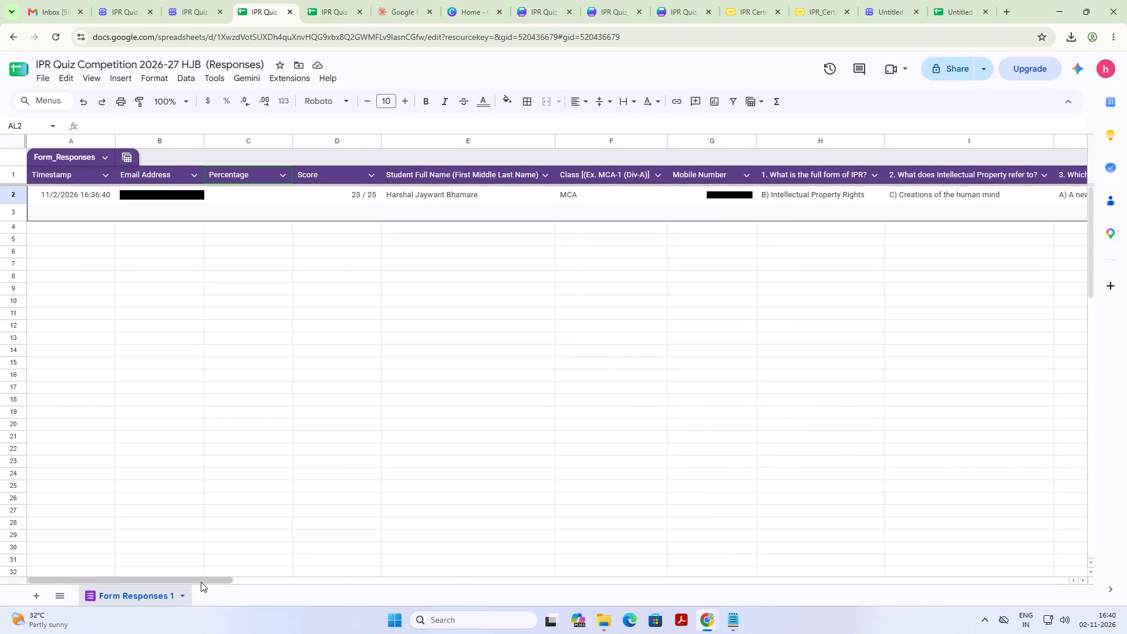
Check the merged document ID, URL, link and merge status cells of the first response row.
{"action": "left_click_drag", "start_coordinate": [200, 583], "coordinate": [981, 580]}
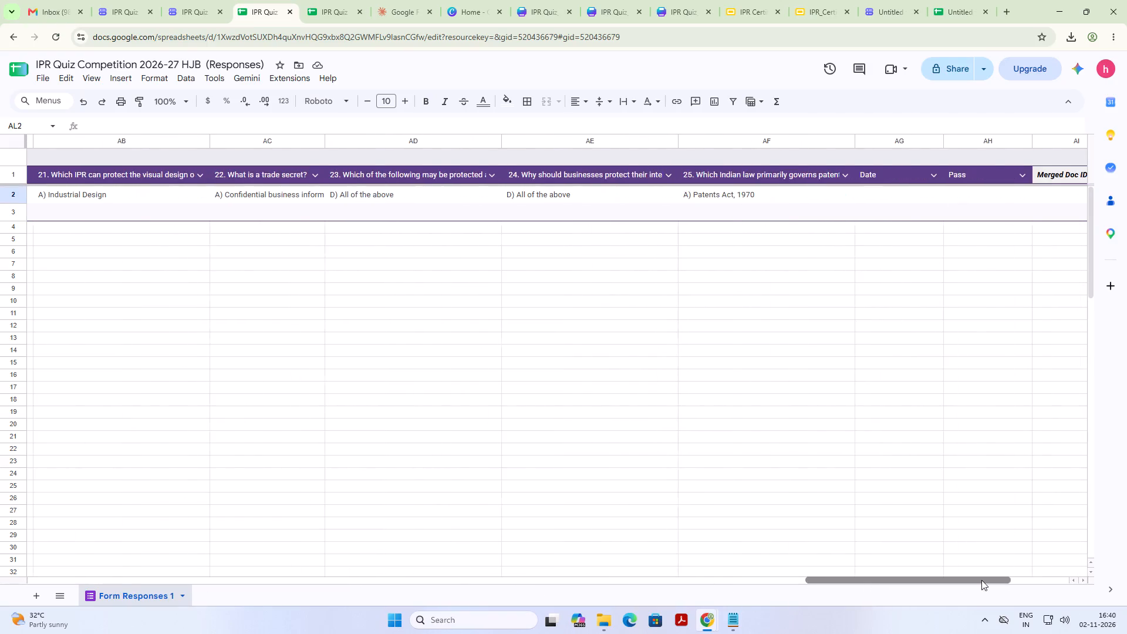
{"action": "left_click_drag", "start_coordinate": [981, 580], "coordinate": [1038, 570]}
{"action": "left_click", "coordinate": [826, 377]}
{"action": "left_click", "coordinate": [780, 200]}
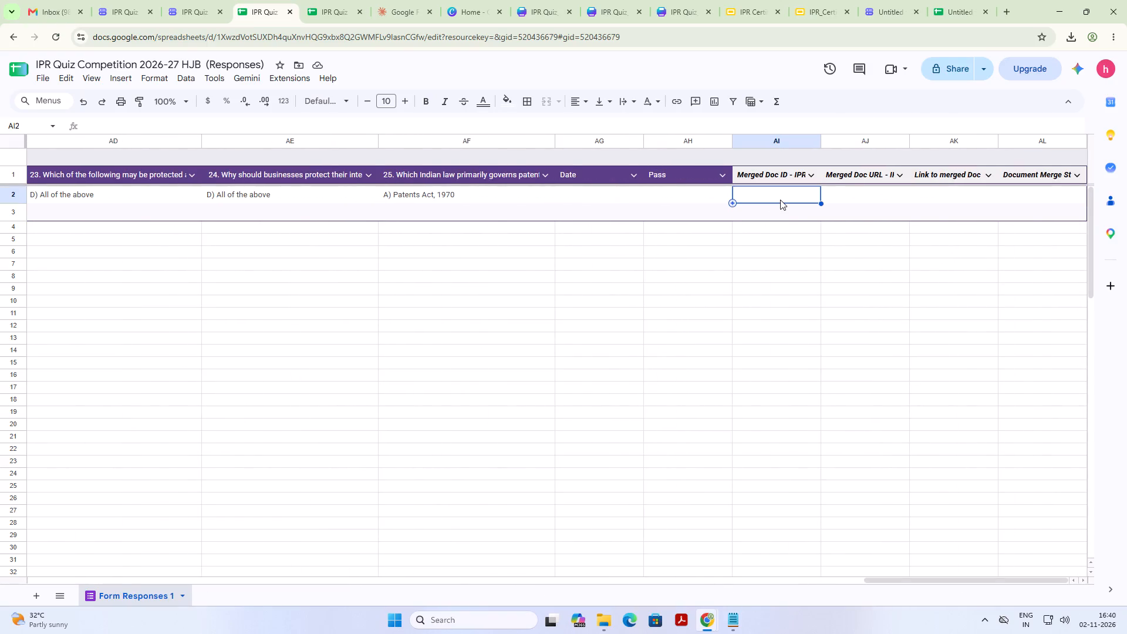
{"action": "left_click", "coordinate": [846, 200]}
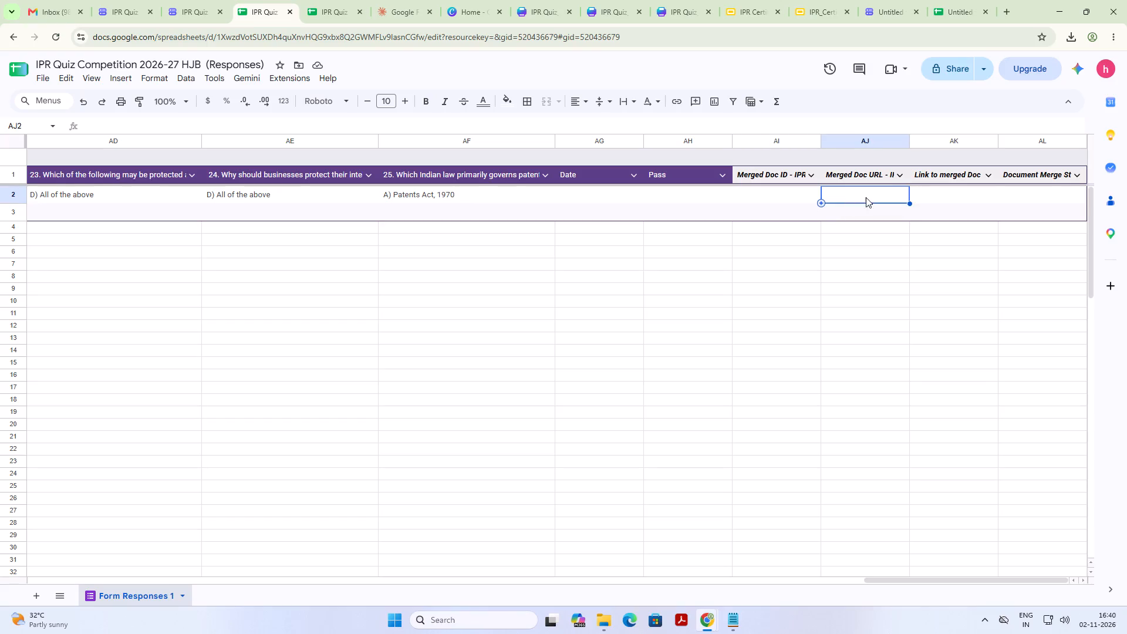
{"action": "left_click", "coordinate": [944, 187]}
{"action": "left_click", "coordinate": [1051, 191]}
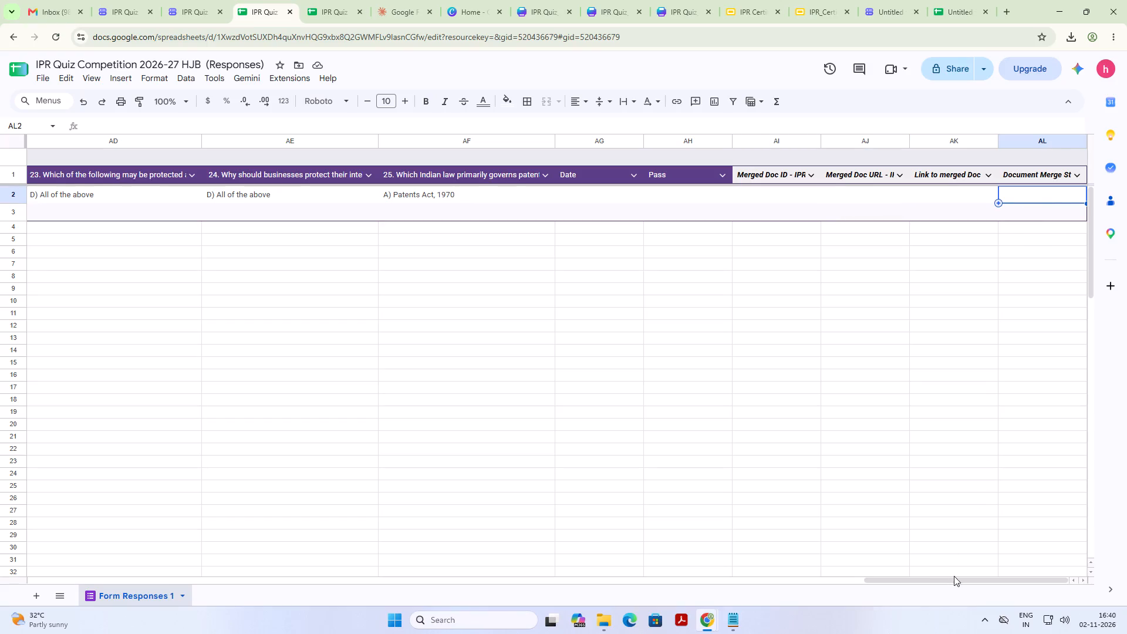
Check the Date, Pass, Merged Doc ID, Percentage and Score cells of the first response row.
{"action": "left_click_drag", "start_coordinate": [970, 581], "coordinate": [1038, 581]}
{"action": "left_click", "coordinate": [666, 180]}
{"action": "left_click", "coordinate": [708, 195]}
{"action": "left_click", "coordinate": [593, 198]}
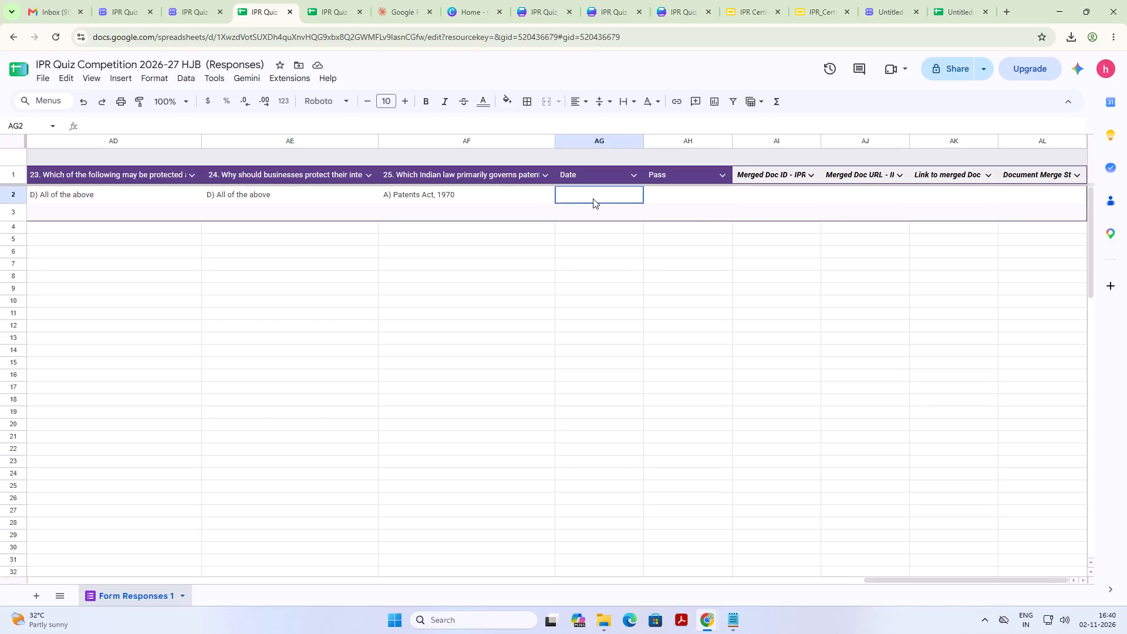
{"action": "left_click", "coordinate": [695, 193]}
{"action": "left_click", "coordinate": [735, 192]}
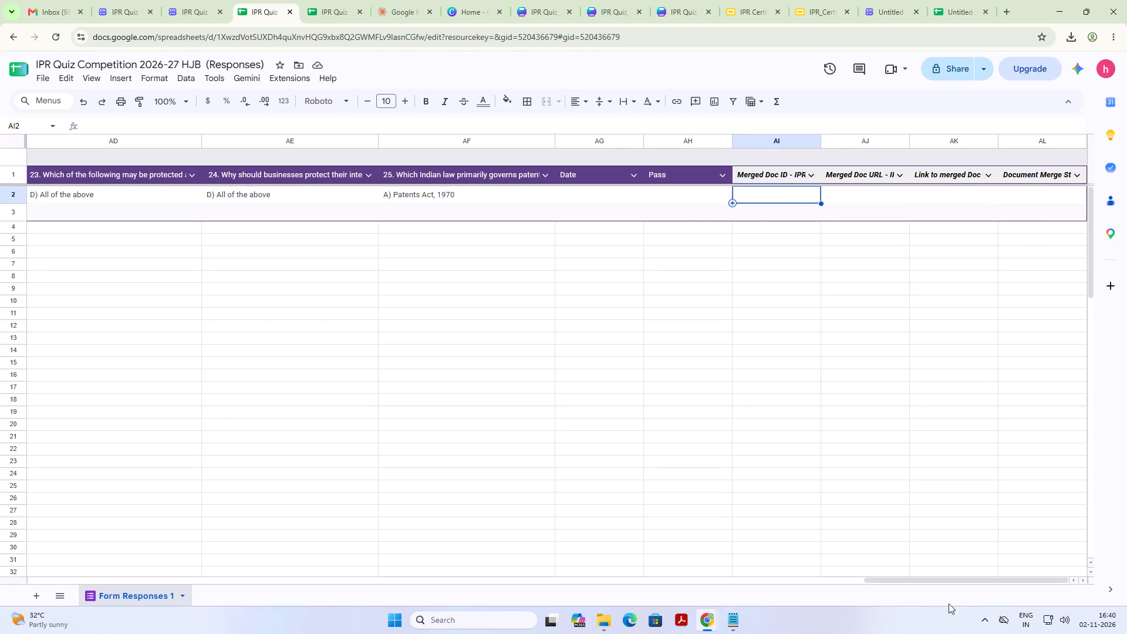
{"action": "left_click_drag", "start_coordinate": [982, 580], "coordinate": [0, 524]}
{"action": "left_click", "coordinate": [254, 296]}
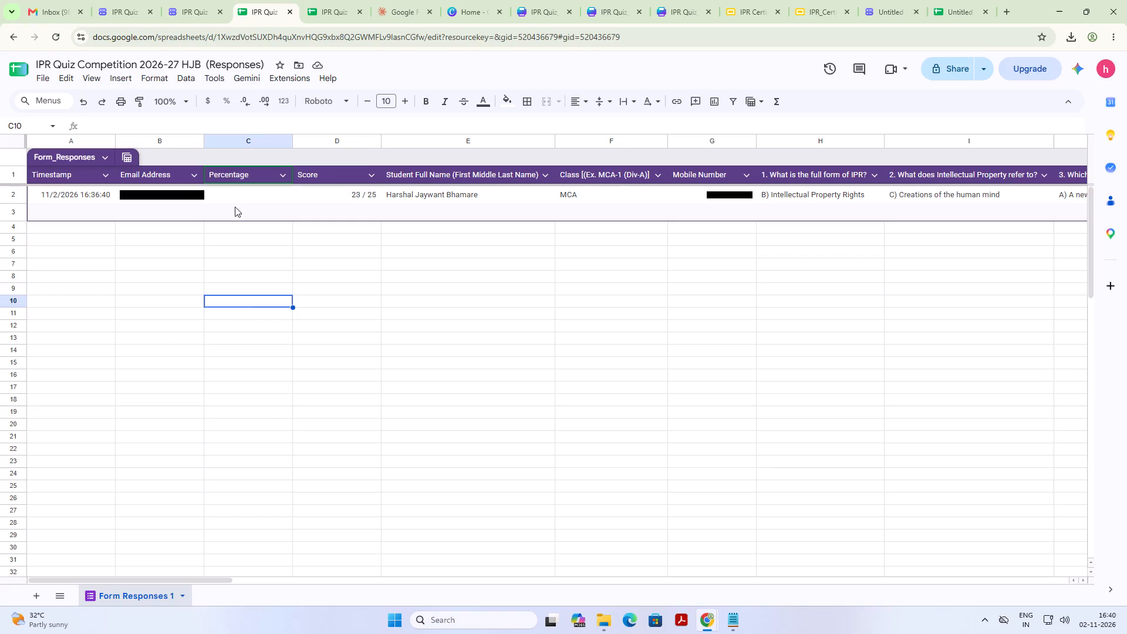
{"action": "left_click", "coordinate": [237, 191]}
{"action": "left_click", "coordinate": [329, 190]}
{"action": "left_click", "coordinate": [372, 285]}
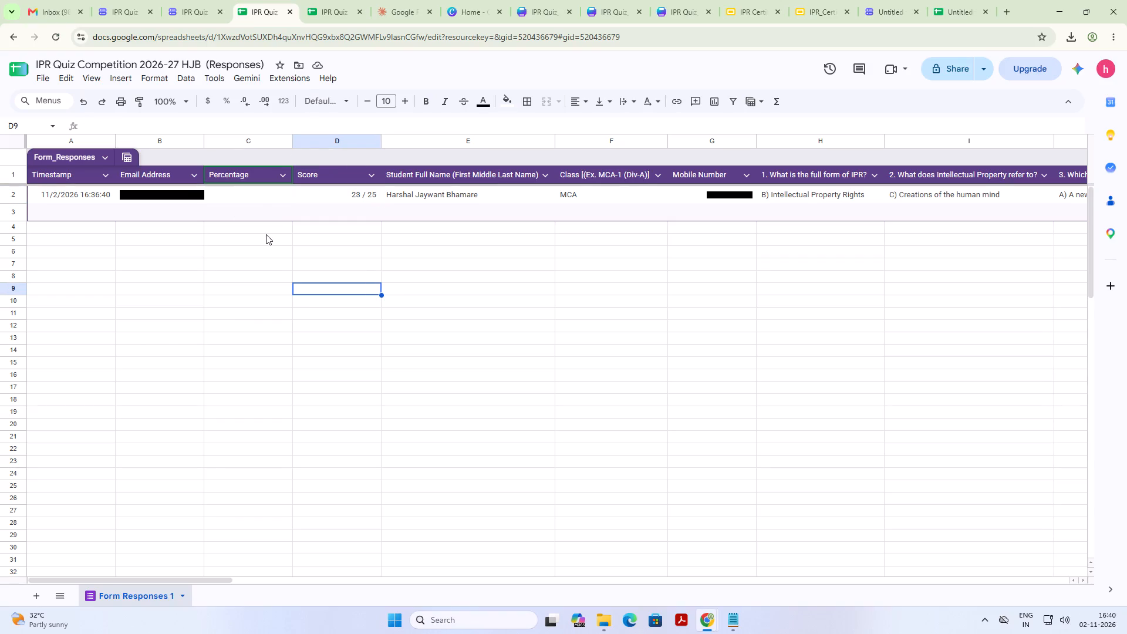
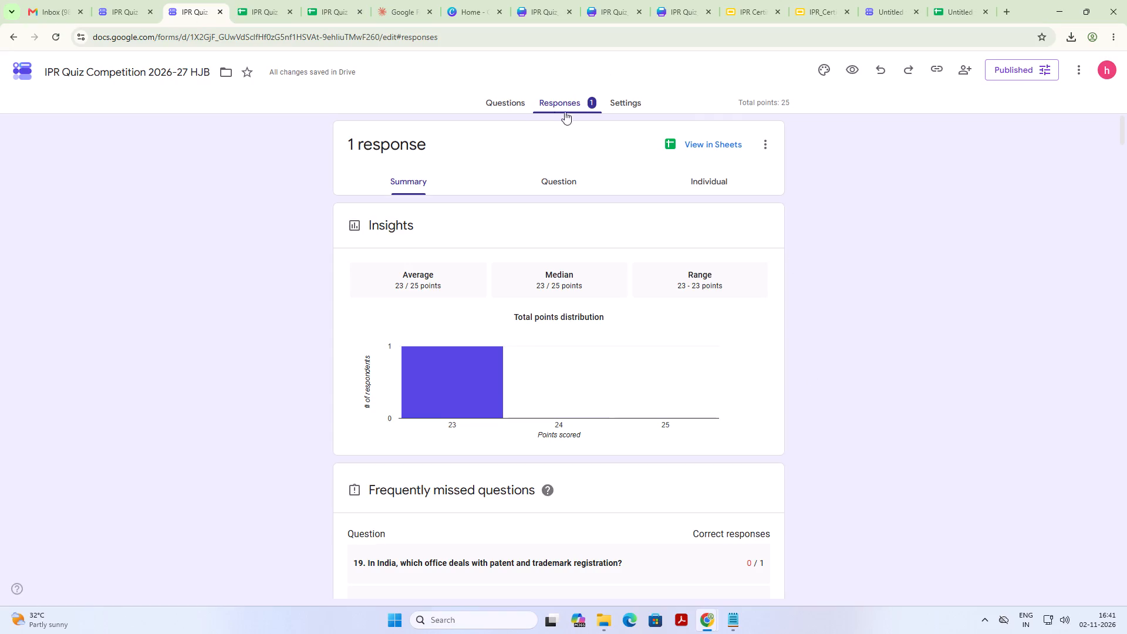
Delete all collected responses from the IPR Quiz Competition 2026-27 HJB form.
{"action": "left_click", "coordinate": [551, 104]}
{"action": "left_click", "coordinate": [563, 106]}
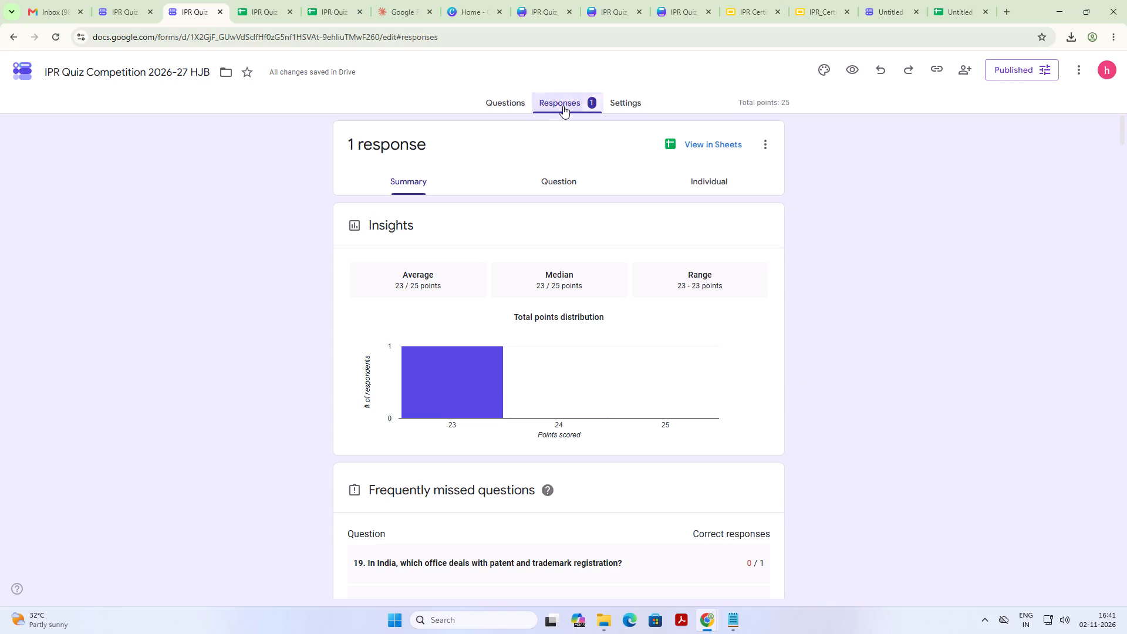
{"action": "scroll", "coordinate": [676, 454], "scroll_direction": "down", "scroll_amount": 14}
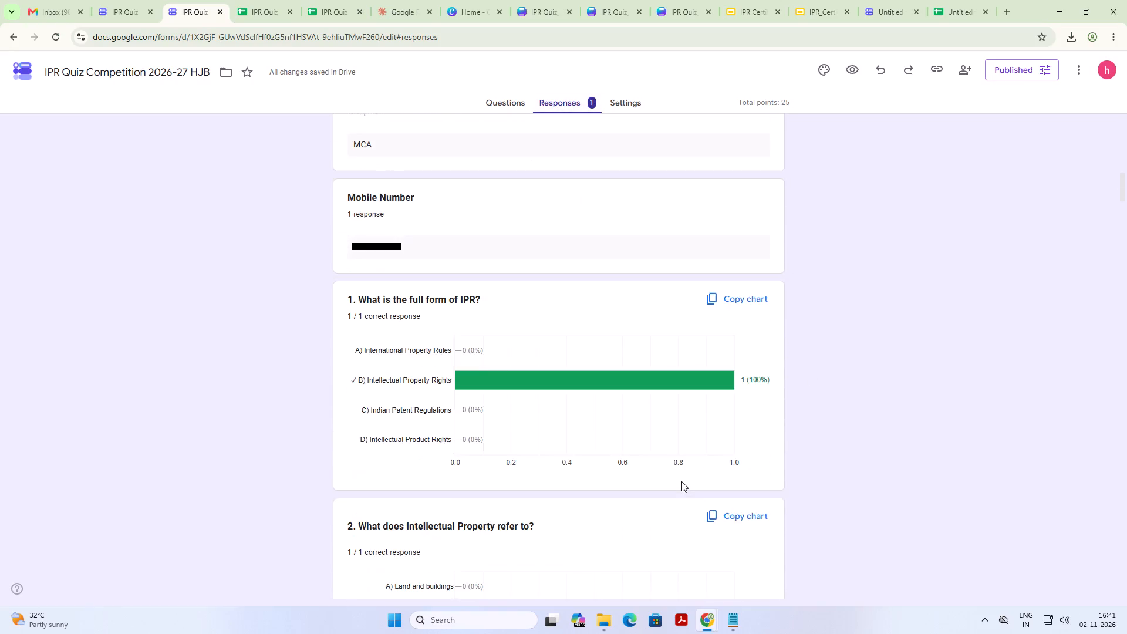
{"action": "scroll", "coordinate": [681, 481], "scroll_direction": "up", "scroll_amount": 14}
{"action": "scroll", "coordinate": [765, 128], "scroll_direction": "up", "scroll_amount": 3}
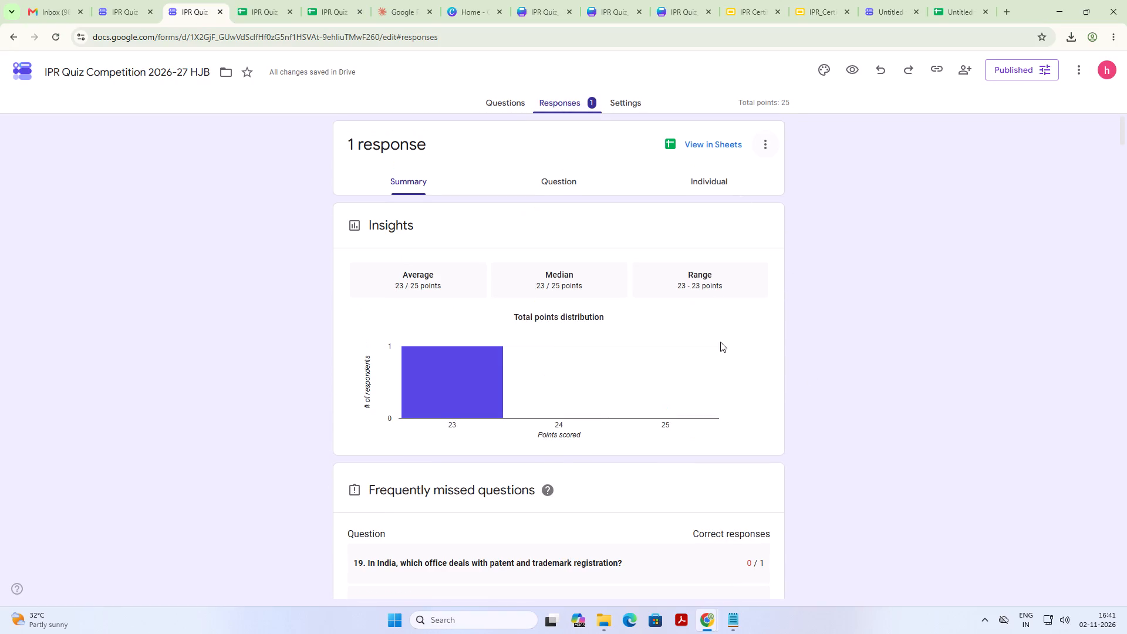
{"action": "scroll", "coordinate": [720, 342], "scroll_direction": "up", "scroll_amount": 3}
{"action": "left_click", "coordinate": [768, 145]}
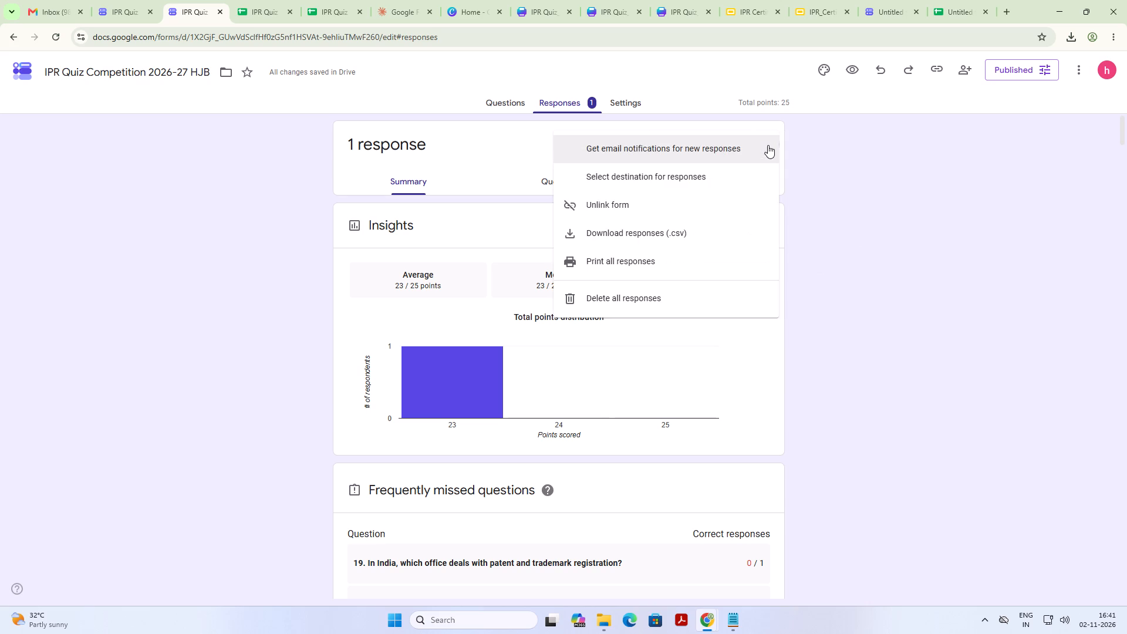
{"action": "left_click", "coordinate": [686, 294]}
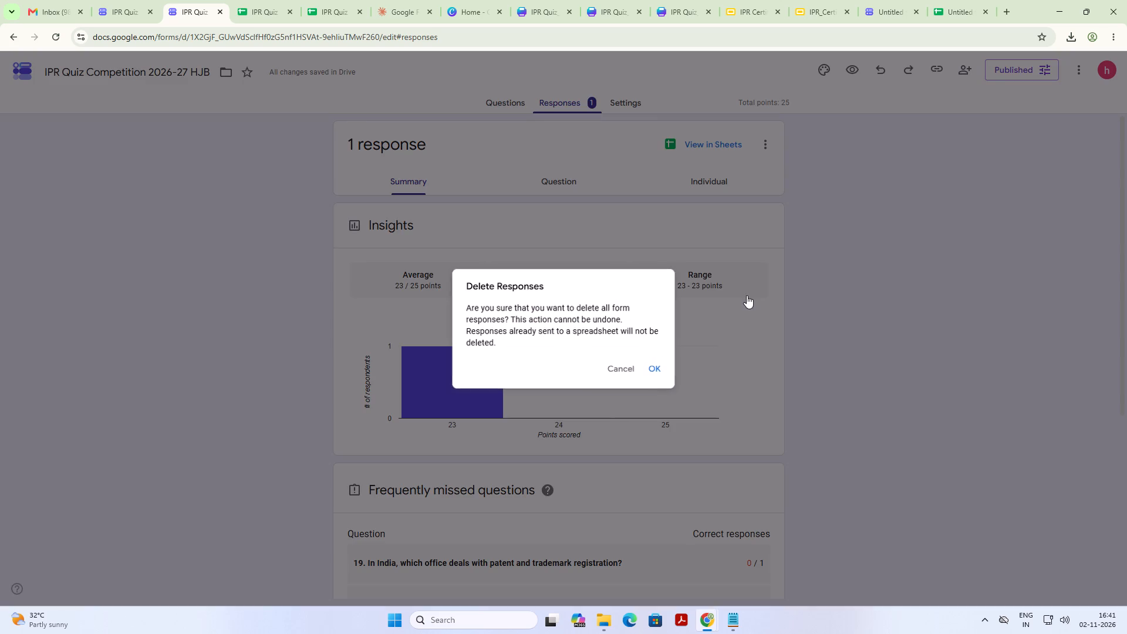
{"action": "left_click", "coordinate": [653, 372]}
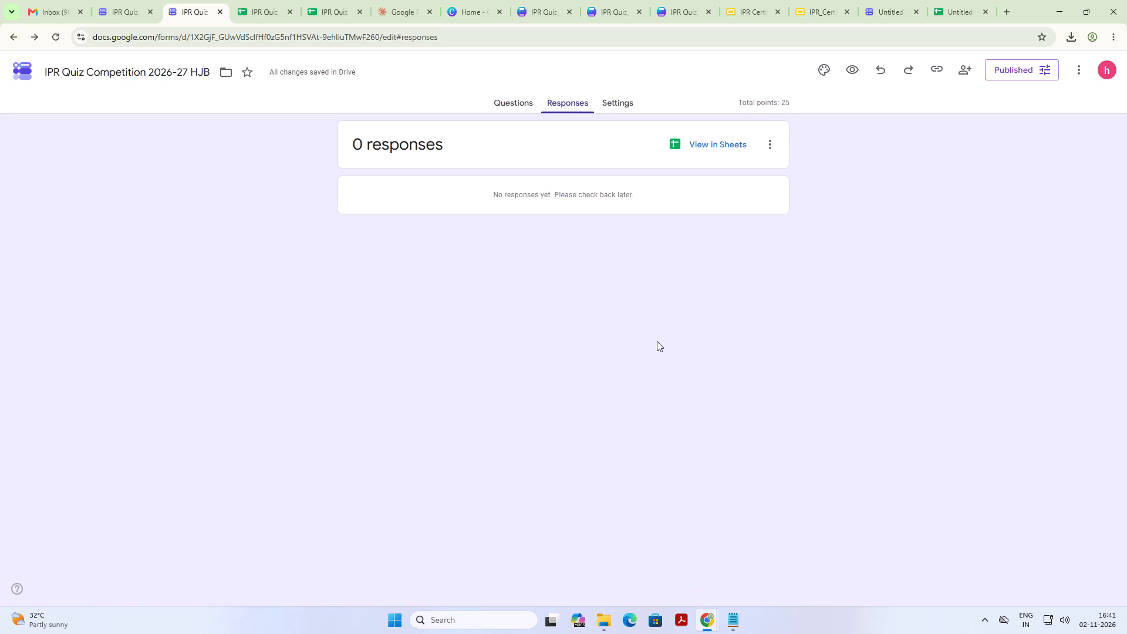
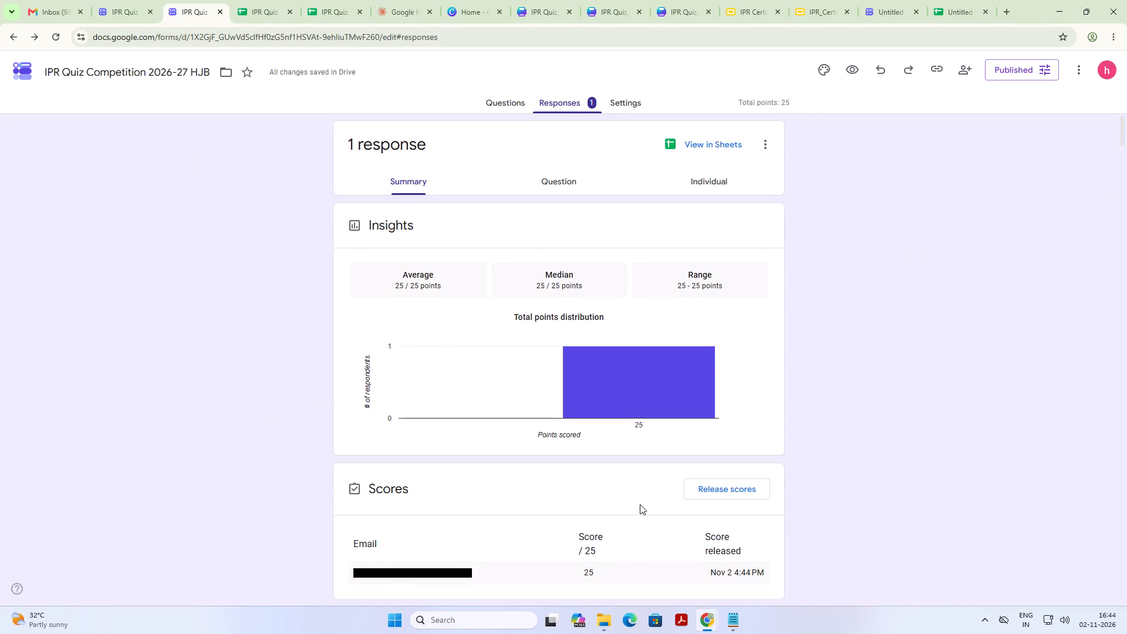
Check the new response in the IPR Quiz Competition 2026-27 HJB form, and its Percentage and Score cells in the linked response sheet.
{"action": "scroll", "coordinate": [641, 507], "scroll_direction": "down", "scroll_amount": 1}
{"action": "left_click", "coordinate": [117, 2]}
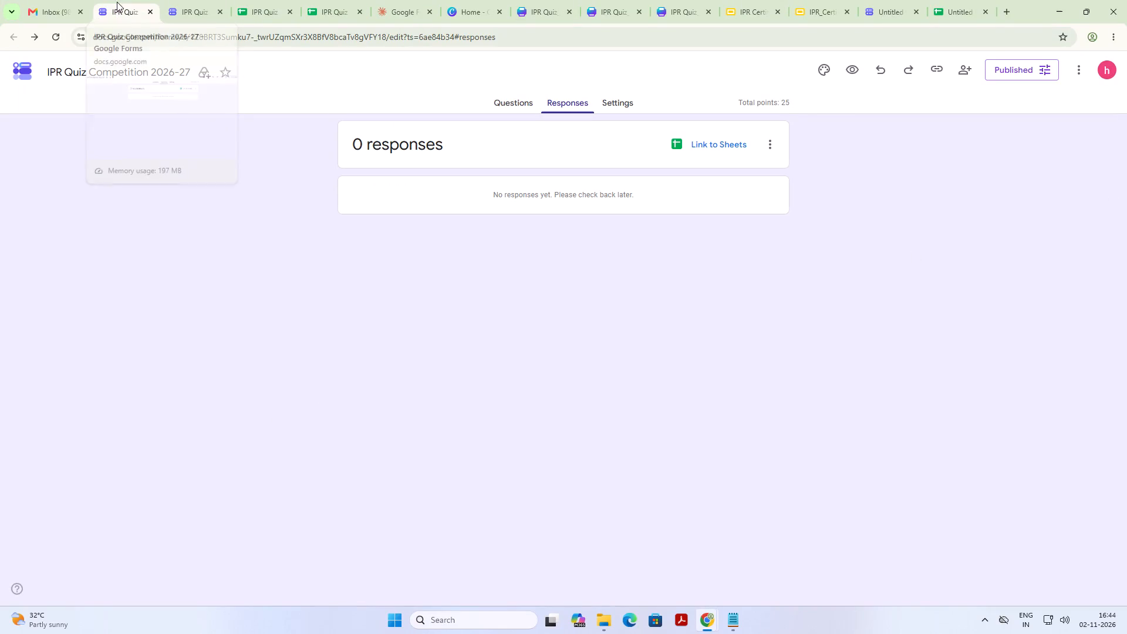
{"action": "left_click", "coordinate": [172, 3]}
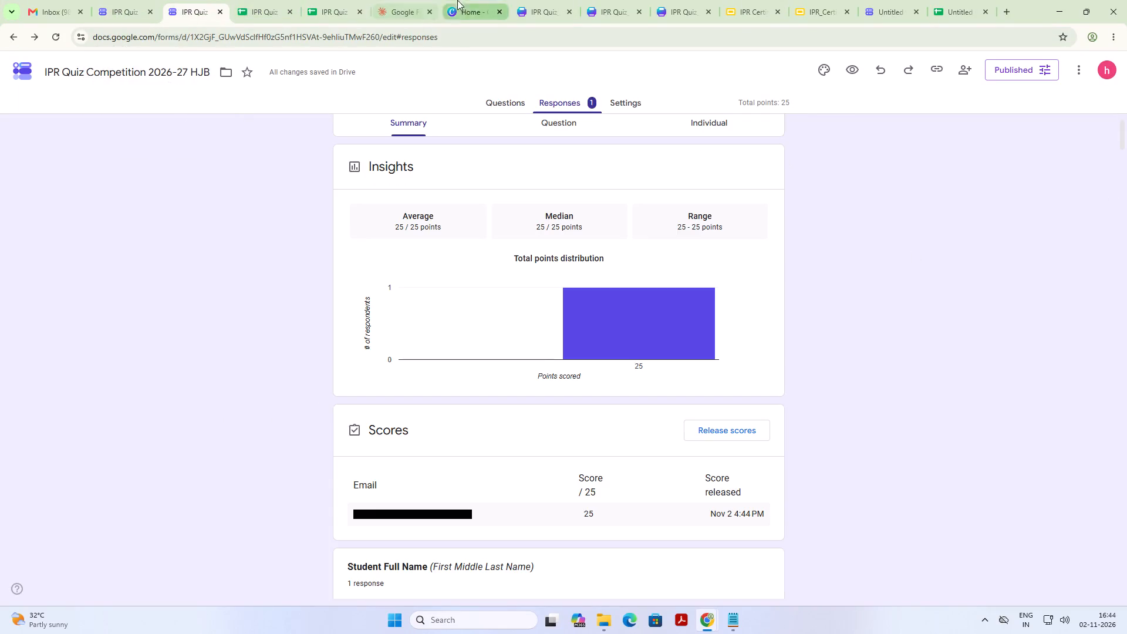
{"action": "scroll", "coordinate": [509, 394], "scroll_direction": "up", "scroll_amount": 3}
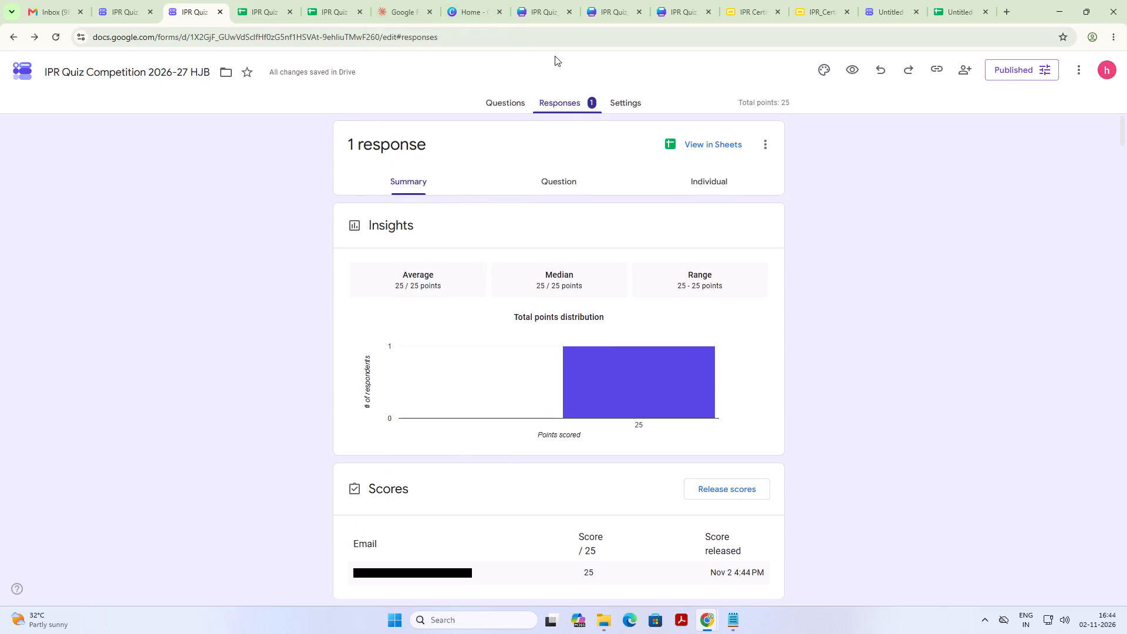
{"action": "left_click", "coordinate": [560, 106]}
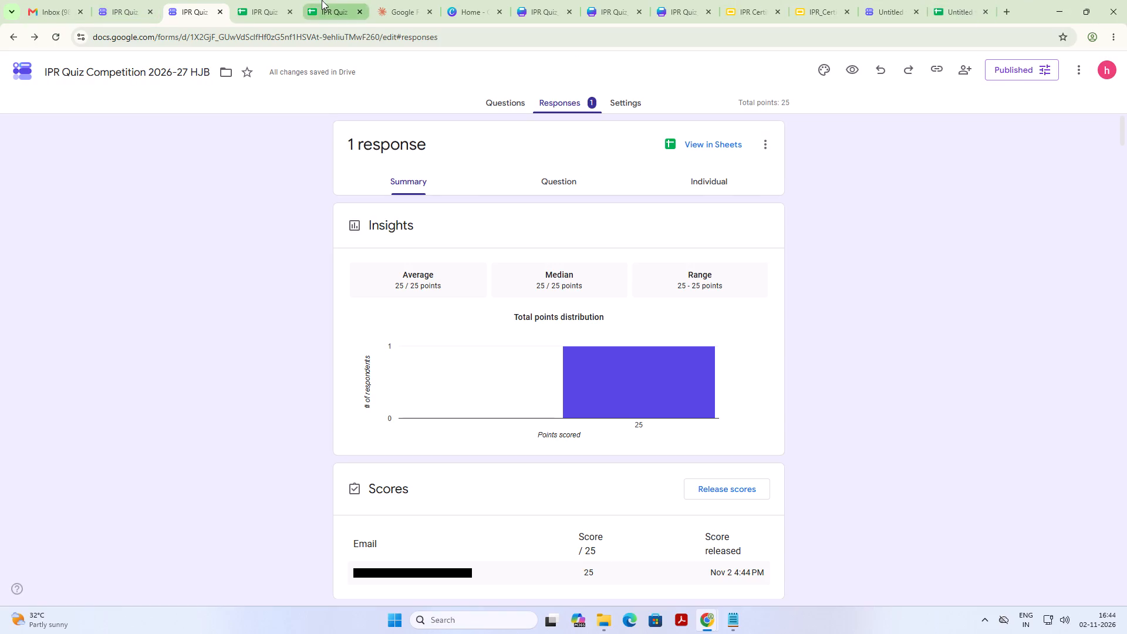
{"action": "left_click", "coordinate": [275, 0]}
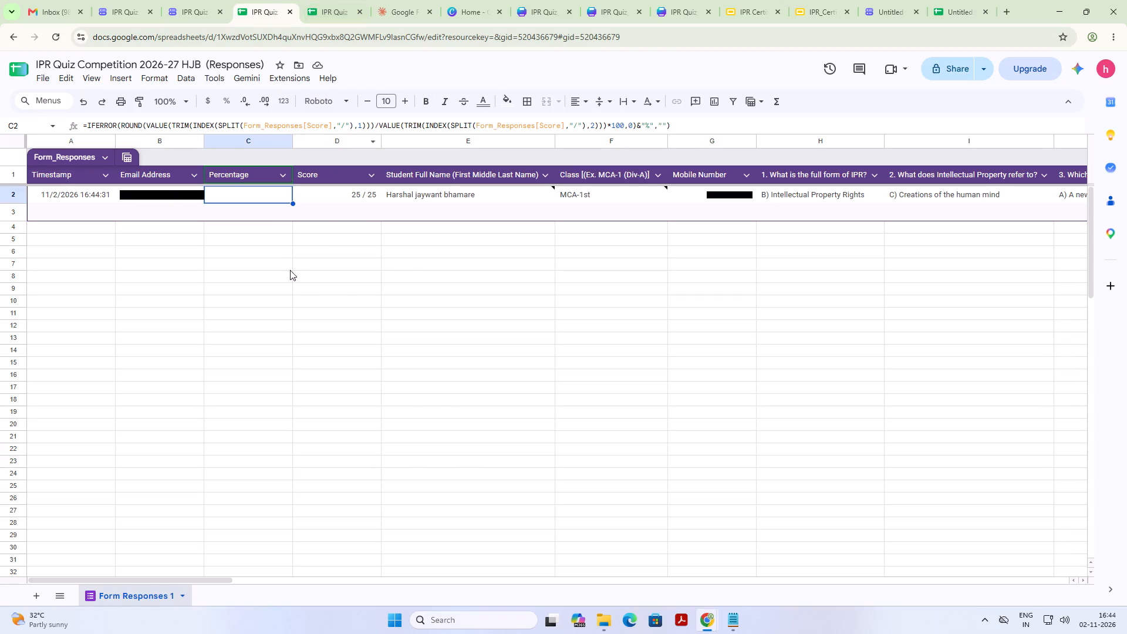
{"action": "left_click", "coordinate": [290, 270]}
{"action": "left_click", "coordinate": [327, 190]}
{"action": "left_click", "coordinate": [249, 198]}
{"action": "left_click", "coordinate": [341, 190]}
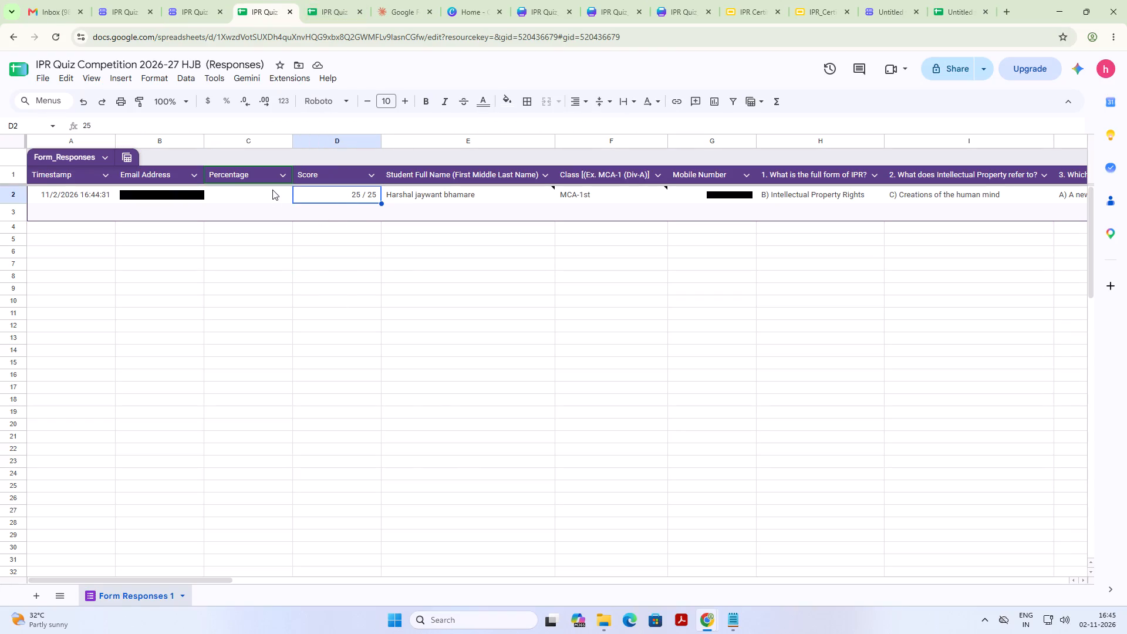
{"action": "left_click", "coordinate": [272, 190]}
Copy the full percentage formula from cell B3 of the Untitled form (Responses) sheet.
{"action": "left_click", "coordinate": [951, 0]}
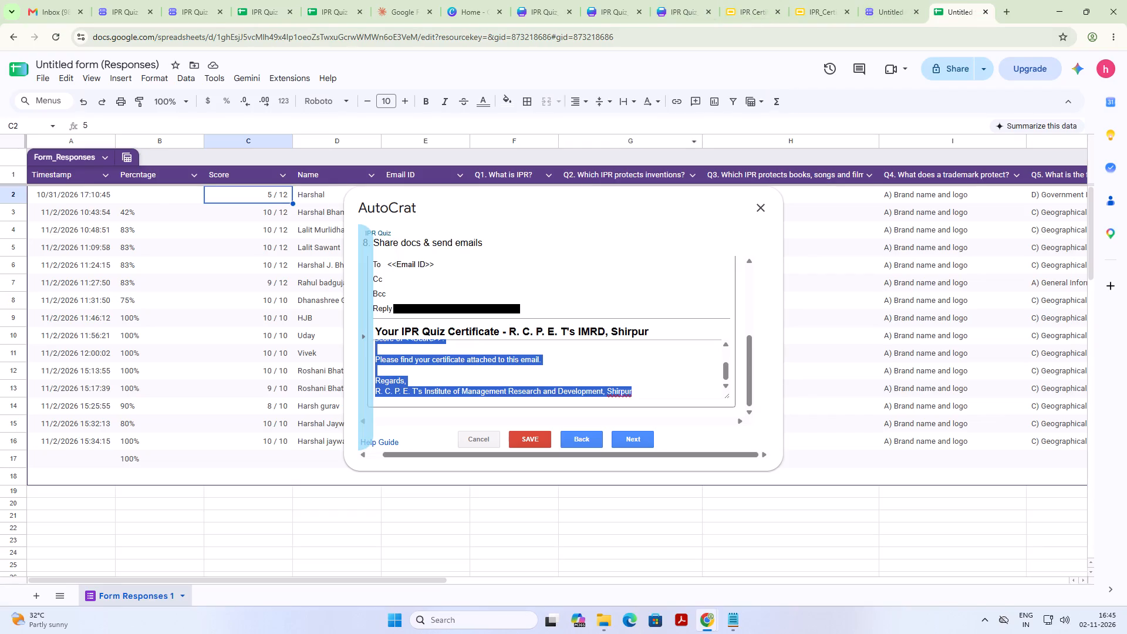
{"action": "left_click", "coordinate": [148, 177]}
{"action": "left_click", "coordinate": [147, 207]}
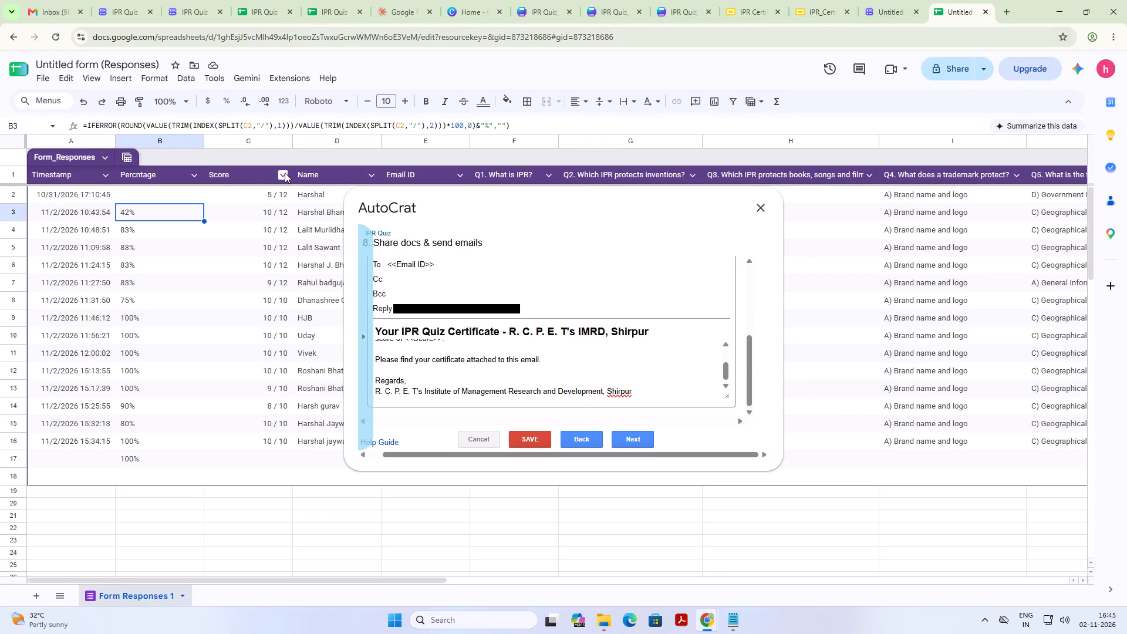
{"action": "left_click_drag", "start_coordinate": [516, 126], "coordinate": [440, 126]}
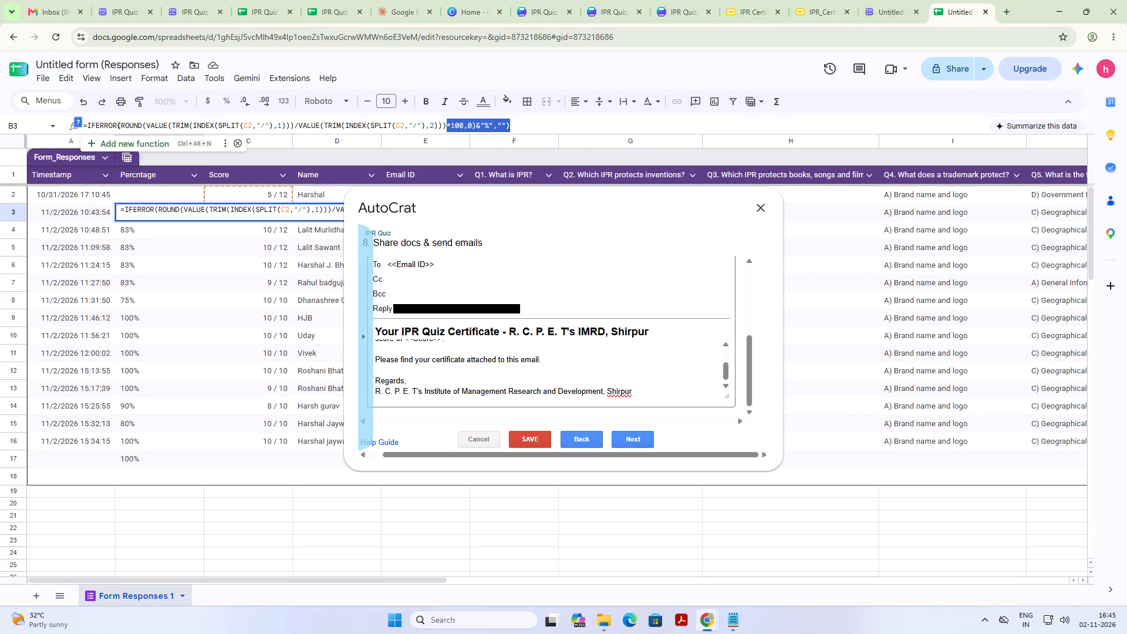
{"action": "left_click_drag", "start_coordinate": [440, 126], "coordinate": [80, 124]}
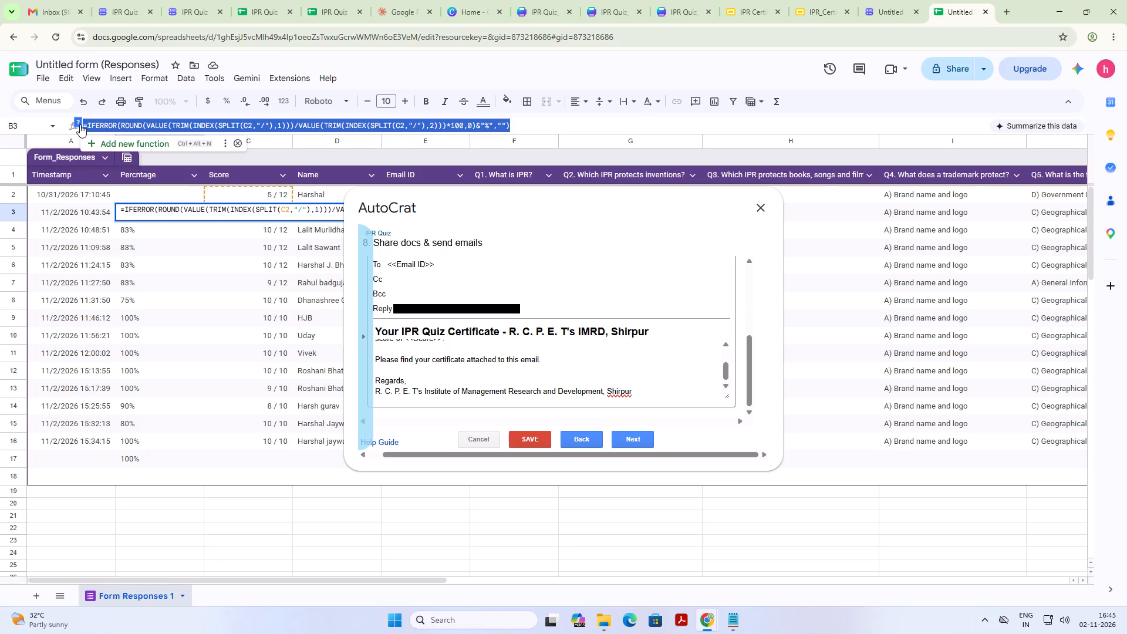
{"action": "key", "text": "ctrl+c"}
{"action": "key", "text": "ctrl+c"}
{"action": "key", "text": "ctrl+c"}
Replace the Percentage formula in cell C2 of the IPR Quiz Competition 2026-27 HJB (Responses) sheet with the copied formula.
{"action": "left_click", "coordinate": [251, 2]}
{"action": "double_click", "coordinate": [232, 194]}
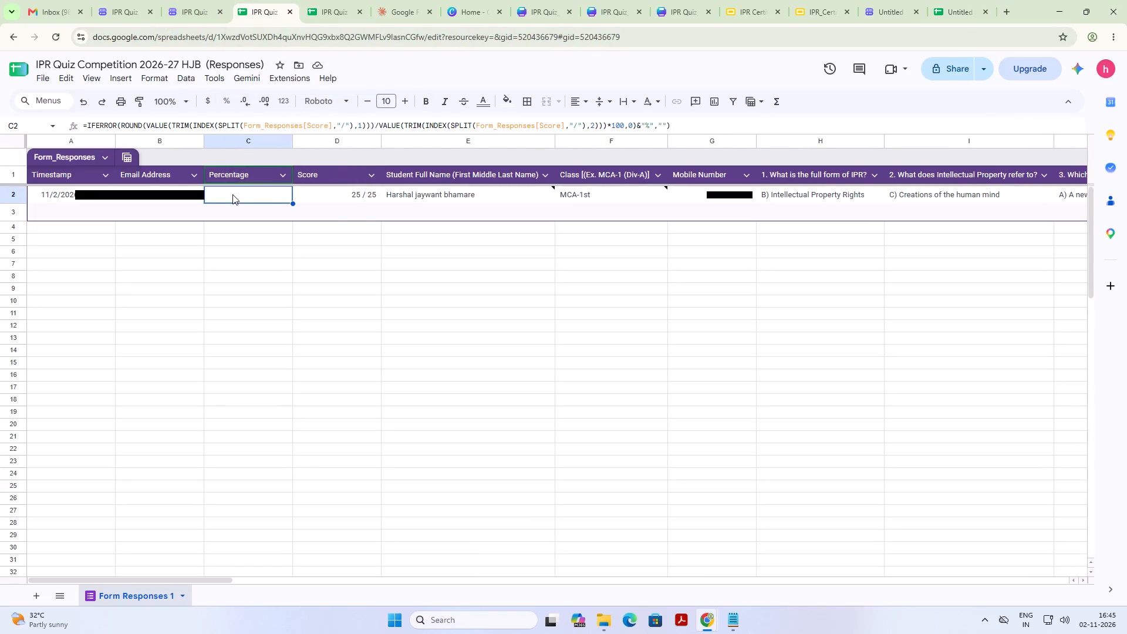
{"action": "left_click", "coordinate": [376, 259]}
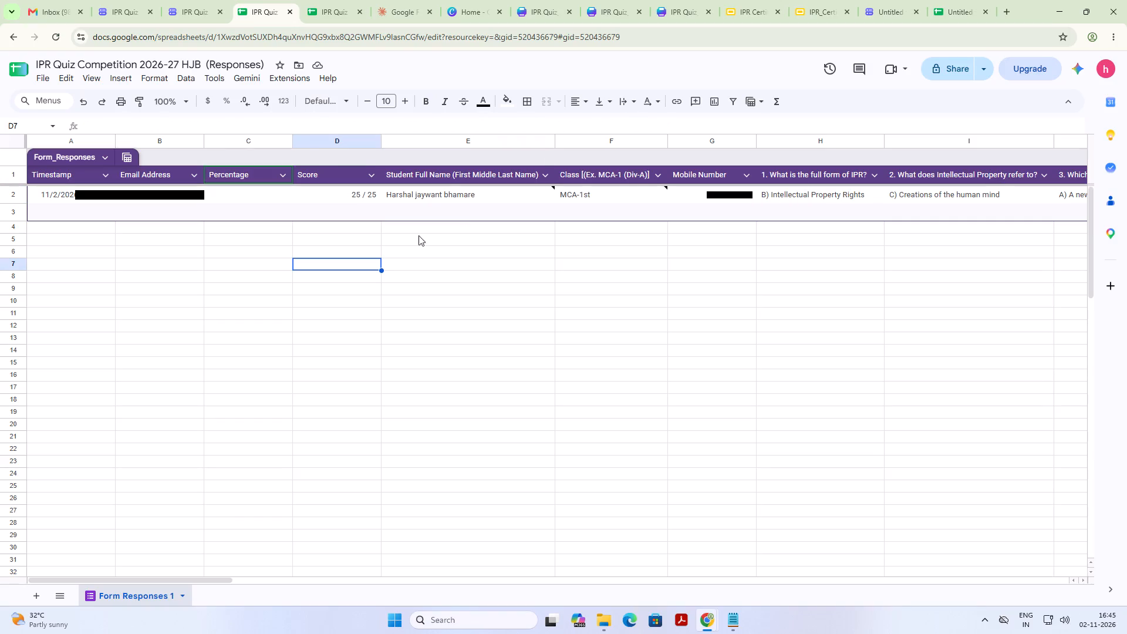
{"action": "left_click", "coordinate": [228, 190]}
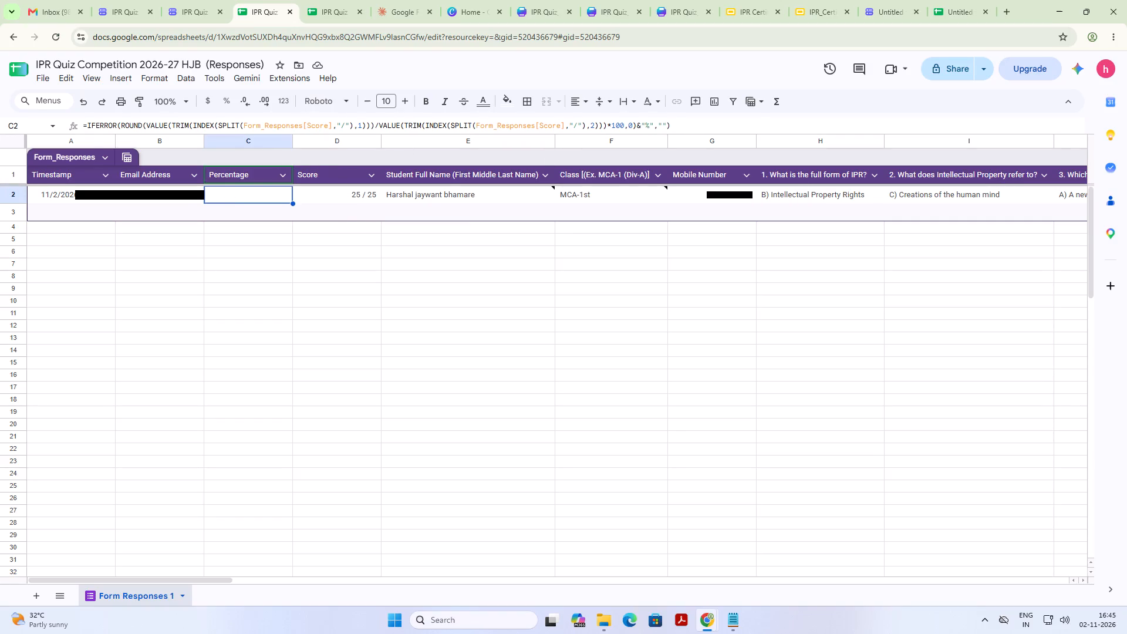
{"action": "left_click_drag", "start_coordinate": [698, 127], "coordinate": [19, 139]}
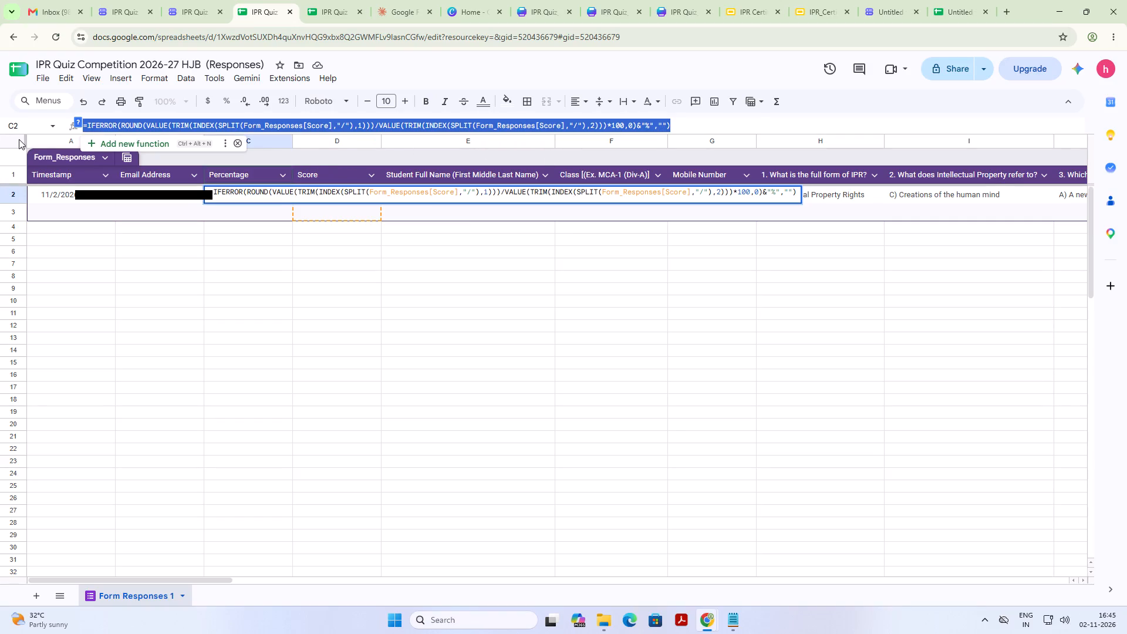
{"action": "key", "text": "ctrl+v"}
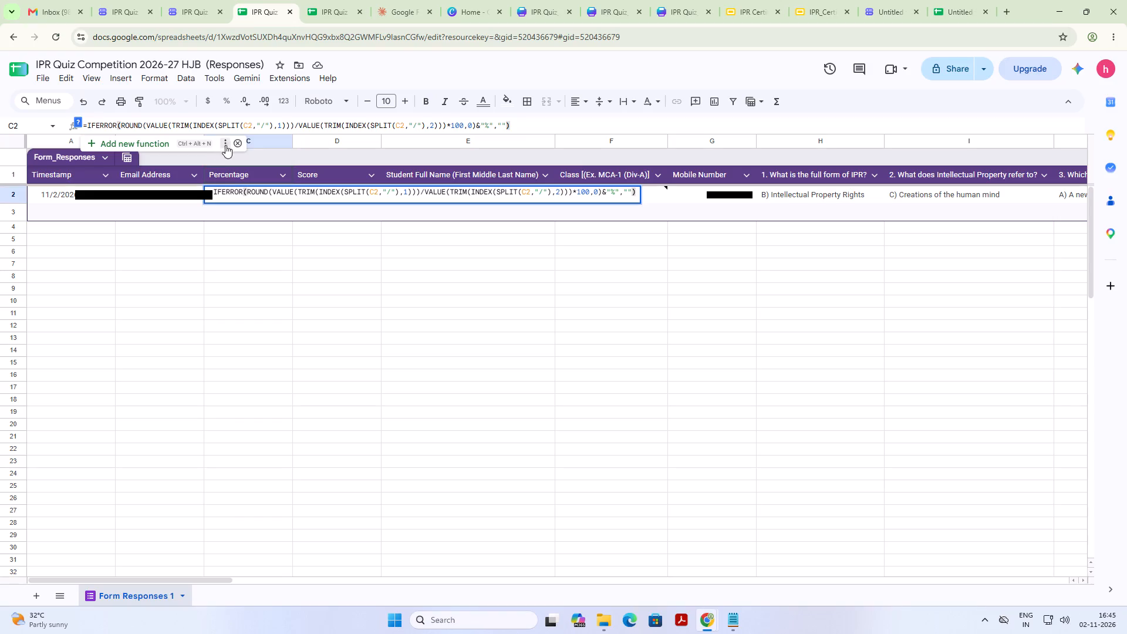
Change both C2 references in the pasted Percentage formula to D2 and enter the formula.
{"action": "left_click", "coordinate": [247, 123]}
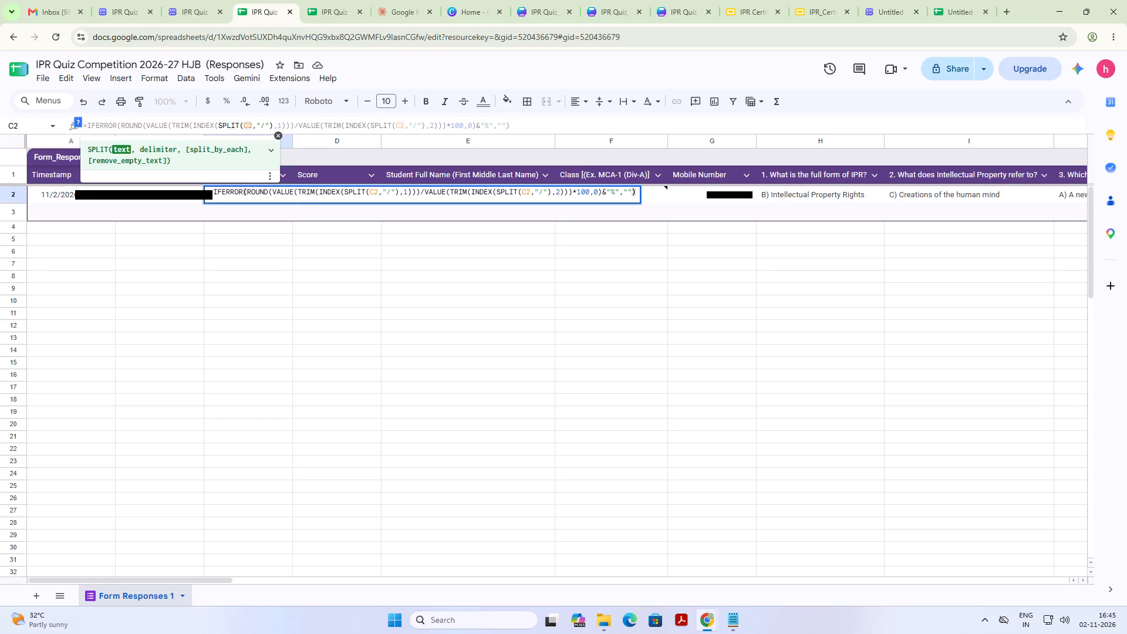
{"action": "key", "text": "BackSpace"}
{"action": "key", "text": "shift+d"}
{"action": "key", "text": "Right"}
{"action": "key", "text": "Right"}
{"action": "key", "text": "Right"}
{"action": "key", "text": "Right"}
{"action": "key", "text": "Right"}
{"action": "key", "text": "Right"}
{"action": "key", "text": "Right"}
{"action": "key", "text": "Right"}
{"action": "key", "text": "Right"}
{"action": "key", "text": "Right"}
{"action": "key", "text": "Right"}
{"action": "key", "text": "Right"}
{"action": "key", "text": "Right"}
{"action": "key", "text": "Right"}
{"action": "key", "text": "Right"}
{"action": "key", "text": "Right"}
{"action": "key", "text": "Right"}
{"action": "key", "text": "Right"}
{"action": "key", "text": "Right"}
{"action": "key", "text": "Right"}
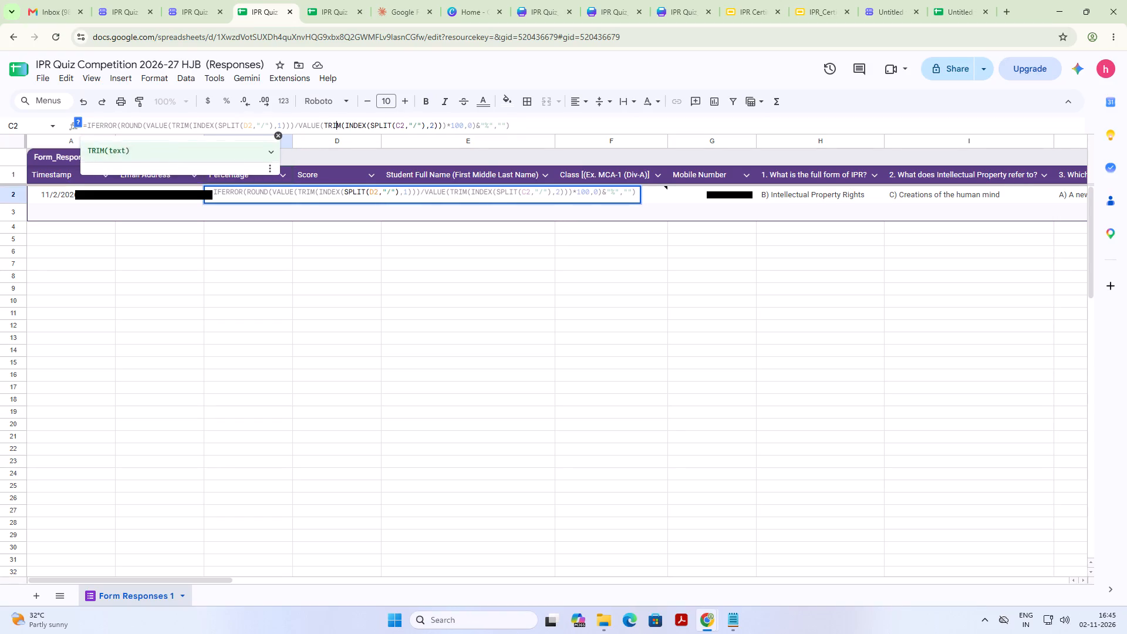
{"action": "key", "text": "Left"}
{"action": "key", "text": "Right"}
{"action": "key", "text": "Left"}
{"action": "key", "text": "BackSpace"}
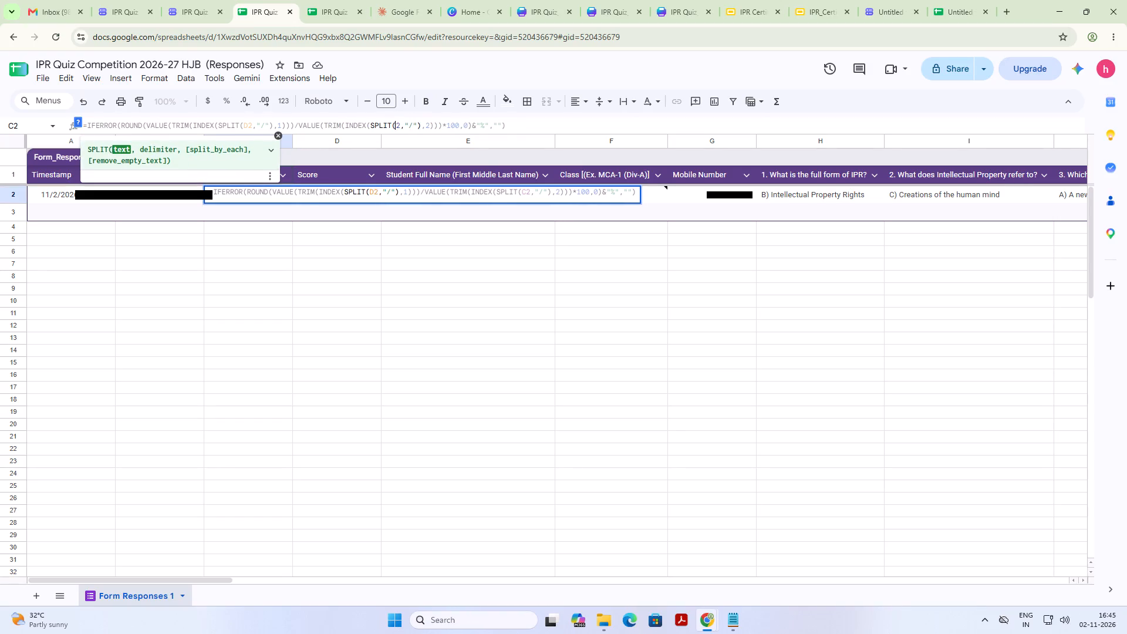
{"action": "key", "text": "shift+d"}
{"action": "key", "text": "Return"}
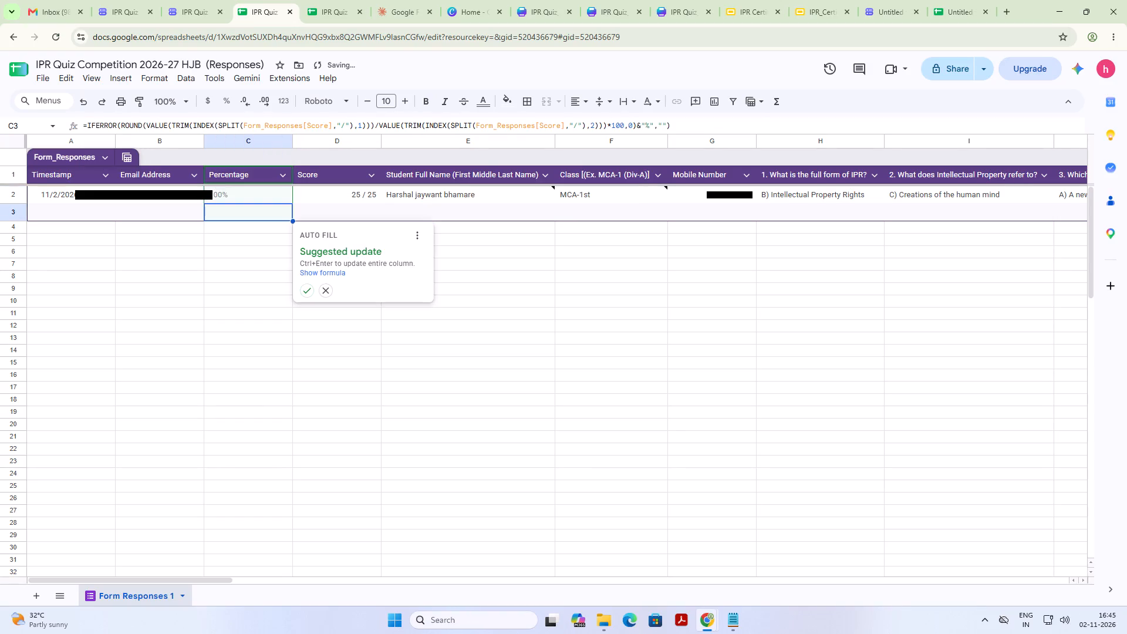
Apply the suggested autofill so the corrected formula updates the entire Percentage column.
{"action": "left_click", "coordinate": [305, 286]}
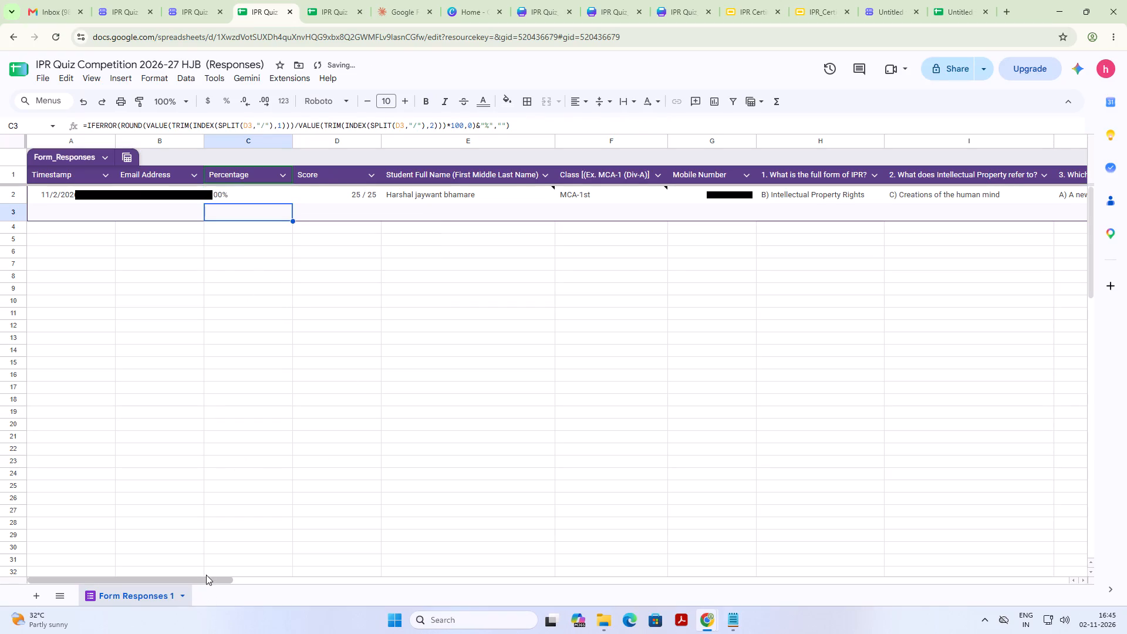
Inspect the Date and Pass cells after the question 25 column, including the Pass formula in row 2.
{"action": "left_click_drag", "start_coordinate": [207, 580], "coordinate": [796, 533]}
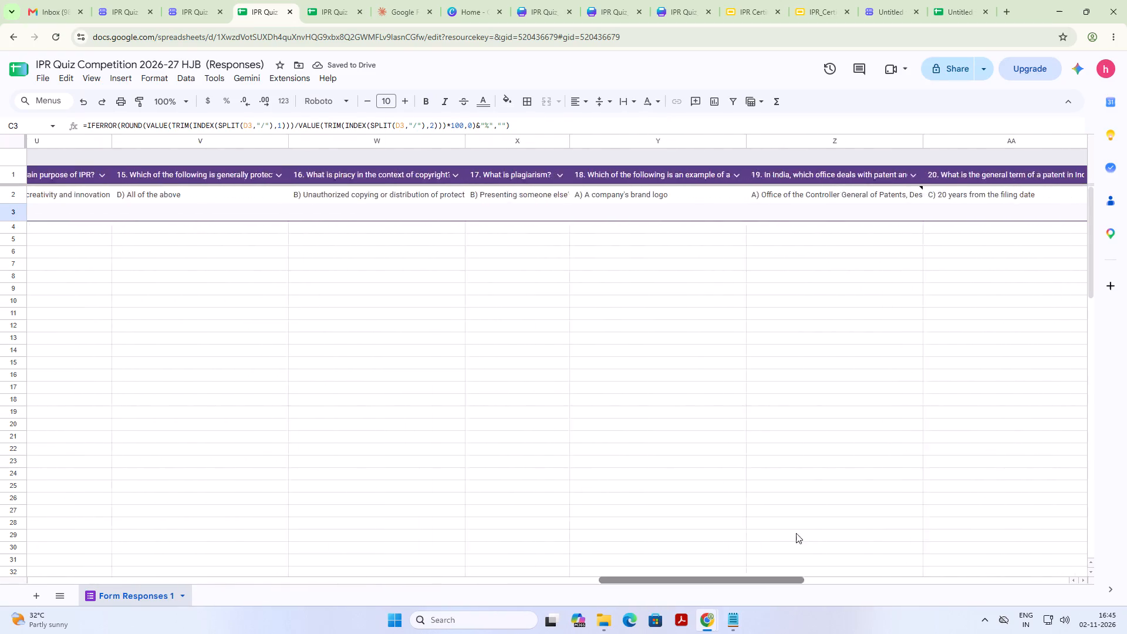
{"action": "left_click_drag", "start_coordinate": [796, 533], "coordinate": [1069, 477]}
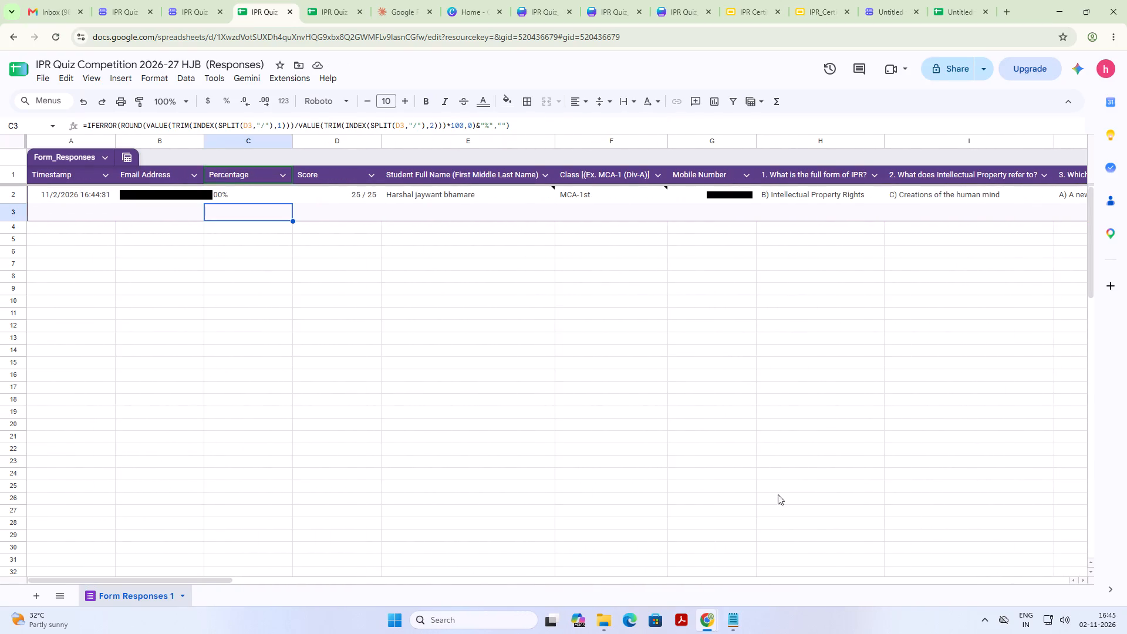
{"action": "left_click_drag", "start_coordinate": [214, 581], "coordinate": [680, 576]}
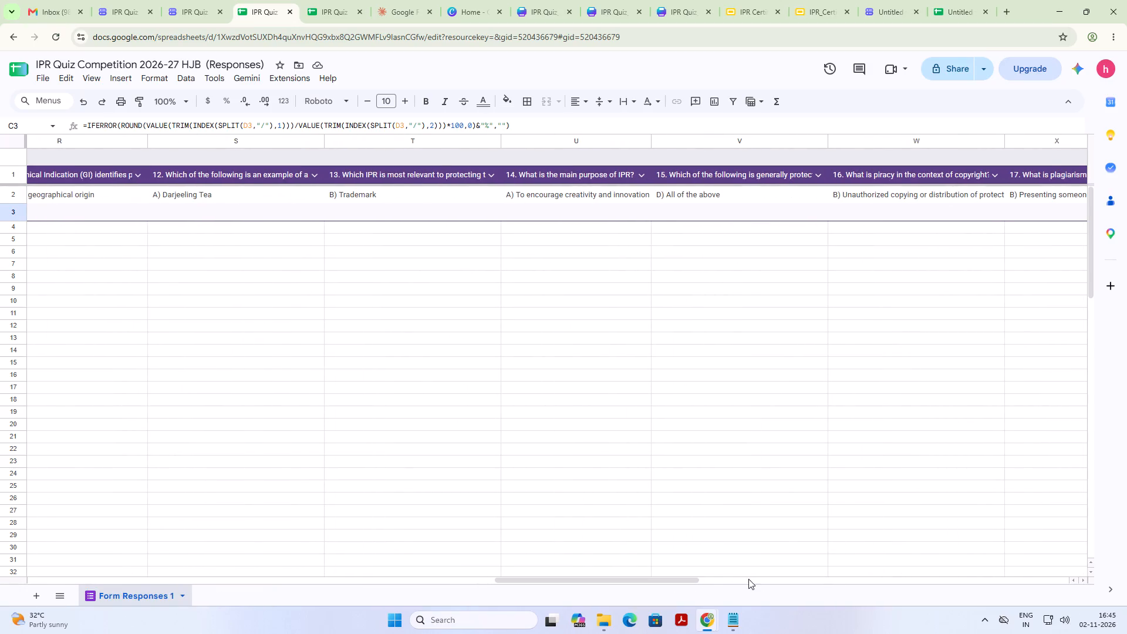
{"action": "left_click_drag", "start_coordinate": [686, 581], "coordinate": [946, 583]}
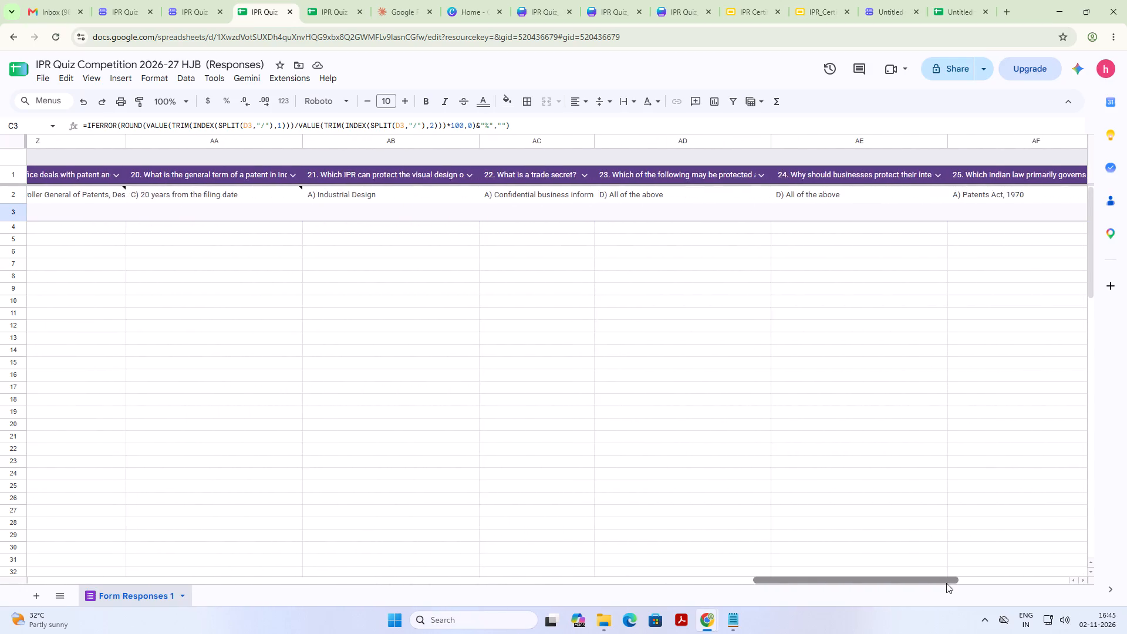
{"action": "left_click_drag", "start_coordinate": [946, 583], "coordinate": [1031, 576]}
{"action": "left_click_drag", "start_coordinate": [870, 456], "coordinate": [848, 408]}
{"action": "left_click", "coordinate": [745, 204]}
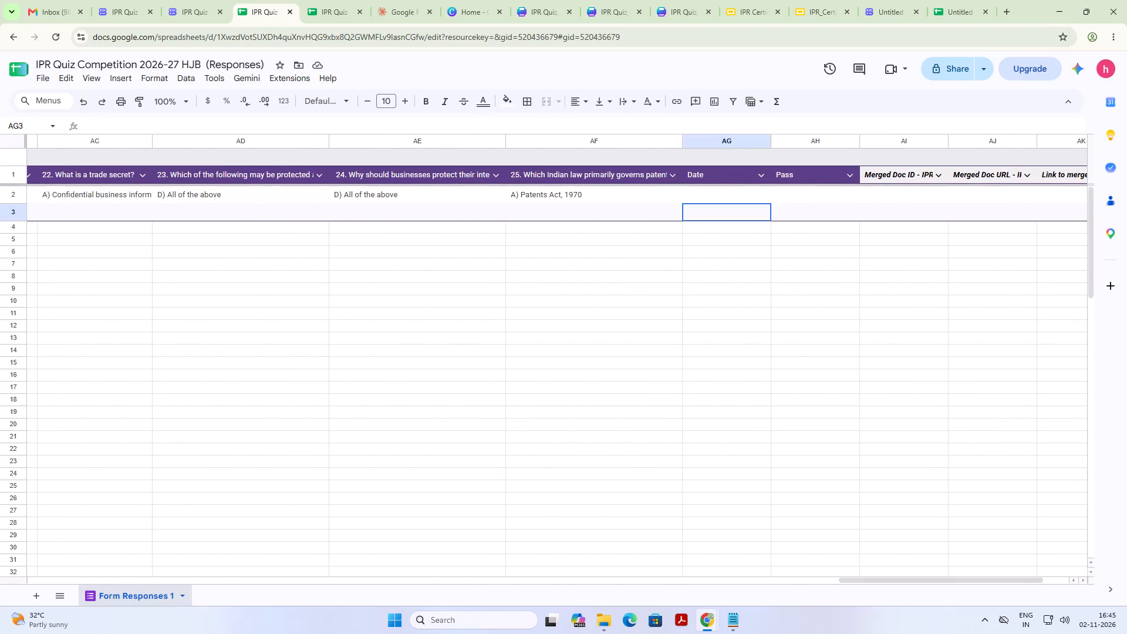
{"action": "left_click", "coordinate": [817, 204]}
{"action": "left_click", "coordinate": [802, 188]}
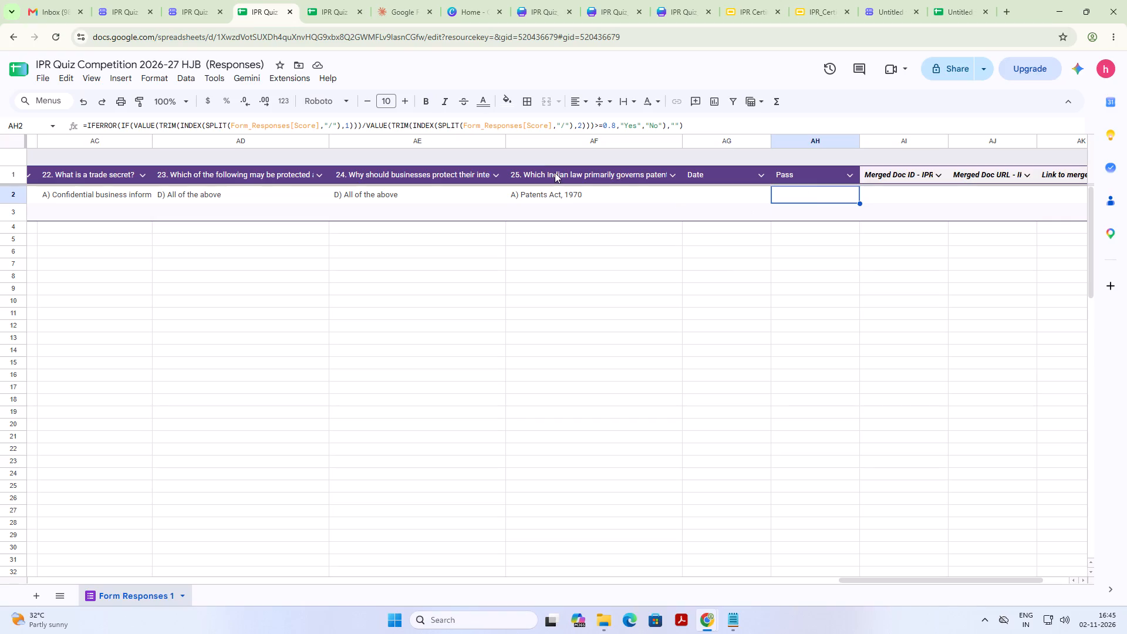
Copy the full Pass formula from cell Q2 of the Untitled form (Responses) sheet, moving the AutoCrat window aside and closing it.
{"action": "left_click", "coordinate": [952, 0]}
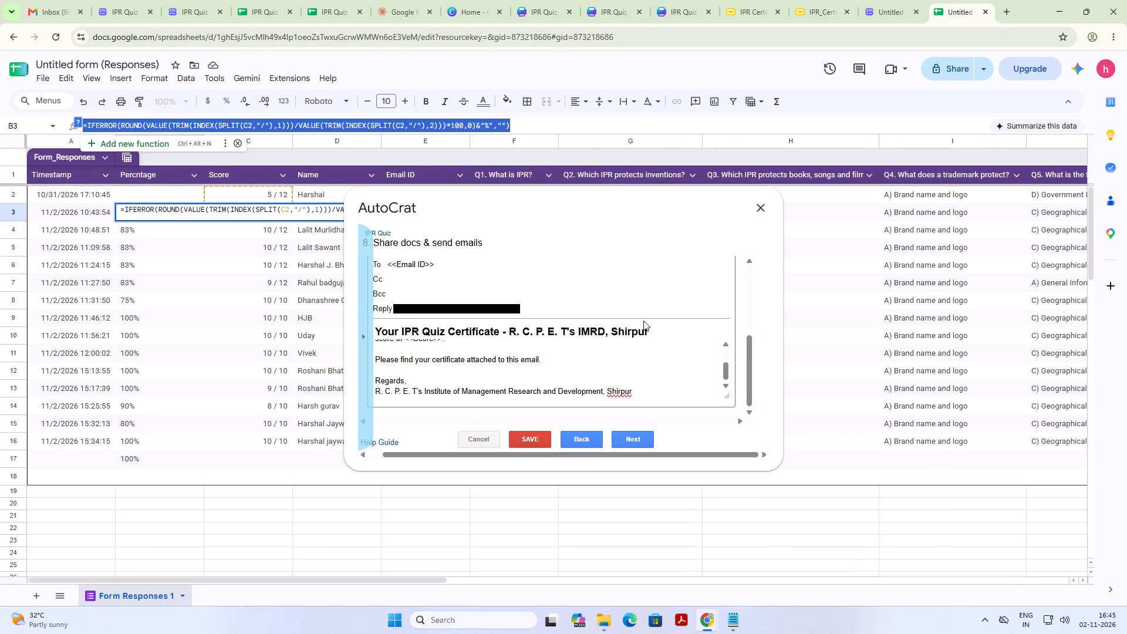
{"action": "left_click_drag", "start_coordinate": [434, 581], "coordinate": [1126, 531]}
{"action": "left_click", "coordinate": [548, 173]}
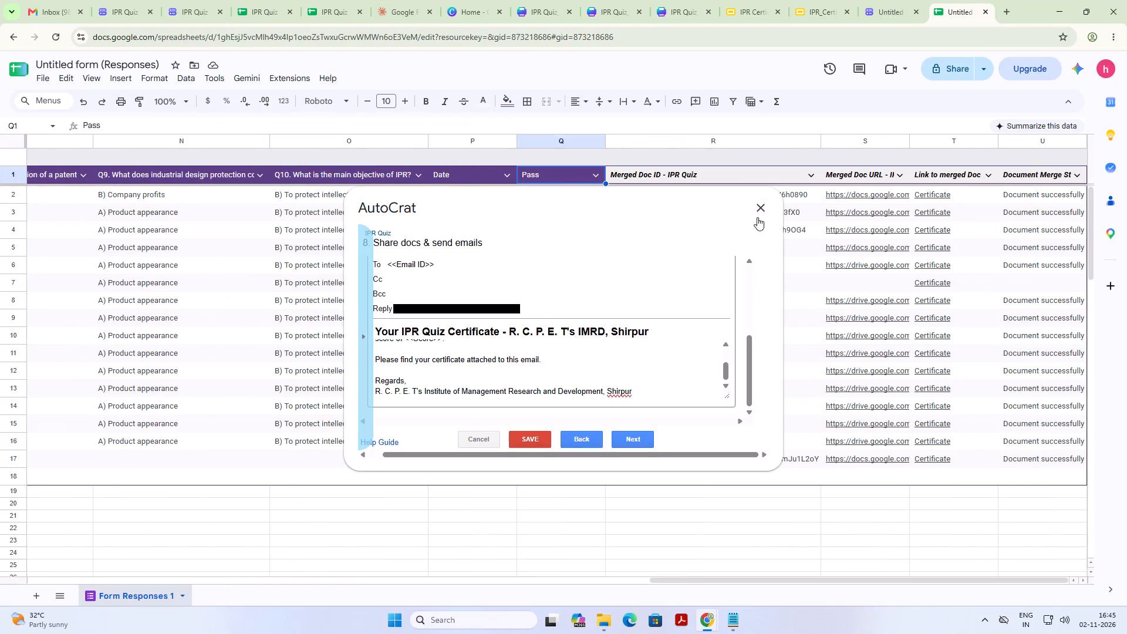
{"action": "left_click_drag", "start_coordinate": [685, 217], "coordinate": [706, 320]}
{"action": "left_click_drag", "start_coordinate": [586, 194], "coordinate": [615, 430]}
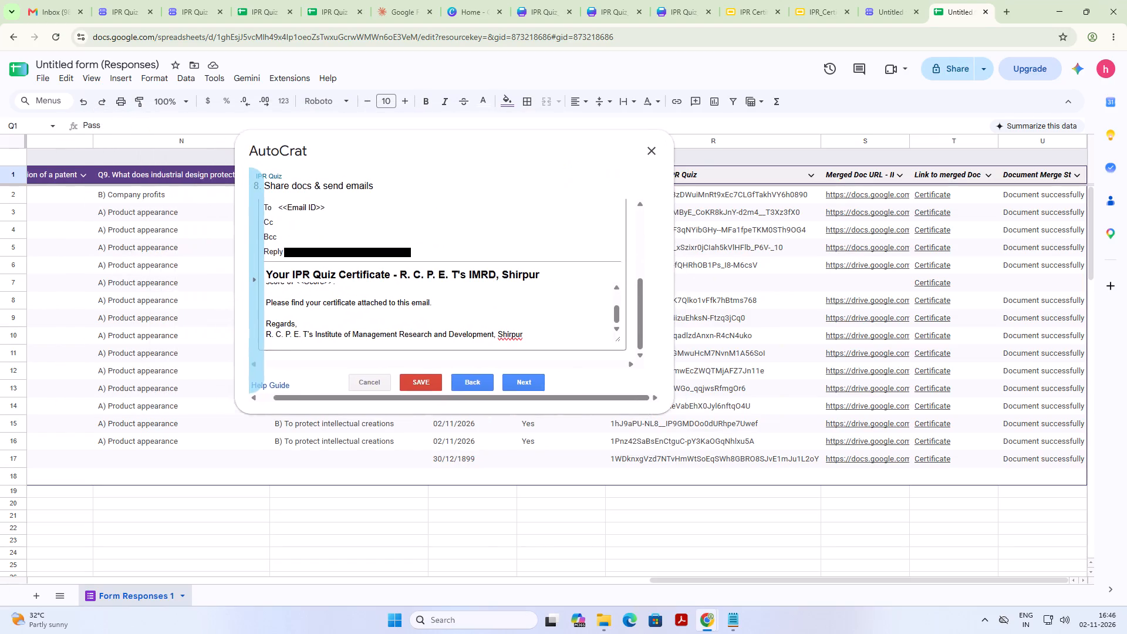
{"action": "left_click", "coordinate": [613, 160]}
{"action": "left_click", "coordinate": [683, 158]}
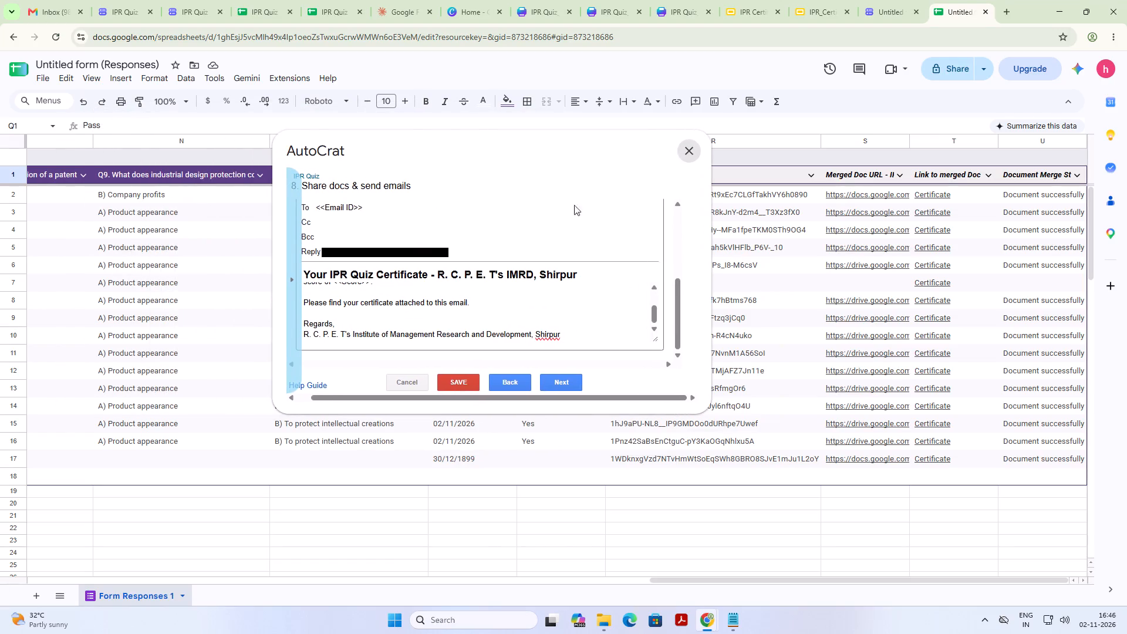
{"action": "left_click", "coordinate": [536, 190]}
{"action": "left_click_drag", "start_coordinate": [545, 130], "coordinate": [370, 130]}
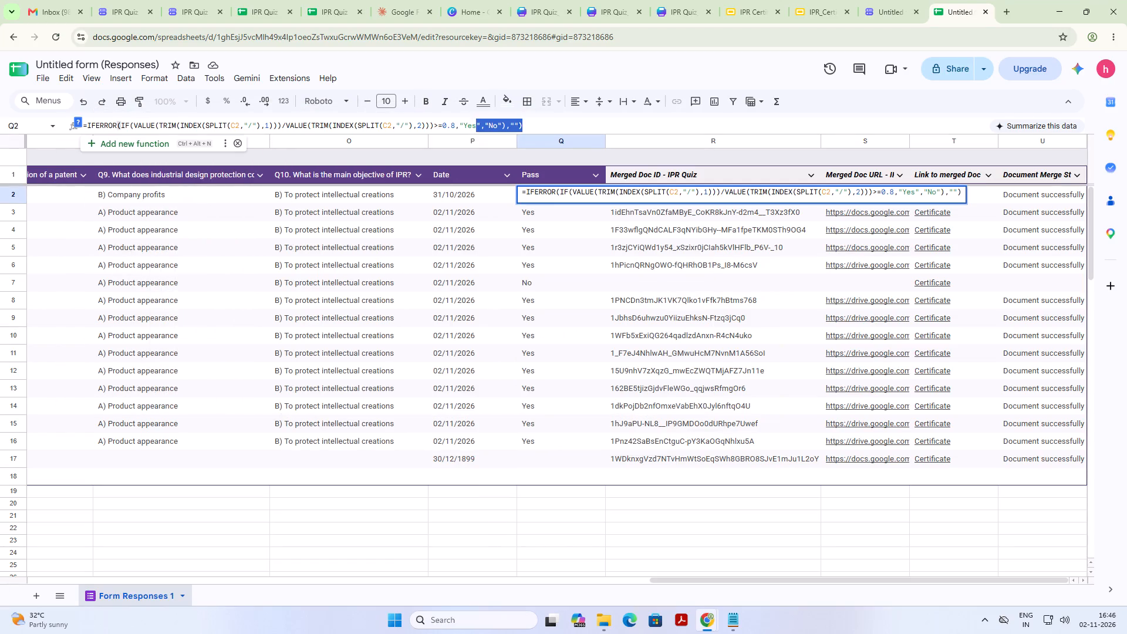
{"action": "left_click_drag", "start_coordinate": [370, 130], "coordinate": [22, 124]}
{"action": "key", "text": "ctrl+c"}
{"action": "key", "text": "ctrl+c"}
{"action": "key", "text": "ctrl+c"}
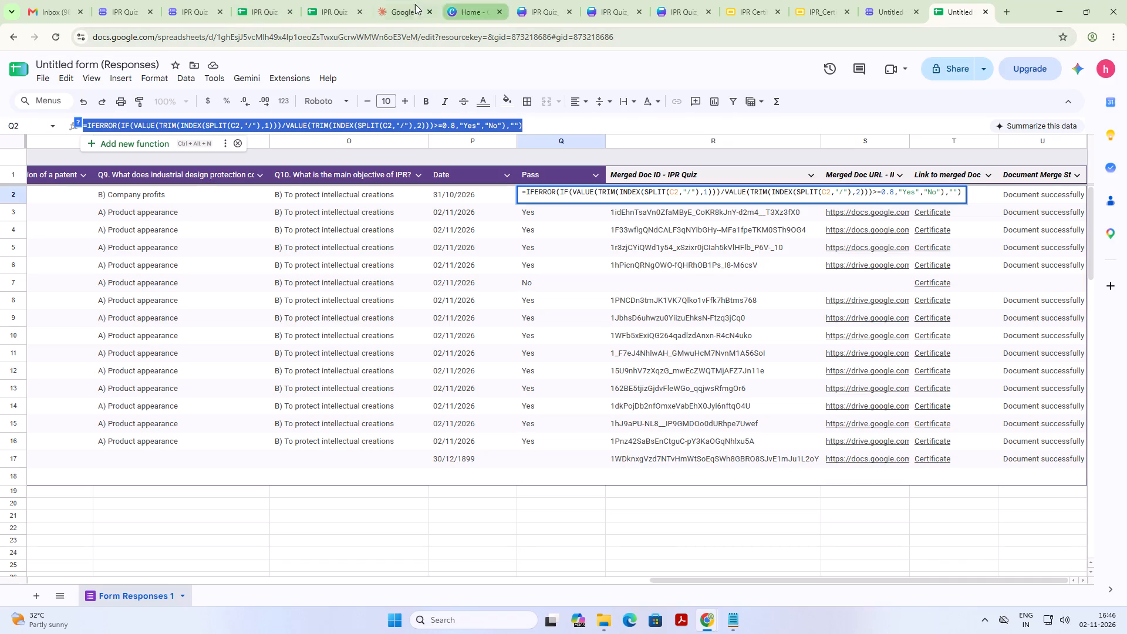
Replace the Pass formula in cell AH2 of the IPR Quiz Competition 2026-27 HJB (Responses) sheet with the copied formula.
{"action": "left_click", "coordinate": [313, 4]}
{"action": "left_click", "coordinate": [254, 0]}
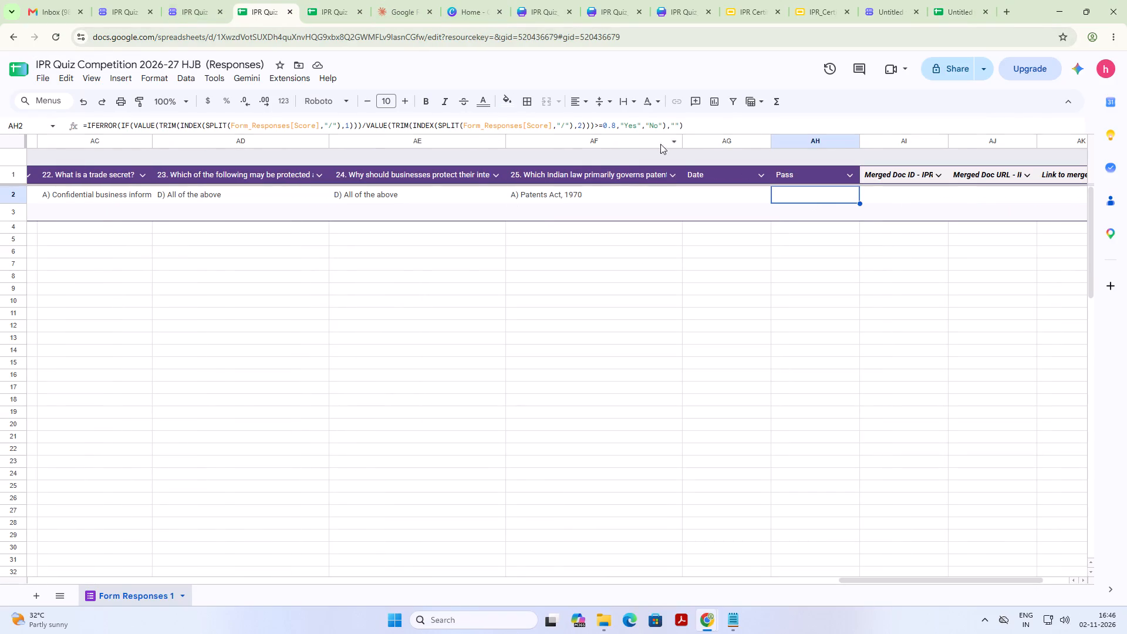
{"action": "left_click_drag", "start_coordinate": [708, 119], "coordinate": [80, 94]}
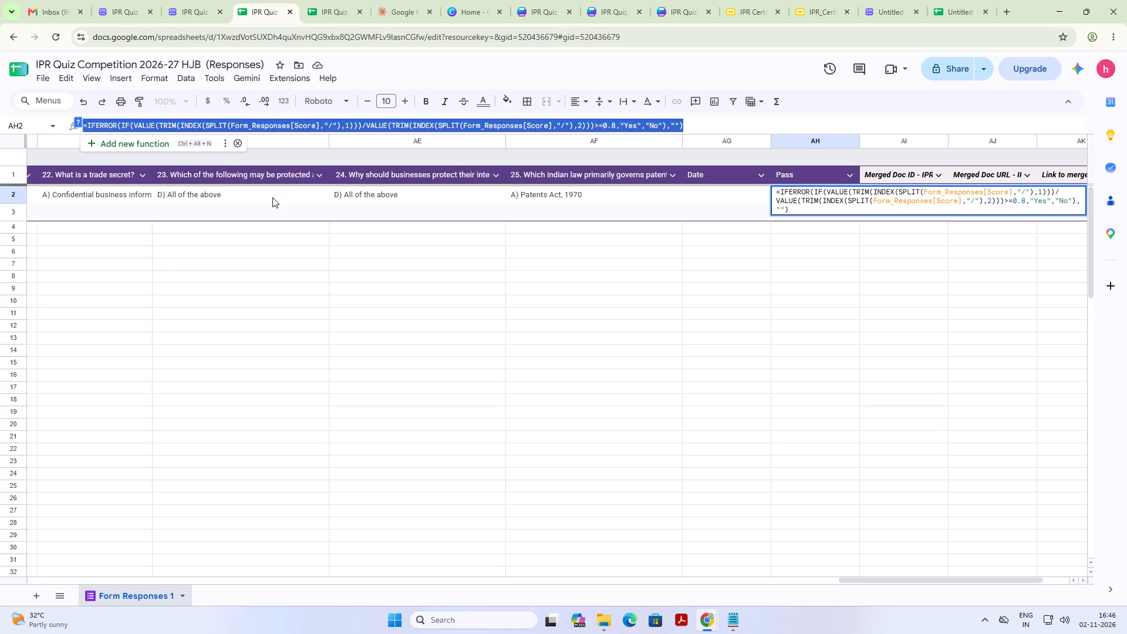
{"action": "key", "text": "ctrl+v"}
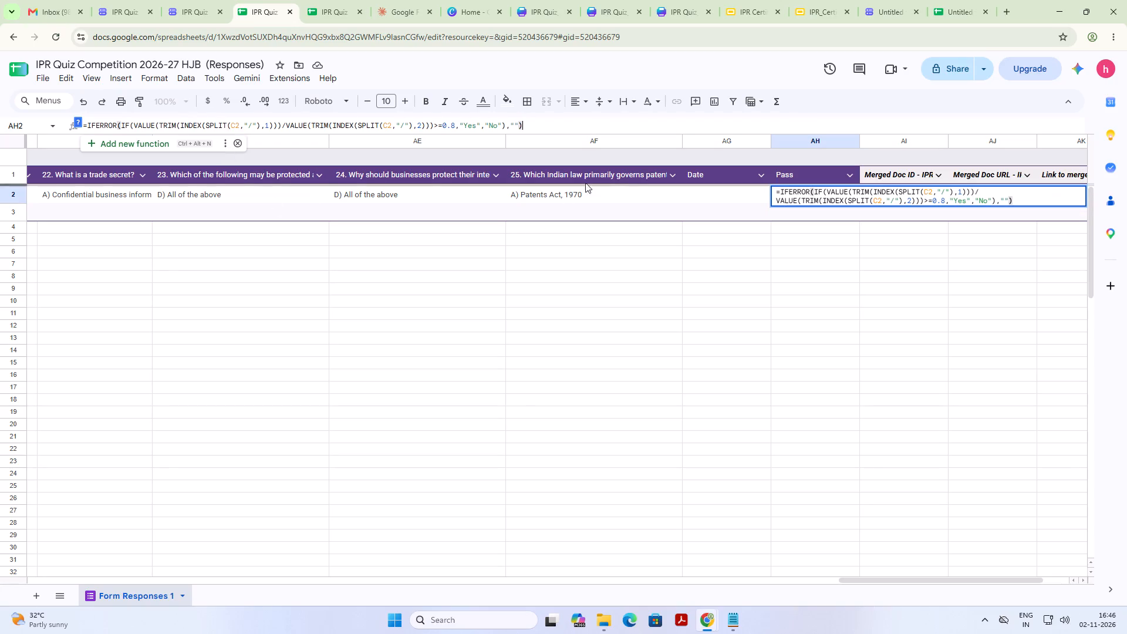
Change both C2 references in the pasted Pass formula to D2, the Score cell, and enter the formula.
{"action": "left_click_drag", "start_coordinate": [924, 579], "coordinate": [302, 602]}
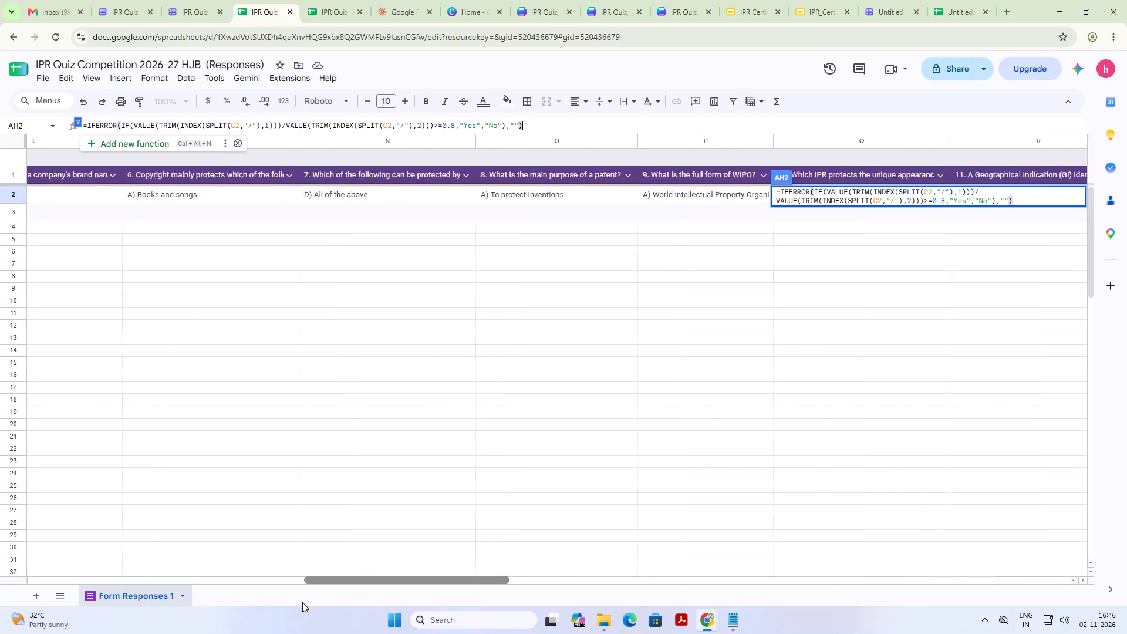
{"action": "left_click_drag", "start_coordinate": [302, 602], "coordinate": [55, 602]}
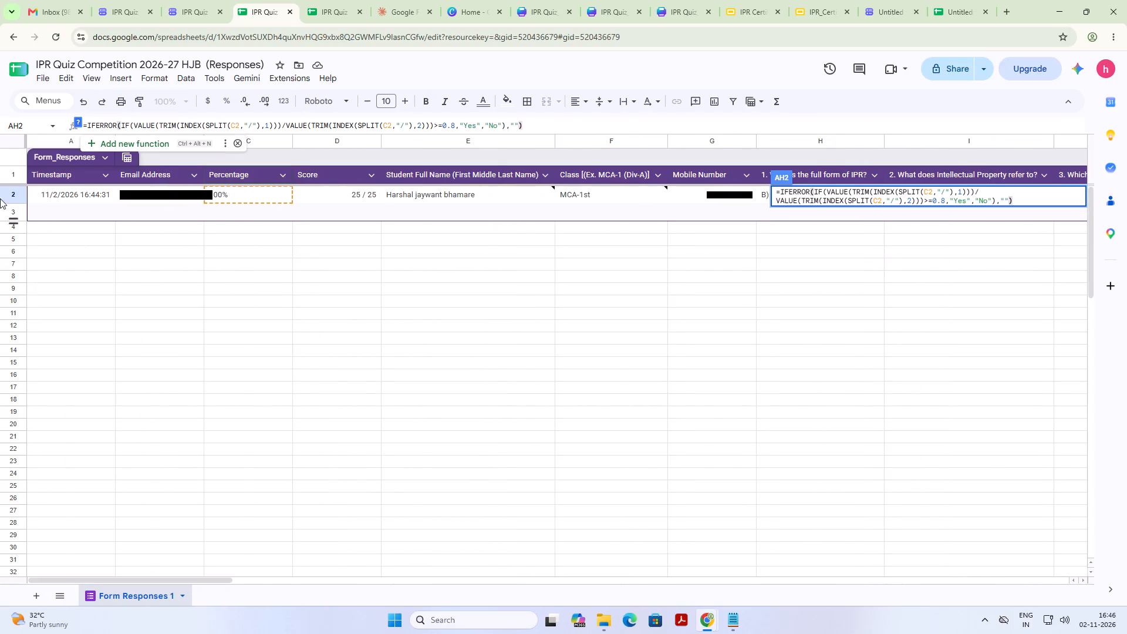
{"action": "left_click", "coordinate": [233, 126]}
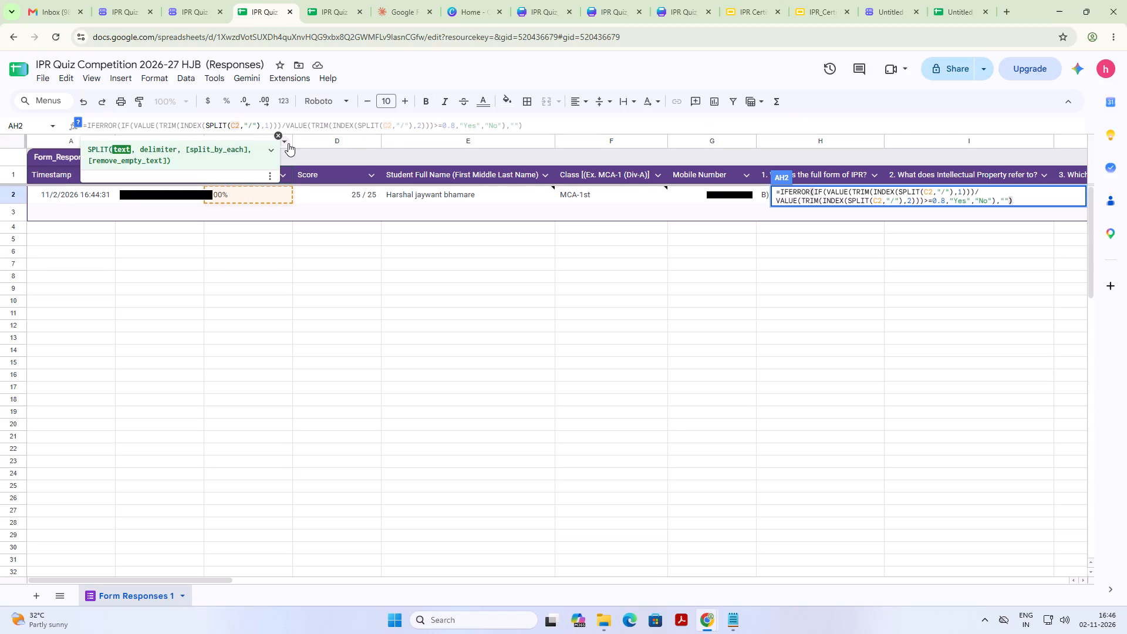
{"action": "key", "text": "BackSpace"}
{"action": "key", "text": "shift+d"}
{"action": "key", "text": "Right"}
{"action": "key", "text": "Right"}
{"action": "key", "text": "Right"}
{"action": "key", "text": "Right"}
{"action": "key", "text": "Right"}
{"action": "key", "text": "Right"}
{"action": "key", "text": "Right"}
{"action": "key", "text": "Right"}
{"action": "key", "text": "Right"}
{"action": "key", "text": "Right"}
{"action": "key", "text": "Right"}
{"action": "key", "text": "Right"}
{"action": "key", "text": "Right"}
{"action": "key", "text": "Right"}
{"action": "key", "text": "Right"}
{"action": "key", "text": "Right"}
{"action": "key", "text": "Right"}
{"action": "key", "text": "Right"}
{"action": "key", "text": "Right"}
{"action": "key", "text": "Right"}
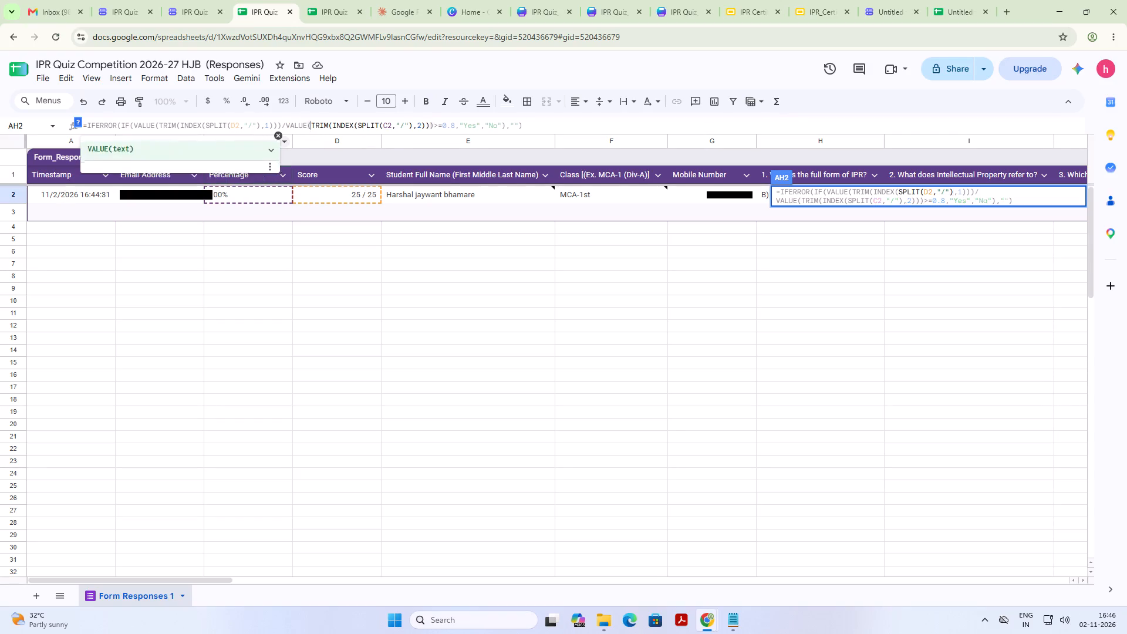
{"action": "key", "text": "Right"}
{"action": "key", "text": "Right"}
{"action": "key", "text": "Right"}
{"action": "key", "text": "Right"}
{"action": "key", "text": "Right"}
{"action": "key", "text": "Right"}
{"action": "key", "text": "Right"}
{"action": "key", "text": "Right"}
{"action": "key", "text": "Right"}
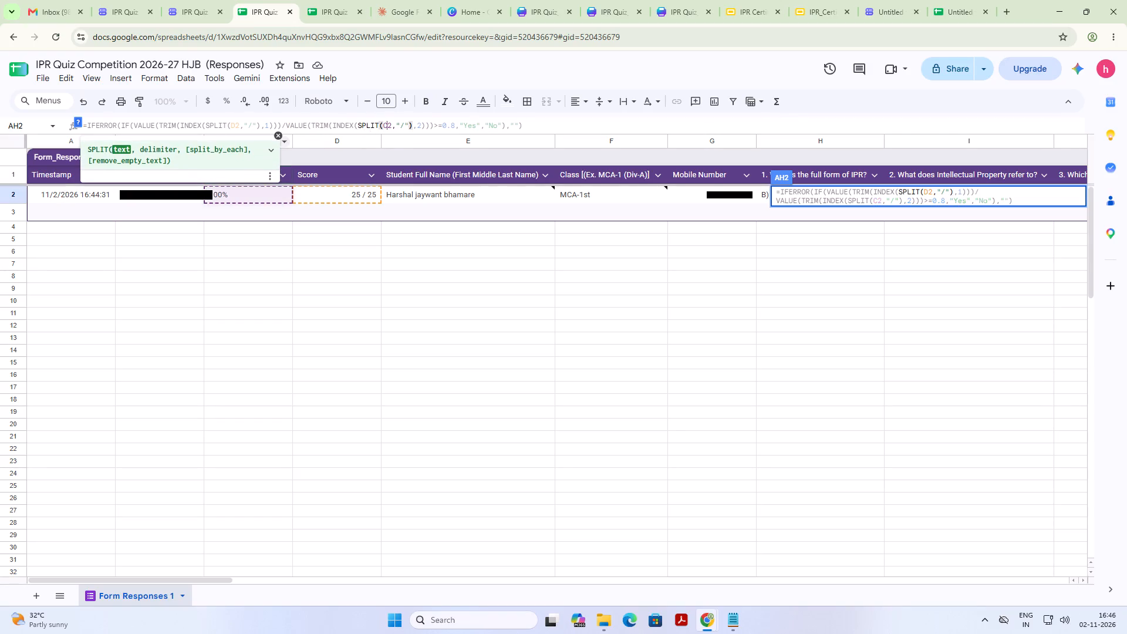
{"action": "key", "text": "BackSpace"}
{"action": "key", "text": "shift+d"}
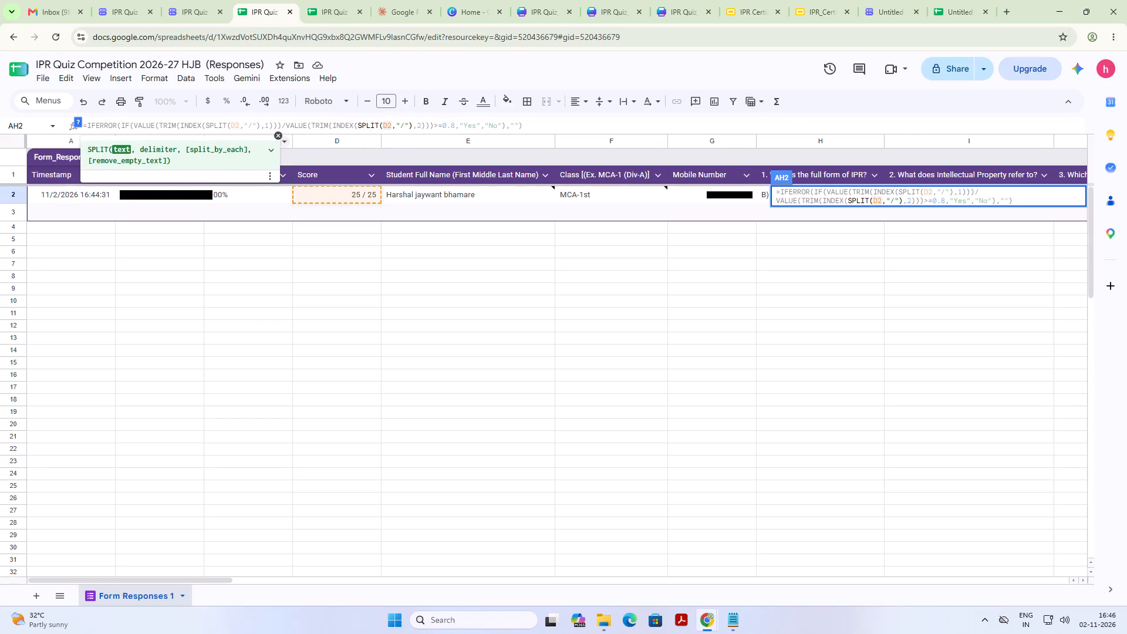
{"action": "key", "text": "Return"}
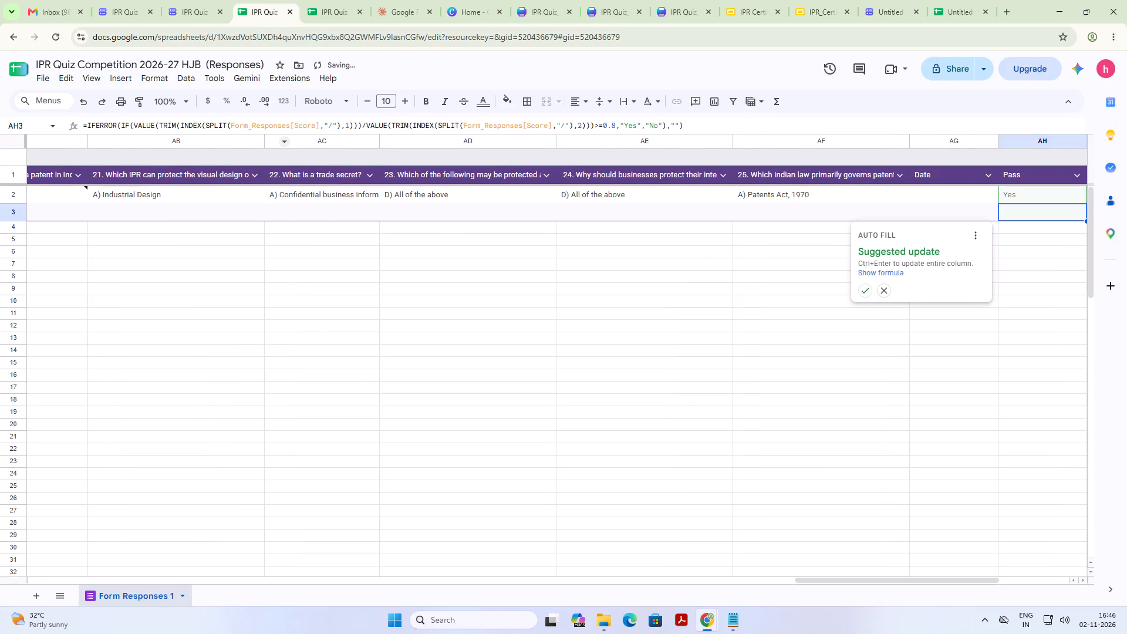
Apply the suggested autofill so the corrected formula updates the entire Pass column.
{"action": "left_click", "coordinate": [863, 285]}
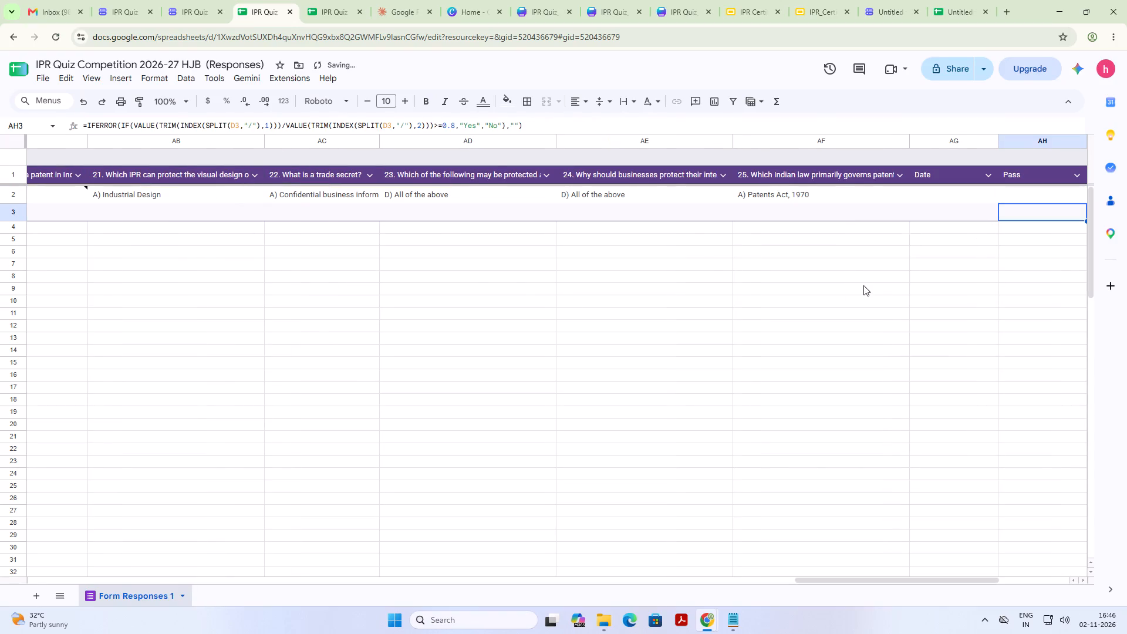
{"action": "left_click", "coordinate": [893, 328]}
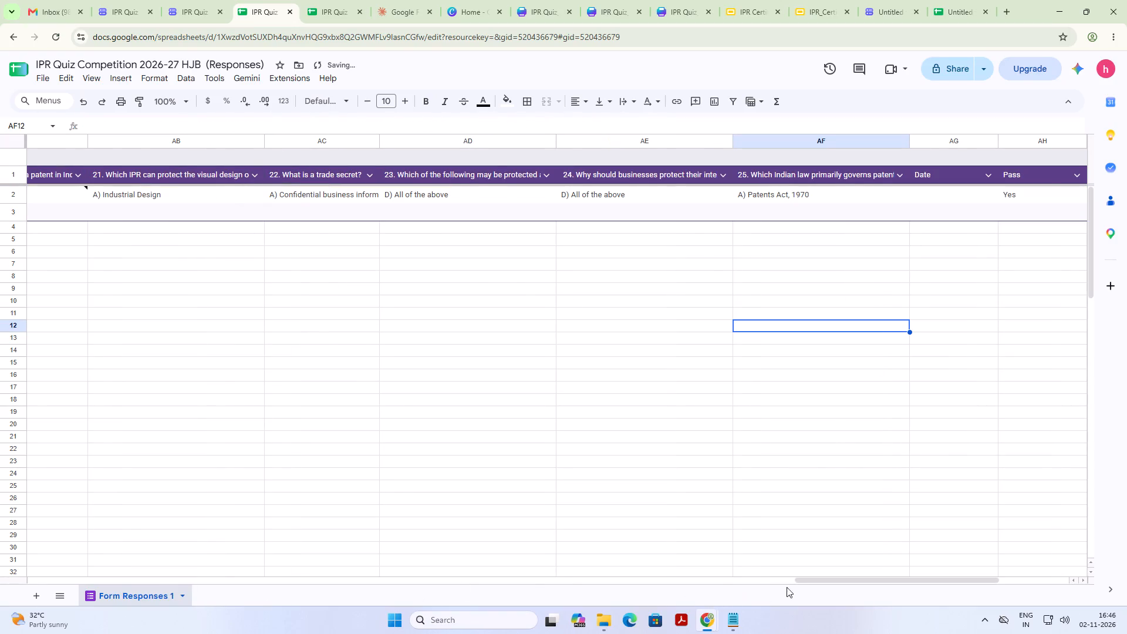
Open AutoCrat from the response sheet, run the IPR_Certificate_2026-27 job, and close the AutoCrat window.
{"action": "left_click_drag", "start_coordinate": [811, 579], "coordinate": [946, 571]}
{"action": "left_click", "coordinate": [777, 424]}
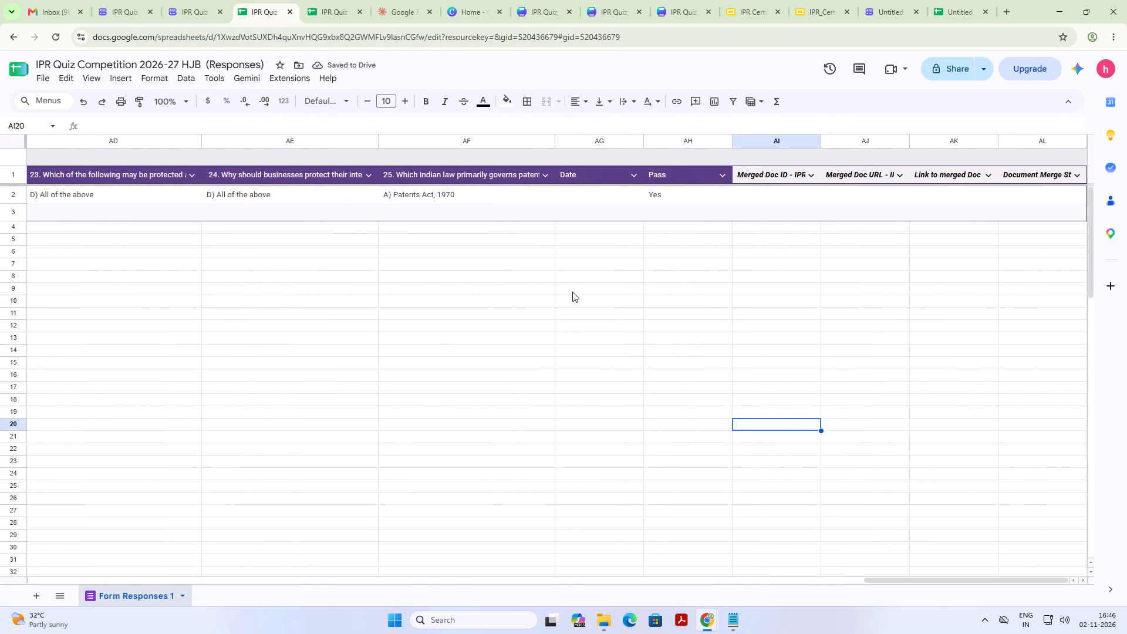
{"action": "left_click", "coordinate": [282, 75]}
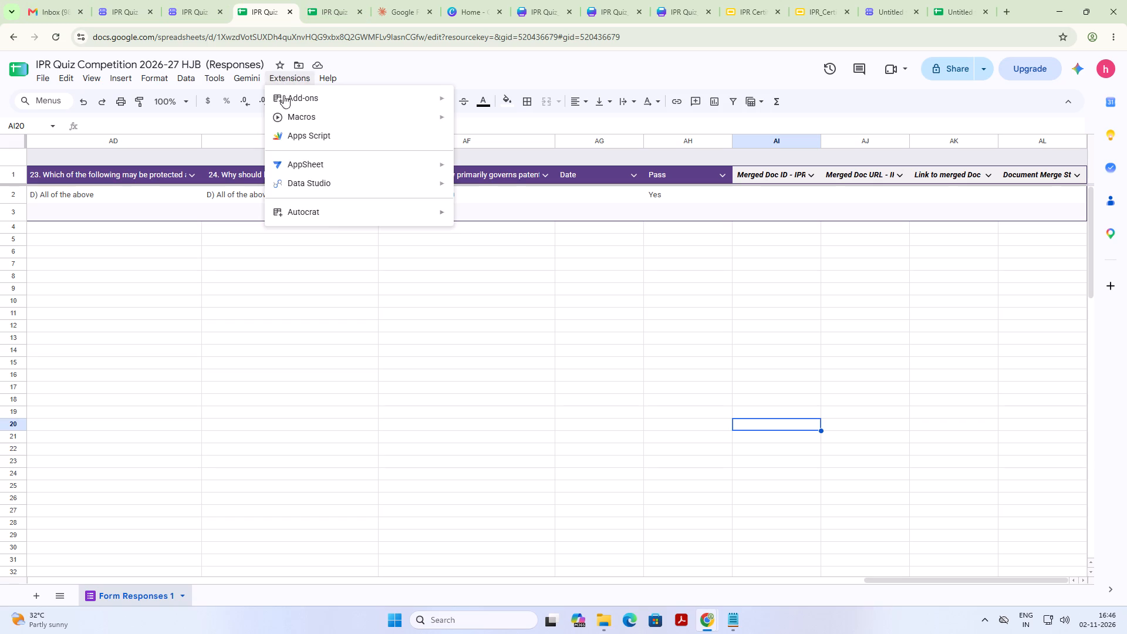
{"action": "left_click", "coordinate": [334, 217]}
{"action": "left_click", "coordinate": [490, 212]}
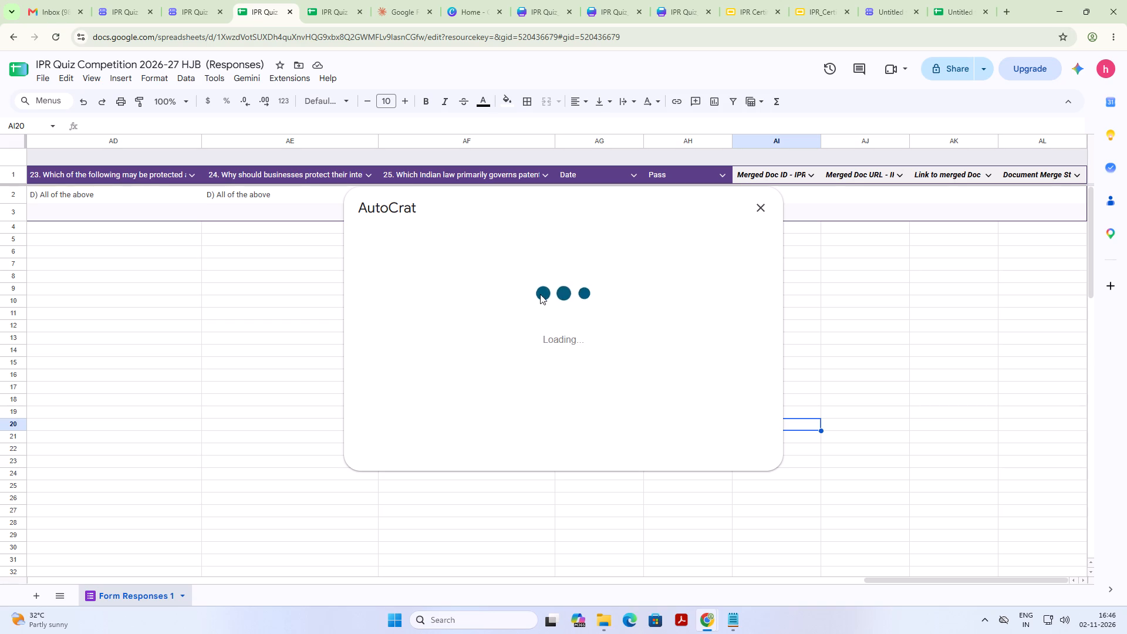
{"action": "left_click", "coordinate": [555, 282]}
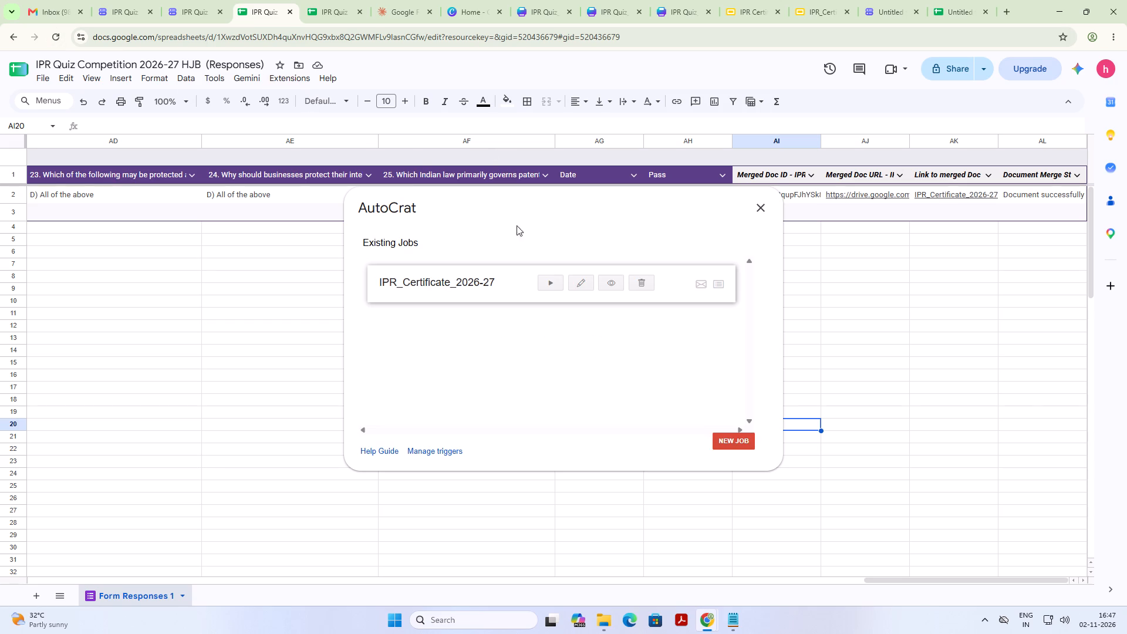
{"action": "left_click", "coordinate": [763, 206]}
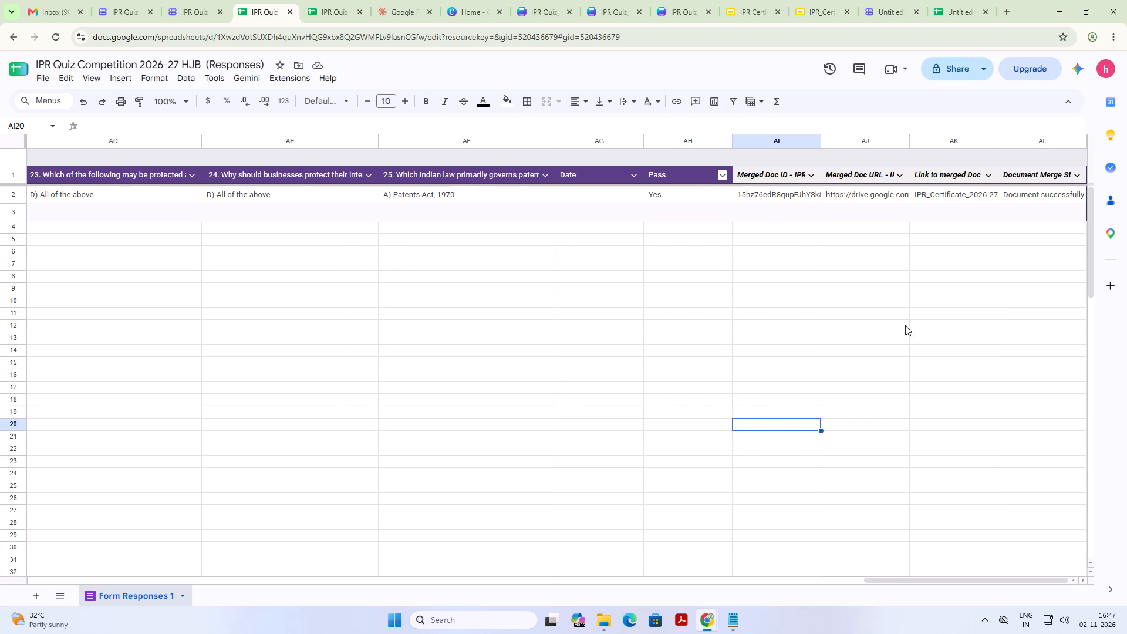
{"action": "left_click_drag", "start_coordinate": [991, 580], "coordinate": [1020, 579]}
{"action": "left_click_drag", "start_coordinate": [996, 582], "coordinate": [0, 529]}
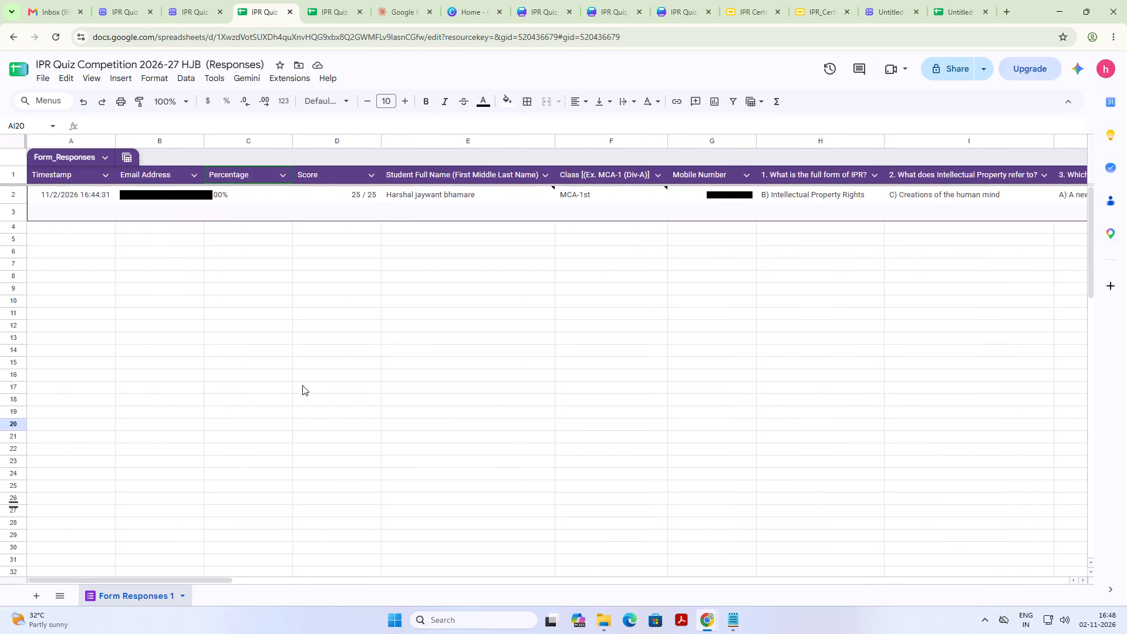